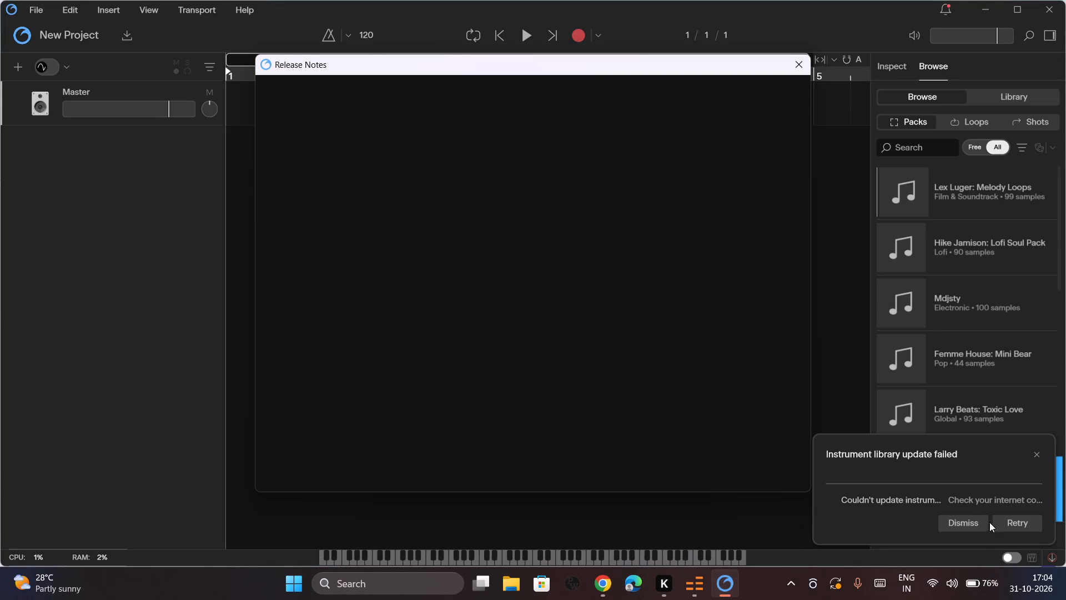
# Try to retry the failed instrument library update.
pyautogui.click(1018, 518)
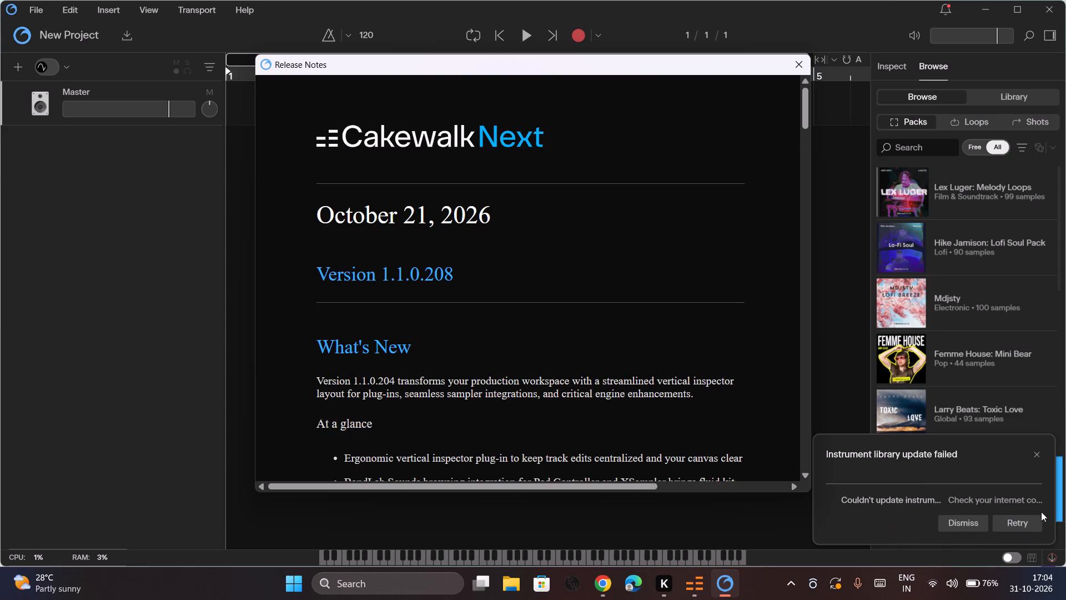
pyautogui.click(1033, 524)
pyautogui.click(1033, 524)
# Skim the release notes for version 1.1.0.208, including the new features and the list of fixes, and close them.
pyautogui.scroll(-11, 604, 452)
pyautogui.hscroll(3, 604, 452)
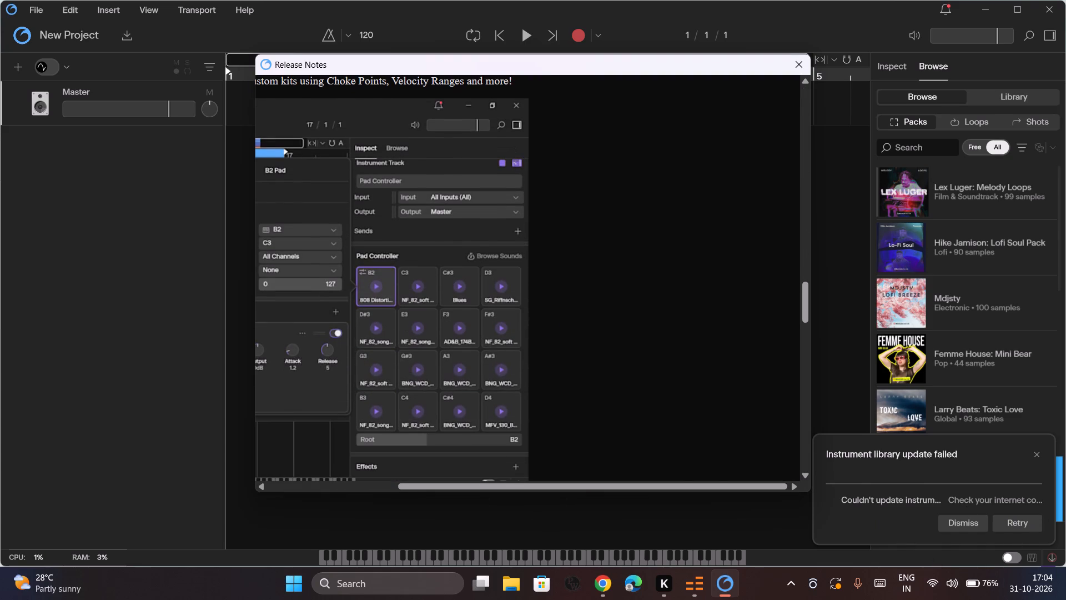
pyautogui.hscroll(5, 604, 452)
pyautogui.scroll(-6, 604, 452)
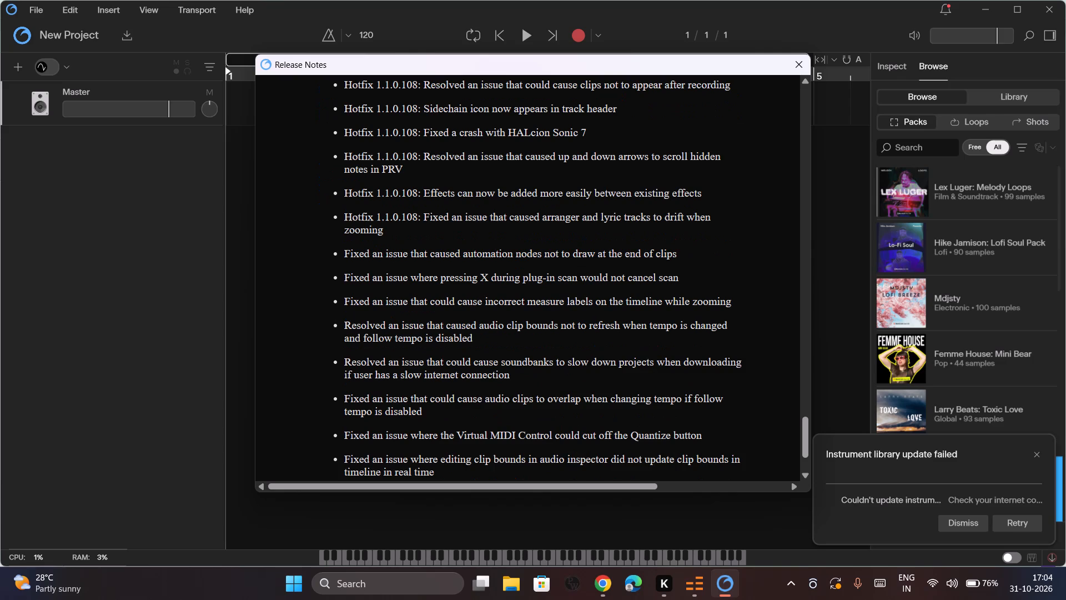
pyautogui.scroll(-5, 604, 452)
pyautogui.scroll(9, 604, 452)
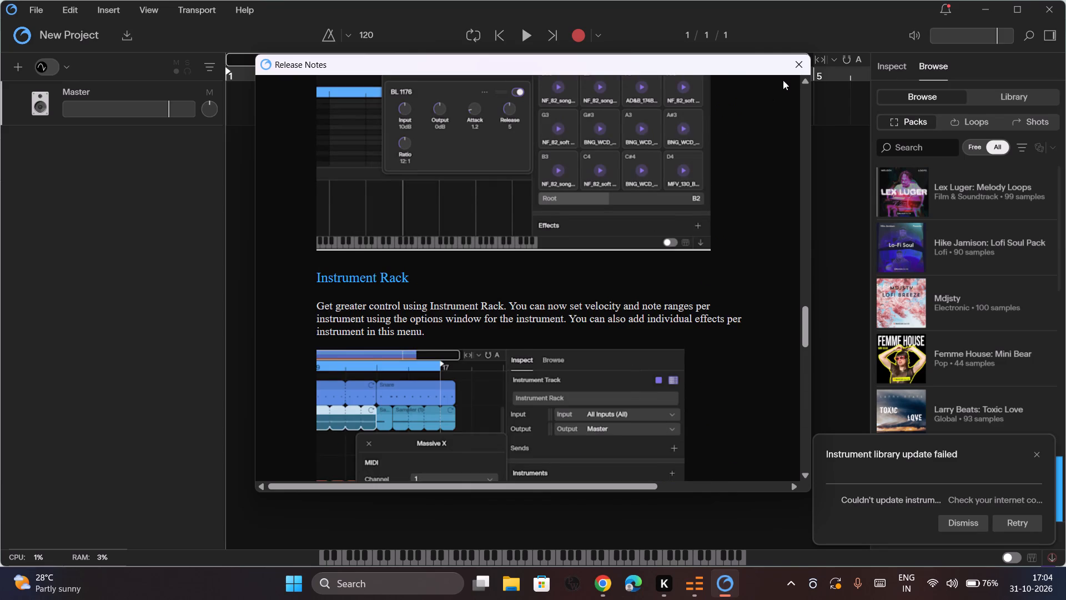
pyautogui.click(797, 64)
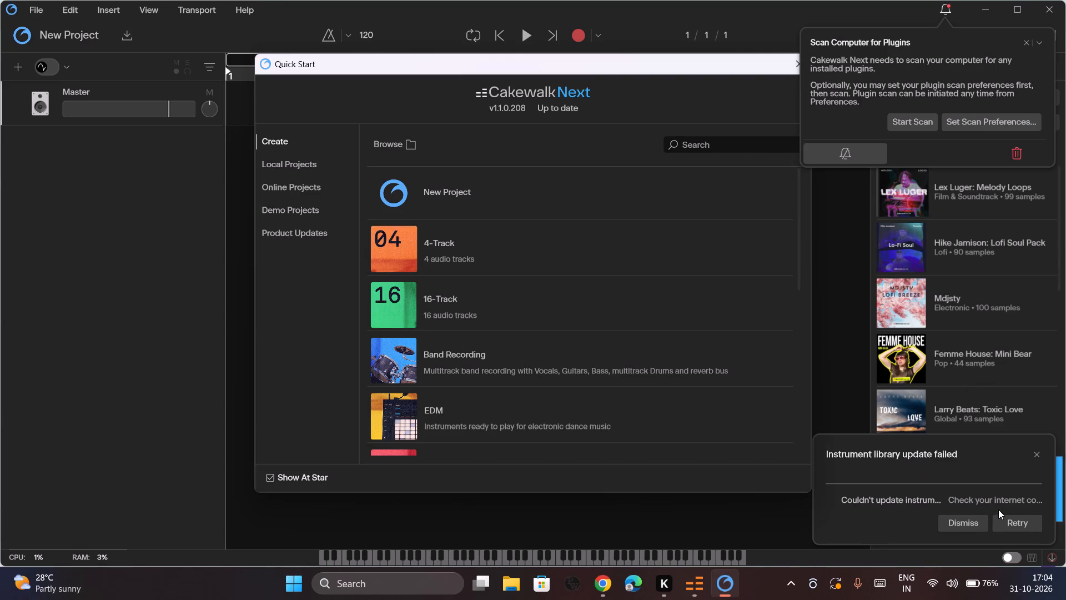
# Close the Quick Start window without choosing a project template.
pyautogui.click(1001, 523)
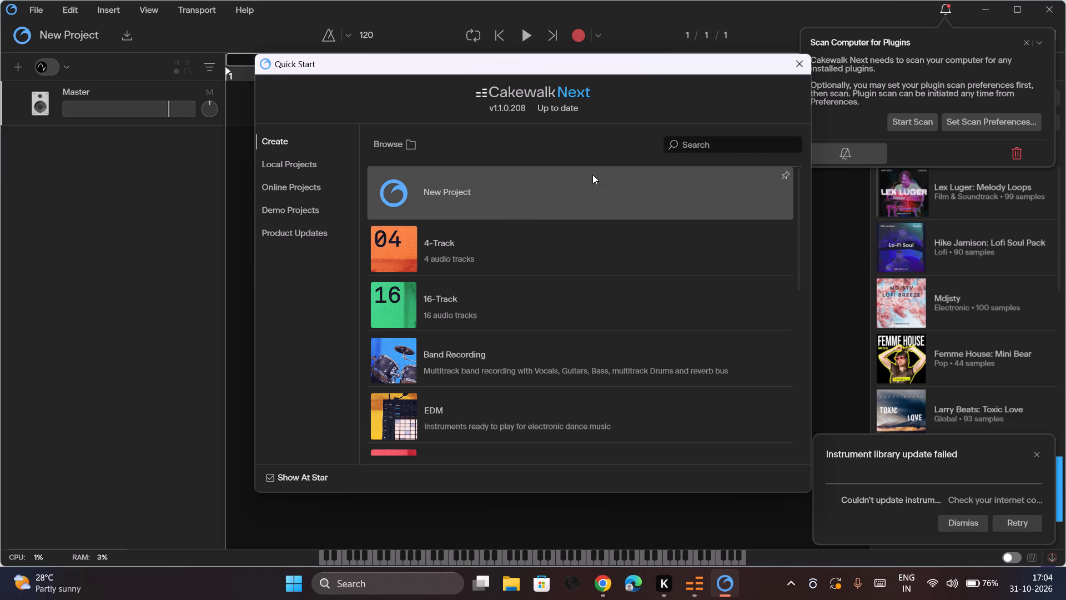
pyautogui.click(751, 65)
pyautogui.click(807, 65)
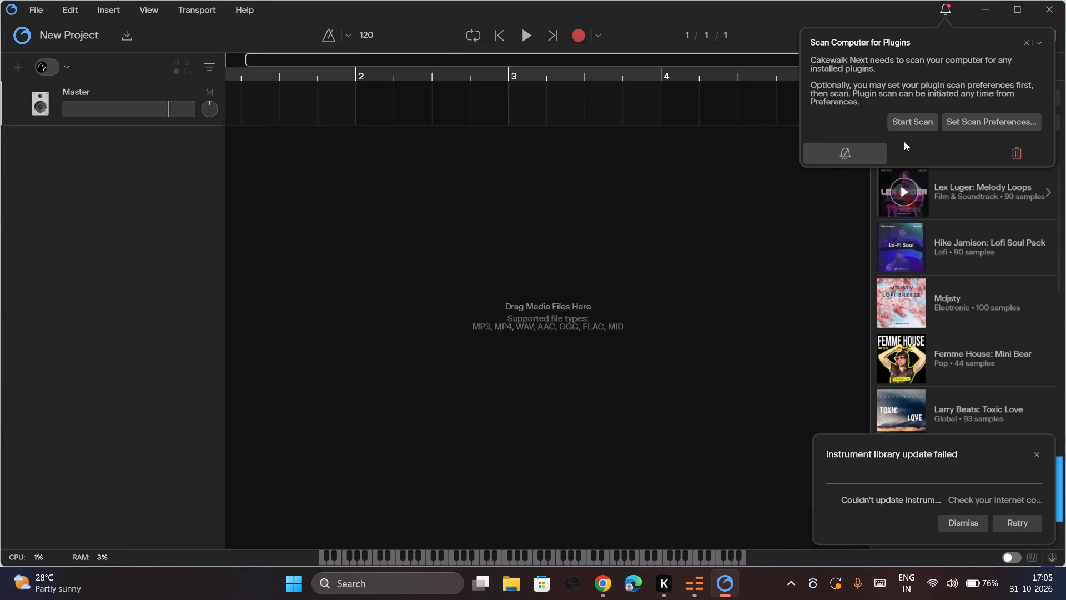
# Start scanning the computer for installed plugins with the current scan preferences.
pyautogui.click(913, 125)
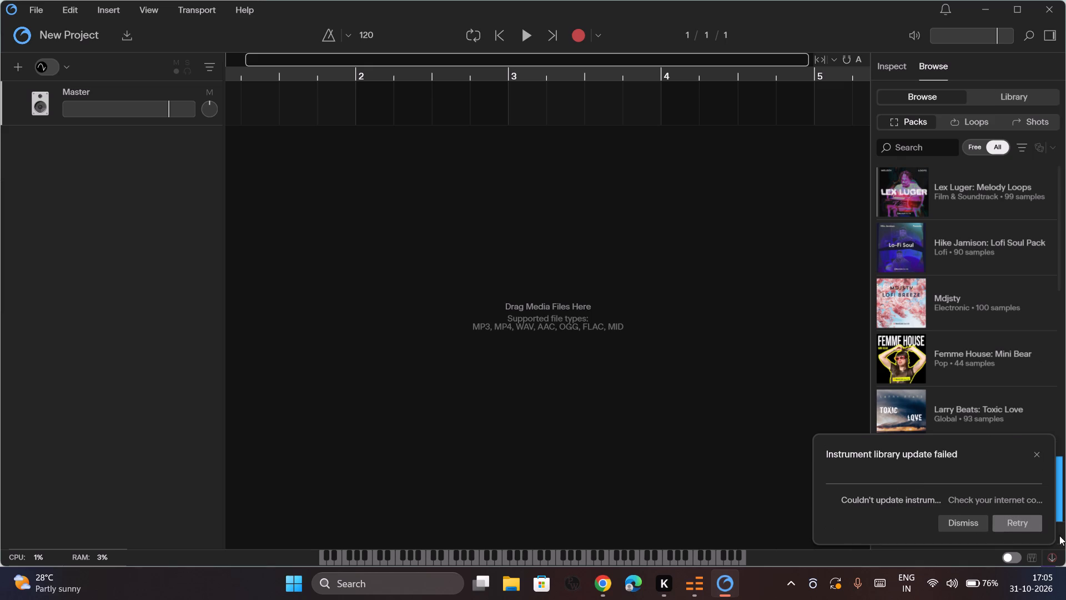
# Retry the instrument library update and clear its failure notification.
pyautogui.click(1017, 525)
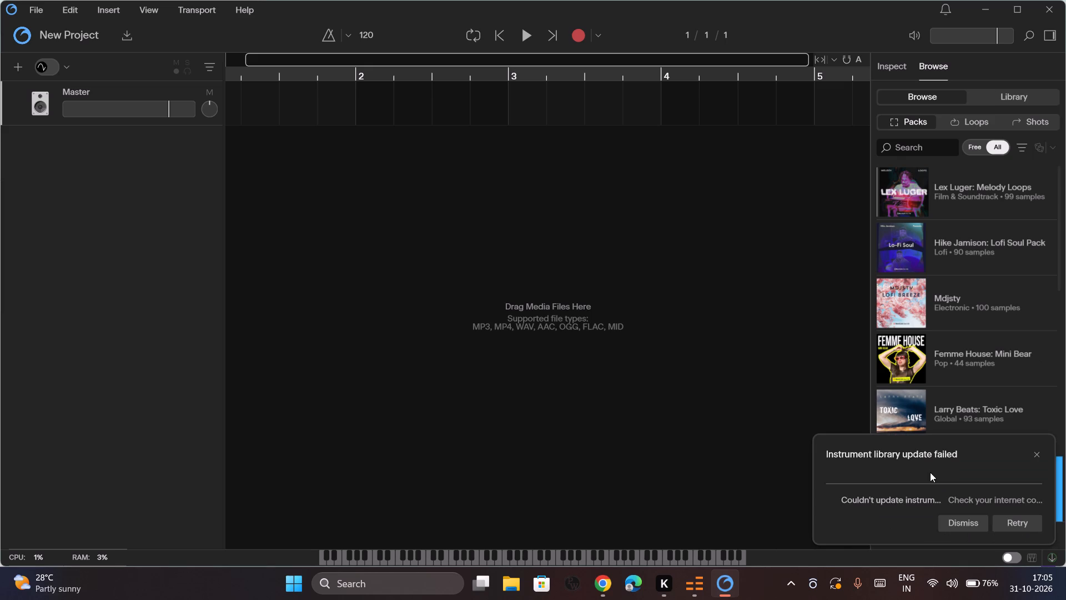
pyautogui.click(1025, 522)
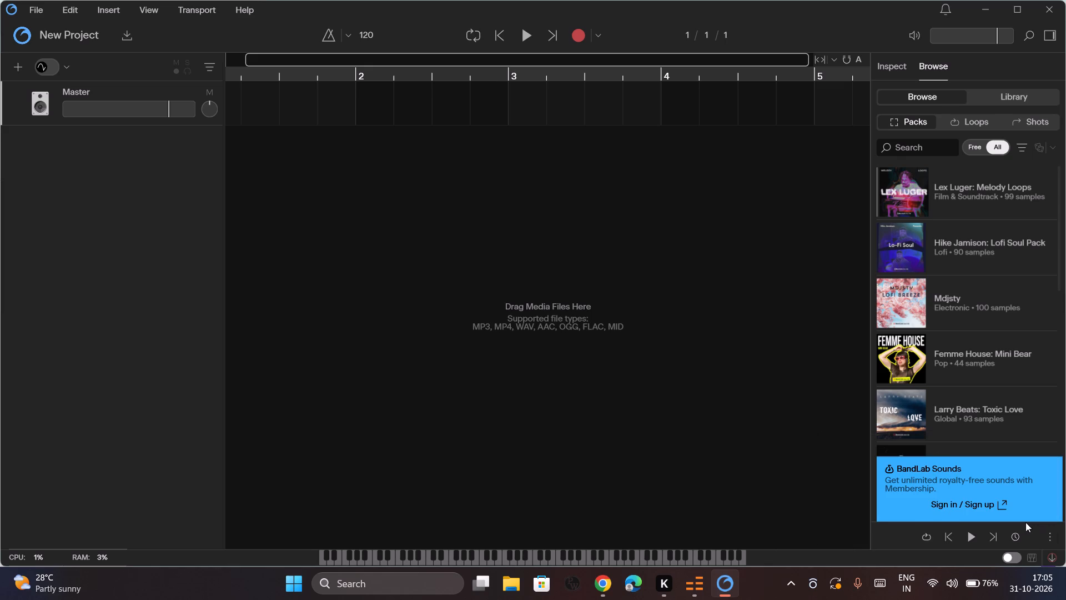
pyautogui.click(957, 523)
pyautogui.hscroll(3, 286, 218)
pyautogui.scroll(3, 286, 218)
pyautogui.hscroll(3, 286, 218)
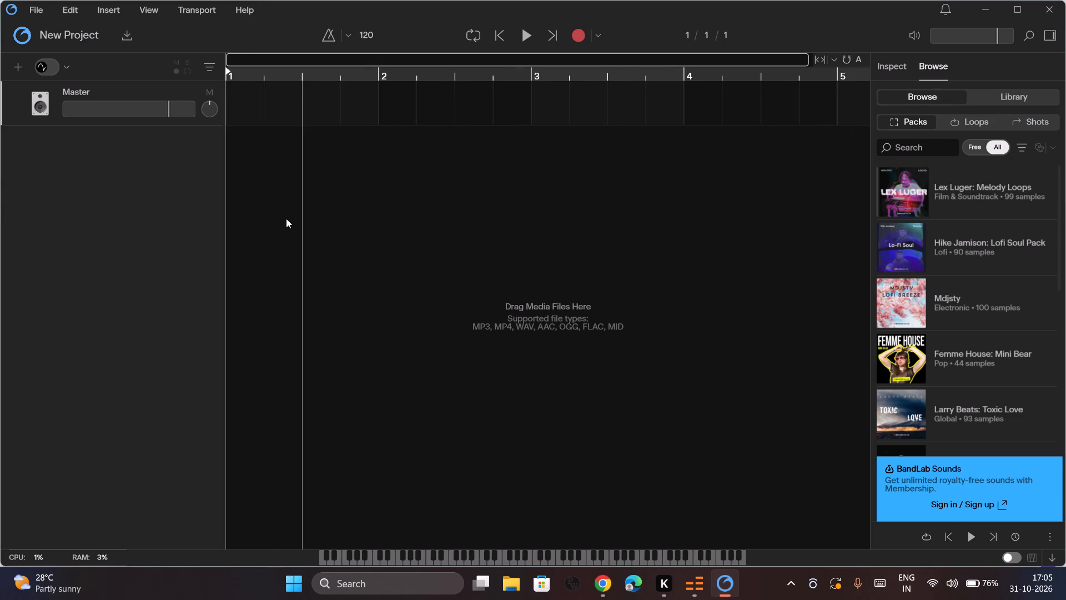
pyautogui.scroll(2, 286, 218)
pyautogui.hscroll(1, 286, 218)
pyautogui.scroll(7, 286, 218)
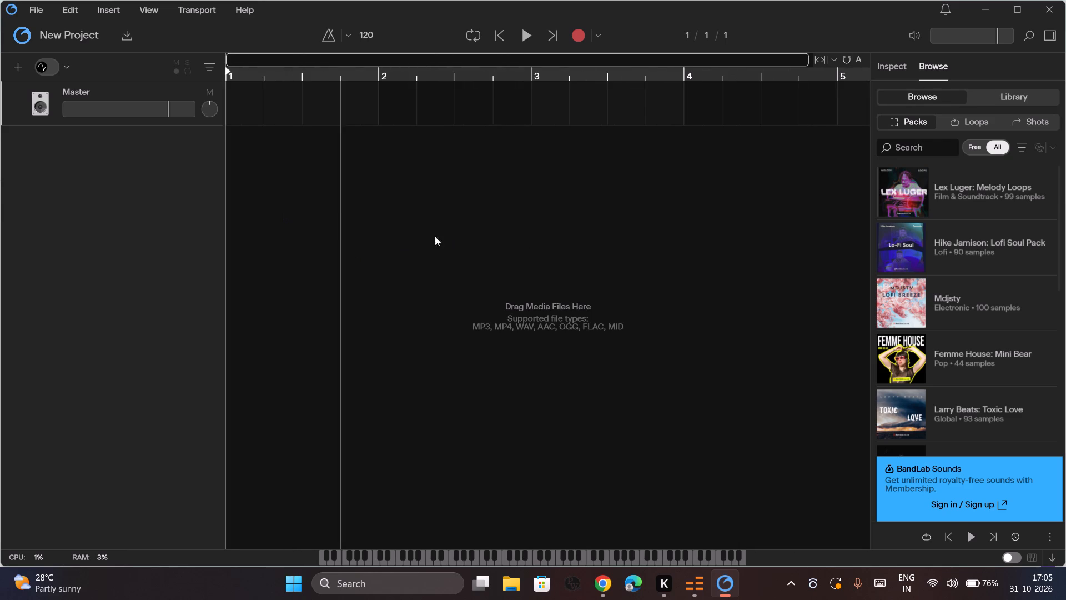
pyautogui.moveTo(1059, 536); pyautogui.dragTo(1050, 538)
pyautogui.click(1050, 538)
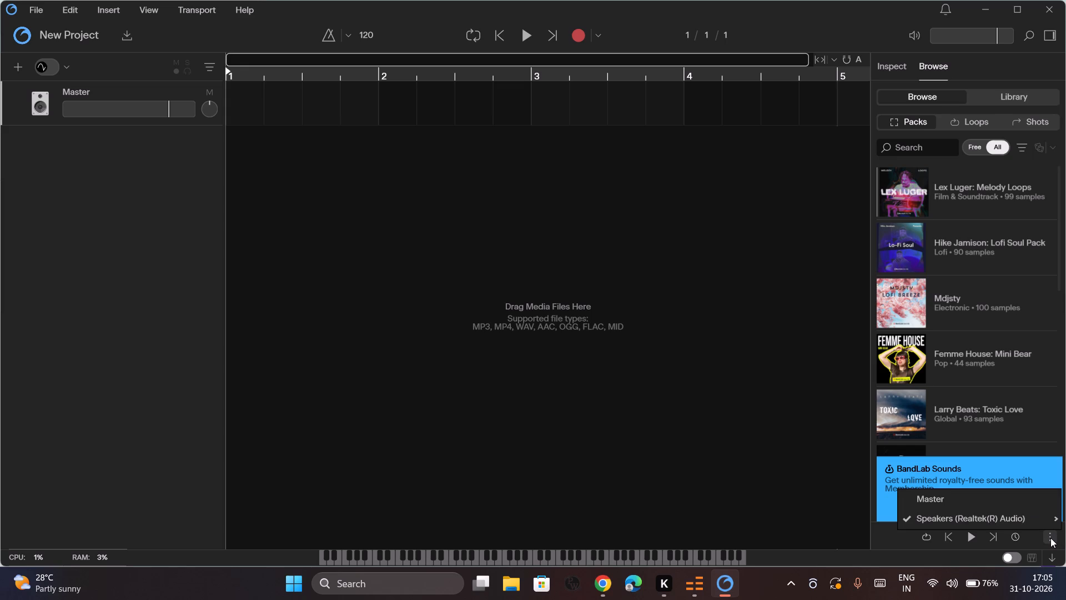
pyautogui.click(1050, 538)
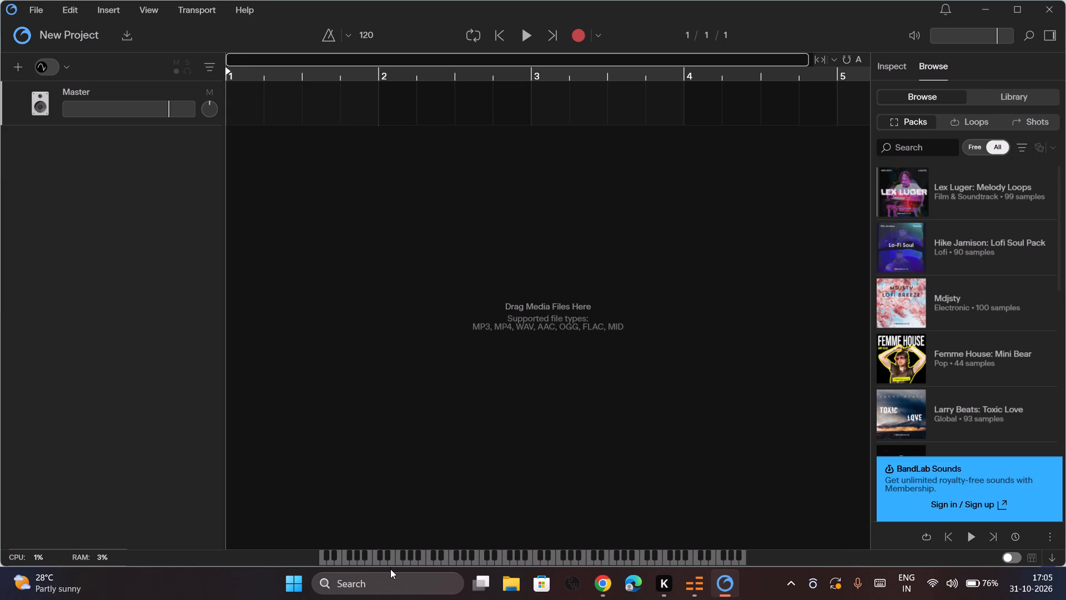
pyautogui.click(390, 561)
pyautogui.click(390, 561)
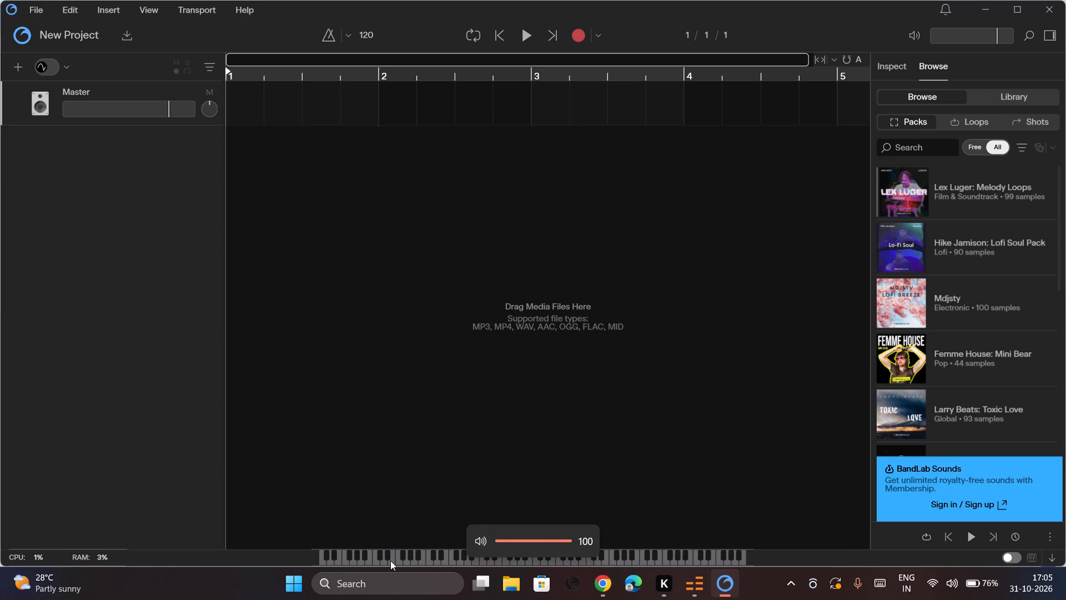
# Open the project's details, with its title, author, genre and sample rate, in the inspector.
pyautogui.click(70, 37)
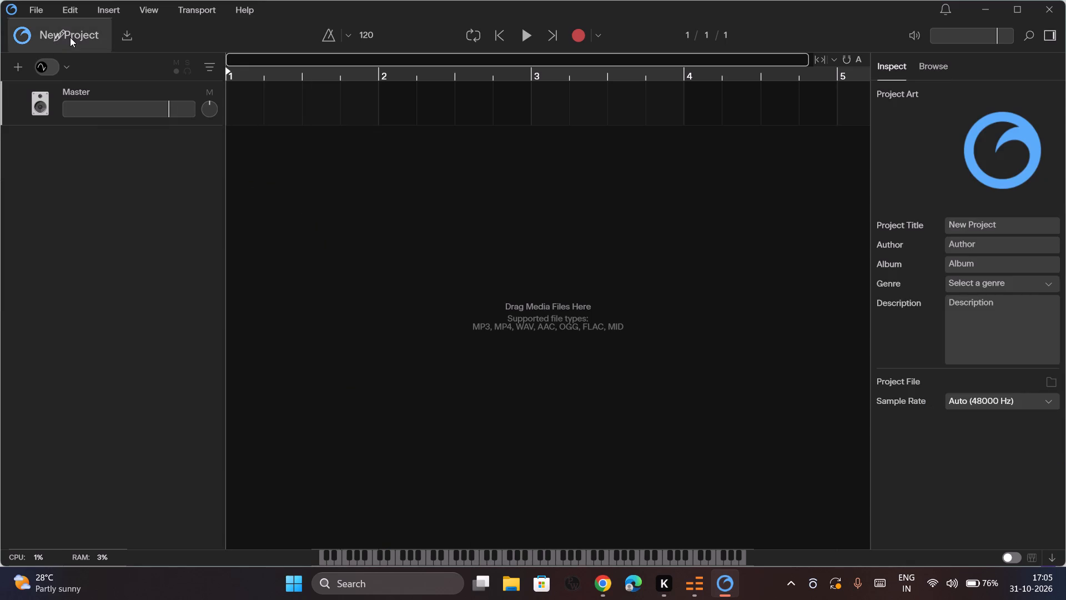
pyautogui.click(70, 37)
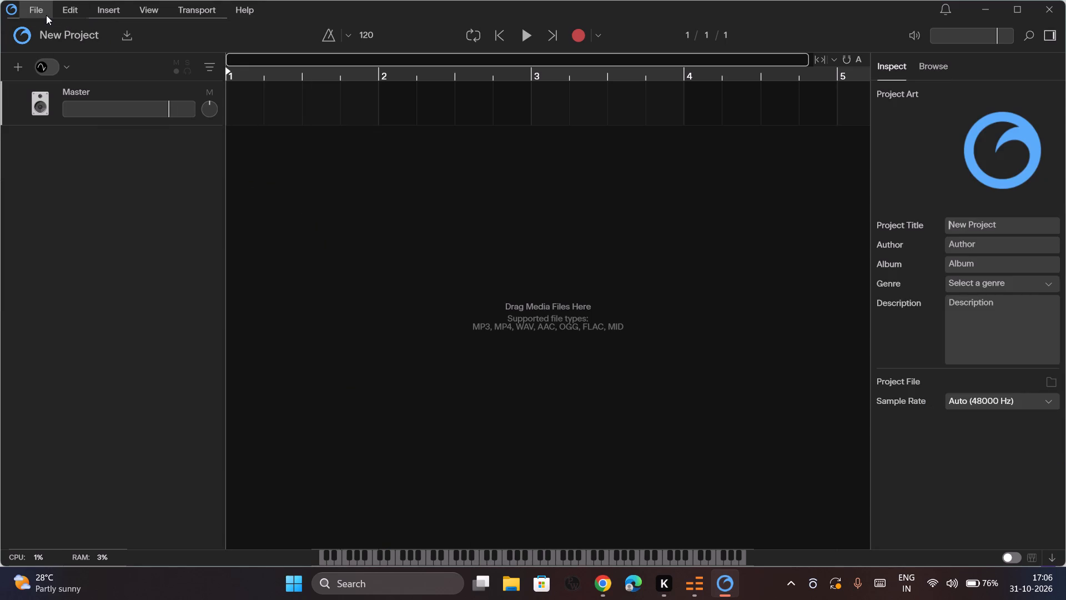
pyautogui.click(38, 95)
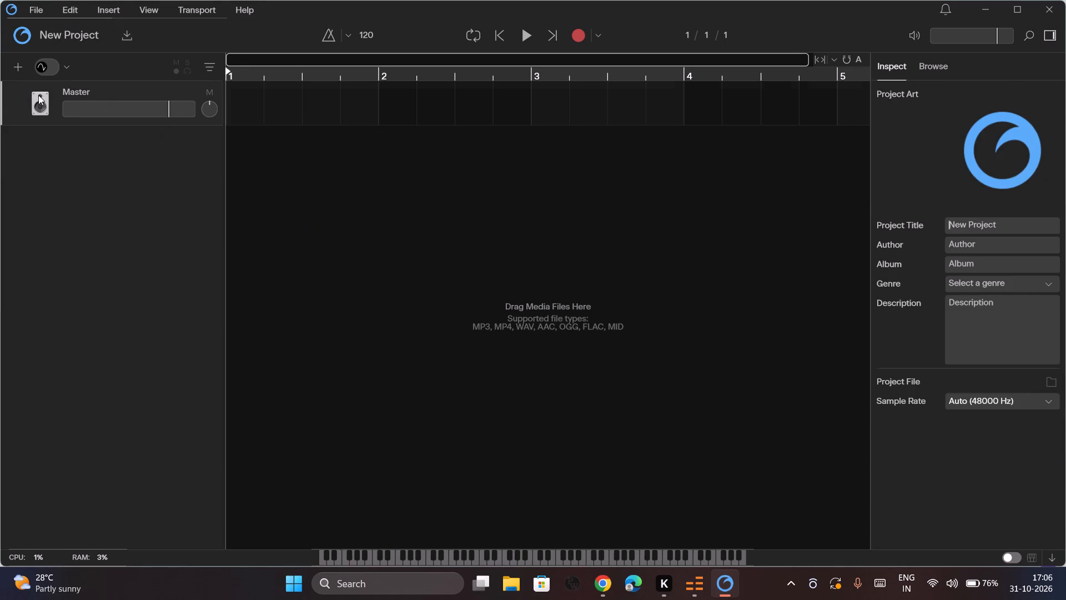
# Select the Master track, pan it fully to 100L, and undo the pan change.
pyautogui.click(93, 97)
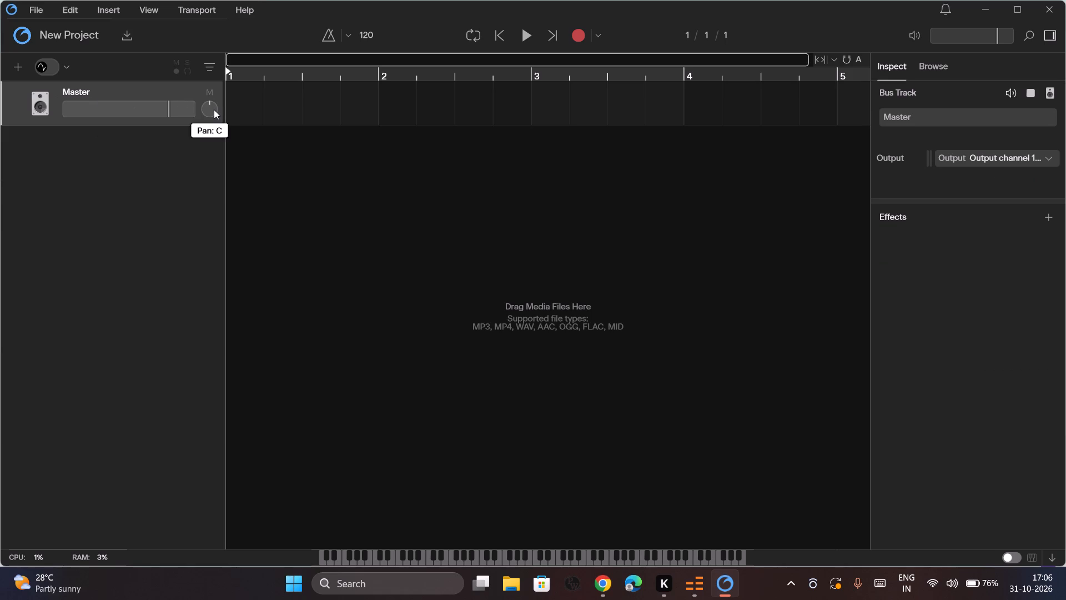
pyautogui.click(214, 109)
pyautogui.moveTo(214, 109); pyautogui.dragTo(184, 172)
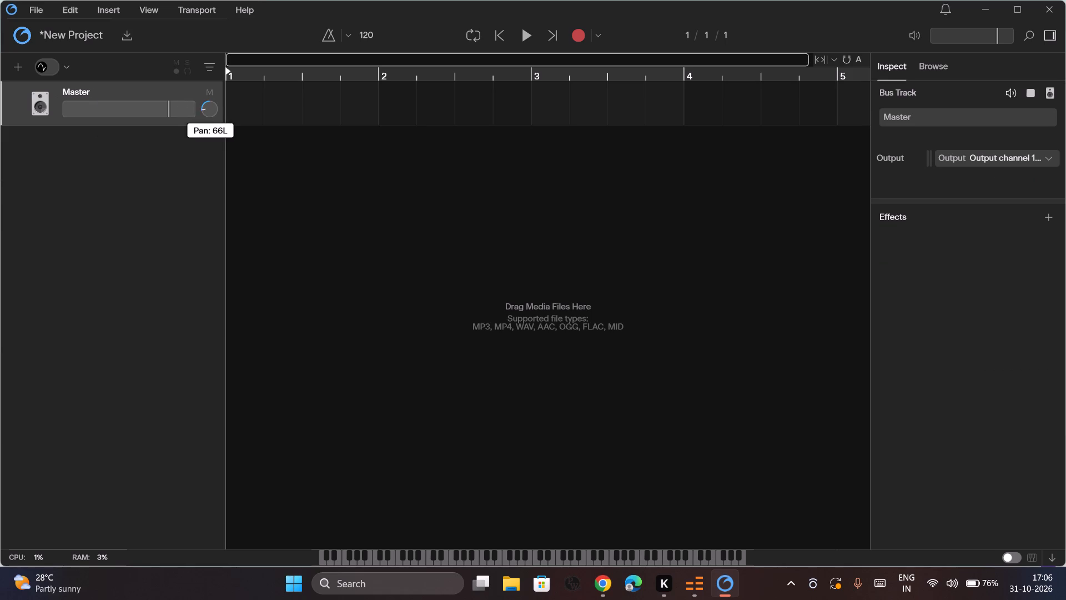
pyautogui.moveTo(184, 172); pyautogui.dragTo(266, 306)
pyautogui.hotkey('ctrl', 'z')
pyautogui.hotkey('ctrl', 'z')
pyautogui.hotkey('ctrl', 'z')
# Sweep the Master track's pan to 100R and bring it back close to centre.
pyautogui.moveTo(214, 110); pyautogui.dragTo(153, 59)
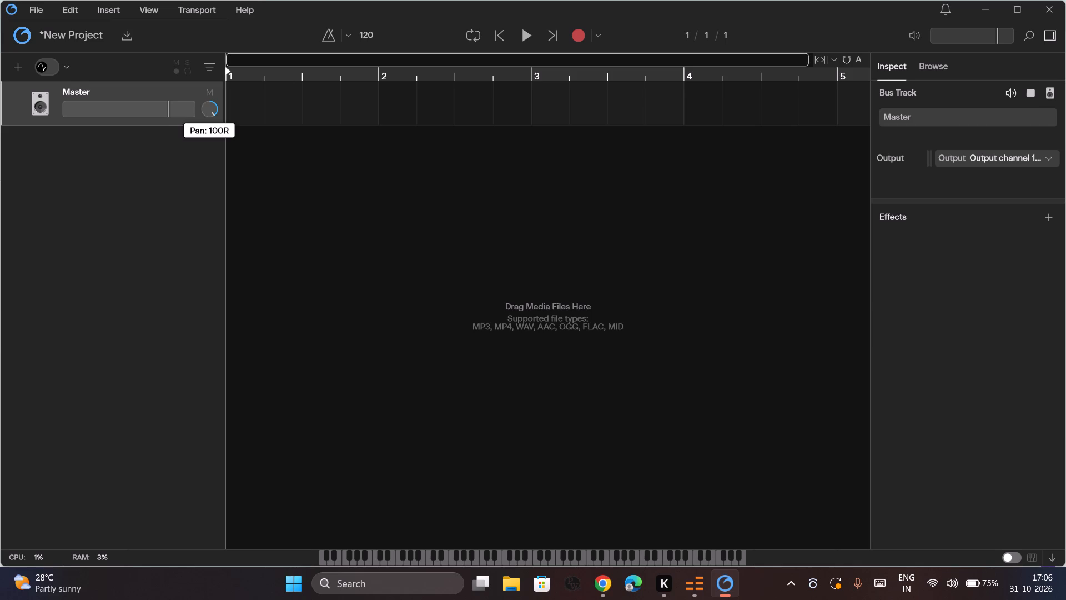
pyautogui.moveTo(153, 59); pyautogui.dragTo(165, 126)
pyautogui.moveTo(165, 126); pyautogui.dragTo(157, 129)
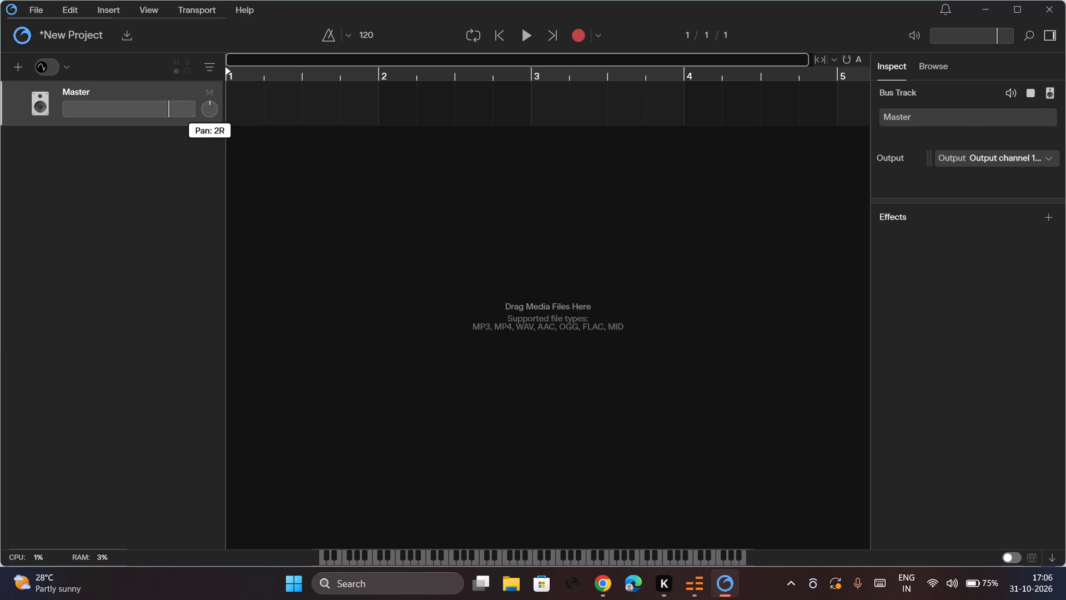
pyautogui.moveTo(157, 129); pyautogui.dragTo(143, 128)
pyautogui.moveTo(143, 128); pyautogui.dragTo(85, 131)
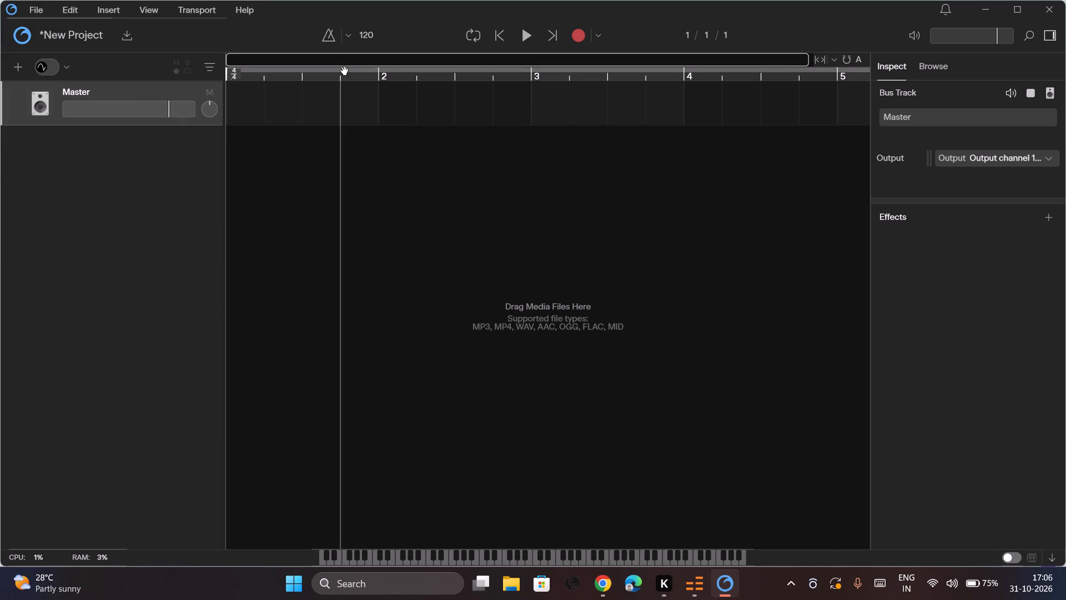
# Enable looping on the timeline and place the playhead at bar 2, beat 4.
pyautogui.click(253, 69)
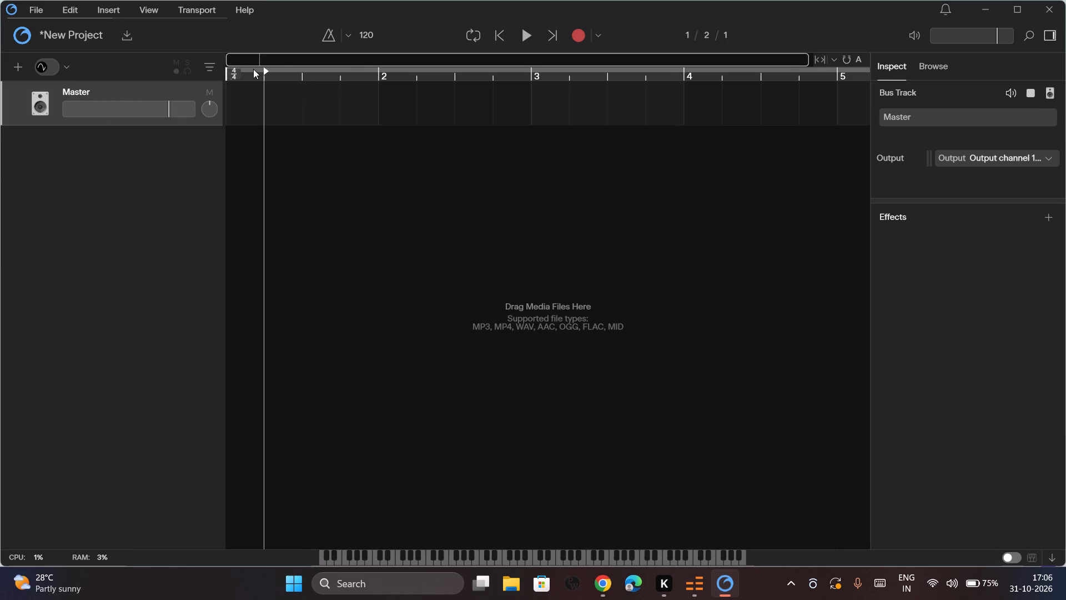
pyautogui.moveTo(253, 69); pyautogui.dragTo(264, 273)
pyautogui.click(271, 179)
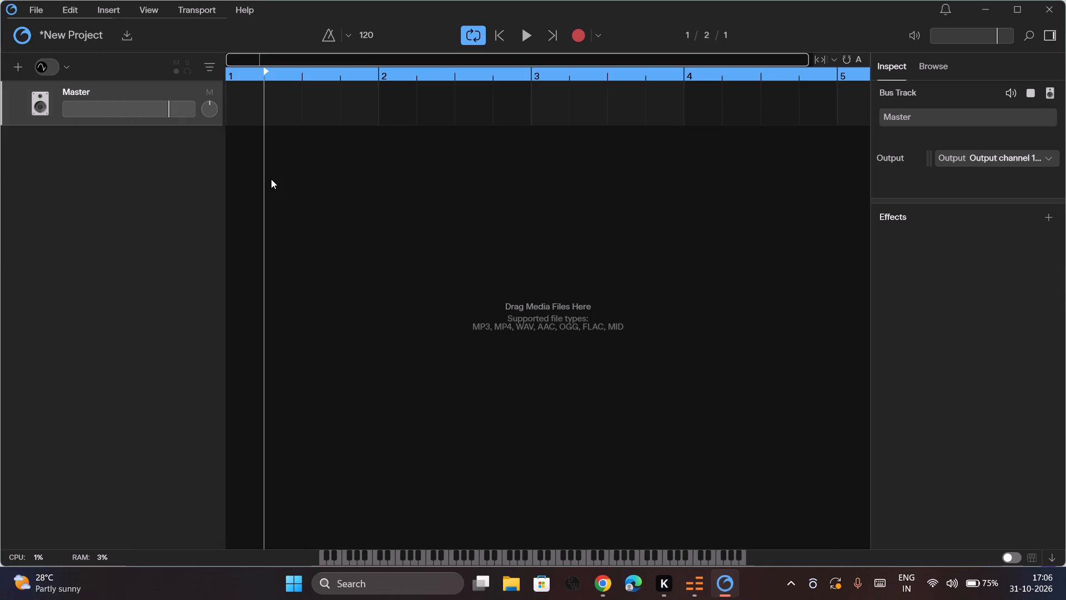
pyautogui.moveTo(270, 104); pyautogui.dragTo(508, 284)
pyautogui.click(508, 284)
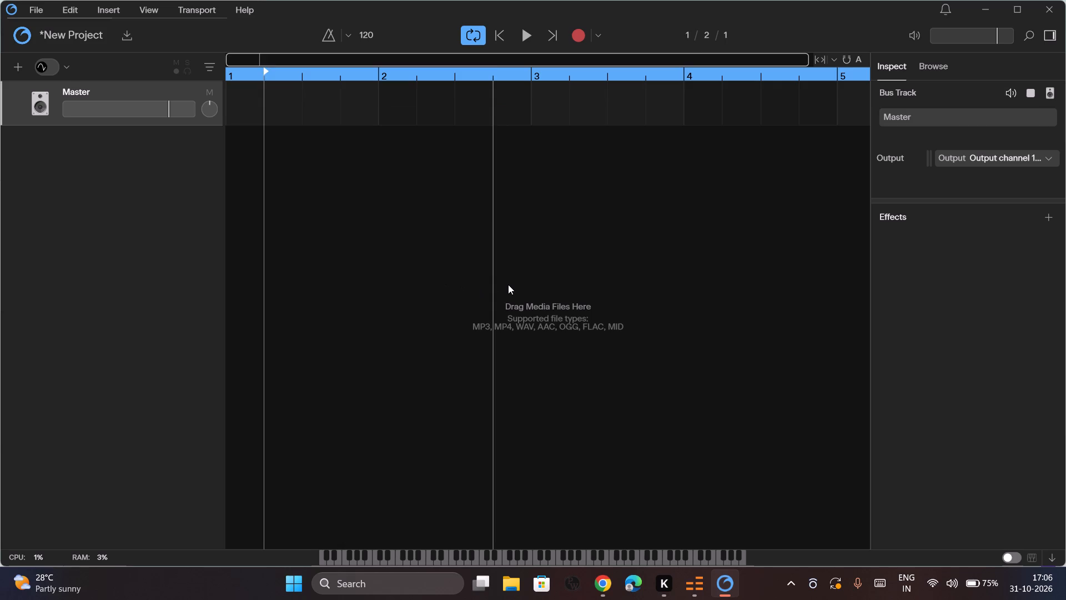
pyautogui.doubleClick(508, 284)
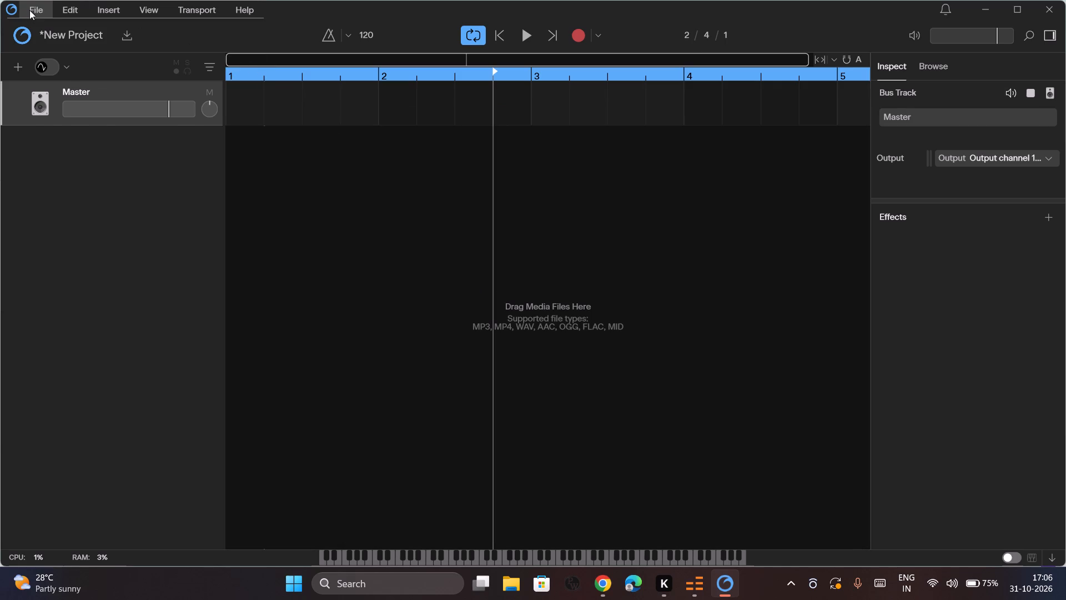
# Start creating an instrument track and browse the full list of available instruments.
pyautogui.click(29, 10)
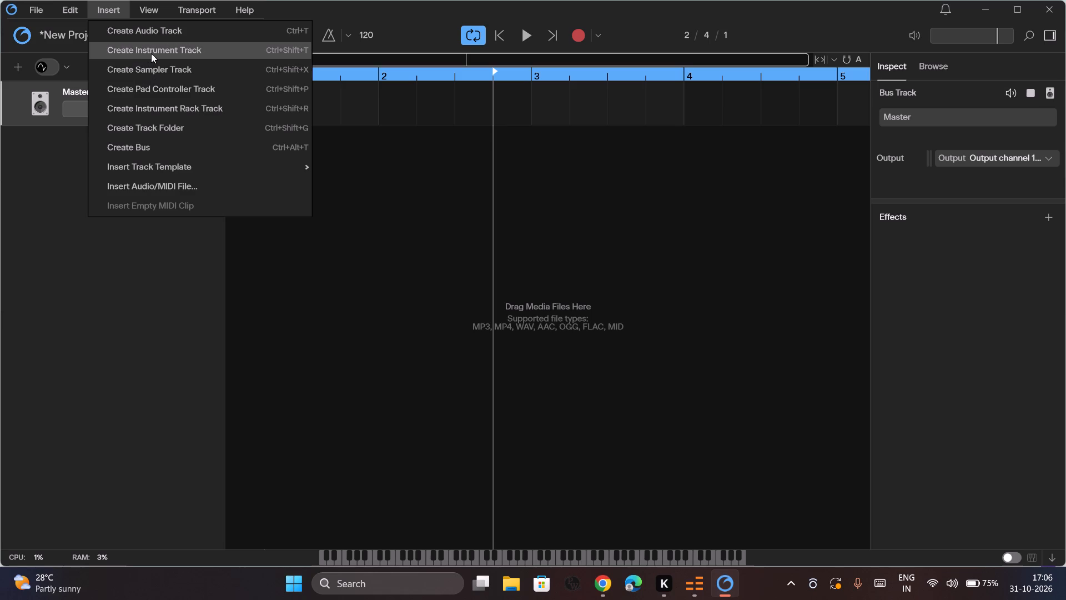
pyautogui.click(151, 53)
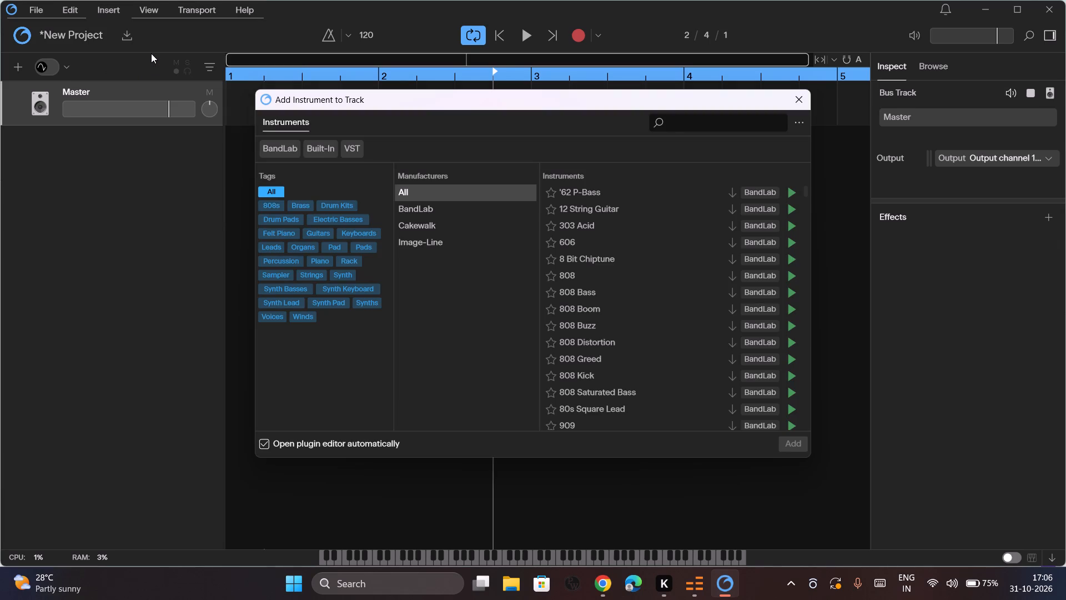
pyautogui.scroll(1, 713, 233)
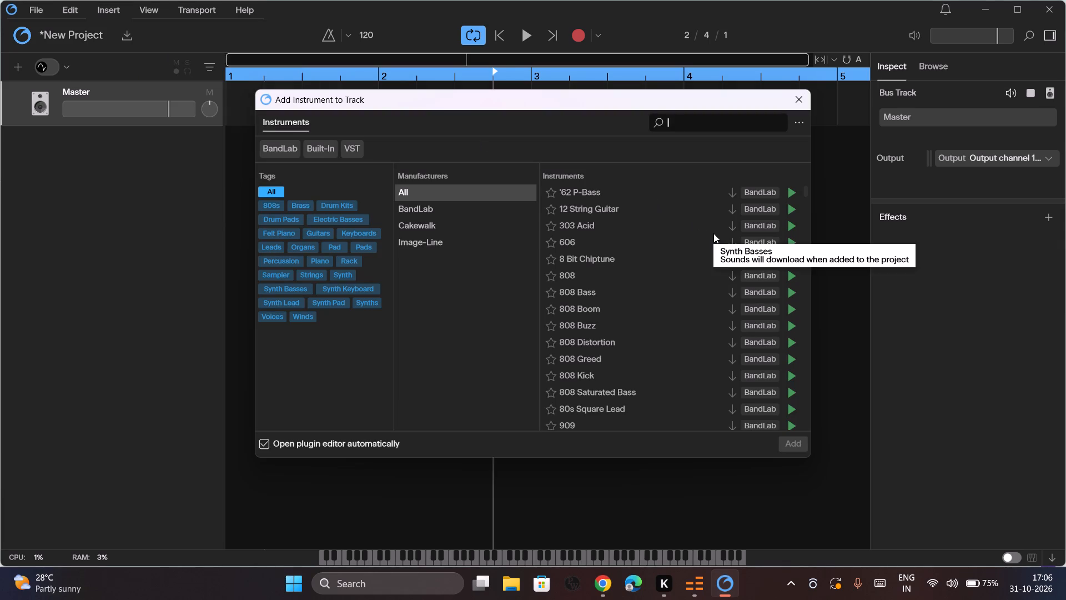
pyautogui.scroll(1, 713, 233)
pyautogui.scroll(-11, 713, 233)
pyautogui.scroll(-13, 713, 233)
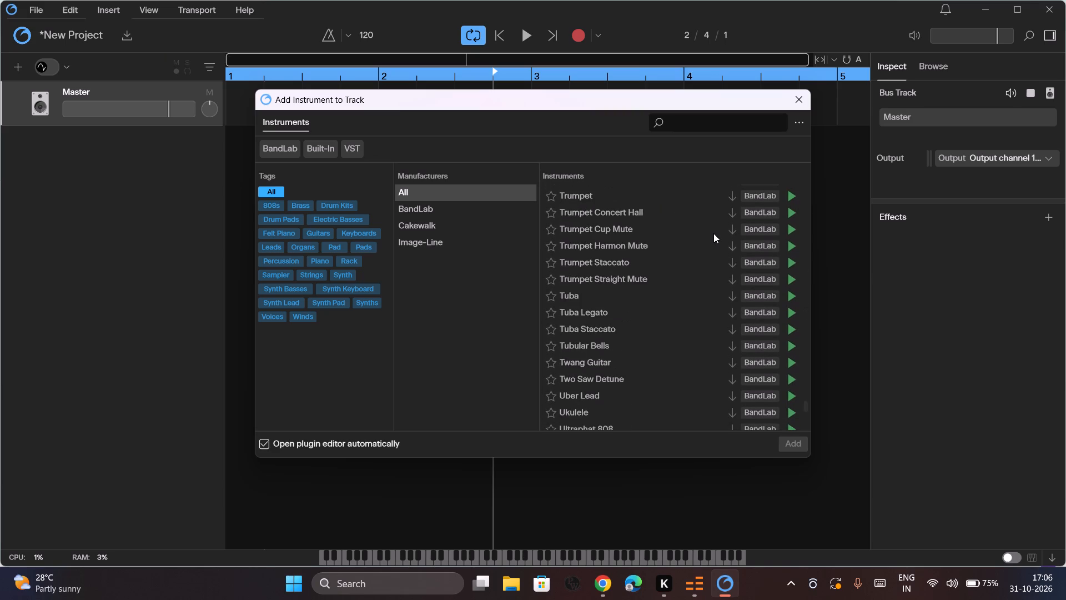
pyautogui.scroll(-9, 713, 233)
pyautogui.scroll(10, 713, 233)
pyautogui.scroll(12, 713, 233)
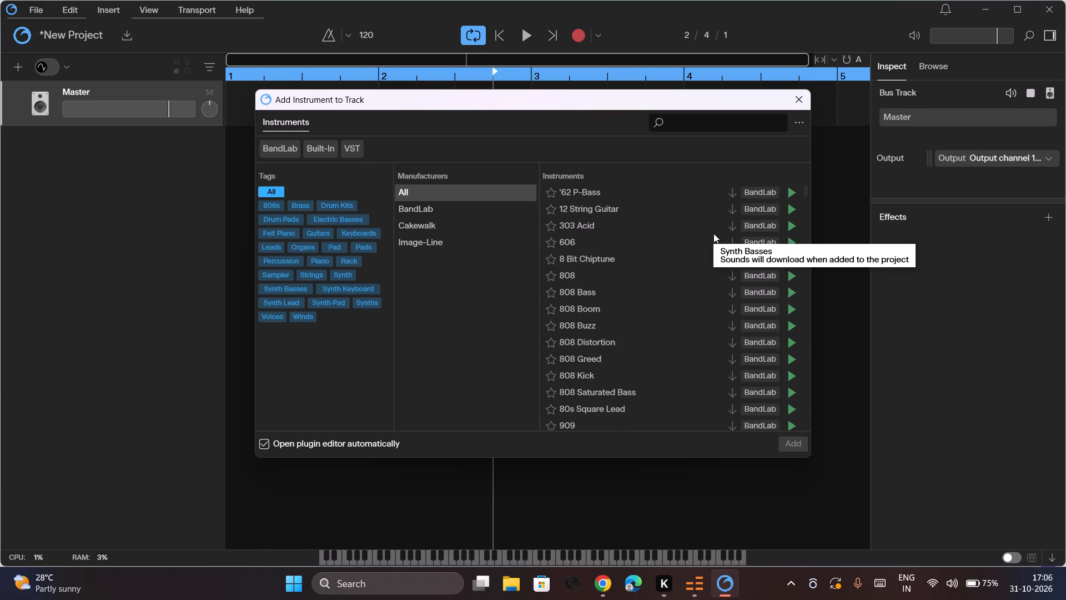
# Preview the sound of the '62 P-Bass instrument.
pyautogui.click(785, 194)
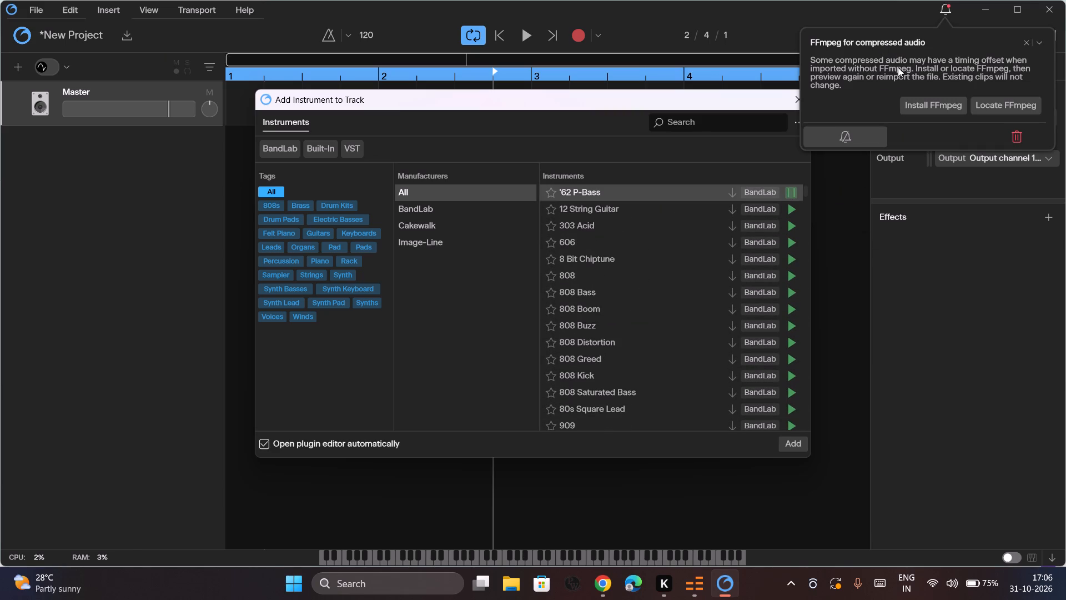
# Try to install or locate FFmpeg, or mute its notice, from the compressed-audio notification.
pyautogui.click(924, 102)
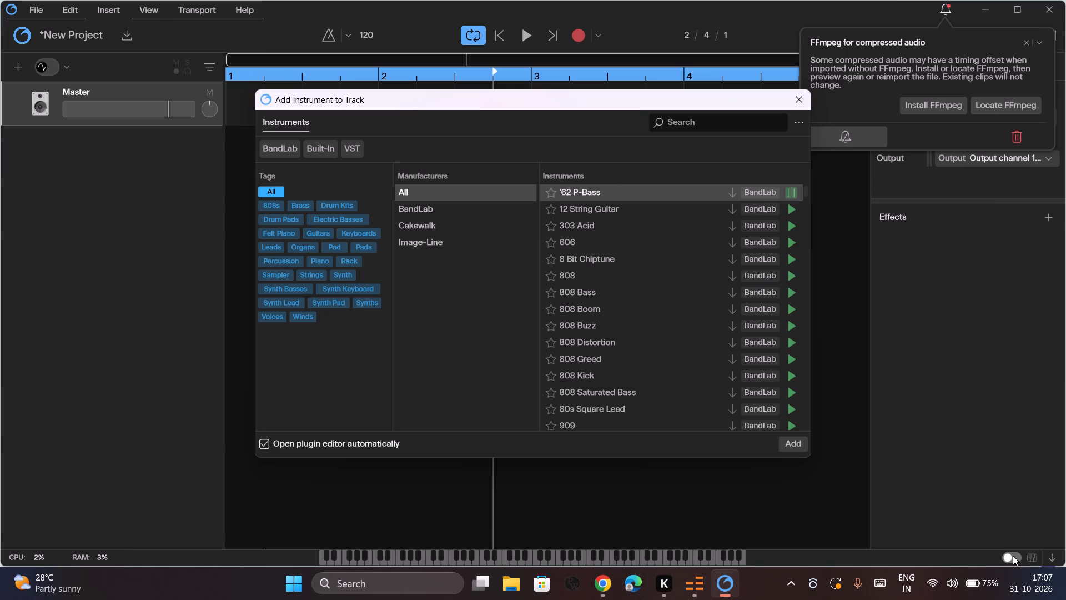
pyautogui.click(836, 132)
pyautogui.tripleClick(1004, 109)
# Audition the '62 P-Bass, 12 String Guitar, 303 Acid, 606, 8 Bit Chiptune, 808 and 808 Bass instruments.
pyautogui.click(792, 193)
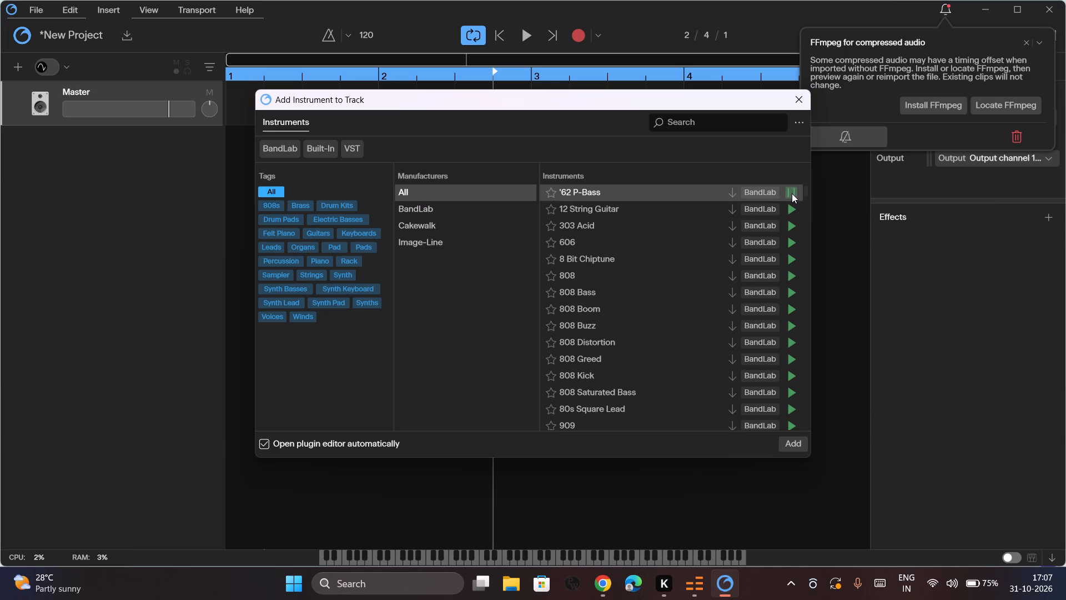
pyautogui.click(792, 193)
pyautogui.click(791, 212)
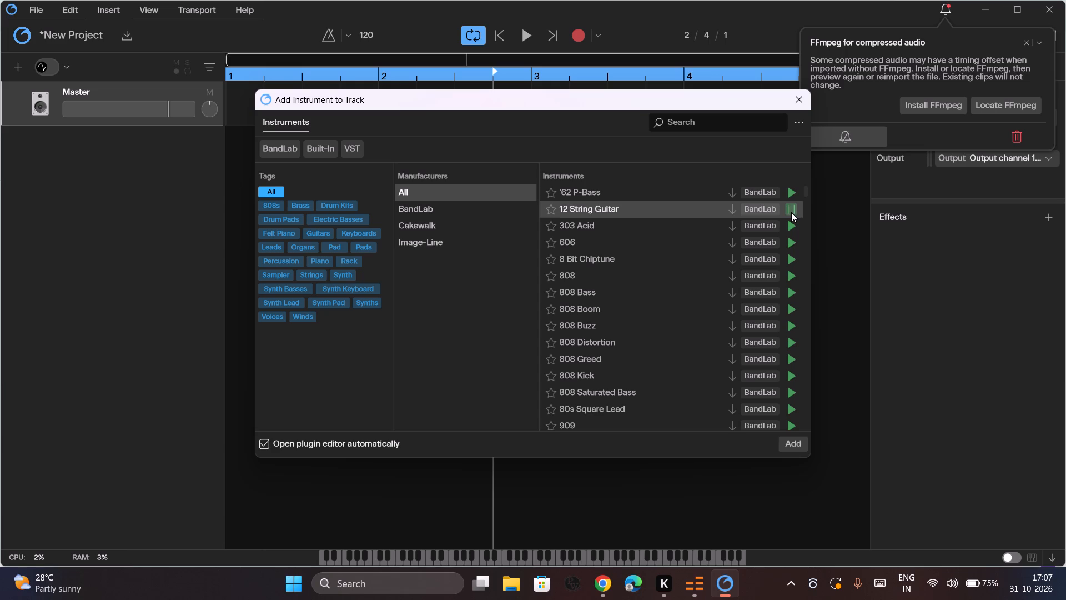
pyautogui.click(789, 191)
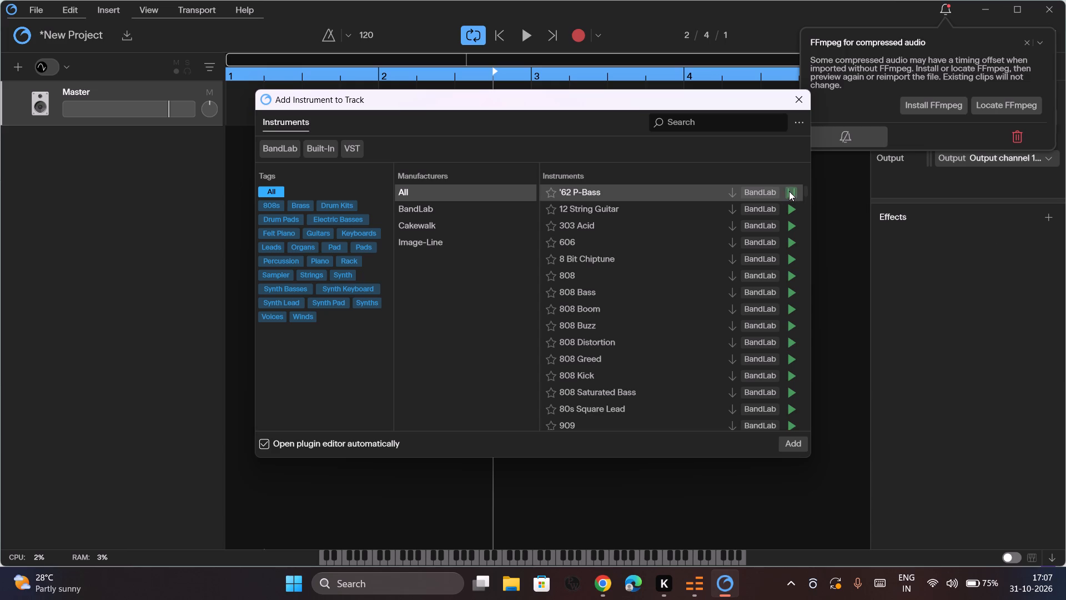
pyautogui.click(790, 228)
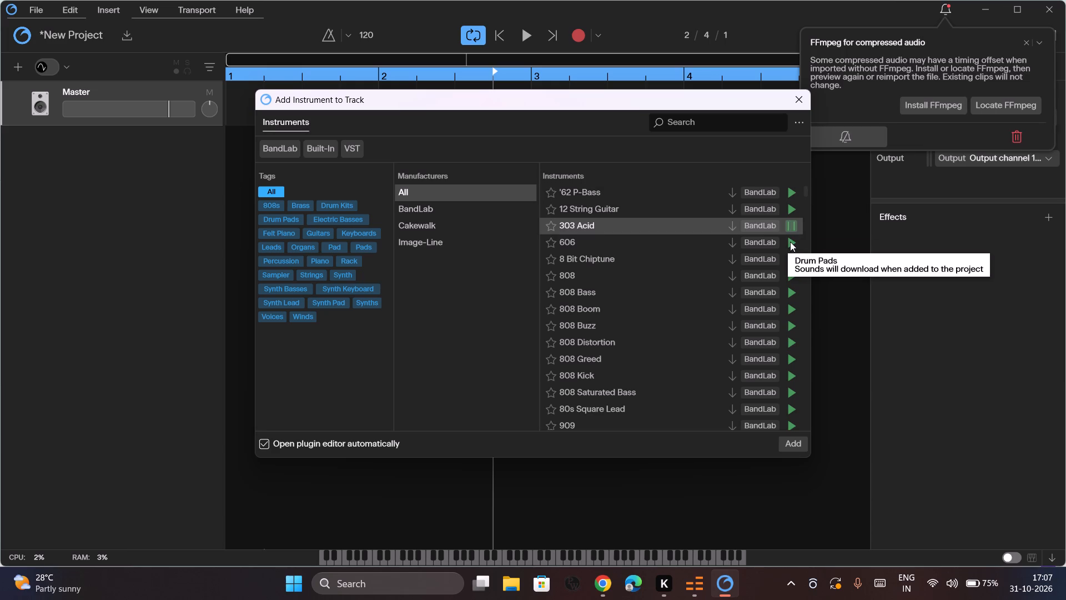
pyautogui.click(790, 242)
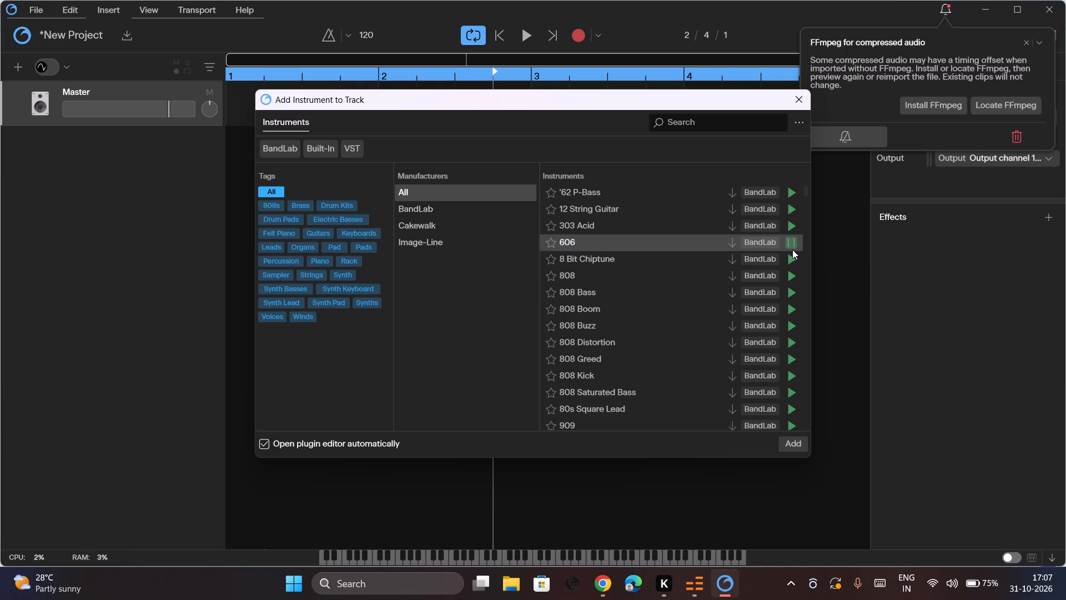
pyautogui.click(793, 258)
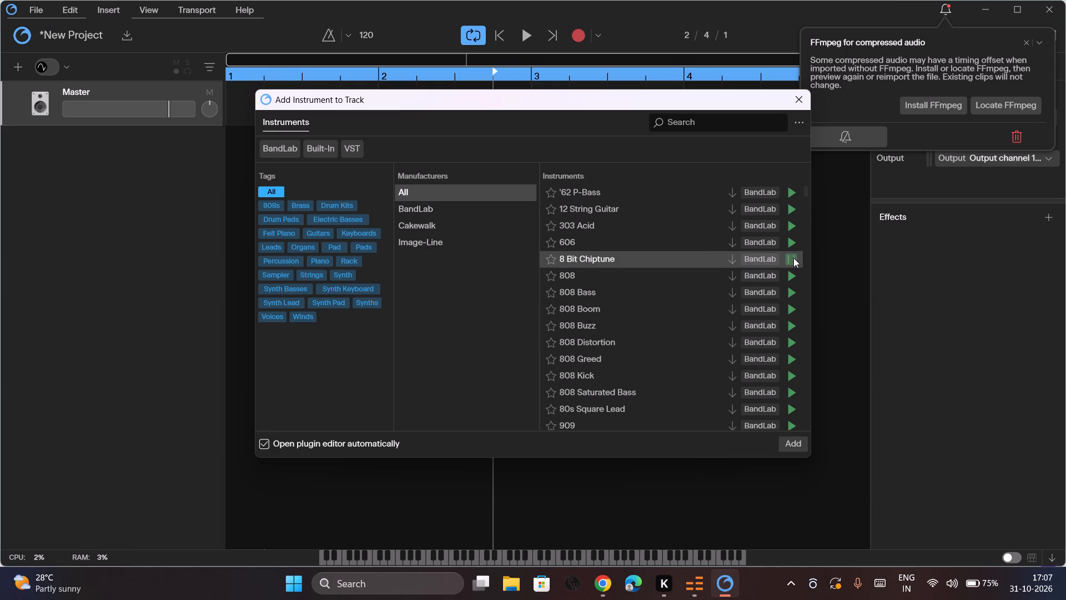
pyautogui.click(791, 276)
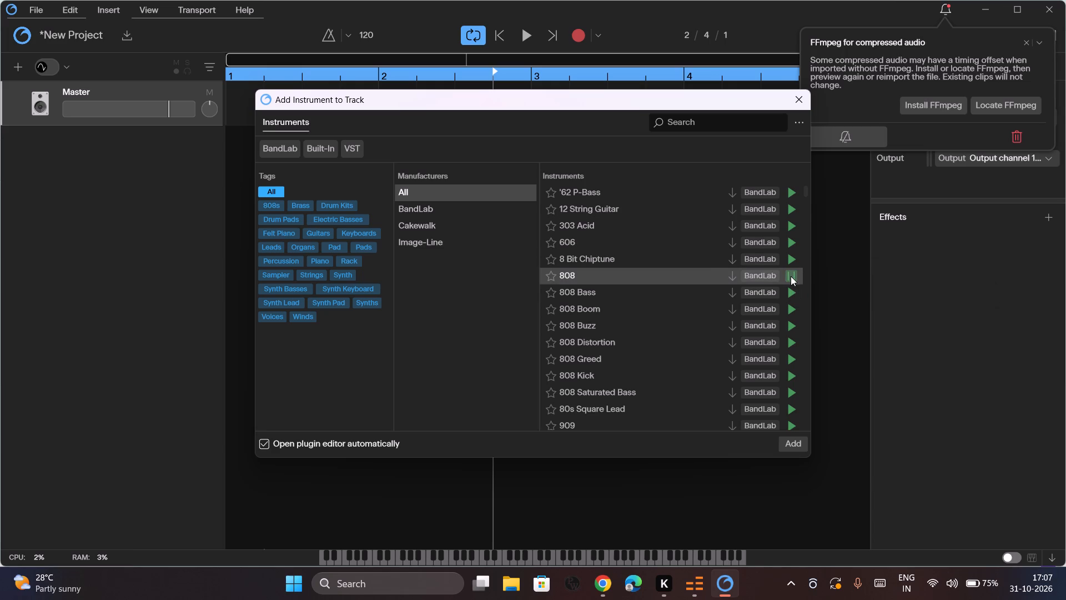
pyautogui.click(791, 298)
# Audition Axe Lead Guitar, Boom Bap Classic, Clicky Bit, Dry and Finesse further down the instrument list.
pyautogui.scroll(-4, 791, 298)
pyautogui.click(791, 314)
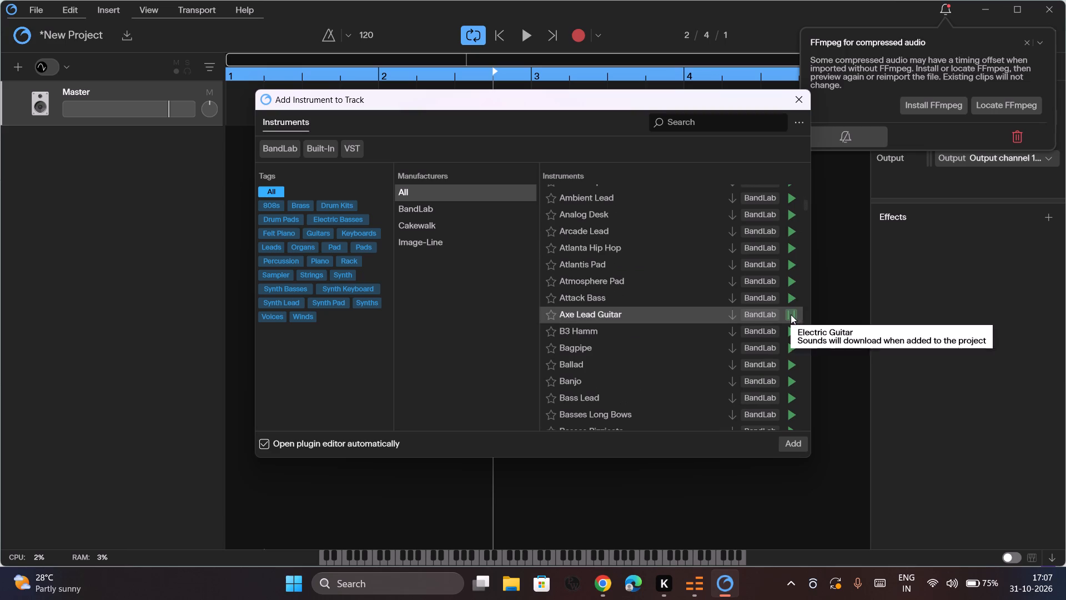
pyautogui.scroll(-1, 791, 314)
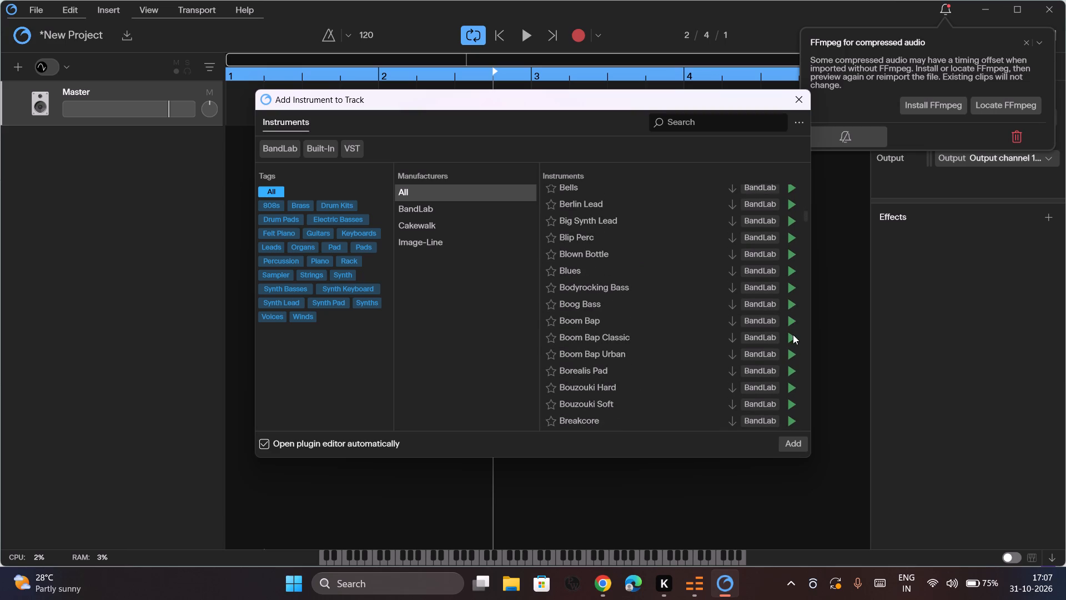
pyautogui.click(793, 334)
pyautogui.scroll(-2, 793, 334)
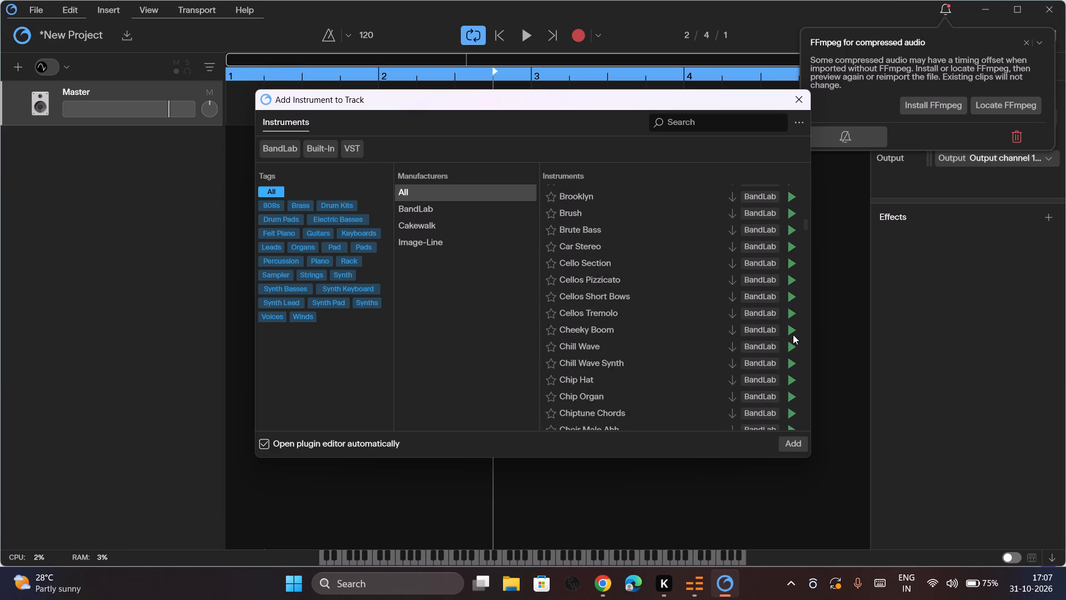
pyautogui.scroll(-2, 793, 334)
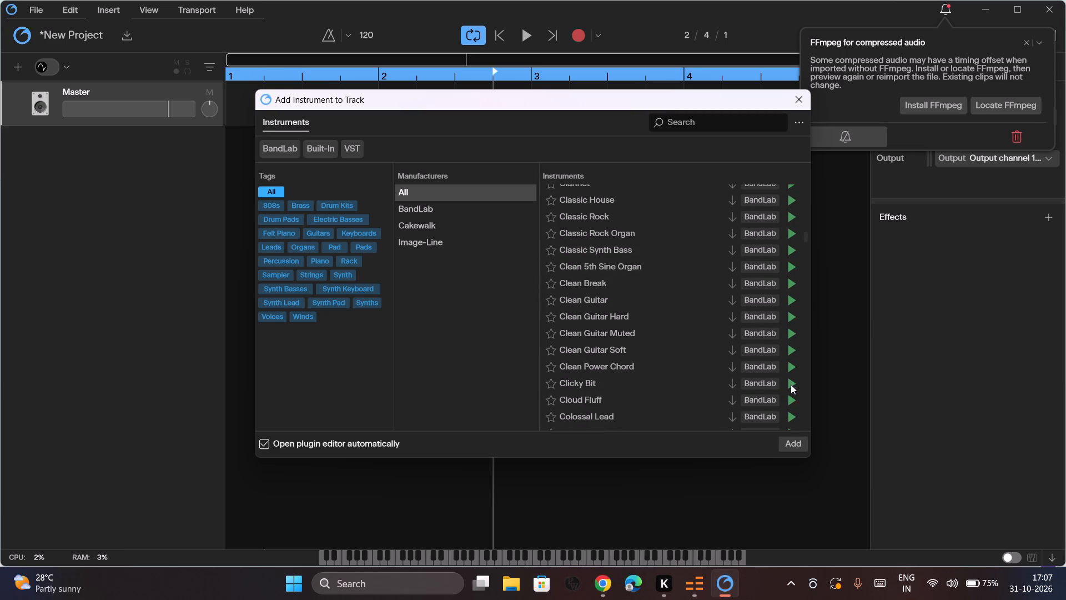
pyautogui.click(791, 384)
pyautogui.scroll(-3, 791, 384)
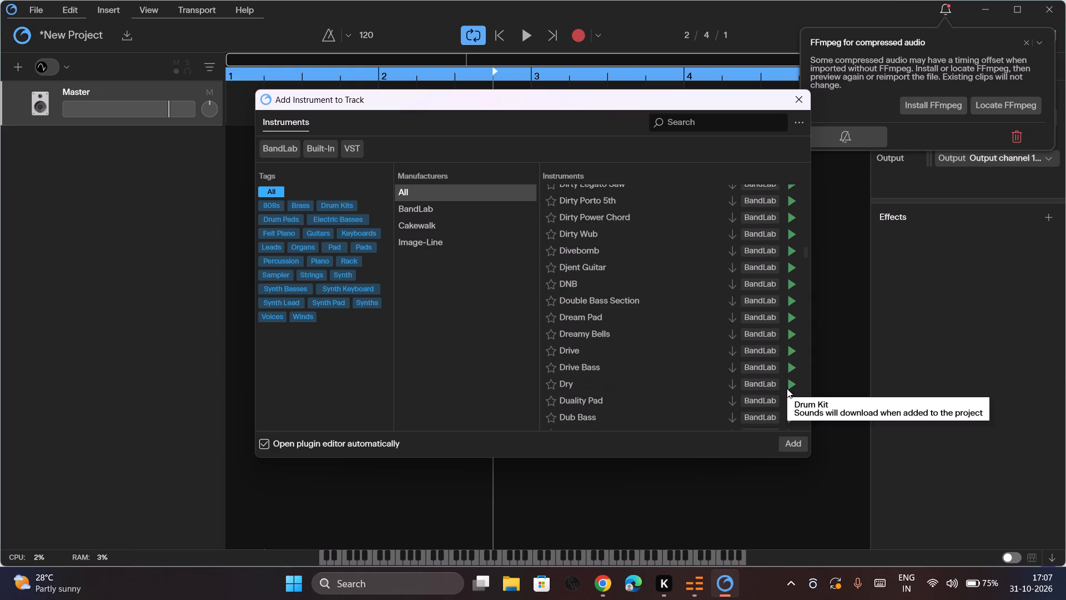
pyautogui.click(787, 388)
pyautogui.scroll(-3, 787, 388)
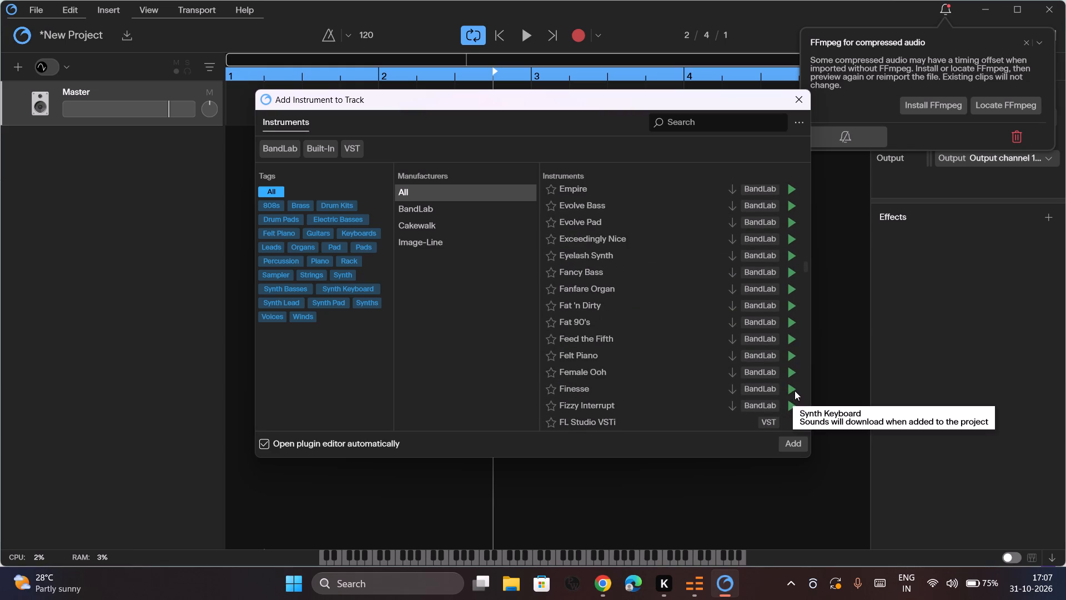
pyautogui.click(795, 388)
# Check FL Studio VSTi, and audition Flow Saw, FM Gamelan, French Horn, Full Brass Staccato and Full Strings Short Bows.
pyautogui.scroll(-1, 795, 388)
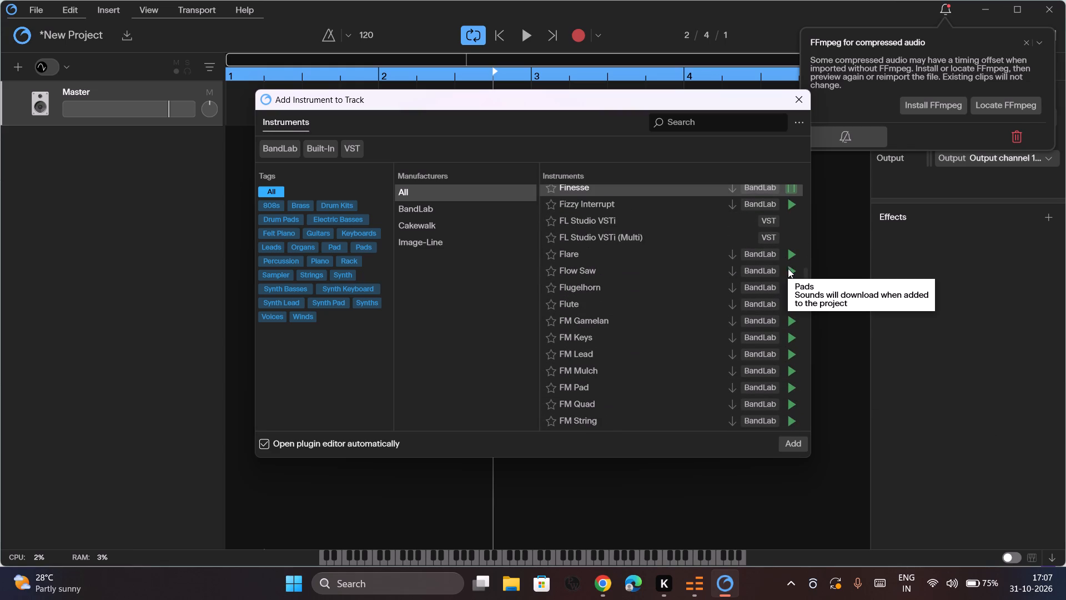
pyautogui.click(788, 221)
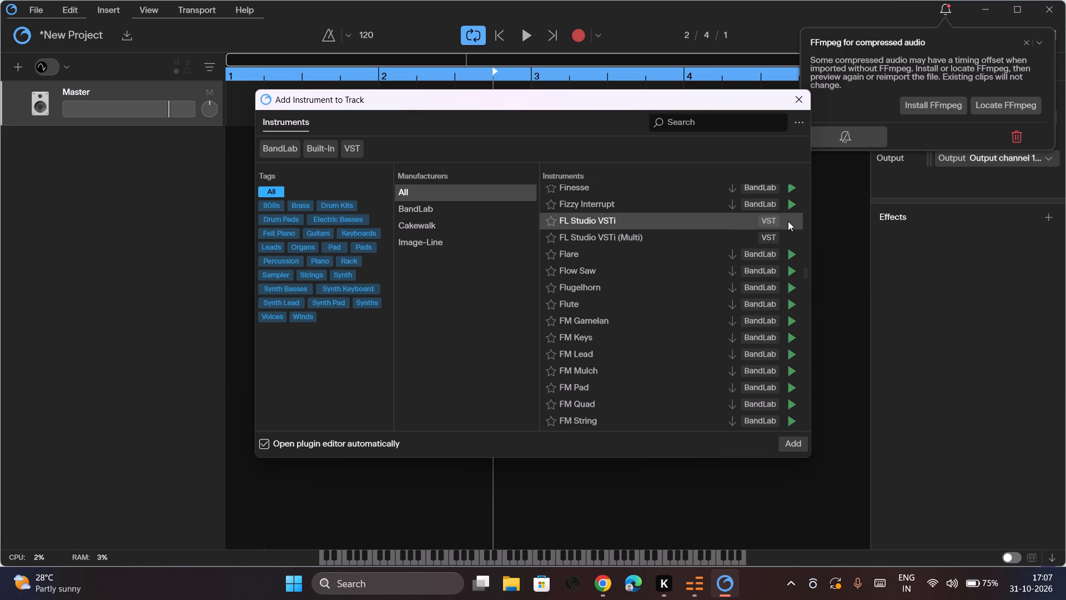
pyautogui.click(792, 272)
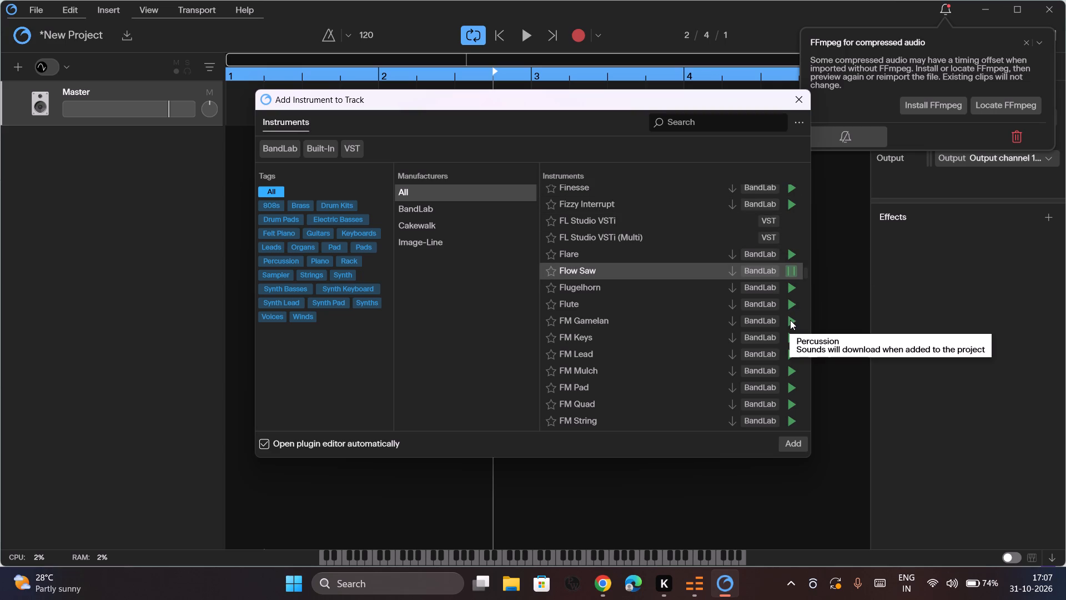
pyautogui.click(790, 320)
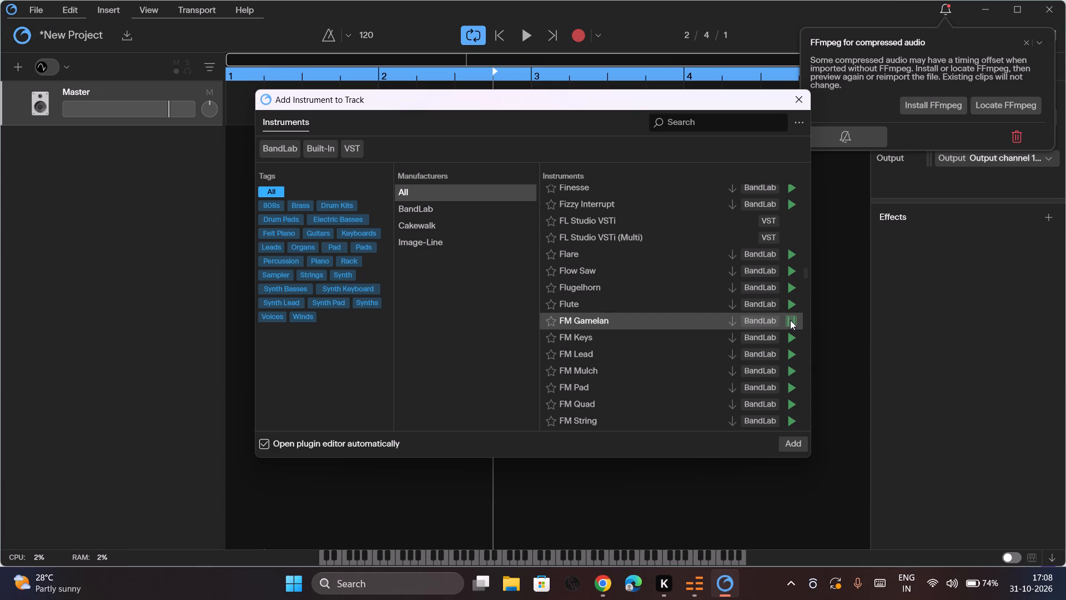
pyautogui.scroll(-1, 790, 320)
pyautogui.click(790, 320)
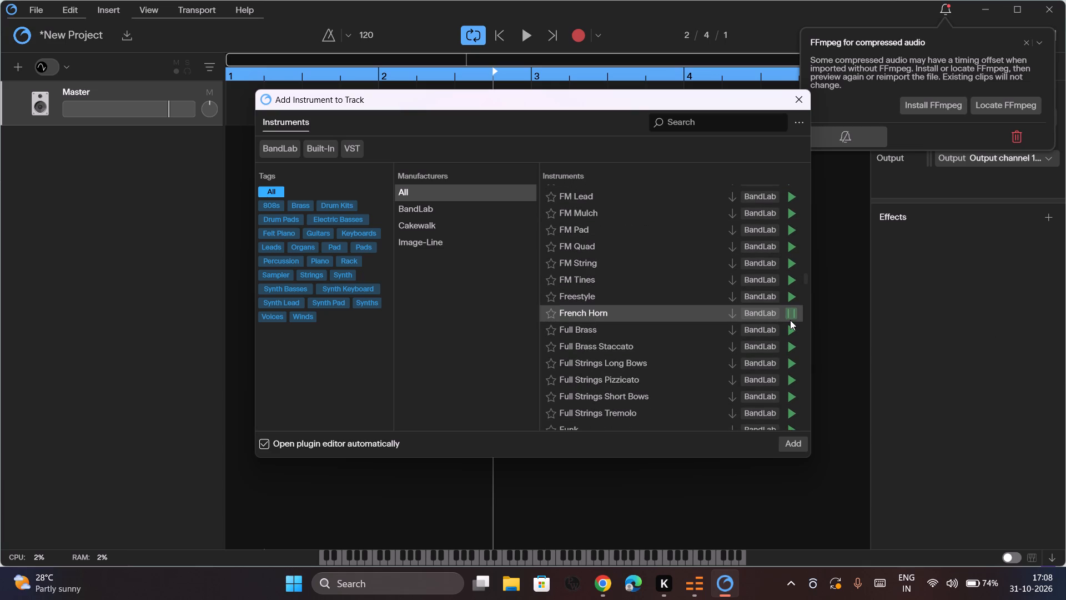
pyautogui.click(791, 348)
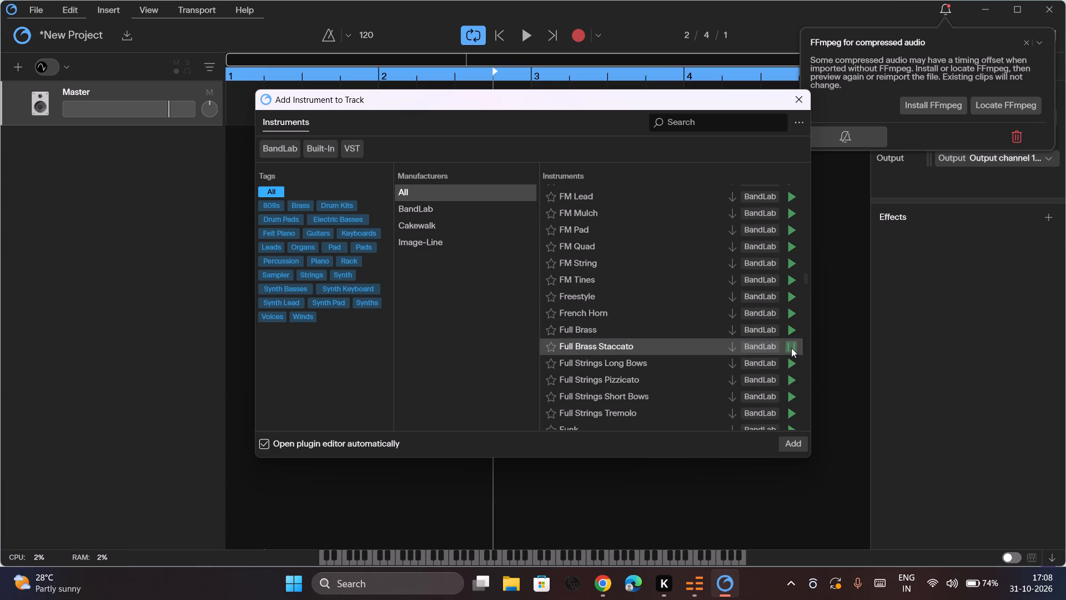
pyautogui.click(788, 397)
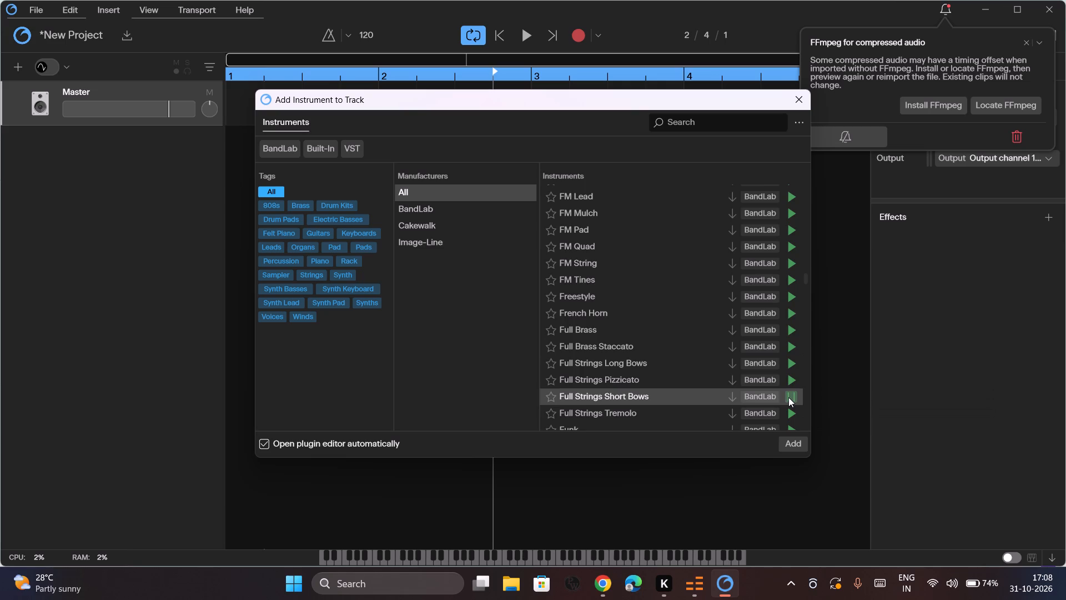
# Look through the nearby instruments, select FM Tines, and audition Full Strings Tremolo.
pyautogui.scroll(-1, 788, 397)
pyautogui.scroll(1, 788, 397)
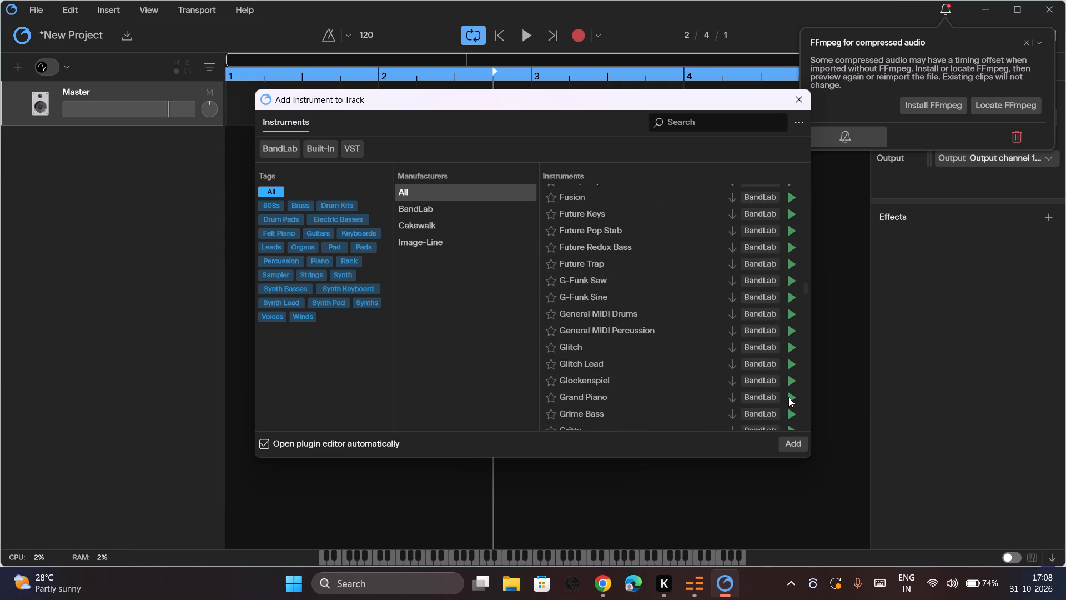
pyautogui.scroll(1, 788, 397)
pyautogui.scroll(-1, 788, 397)
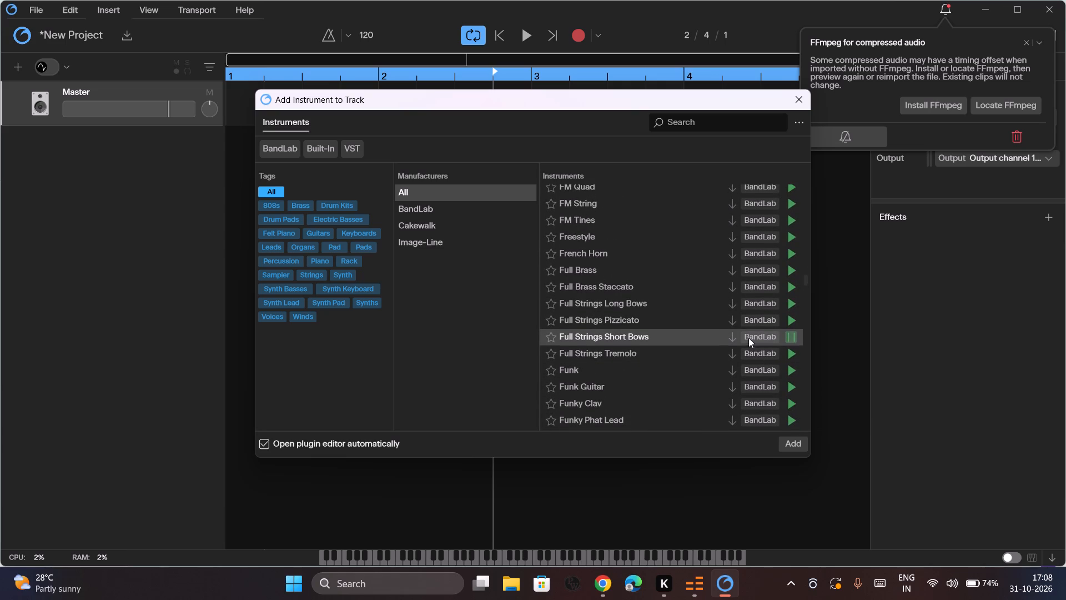
pyautogui.moveTo(614, 228); pyautogui.dragTo(655, 369)
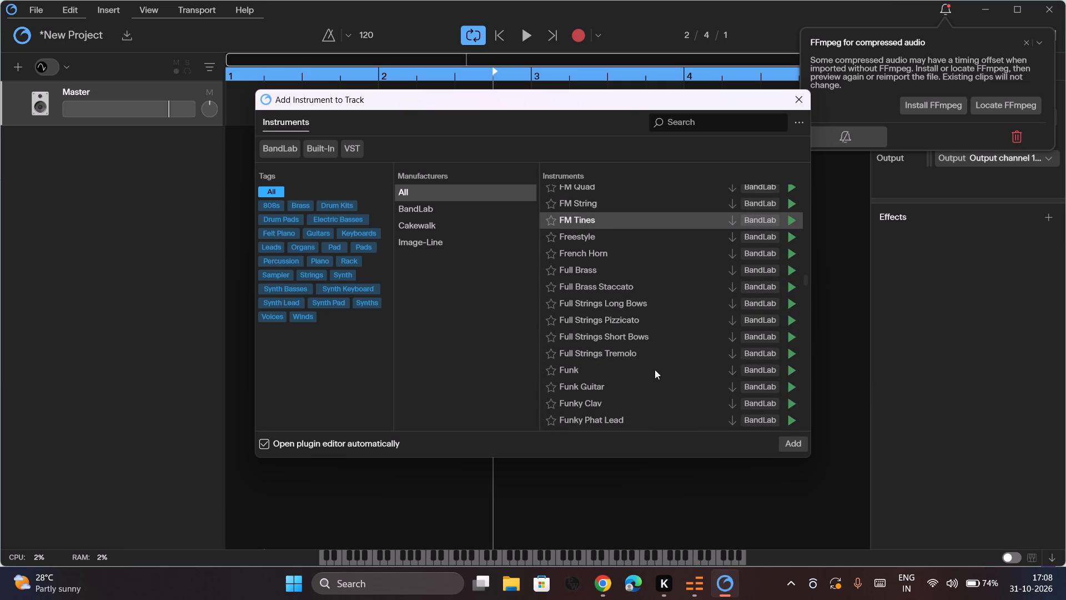
pyautogui.moveTo(655, 369); pyautogui.dragTo(657, 377)
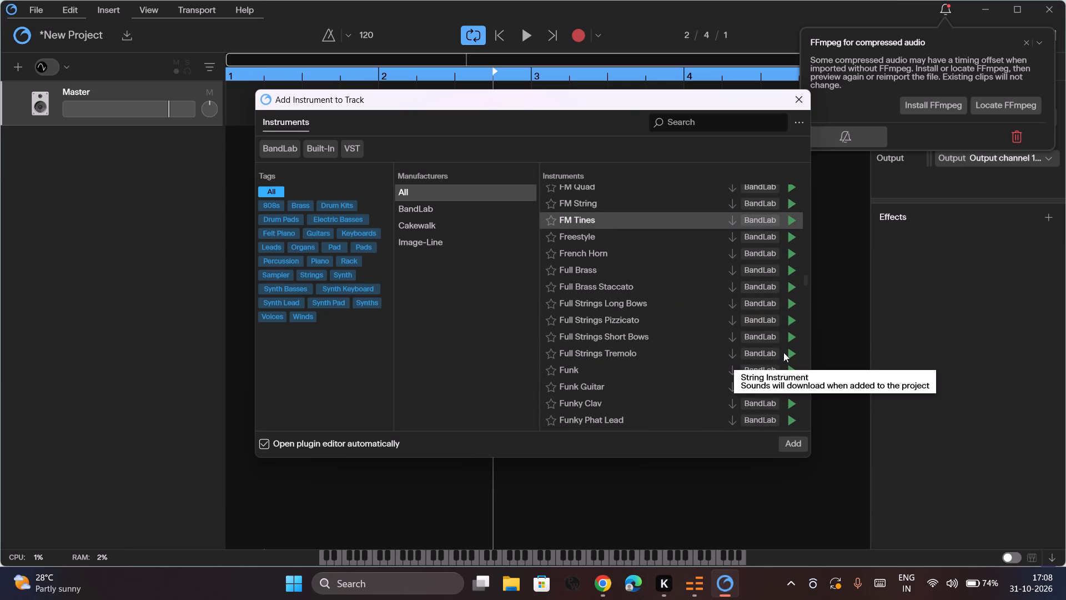
pyautogui.click(788, 352)
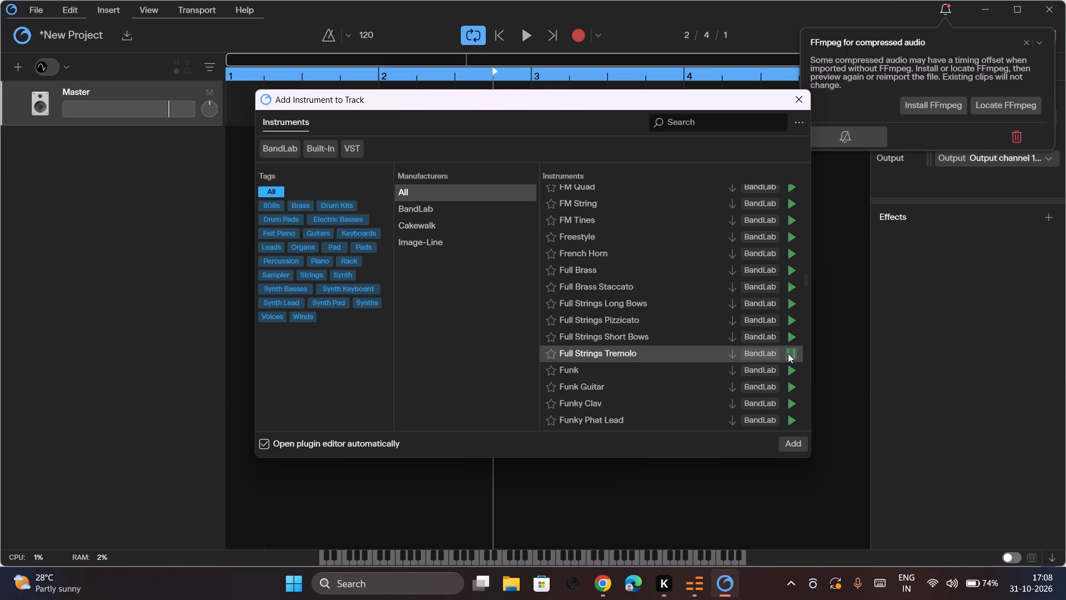
# Audition Full Brass Staccato, Full Strings Long Bows, Full Strings Pizzicato and Full Strings Short Bows.
pyautogui.click(789, 287)
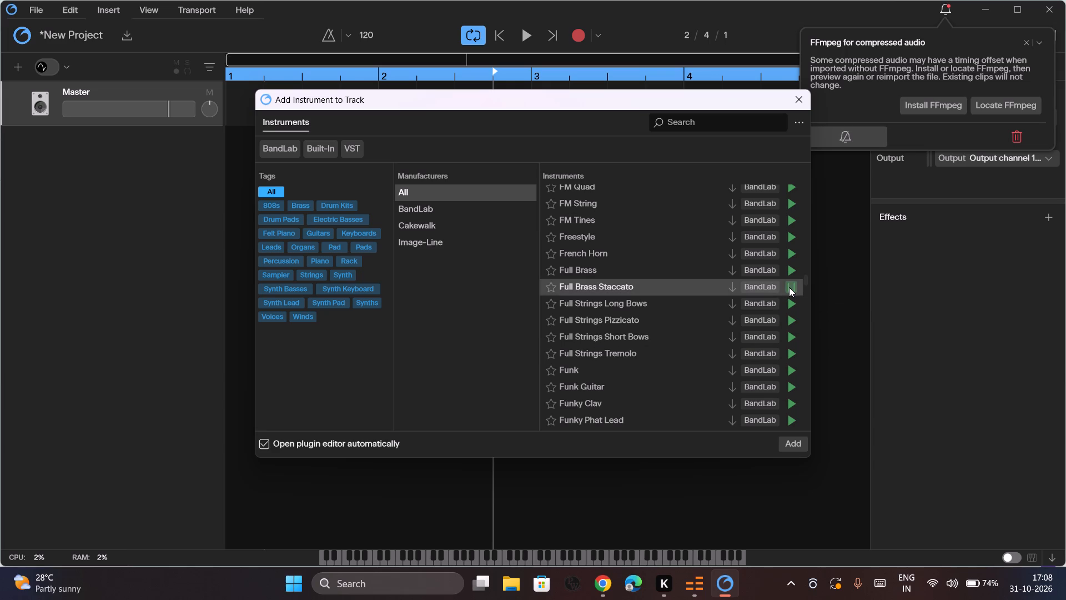
pyautogui.click(791, 302)
pyautogui.click(792, 318)
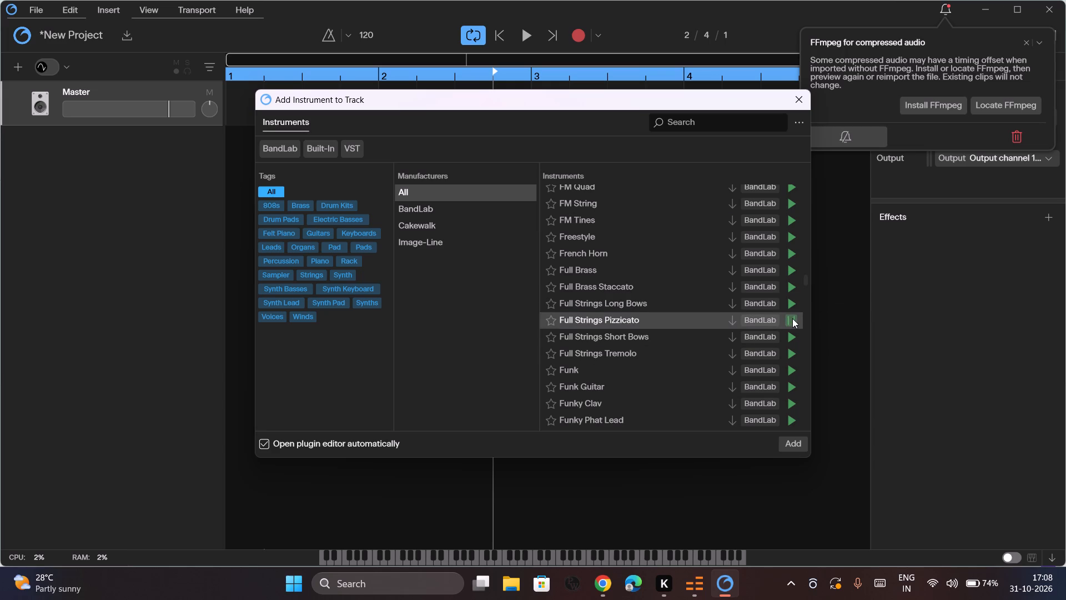
pyautogui.click(792, 342)
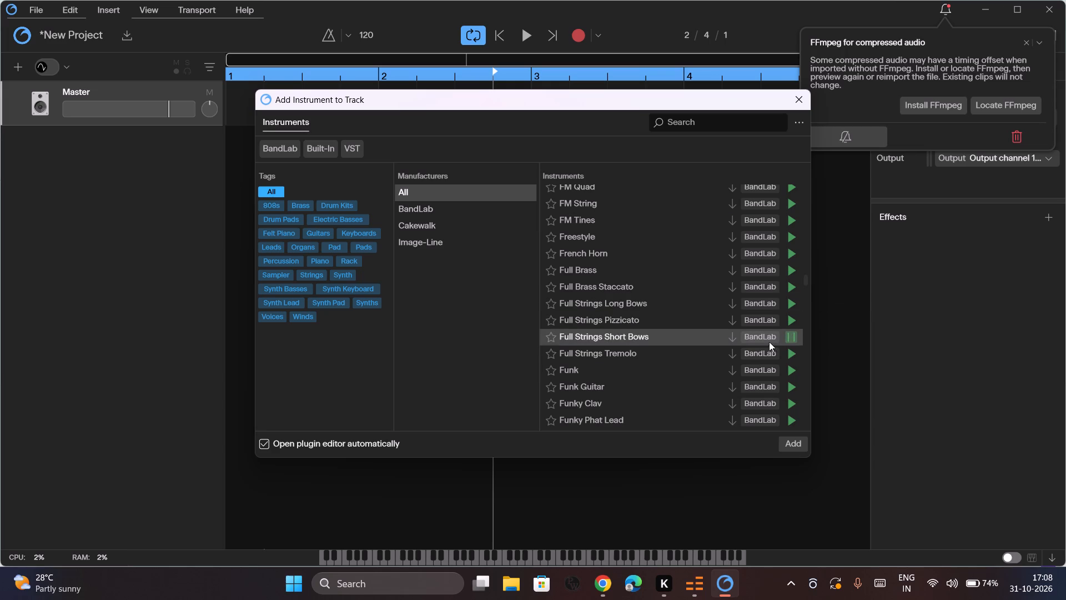
# Download Full Strings Short Bows and add it to the project as an instrument track.
pyautogui.click(734, 334)
pyautogui.doubleClick(733, 334)
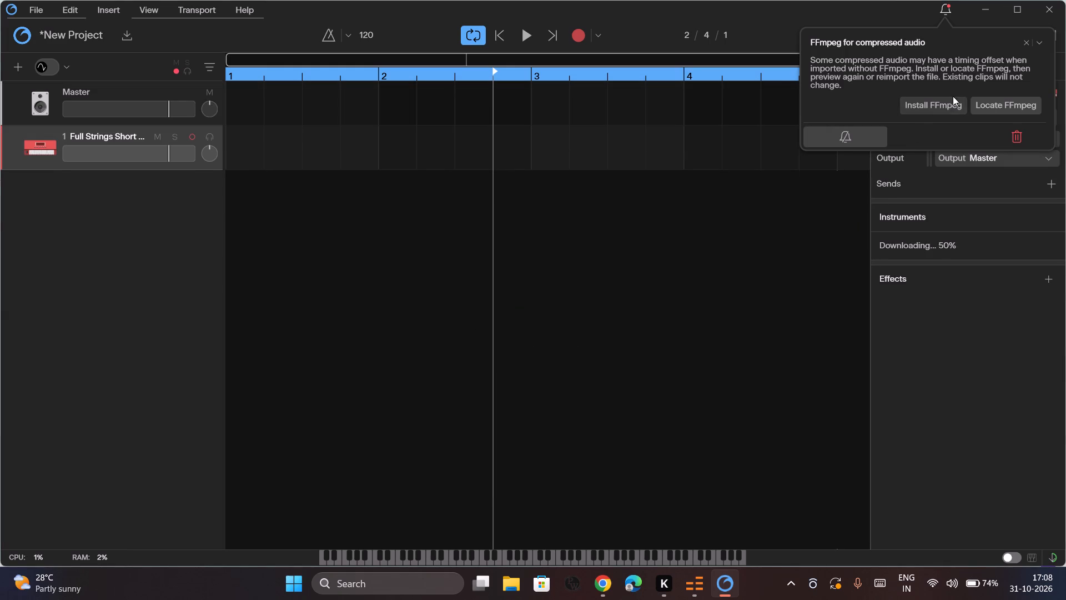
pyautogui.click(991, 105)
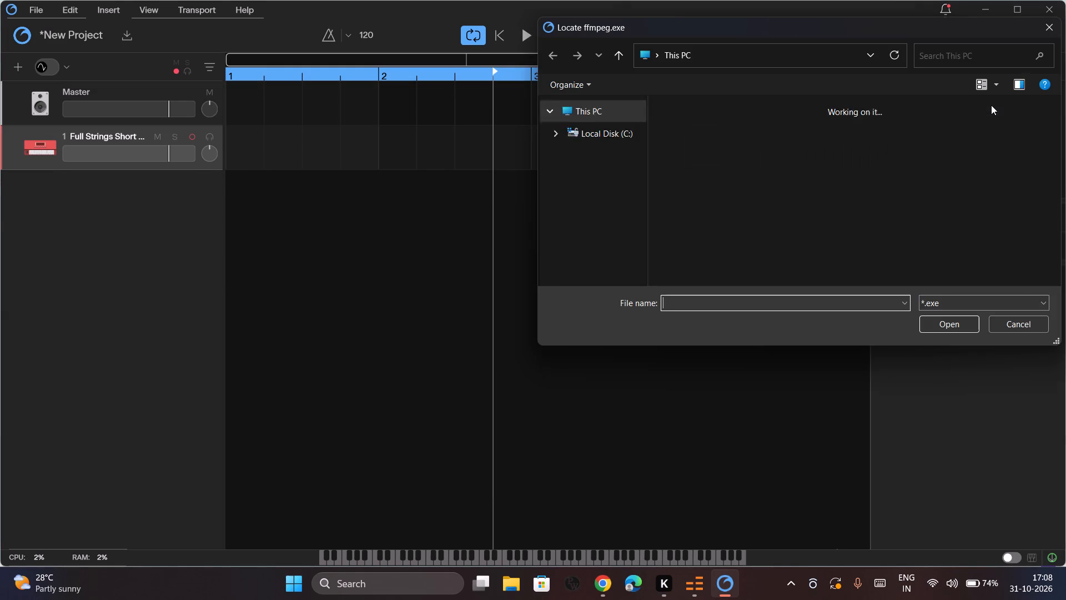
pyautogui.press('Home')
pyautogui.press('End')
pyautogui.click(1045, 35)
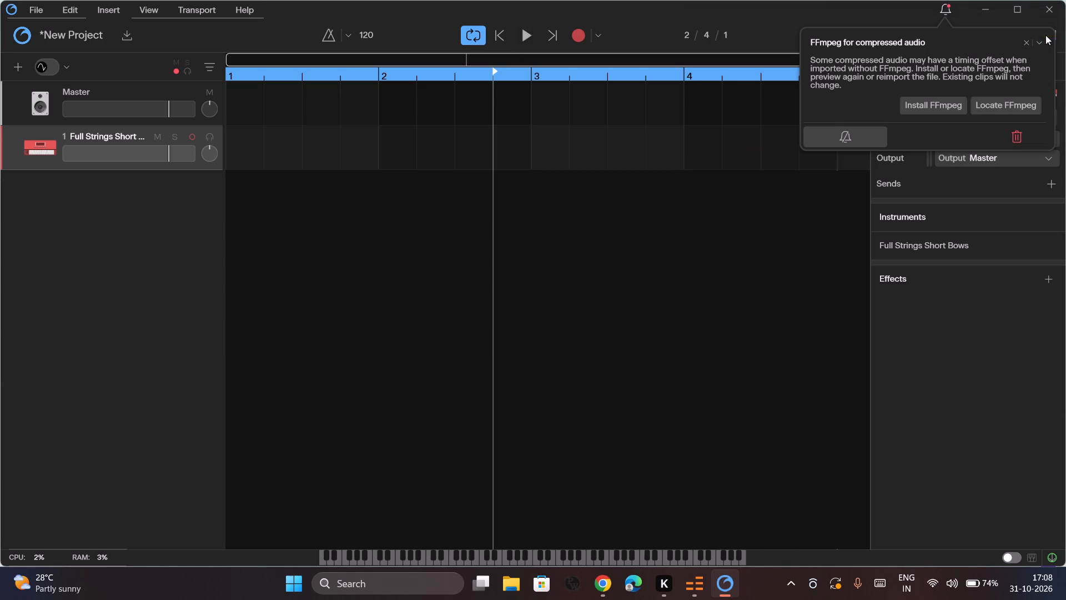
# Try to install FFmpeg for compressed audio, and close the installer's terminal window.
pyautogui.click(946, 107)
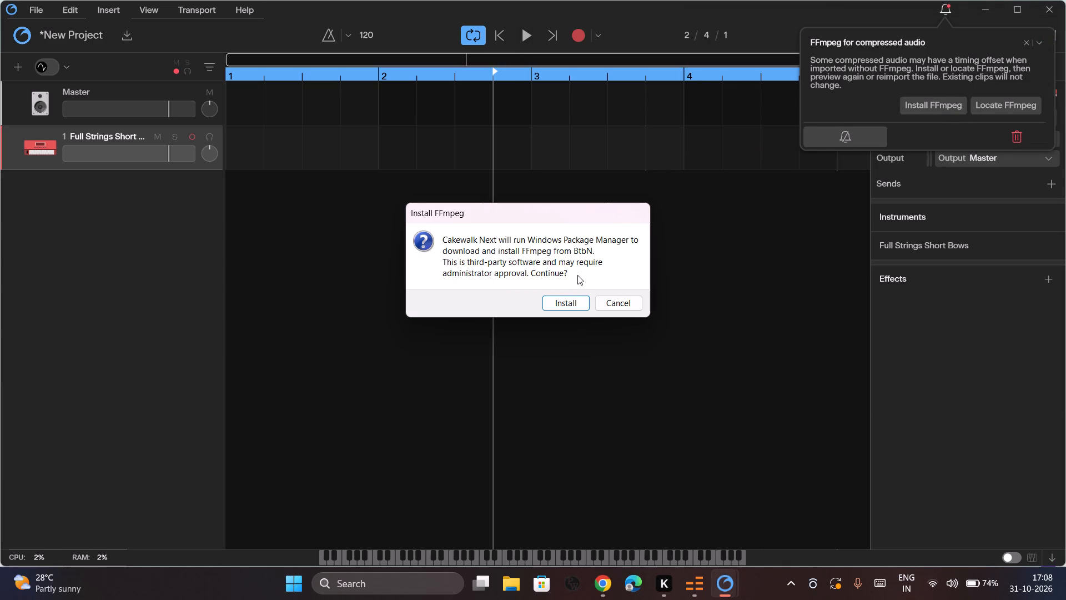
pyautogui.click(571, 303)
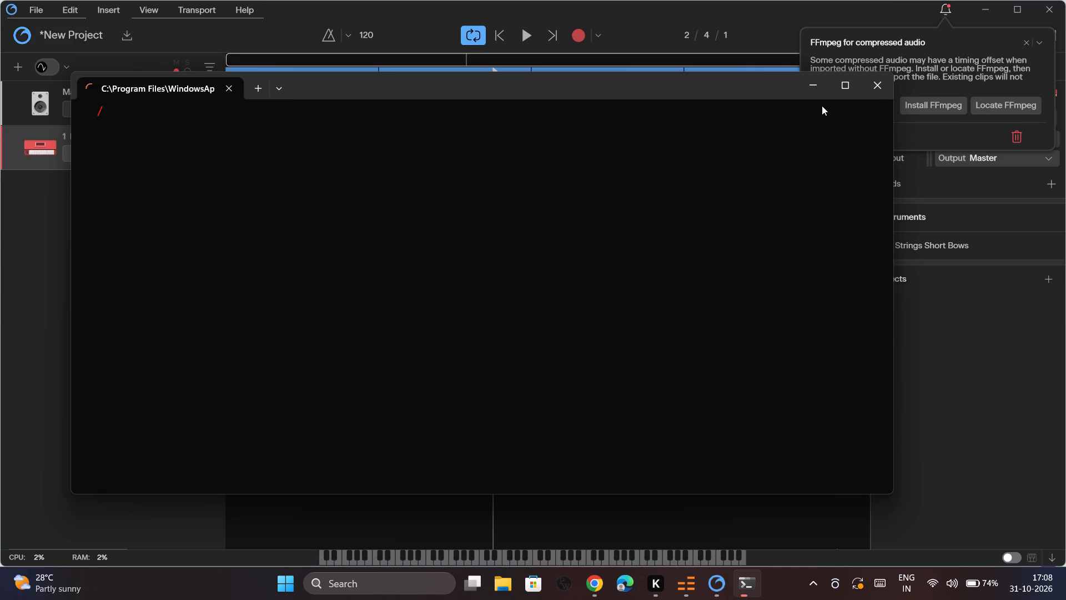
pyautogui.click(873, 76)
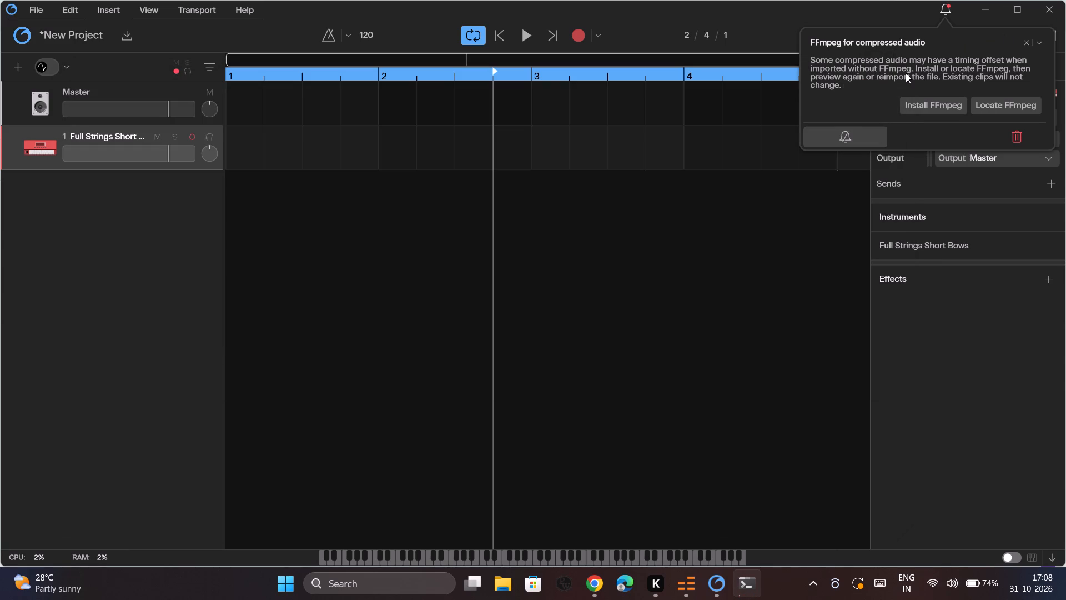
# Dismiss the notification about FFmpeg for compressed audio.
pyautogui.click(1028, 38)
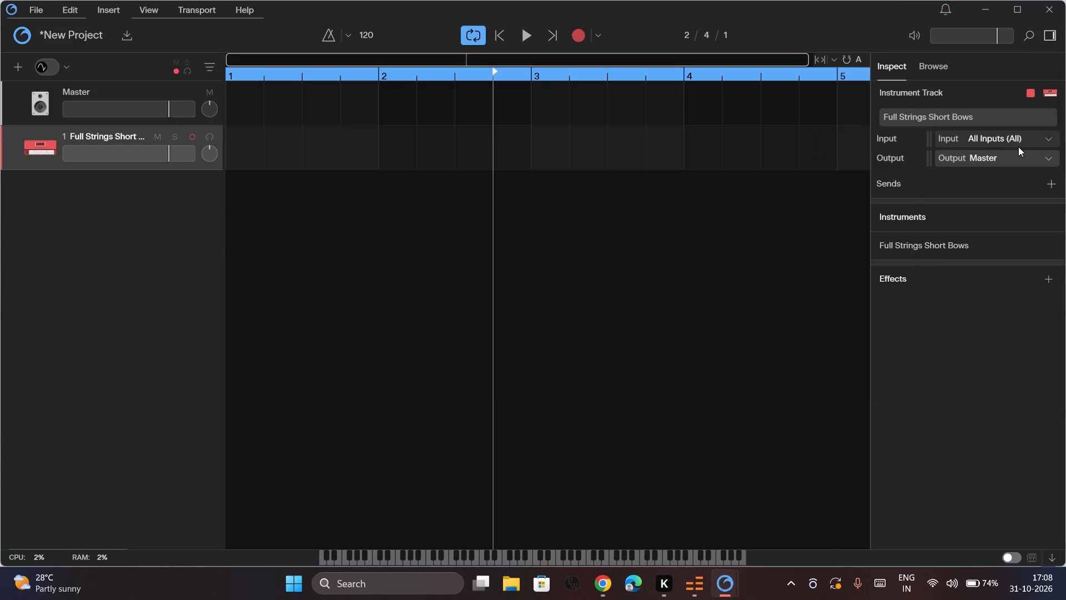
pyautogui.click(931, 276)
# Play the project briefly and stop playback.
pyautogui.press('space')
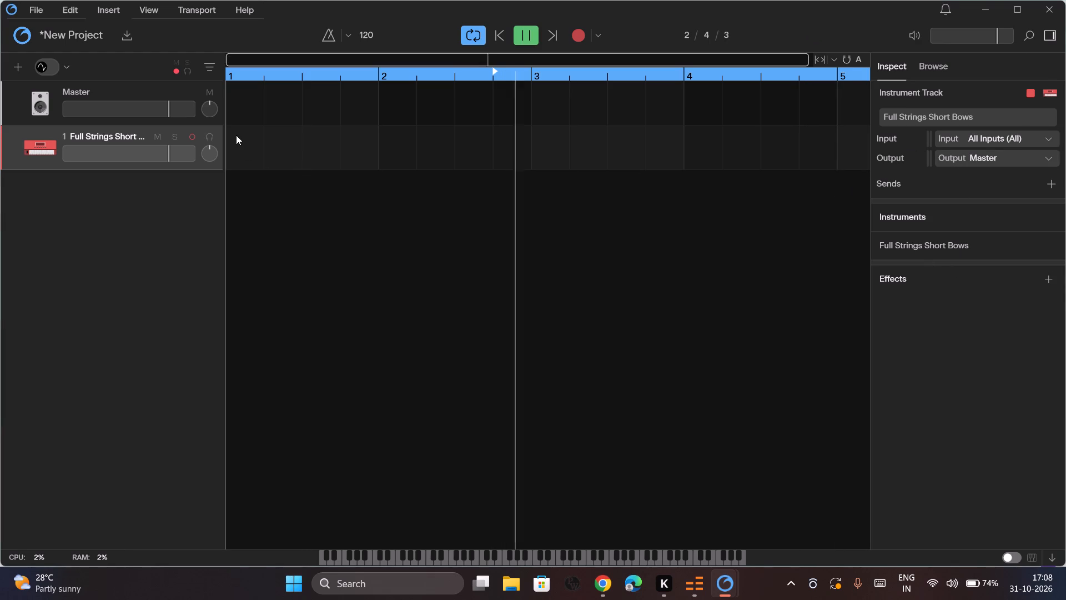
pyautogui.press('space')
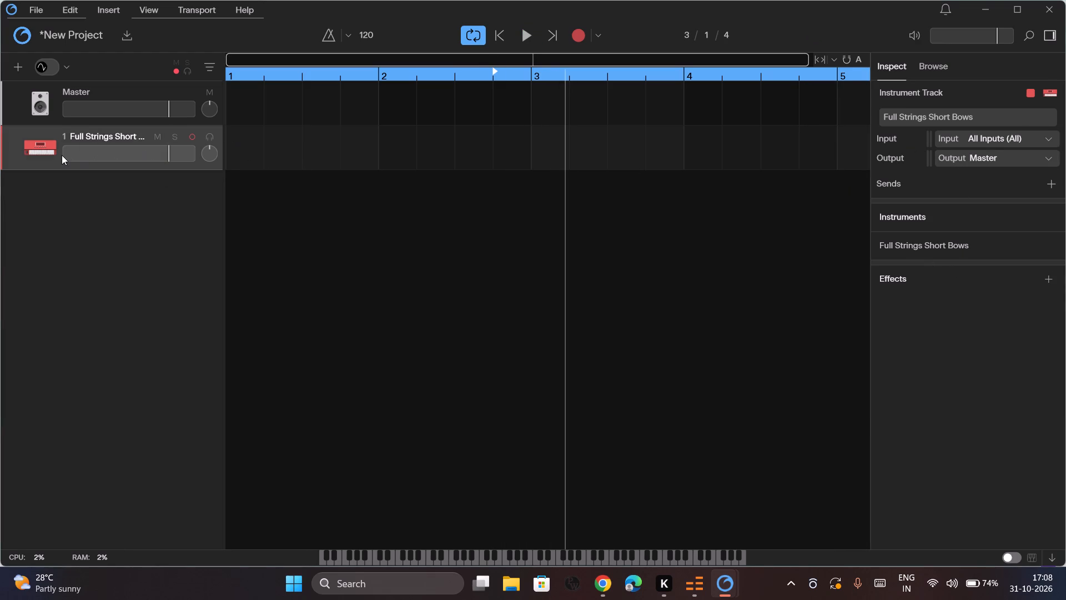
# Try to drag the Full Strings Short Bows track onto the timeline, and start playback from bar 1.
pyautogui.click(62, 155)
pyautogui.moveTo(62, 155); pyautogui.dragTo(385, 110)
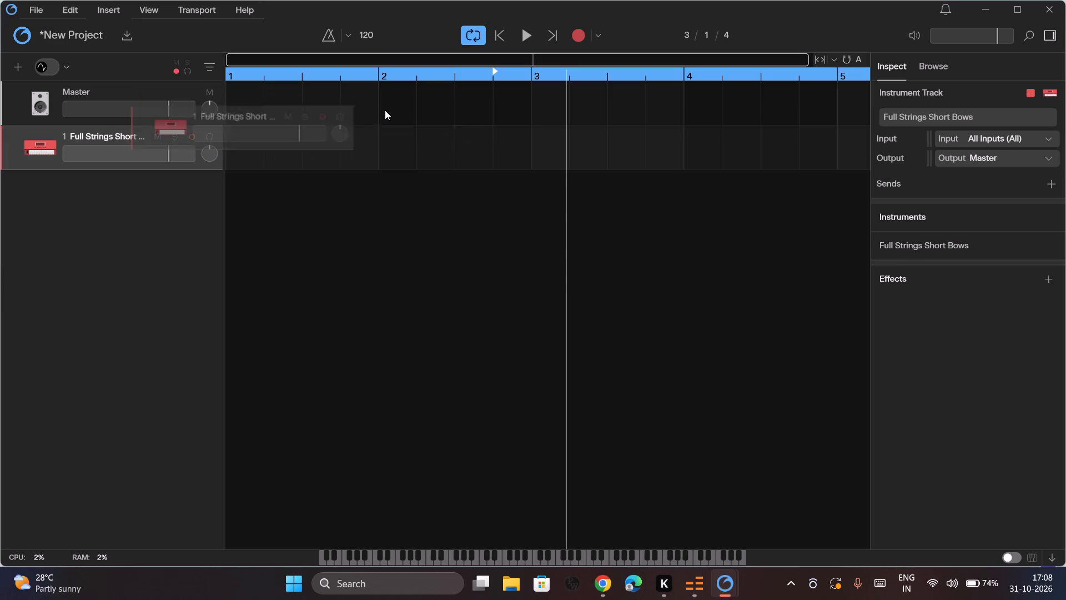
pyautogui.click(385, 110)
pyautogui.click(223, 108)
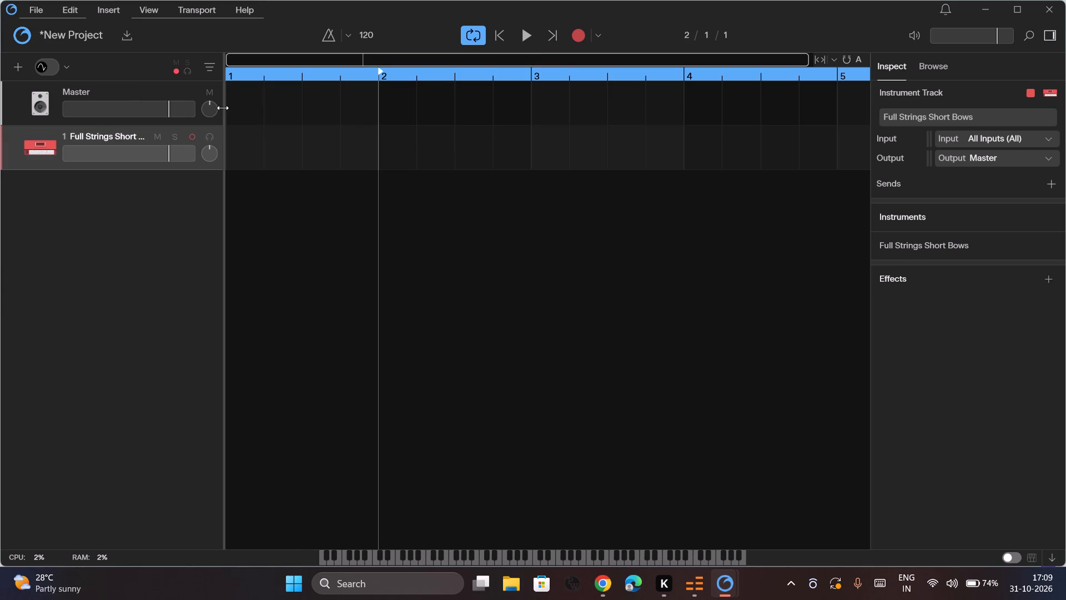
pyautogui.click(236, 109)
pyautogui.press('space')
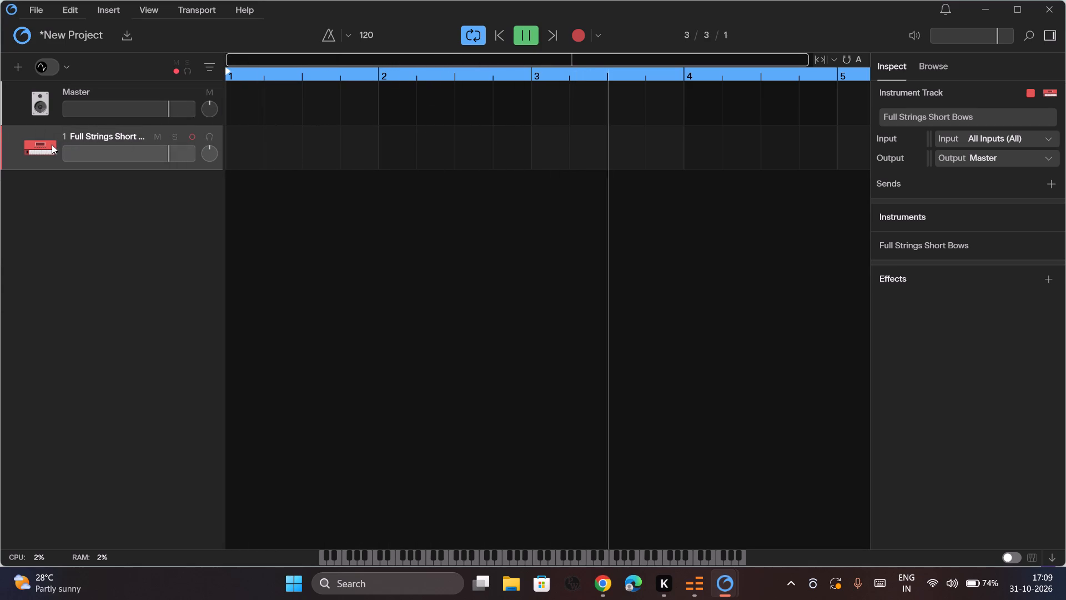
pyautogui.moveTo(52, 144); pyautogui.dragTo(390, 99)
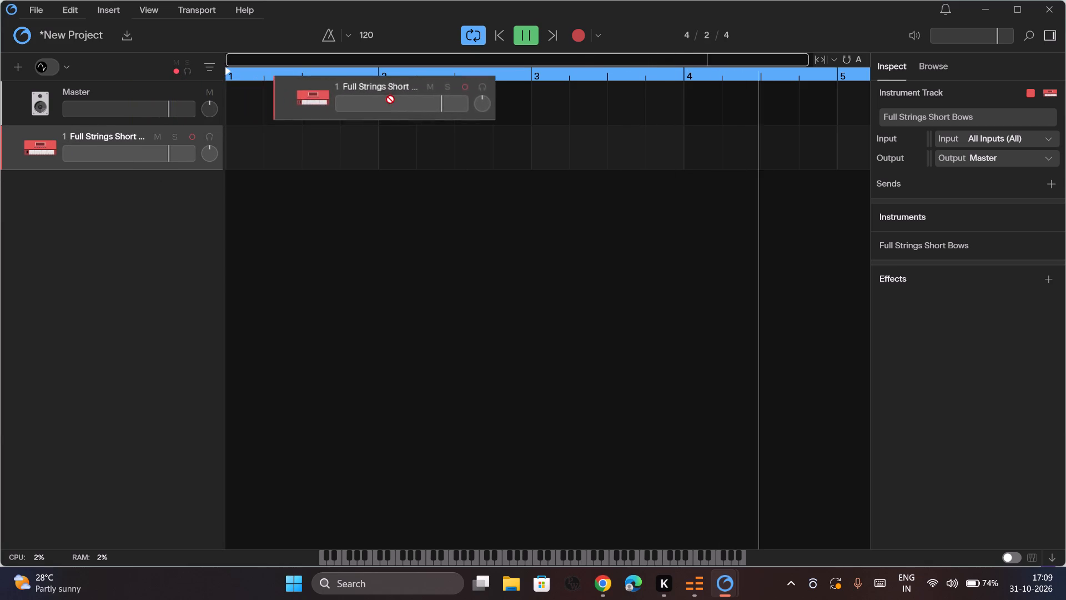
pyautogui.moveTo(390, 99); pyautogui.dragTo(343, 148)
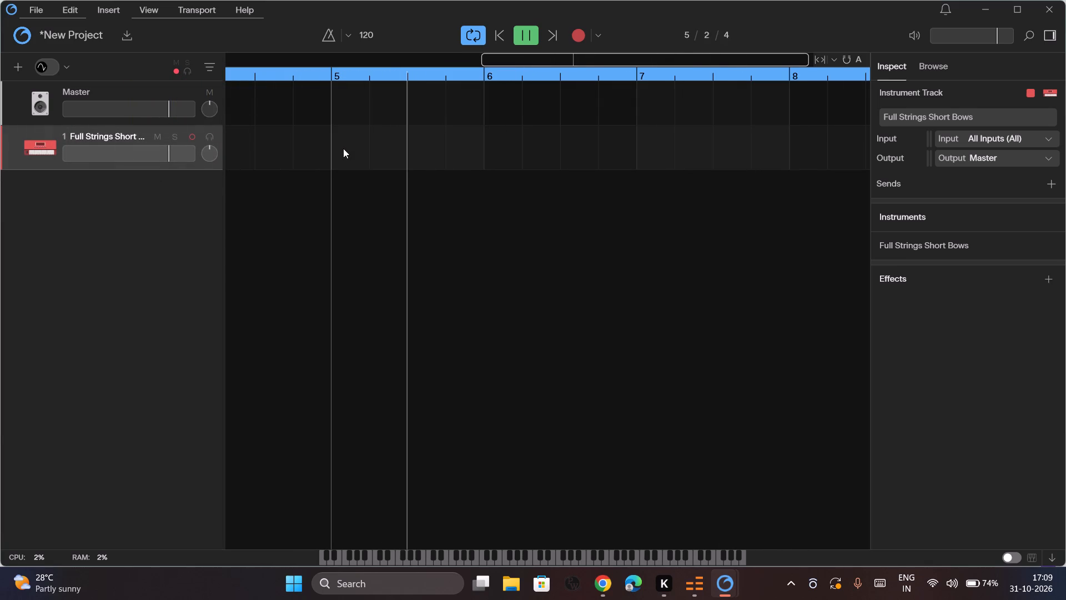
# Create an empty one-bar clip on the Full Strings Short Bows track and move it to start at bar 4, beat 2.
pyautogui.doubleClick(343, 148)
pyautogui.moveTo(374, 134); pyautogui.dragTo(269, 135)
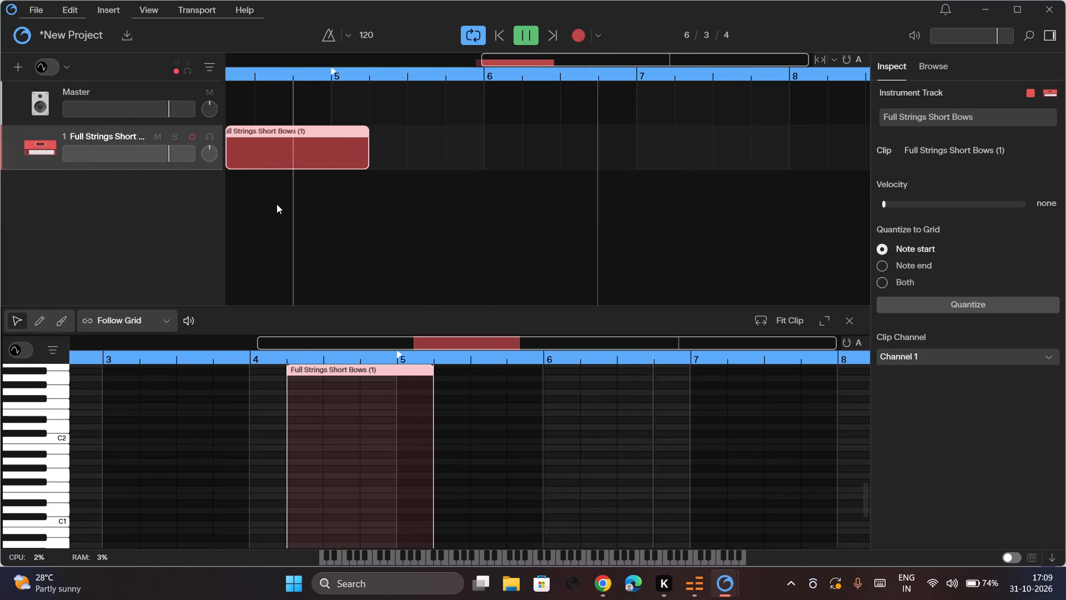
# Restart playback and set the playback start position to the beginning of the new clip.
pyautogui.press('space')
pyautogui.press('space')
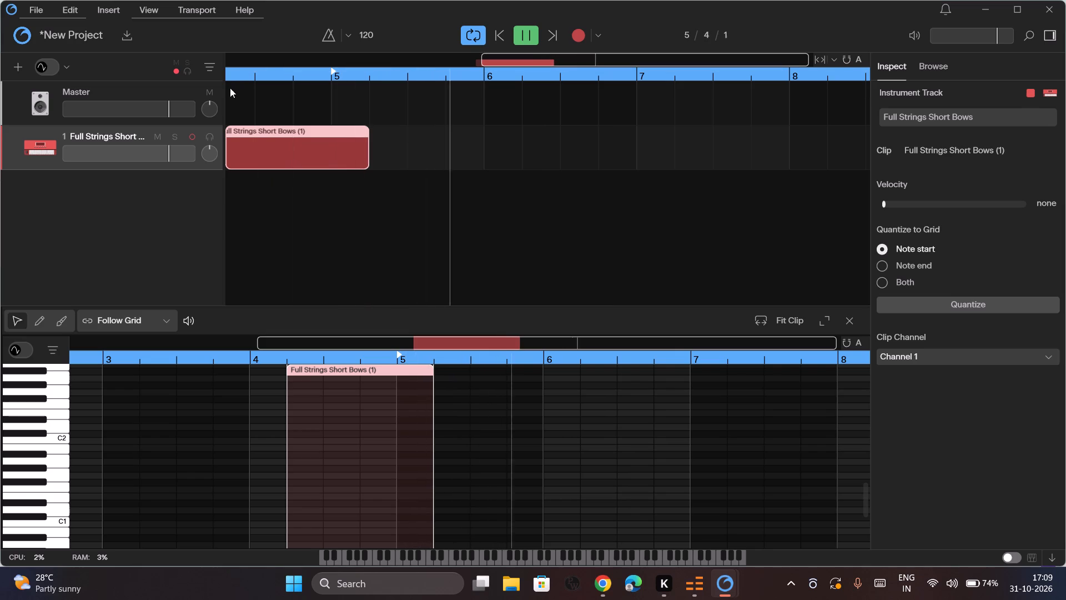
pyautogui.click(225, 88)
pyautogui.click(232, 97)
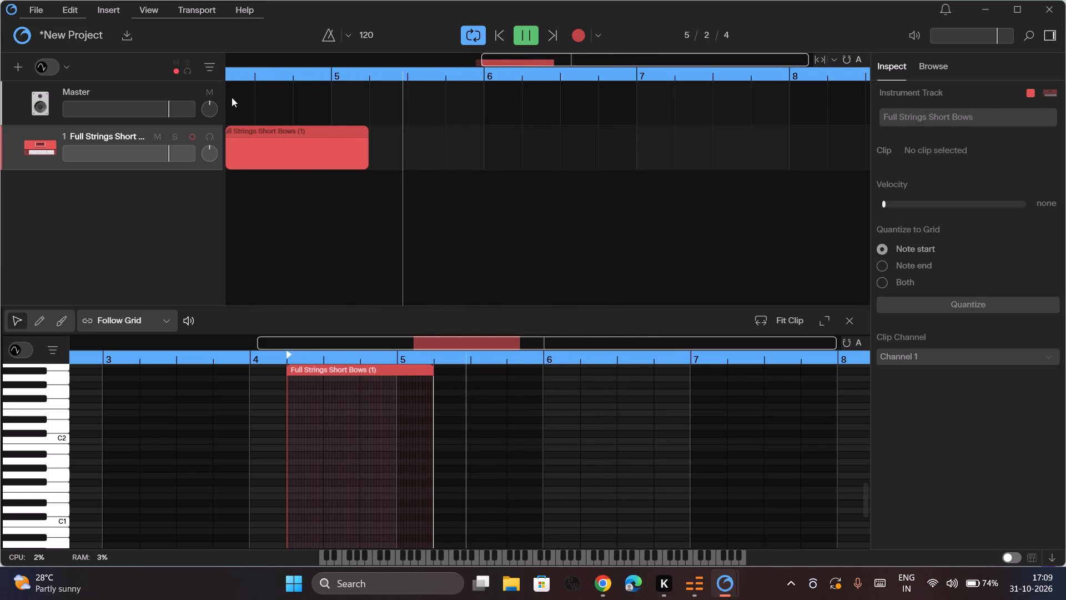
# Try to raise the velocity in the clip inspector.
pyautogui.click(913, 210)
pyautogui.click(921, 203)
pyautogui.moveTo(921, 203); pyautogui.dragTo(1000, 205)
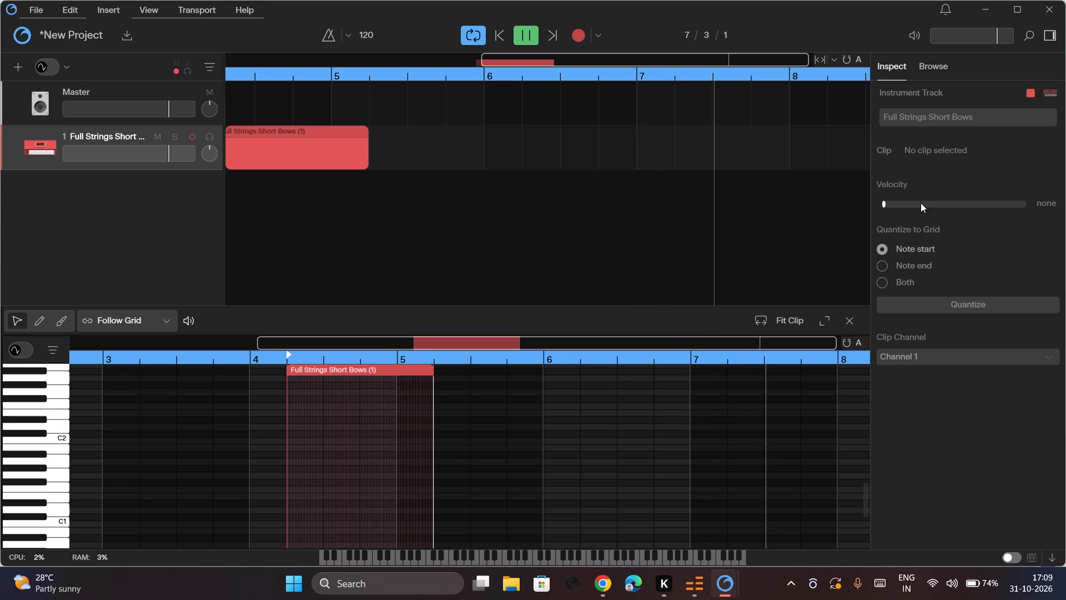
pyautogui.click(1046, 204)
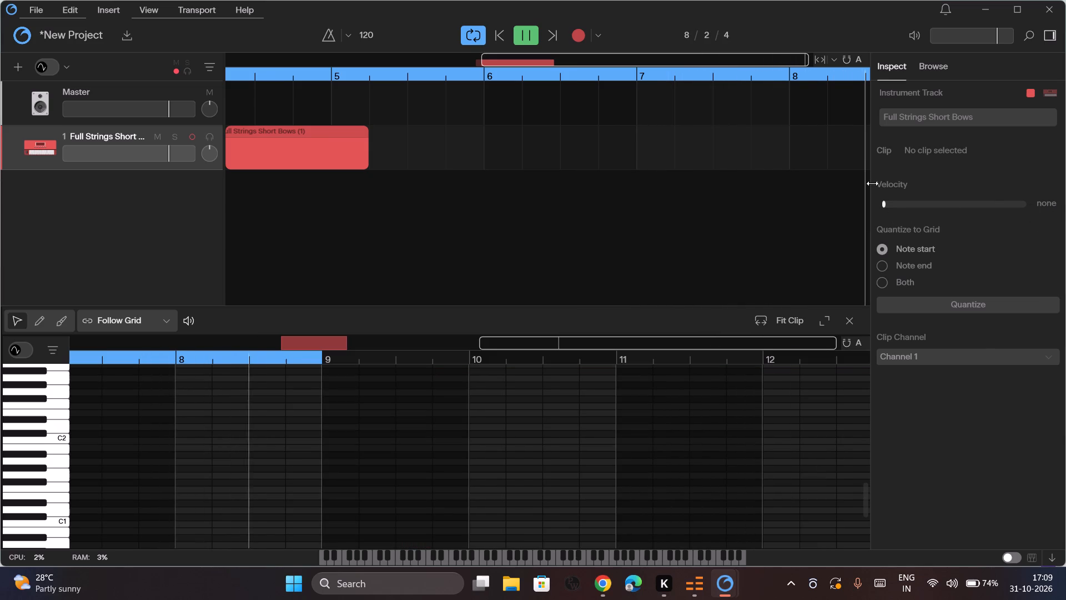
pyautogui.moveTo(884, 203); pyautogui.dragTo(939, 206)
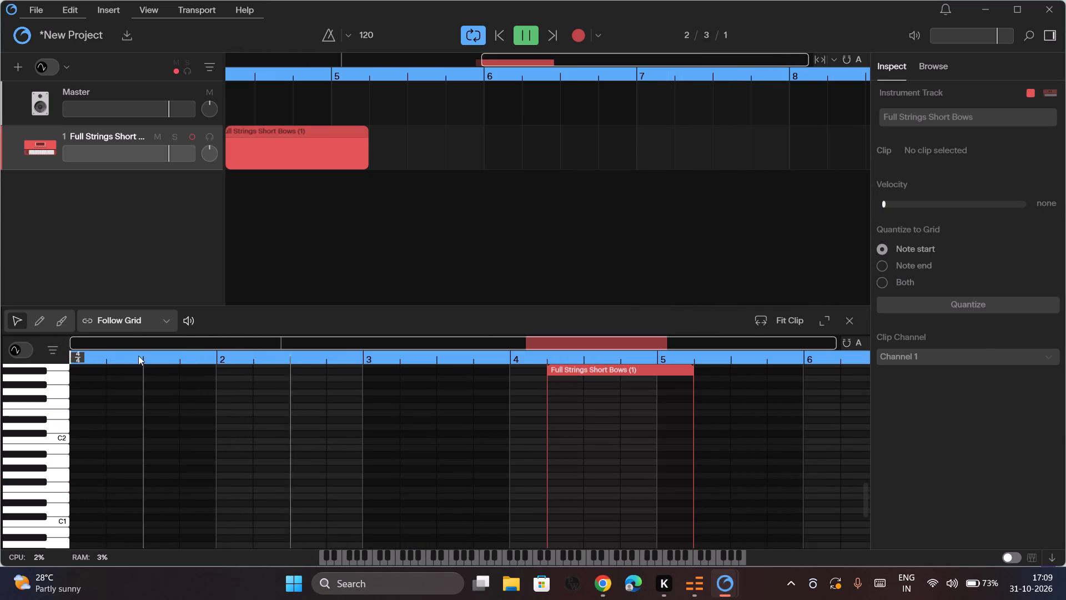
# Preview the low keys around C0 on the piano roll's keyboard.
pyautogui.click(193, 322)
pyautogui.click(193, 322)
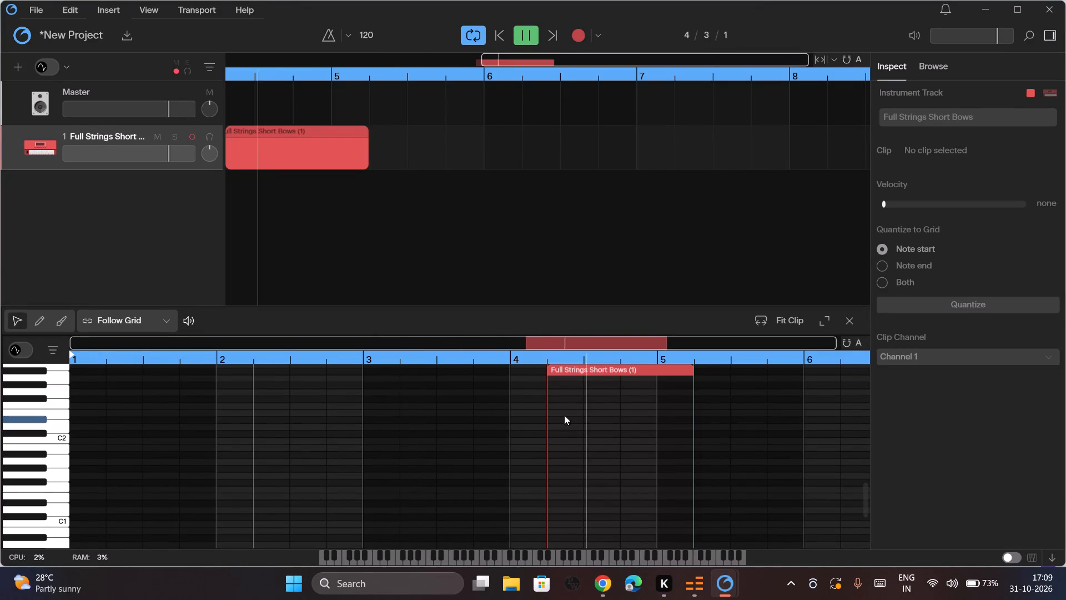
pyautogui.scroll(-4, 597, 392)
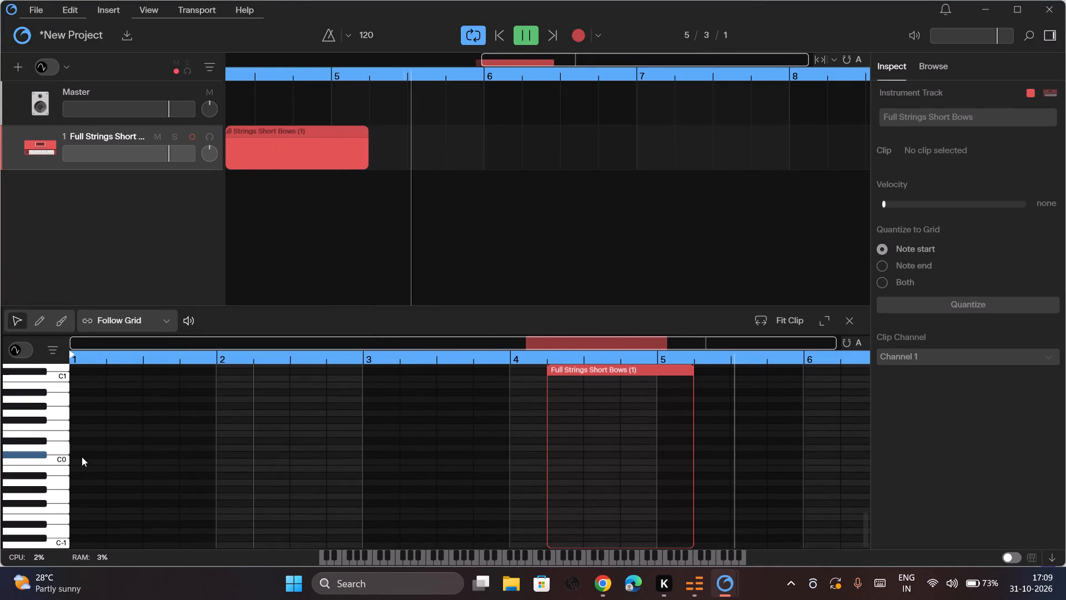
pyautogui.click(82, 457)
pyautogui.click(39, 451)
pyautogui.click(50, 458)
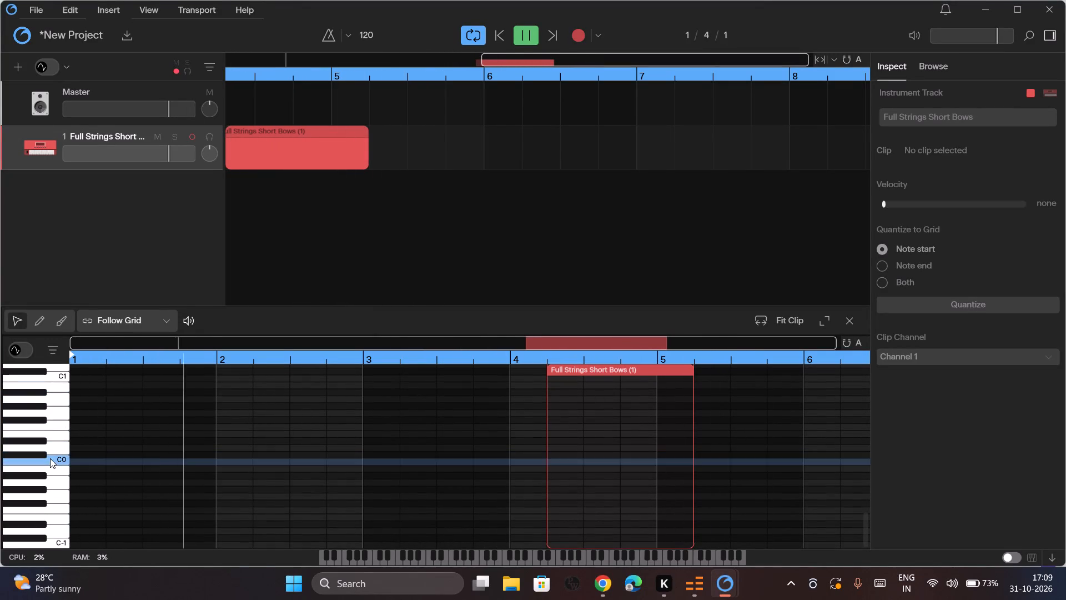
pyautogui.moveTo(50, 458); pyautogui.dragTo(188, 448)
# Add a one-beat D0 note at bar 1, beat 4 in the piano roll, outside the existing clip.
pyautogui.doubleClick(188, 448)
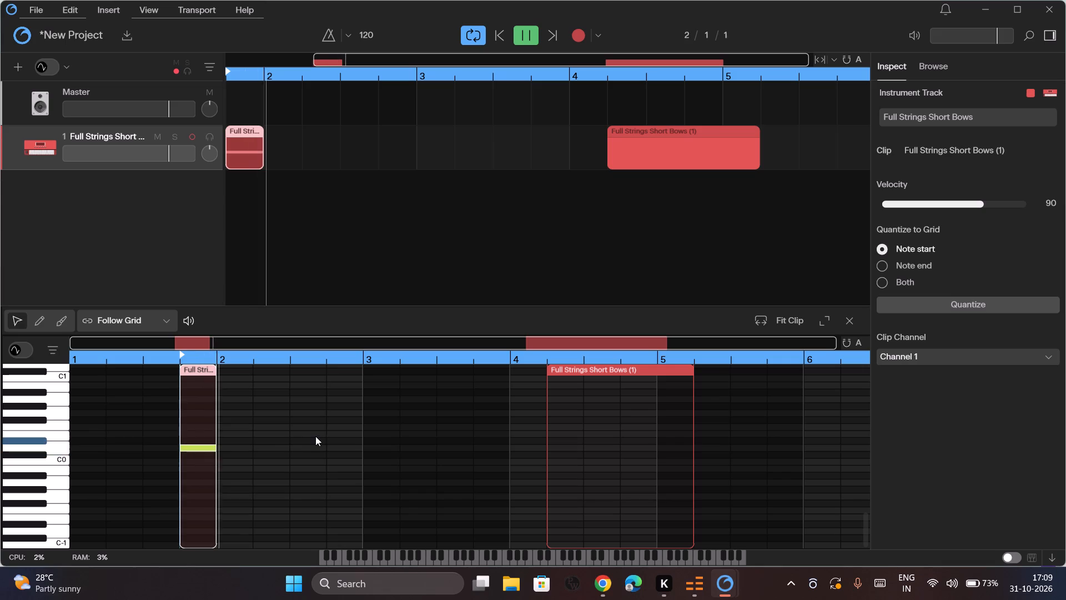
pyautogui.click(148, 444)
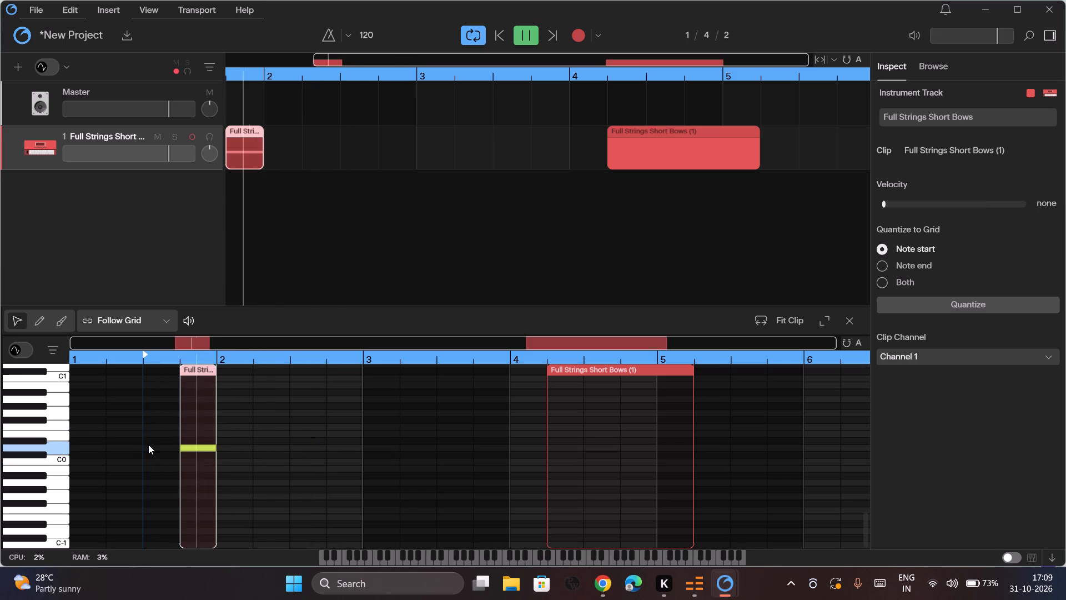
# Extend the clip containing the D0 note so that it ends at bar 3, beat 2.
pyautogui.moveTo(214, 451); pyautogui.dragTo(325, 447)
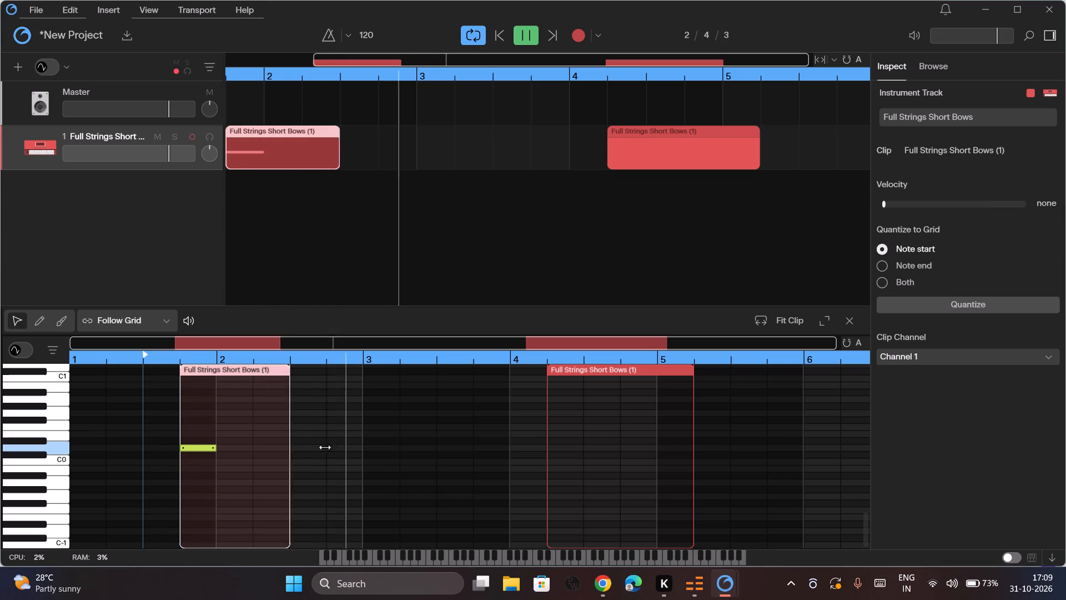
pyautogui.moveTo(325, 447); pyautogui.dragTo(387, 448)
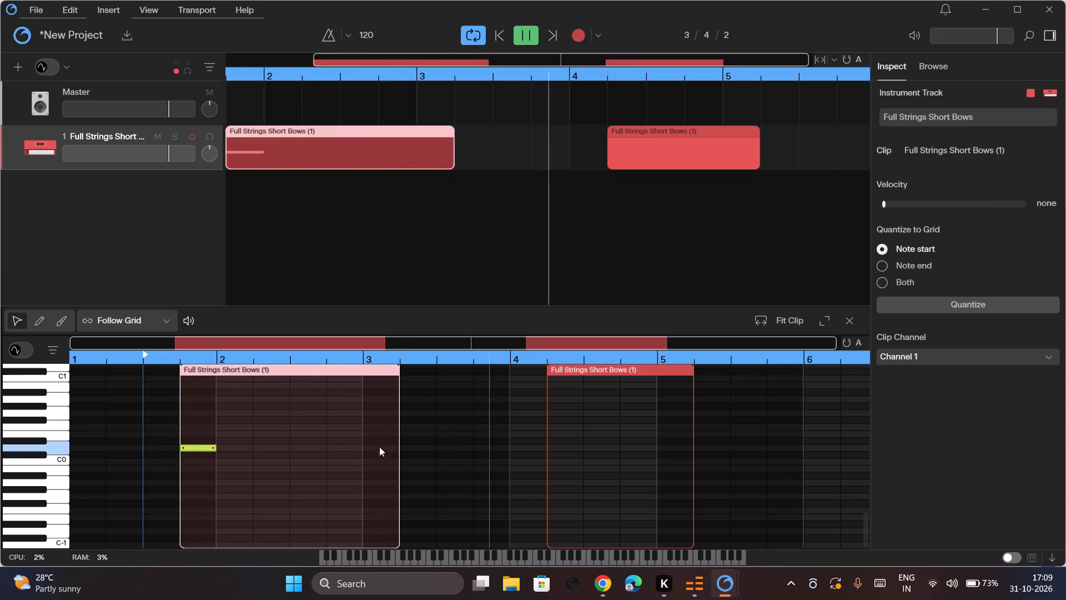
pyautogui.click(191, 366)
pyautogui.click(191, 366)
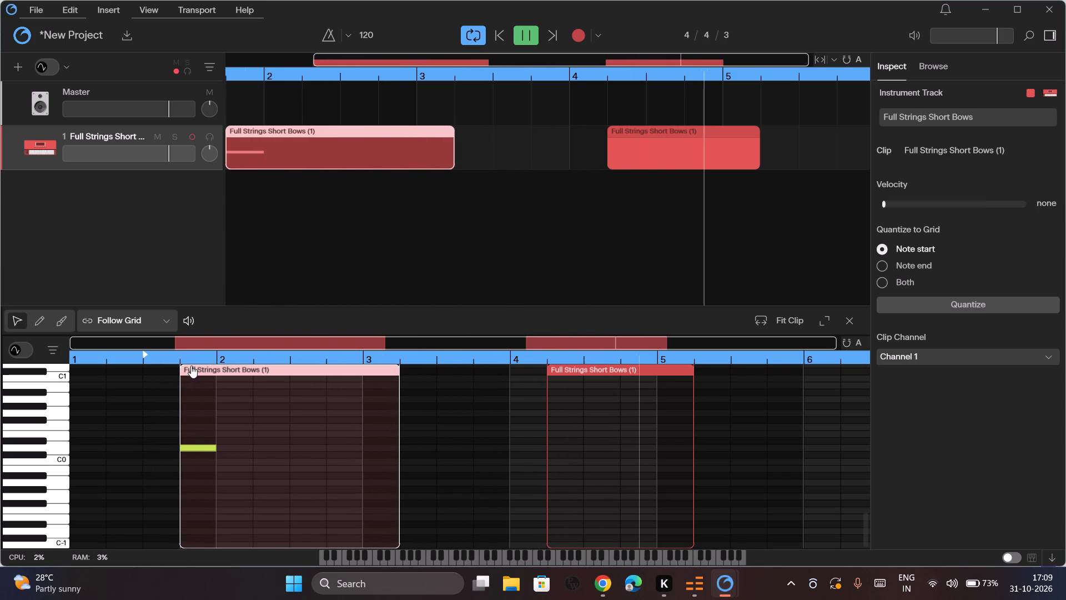
# Add one-beat notes to the extended clip: F#0 at bar 2, beat 2 and C0 at bar 2, beat 3.
pyautogui.click(337, 409)
pyautogui.rightClick(337, 409)
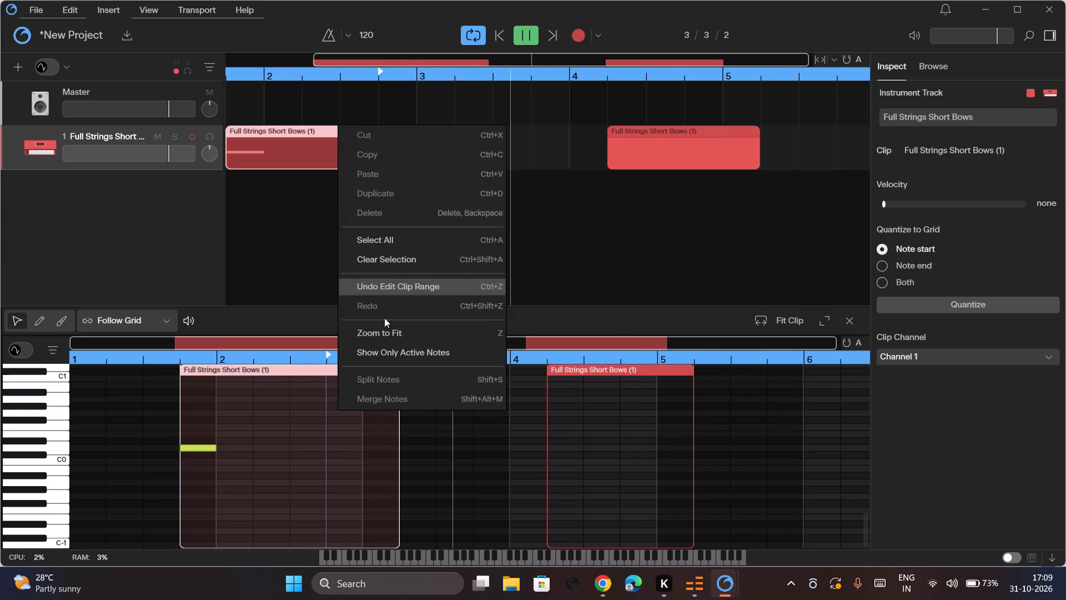
pyautogui.tripleClick(288, 423)
pyautogui.doubleClick(288, 423)
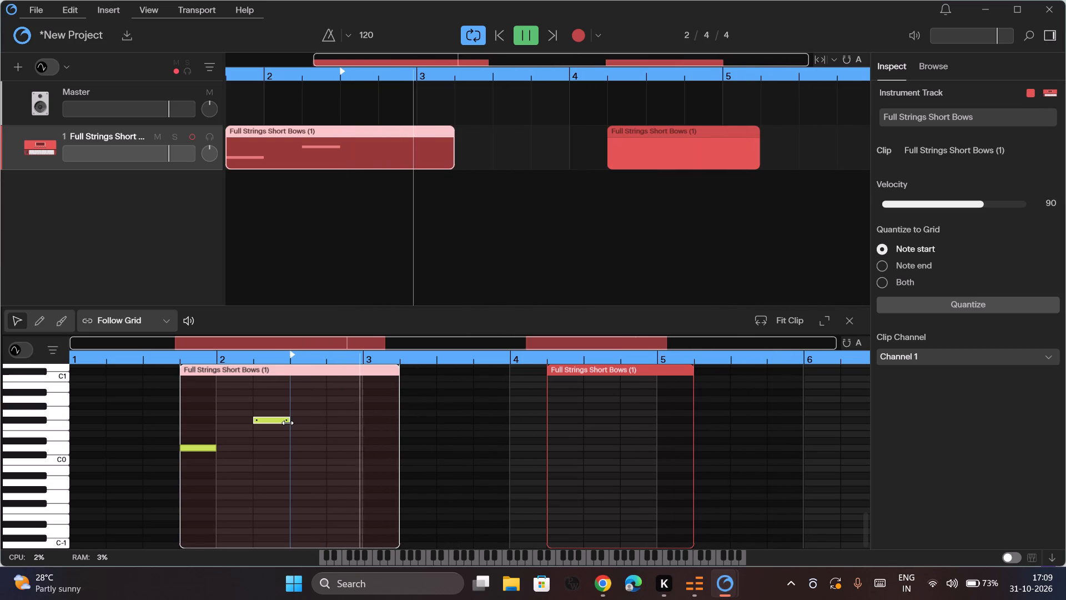
pyautogui.doubleClick(308, 461)
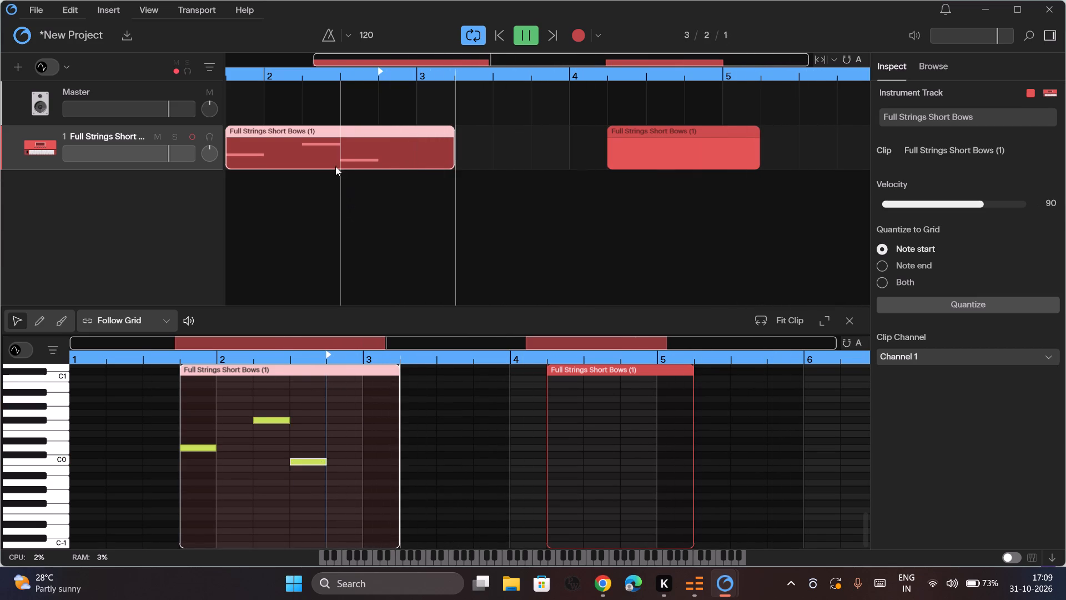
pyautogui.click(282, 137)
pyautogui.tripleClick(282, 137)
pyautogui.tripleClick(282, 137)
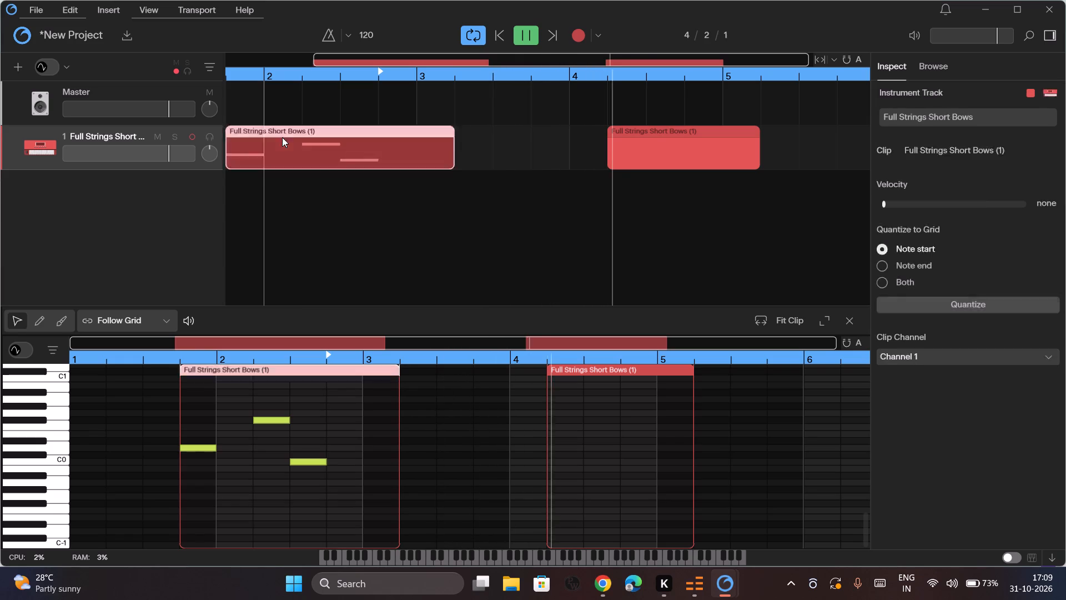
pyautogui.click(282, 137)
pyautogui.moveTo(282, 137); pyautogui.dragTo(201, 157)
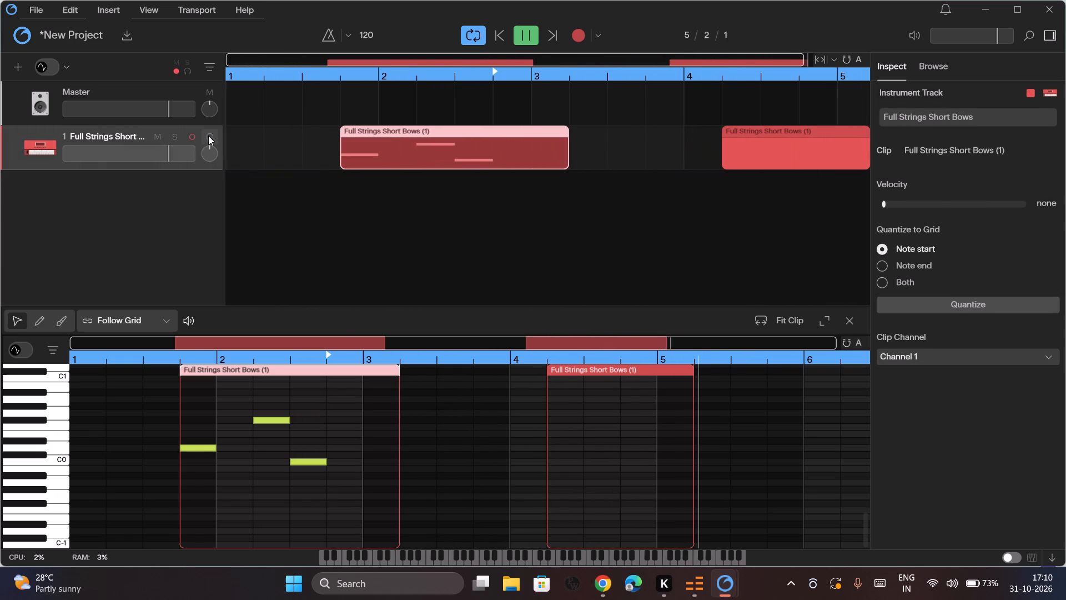
# Pan the Full Strings Short Bows track fully left to 100L.
pyautogui.moveTo(210, 154); pyautogui.dragTo(207, 243)
# Stop and restart playback to listen to the panned track.
pyautogui.press('space')
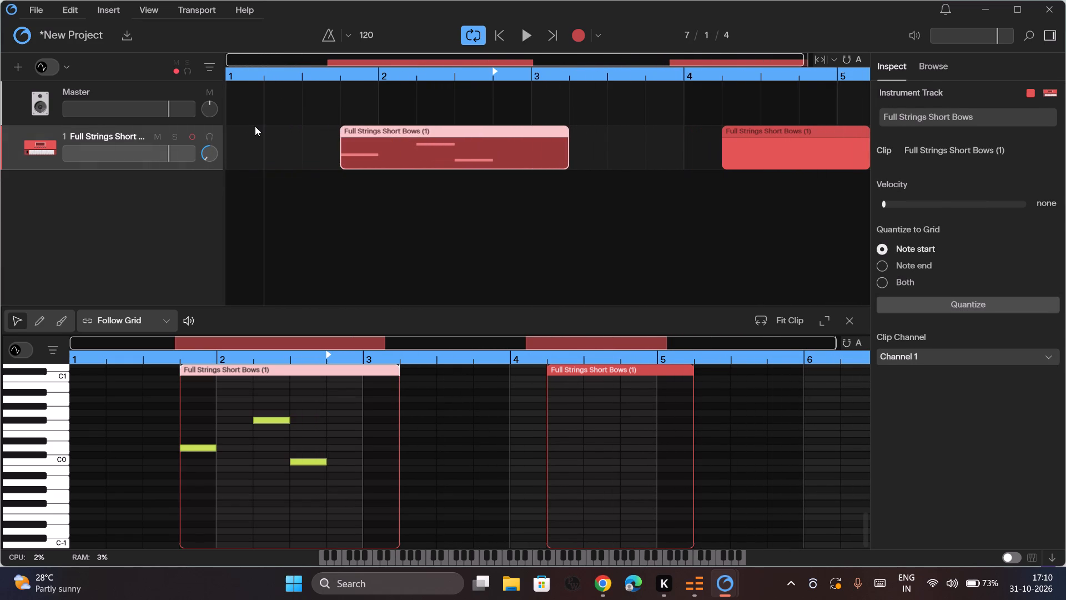
pyautogui.press('space')
pyautogui.press('space')
pyautogui.press('space')
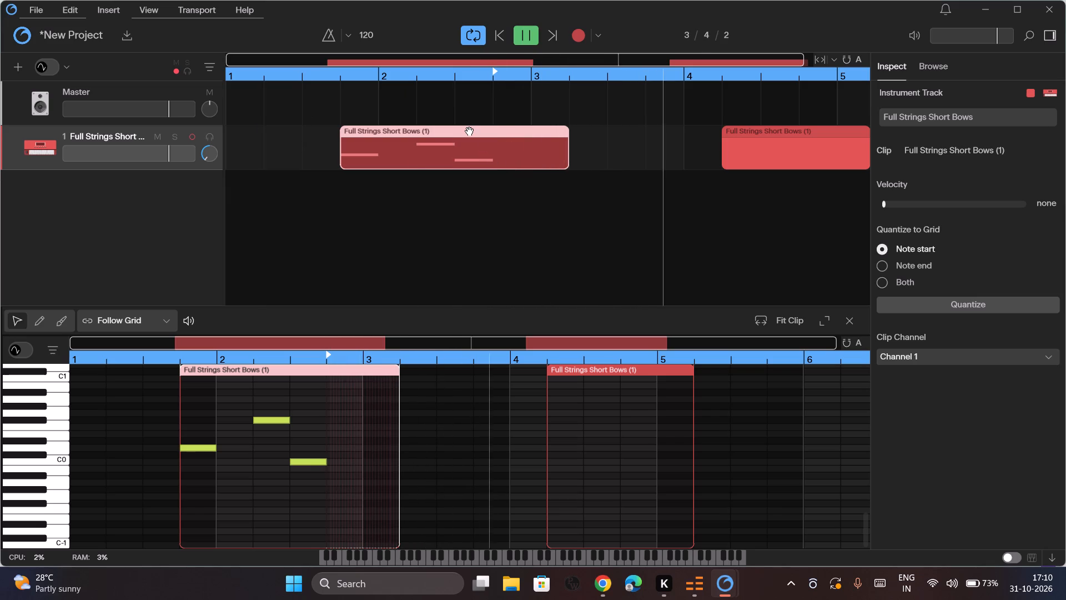
# Move the clip containing the three notes onto a new instrument track, starting at bar 3.
pyautogui.moveTo(469, 131); pyautogui.dragTo(629, 76)
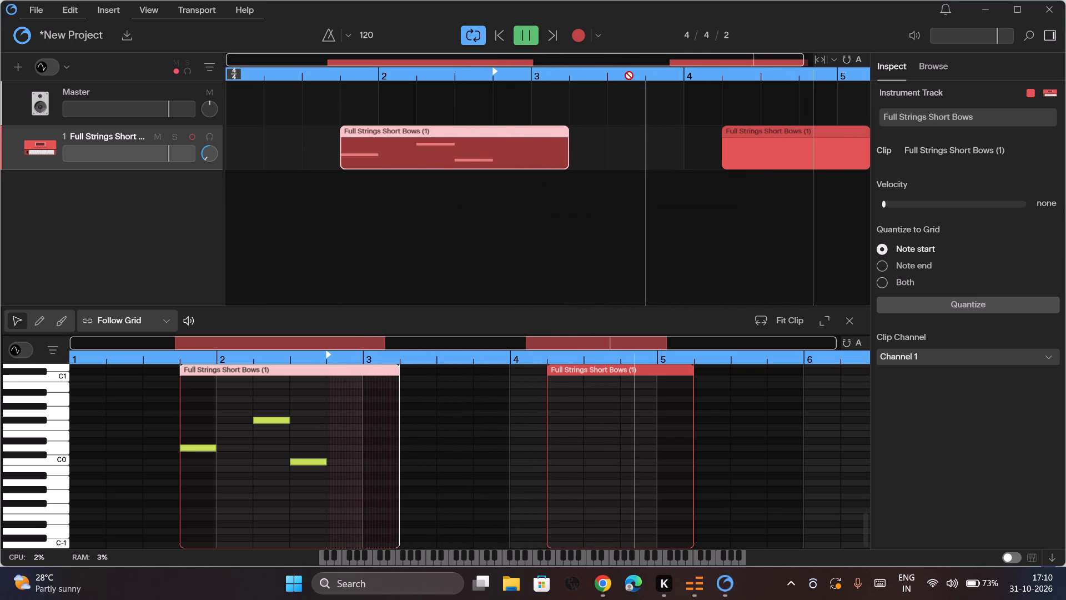
pyautogui.moveTo(629, 76); pyautogui.dragTo(583, 101)
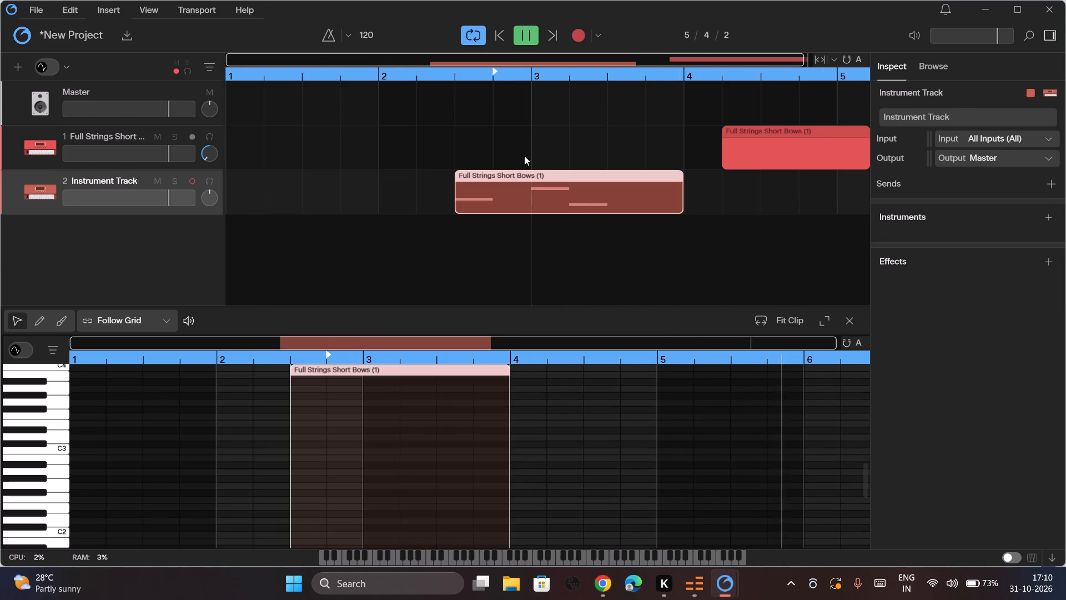
pyautogui.moveTo(512, 174); pyautogui.dragTo(582, 180)
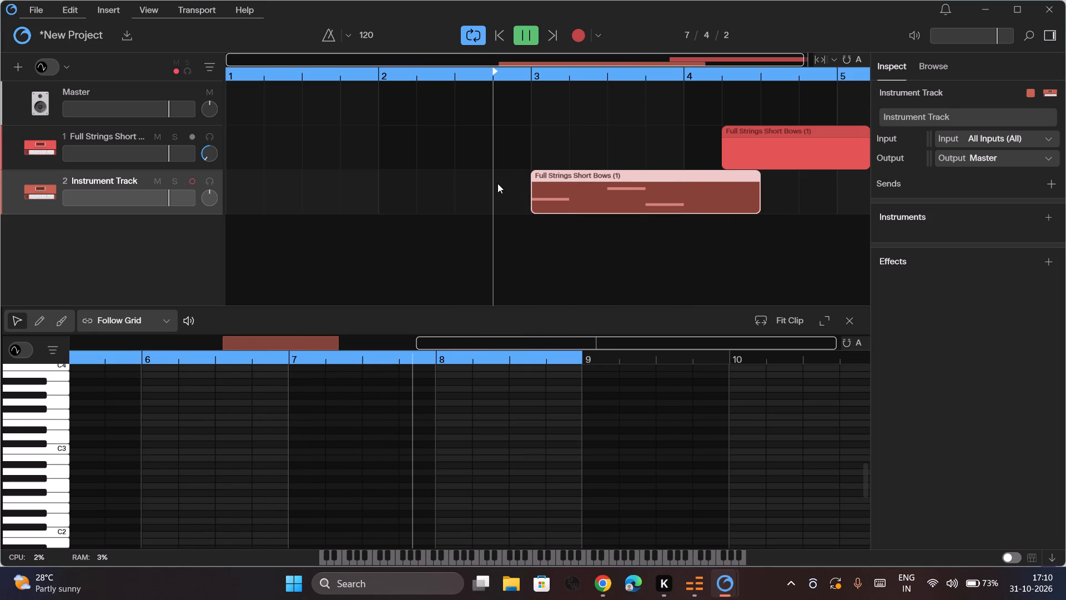
# Arm the Full Strings Short Bows track for recording, and turn on its solo and mute.
pyautogui.click(193, 132)
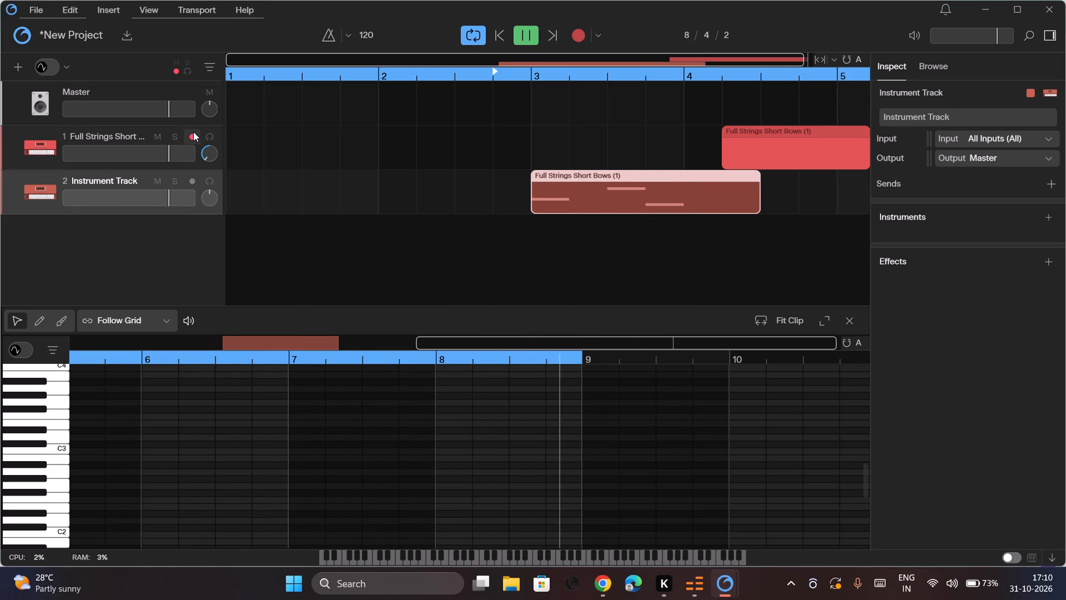
pyautogui.click(173, 136)
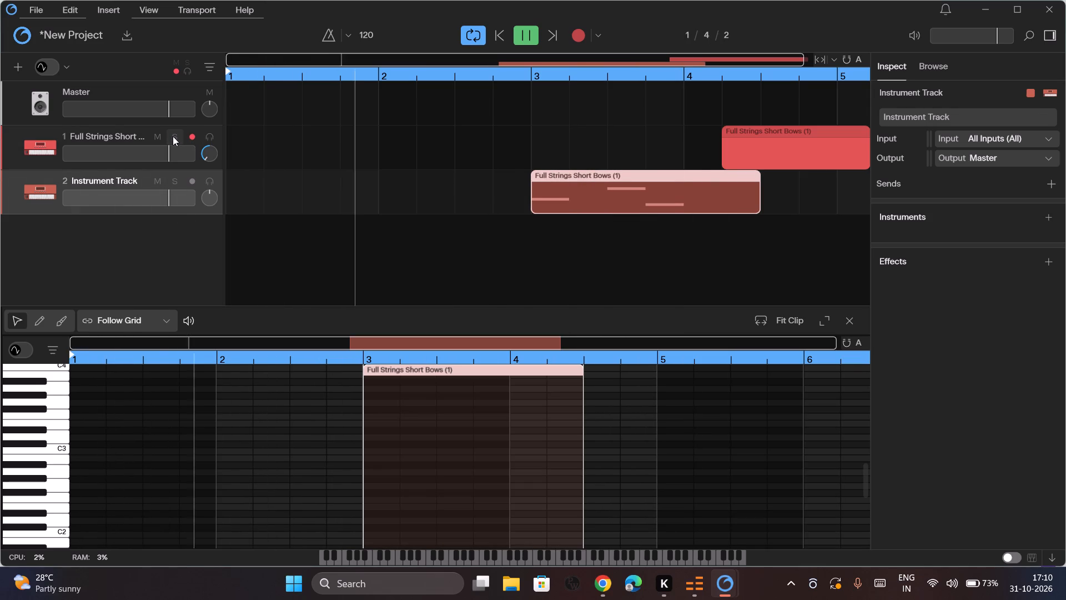
pyautogui.click(158, 138)
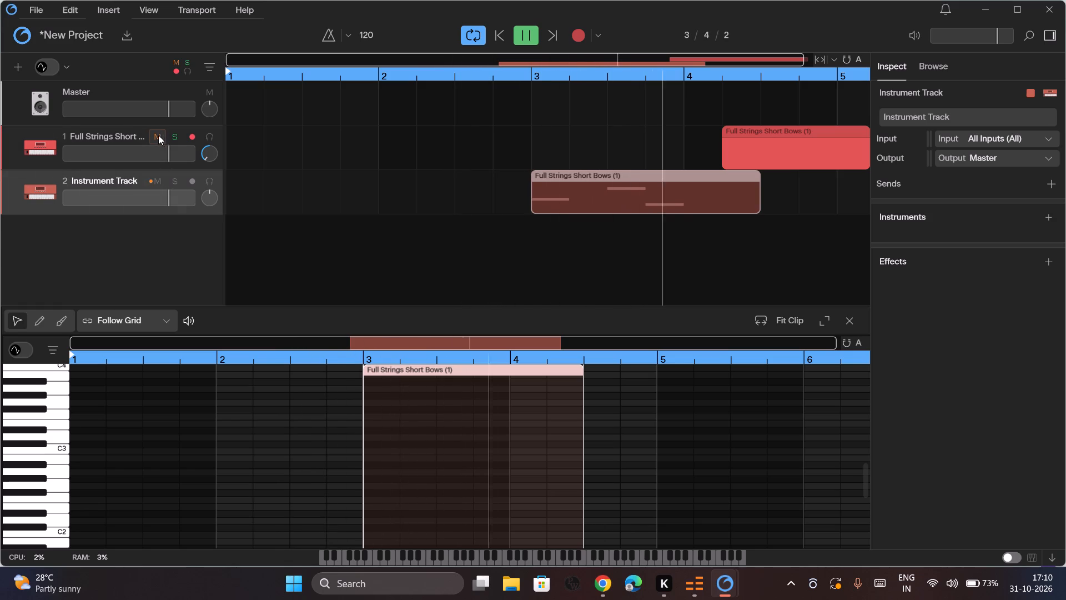
# Raise the Full Strings Short Bows track's volume to 6 dB.
pyautogui.click(133, 149)
pyautogui.moveTo(133, 149); pyautogui.dragTo(174, 150)
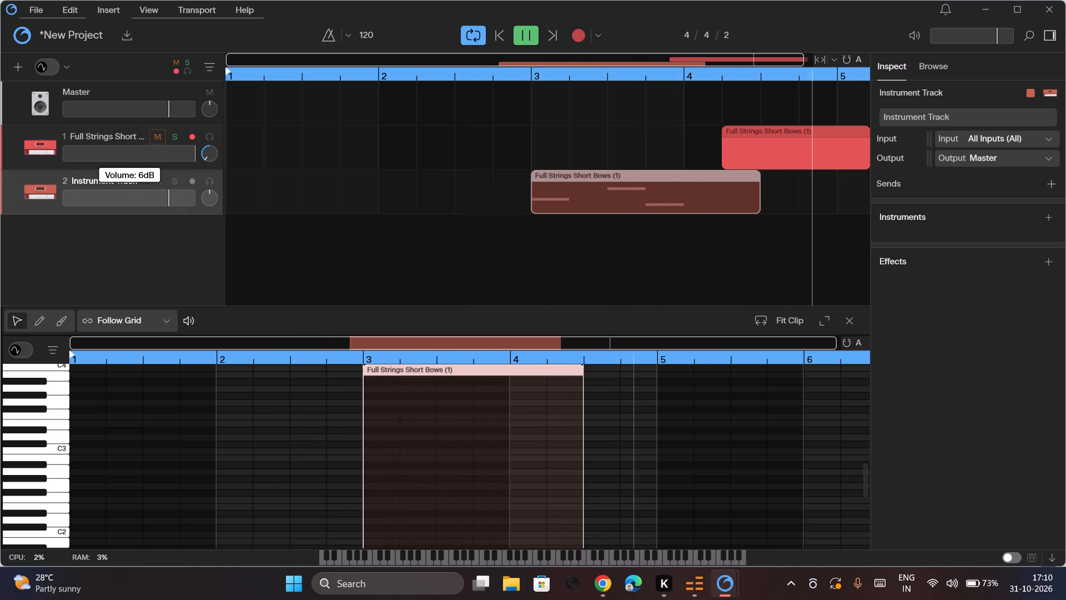
pyautogui.moveTo(174, 150); pyautogui.dragTo(90, 179)
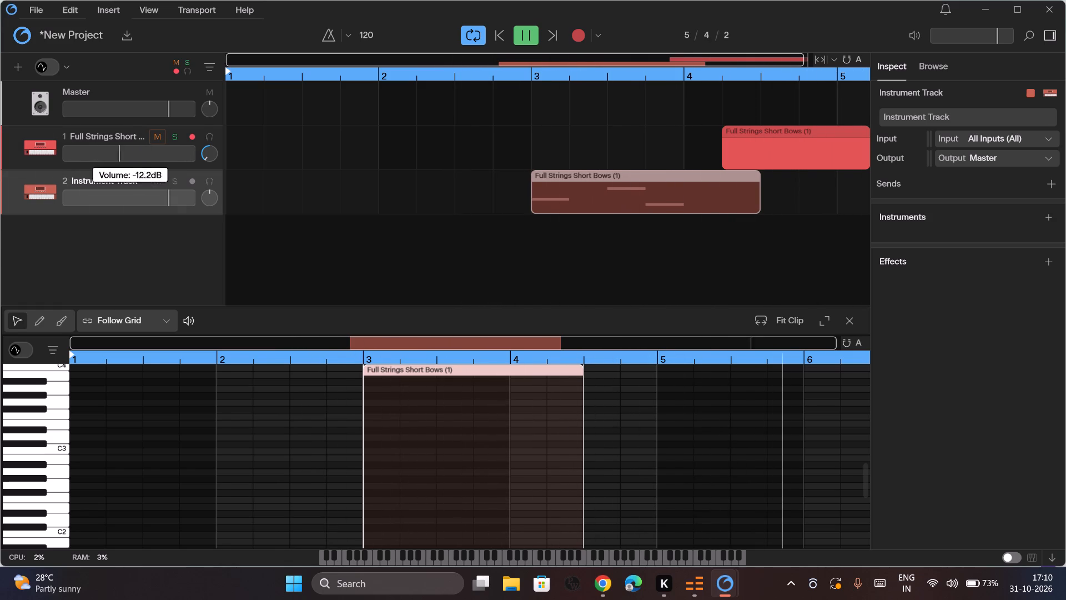
pyautogui.moveTo(90, 179); pyautogui.dragTo(213, 193)
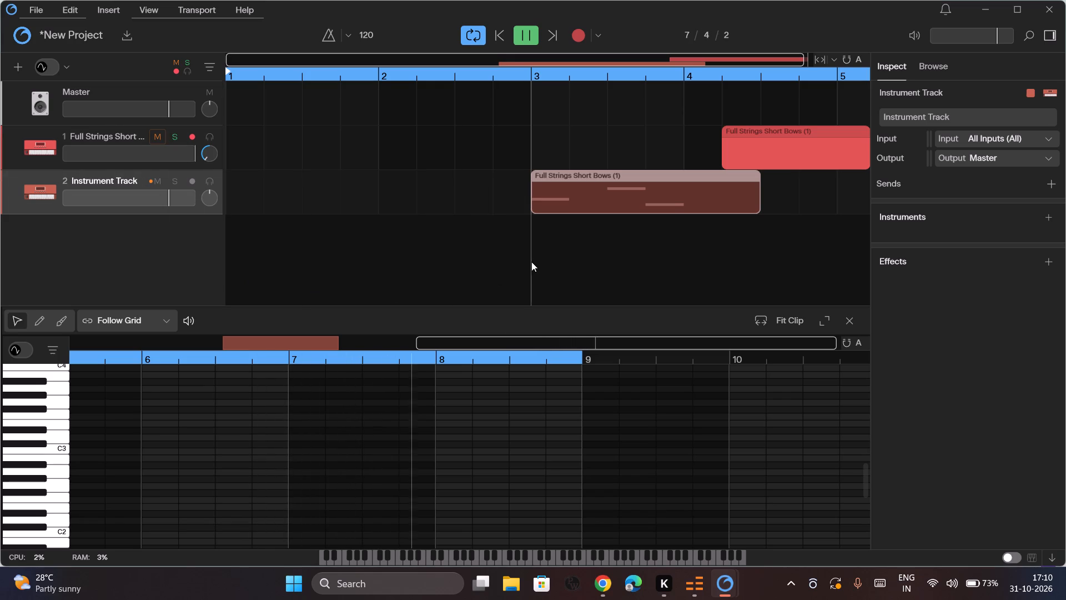
# Delete the empty clip starting at bar 4, beat 2 on the Full Strings Short Bows track.
pyautogui.hscroll(-2, 665, 176)
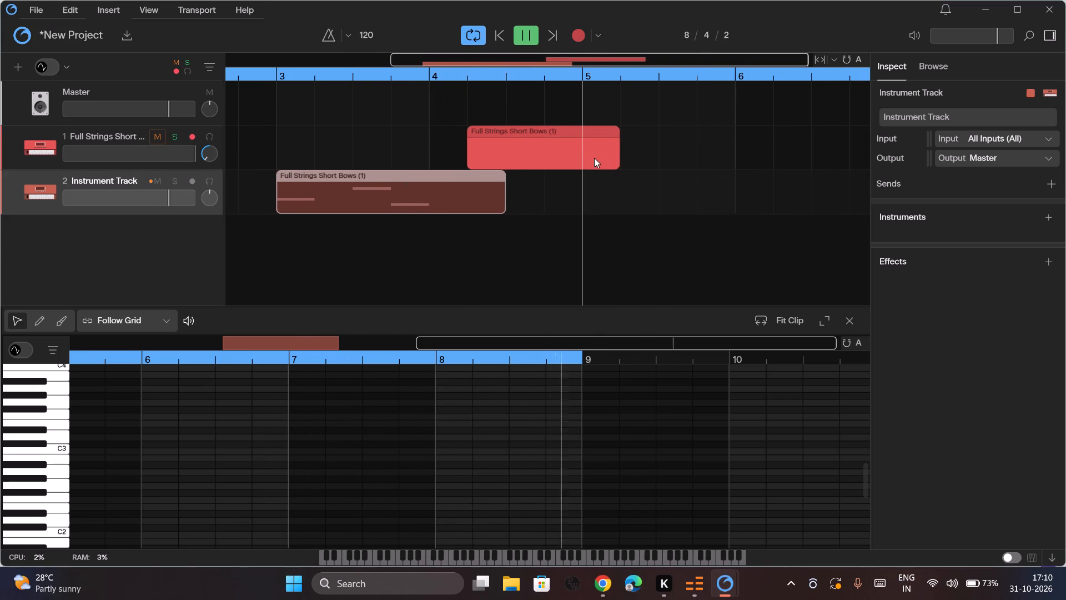
pyautogui.rightClick(594, 158)
pyautogui.click(485, 243)
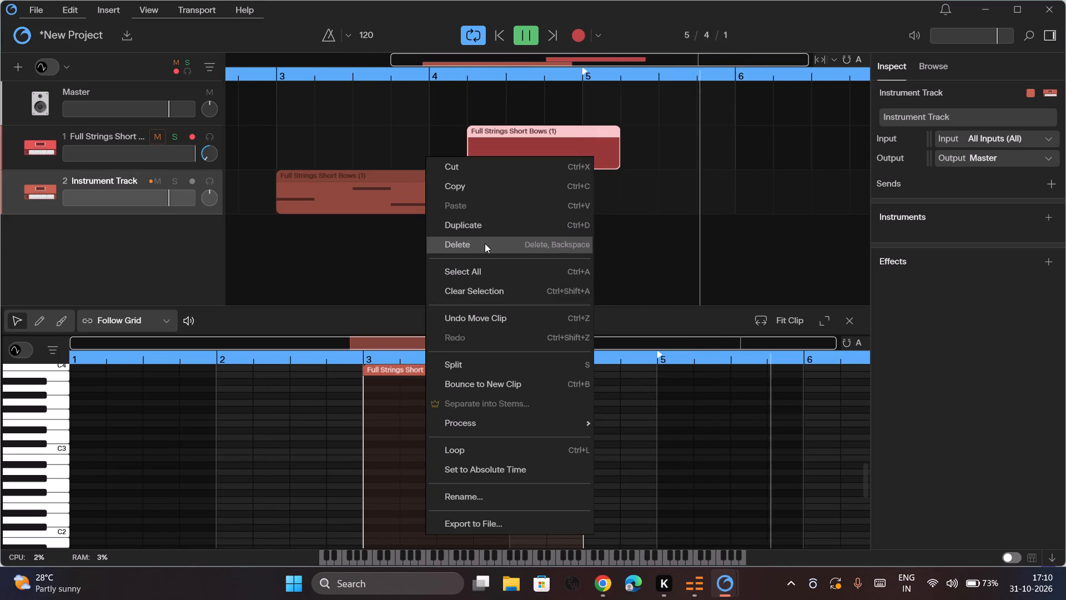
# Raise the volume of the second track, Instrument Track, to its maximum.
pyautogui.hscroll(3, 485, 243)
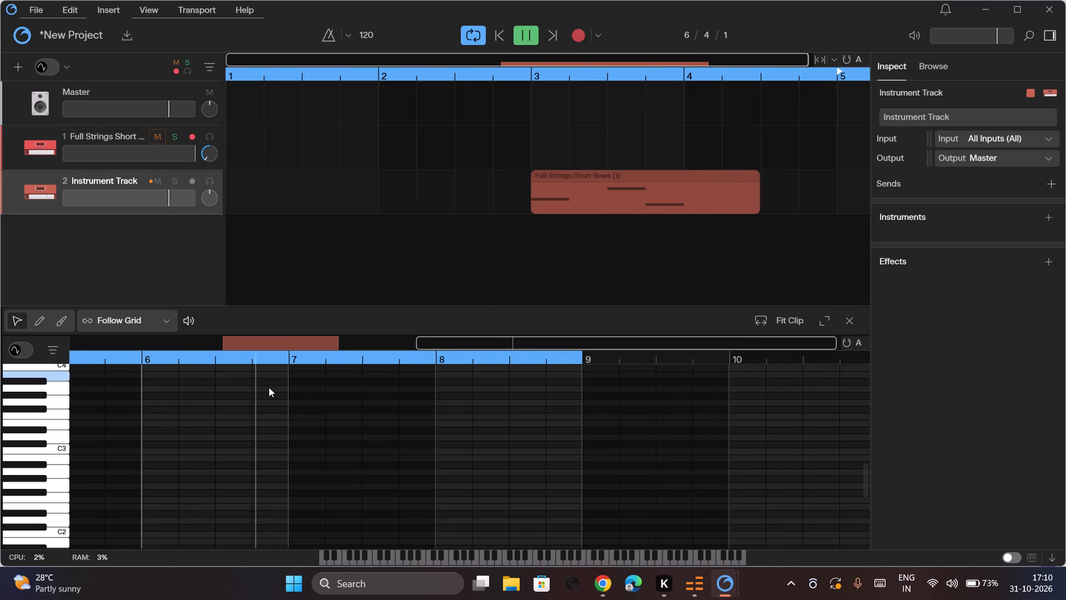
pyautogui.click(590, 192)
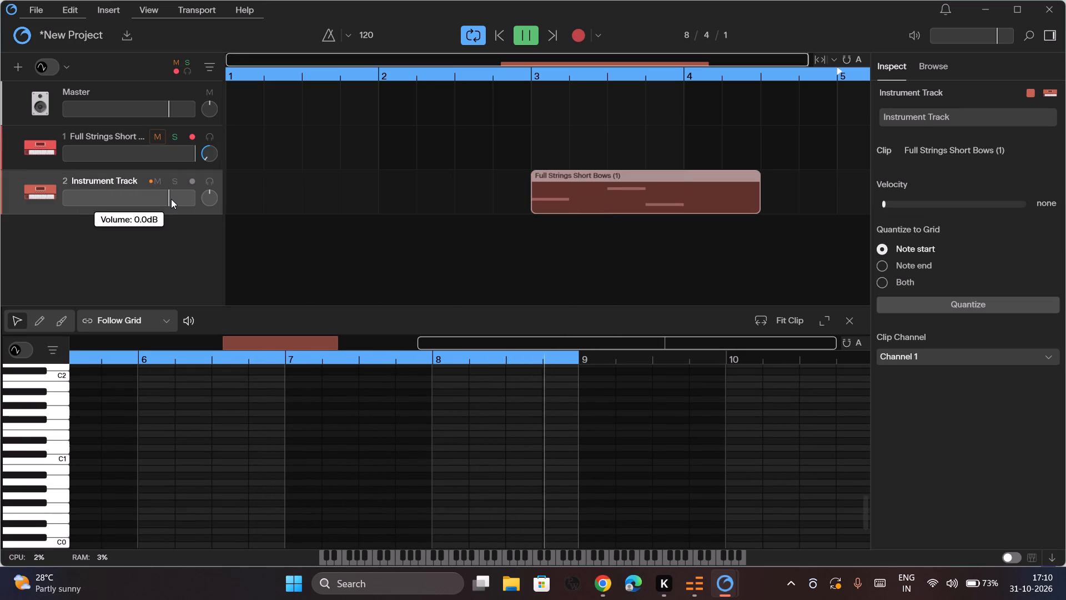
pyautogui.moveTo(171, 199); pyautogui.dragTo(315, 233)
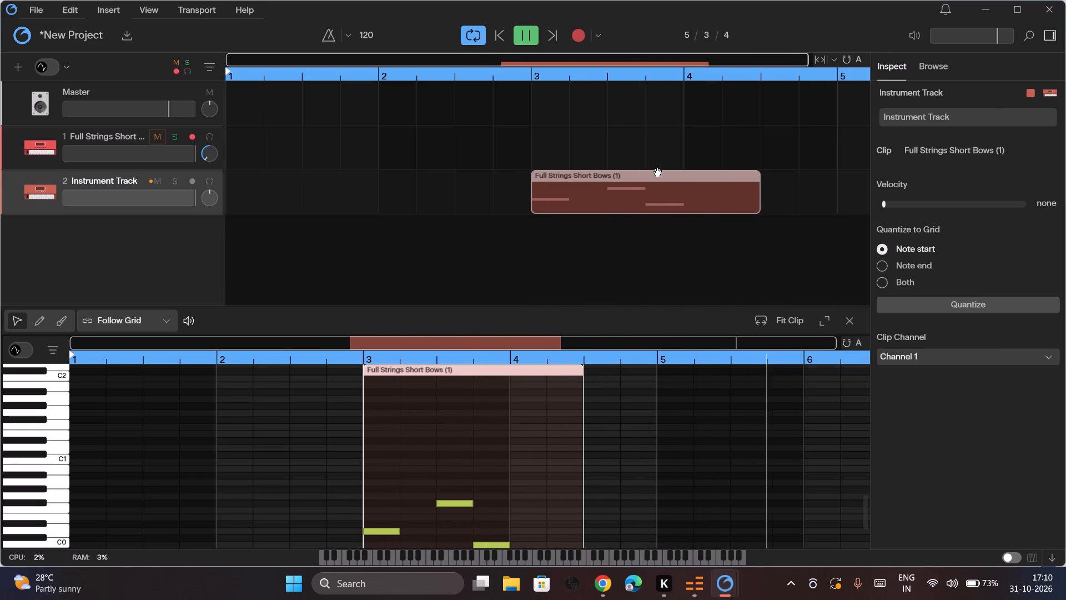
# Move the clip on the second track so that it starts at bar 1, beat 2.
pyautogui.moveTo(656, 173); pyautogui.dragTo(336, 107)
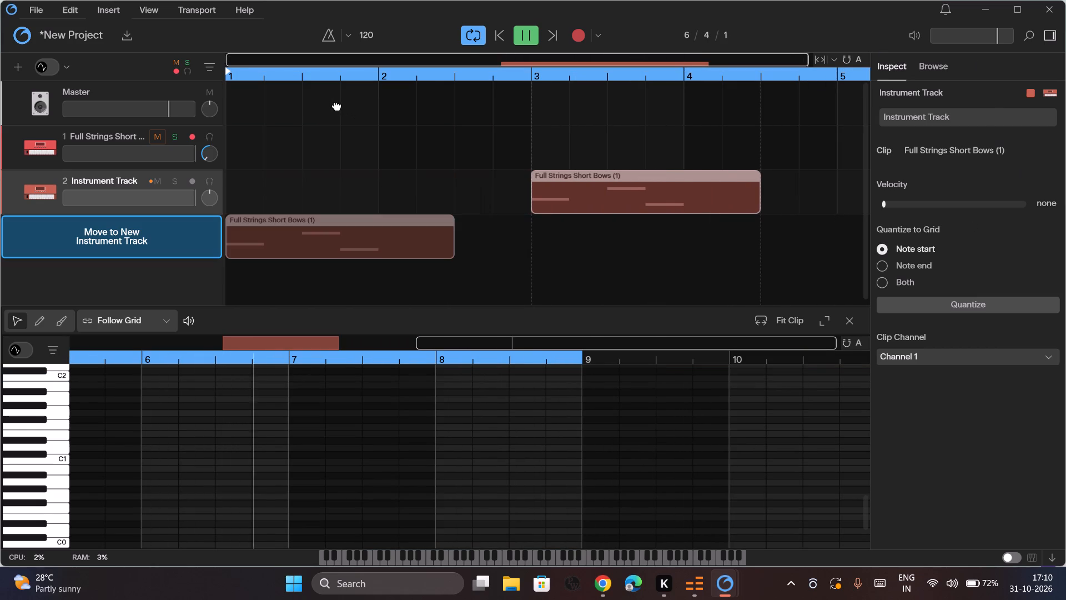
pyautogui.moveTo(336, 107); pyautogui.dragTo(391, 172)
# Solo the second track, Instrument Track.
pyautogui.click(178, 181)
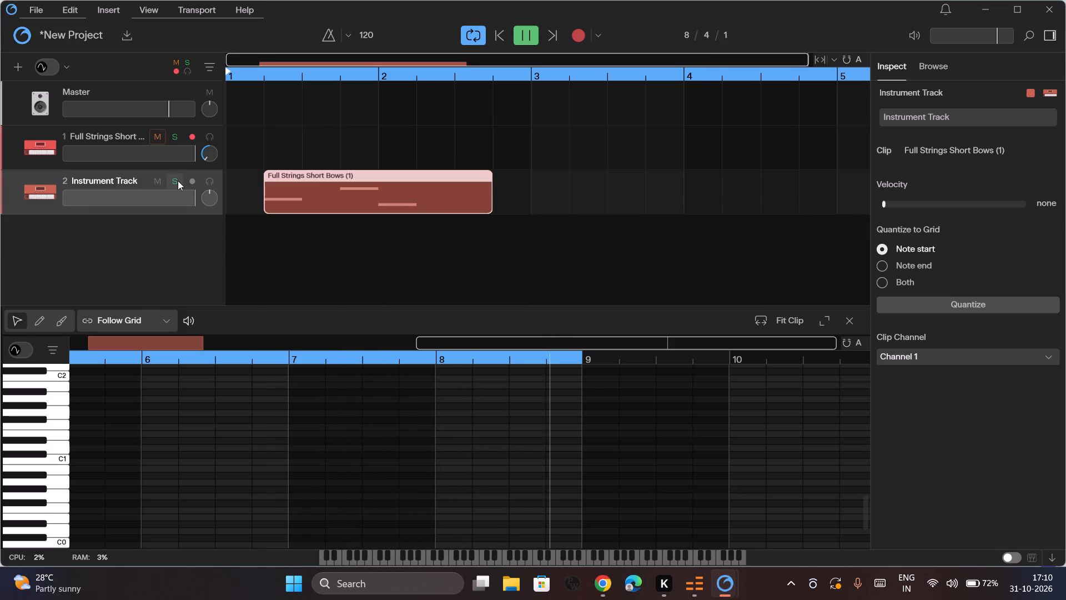
# Delete the second track, Instrument Track, together with its clip.
pyautogui.rightClick(178, 181)
pyautogui.rightClick(178, 181)
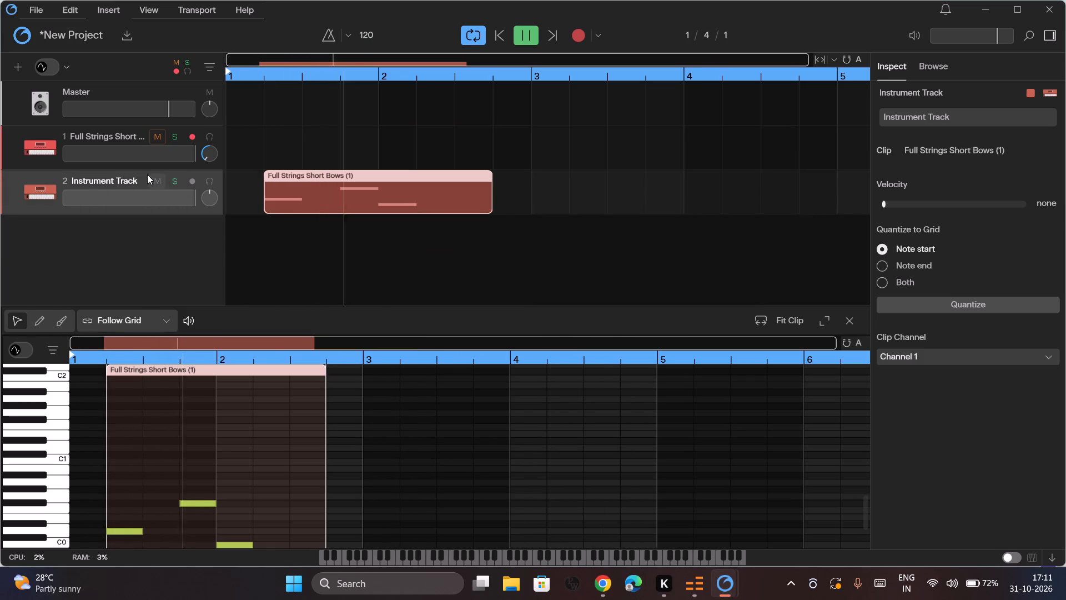
pyautogui.rightClick(79, 187)
pyautogui.click(95, 211)
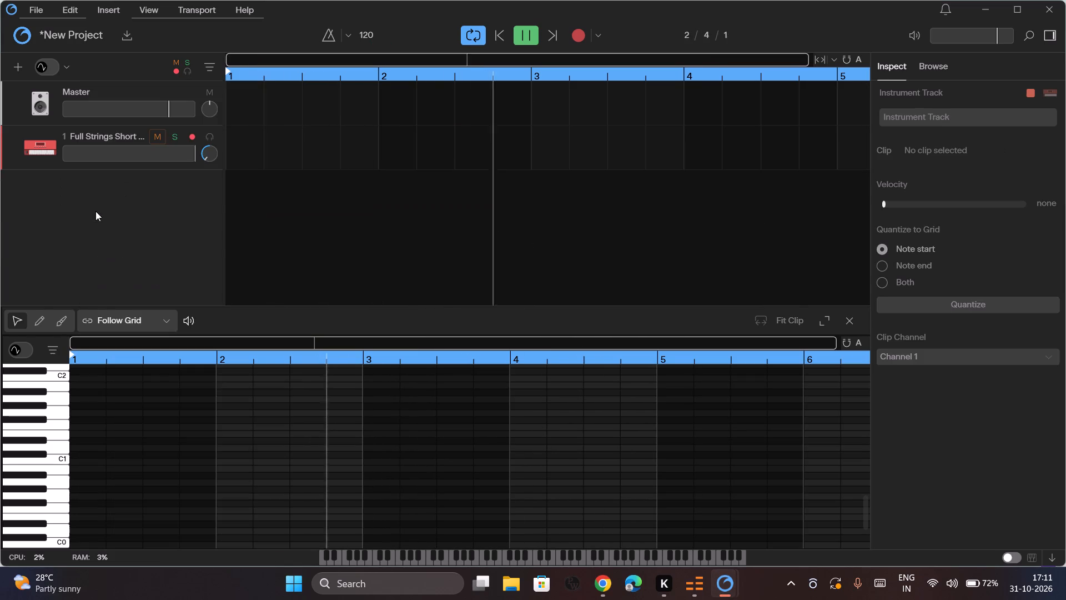
pyautogui.rightClick(79, 131)
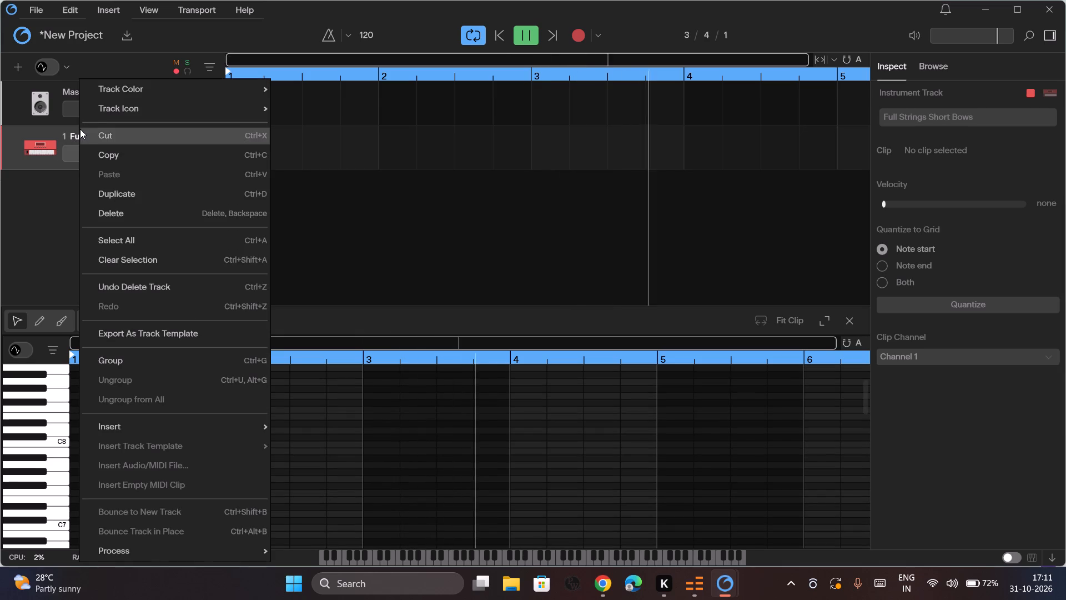
pyautogui.click(51, 182)
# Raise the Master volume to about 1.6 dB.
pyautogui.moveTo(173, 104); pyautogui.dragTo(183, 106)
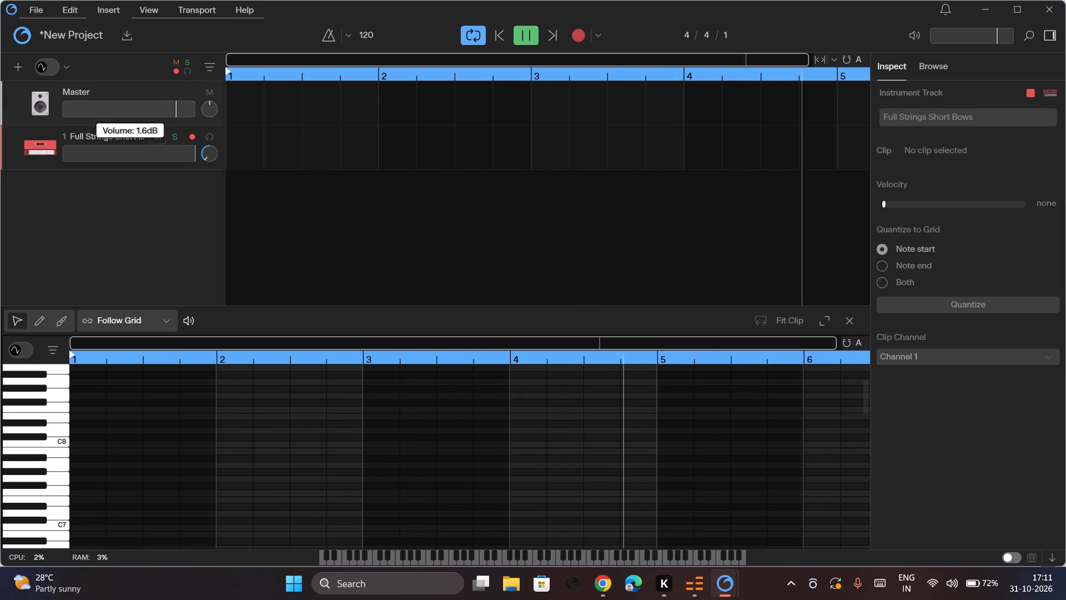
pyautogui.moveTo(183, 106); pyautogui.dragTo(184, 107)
# Create a new one-bar empty clip at bar 1, beat 4 on the Full Strings Short Bows track.
pyautogui.hscroll(2, 332, 164)
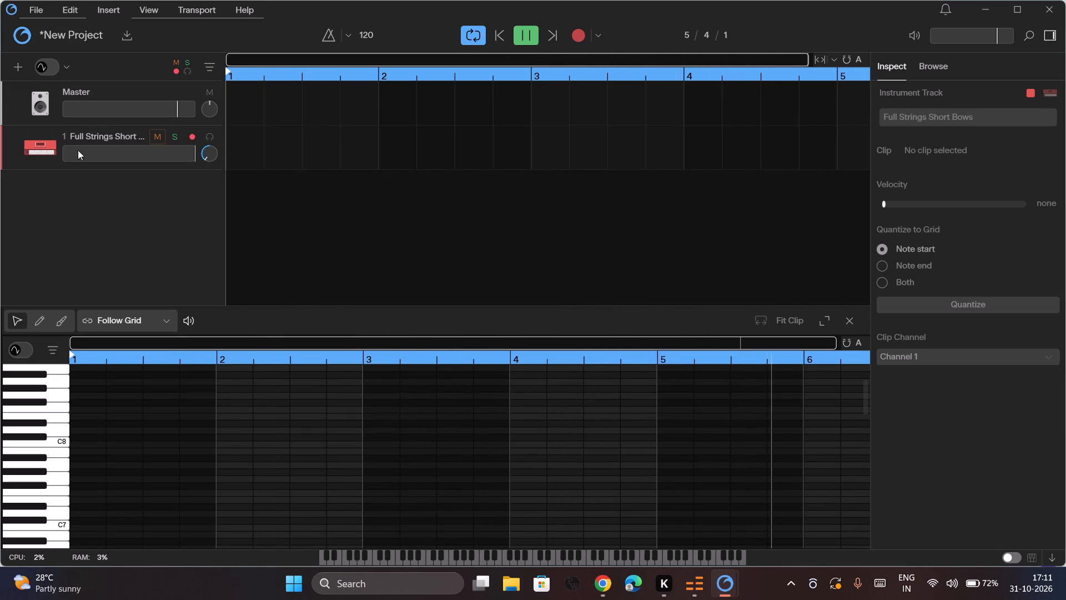
pyautogui.click(77, 133)
pyautogui.click(263, 147)
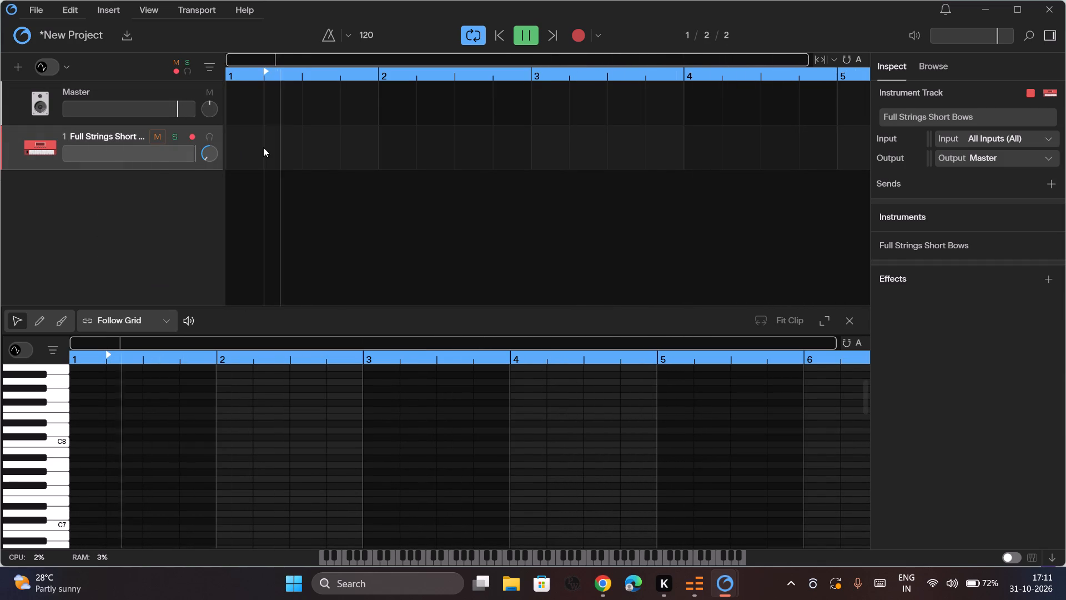
pyautogui.moveTo(125, 137); pyautogui.dragTo(338, 143)
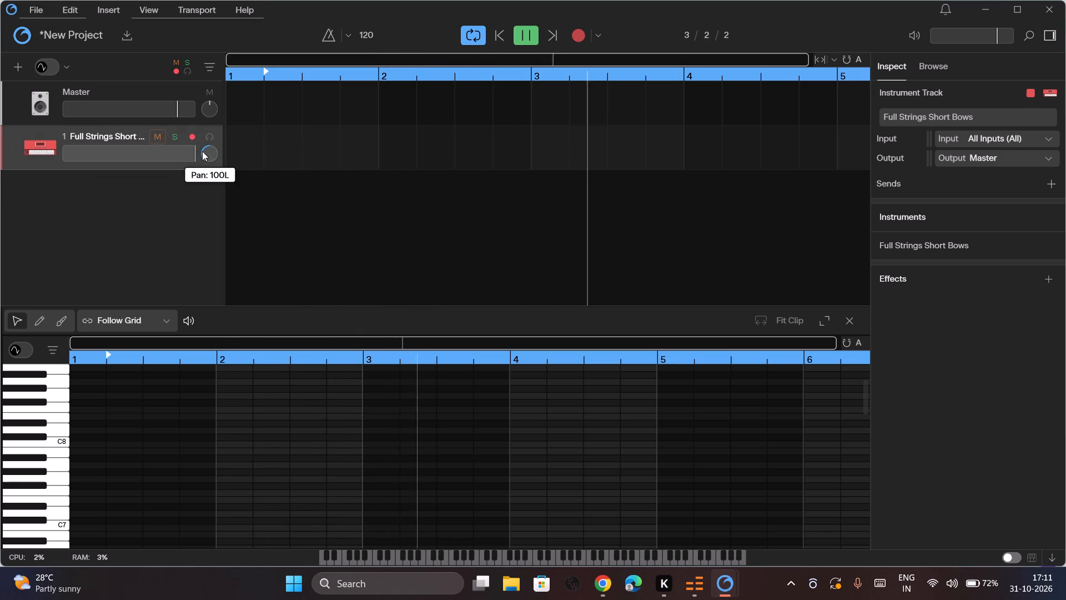
pyautogui.doubleClick(344, 143)
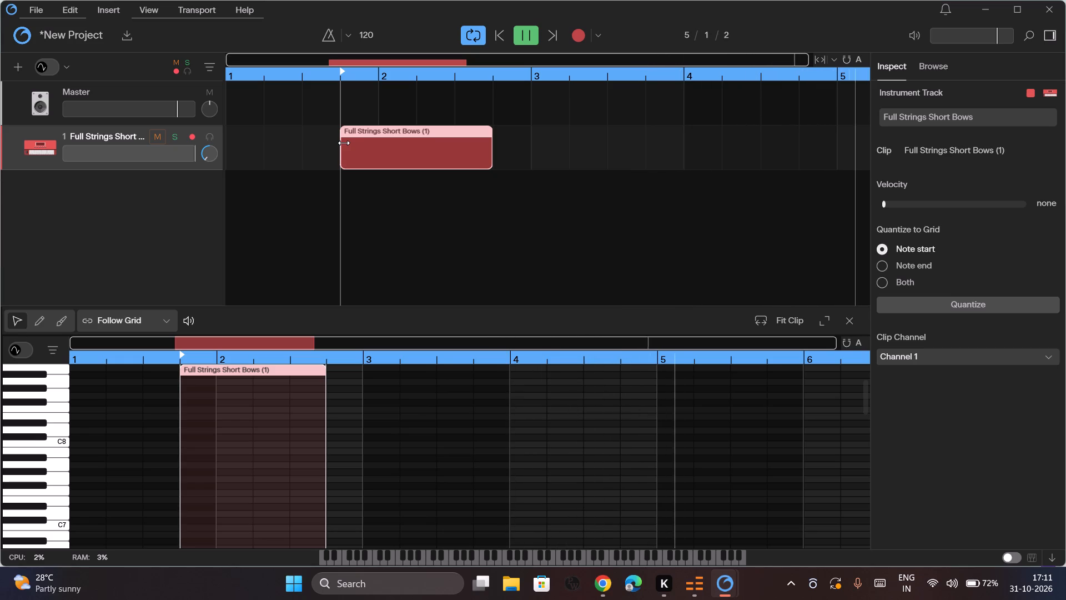
# Extend the start of the new empty clip back to bar 1, beat 3.
pyautogui.moveTo(340, 142); pyautogui.dragTo(289, 146)
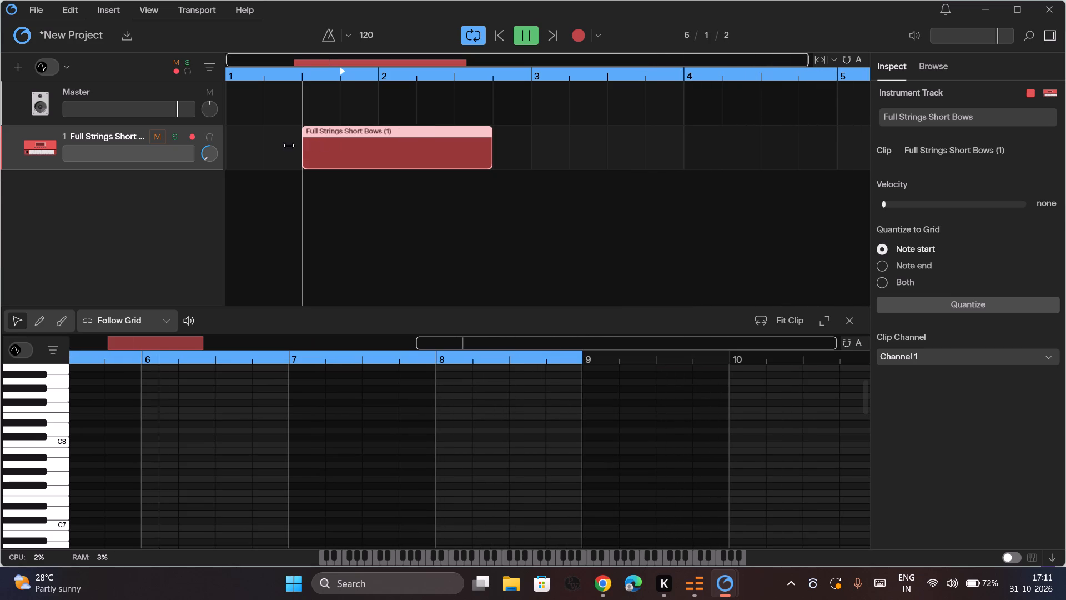
pyautogui.moveTo(289, 146); pyautogui.dragTo(286, 147)
# Raise the Master volume to its maximum.
pyautogui.moveTo(178, 113); pyautogui.dragTo(228, 127)
# Set the Master pan to about centre.
pyautogui.moveTo(209, 111); pyautogui.dragTo(227, 140)
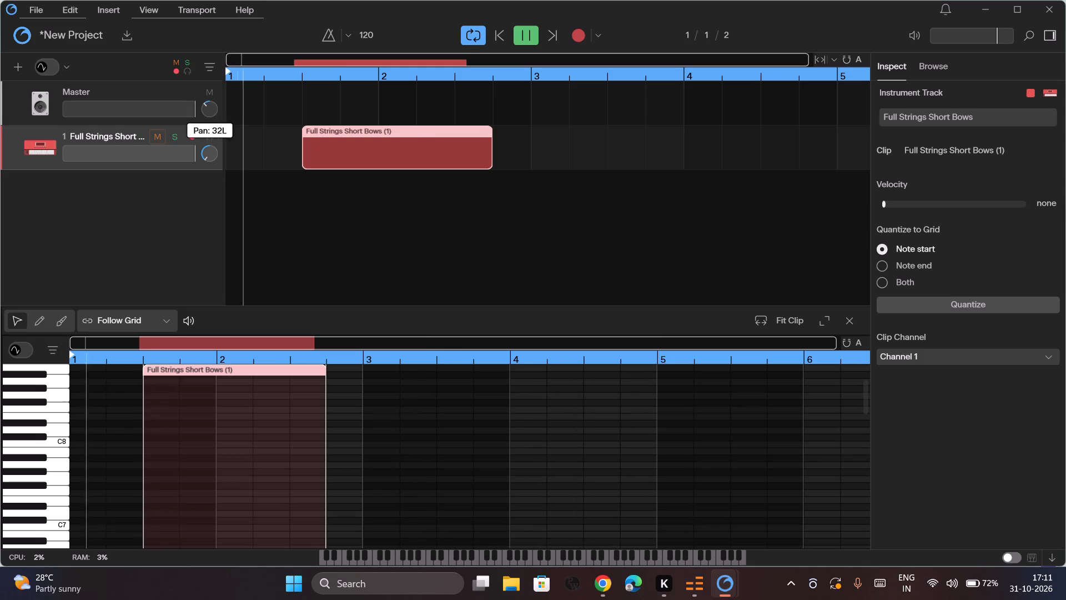
pyautogui.moveTo(227, 140); pyautogui.dragTo(199, 118)
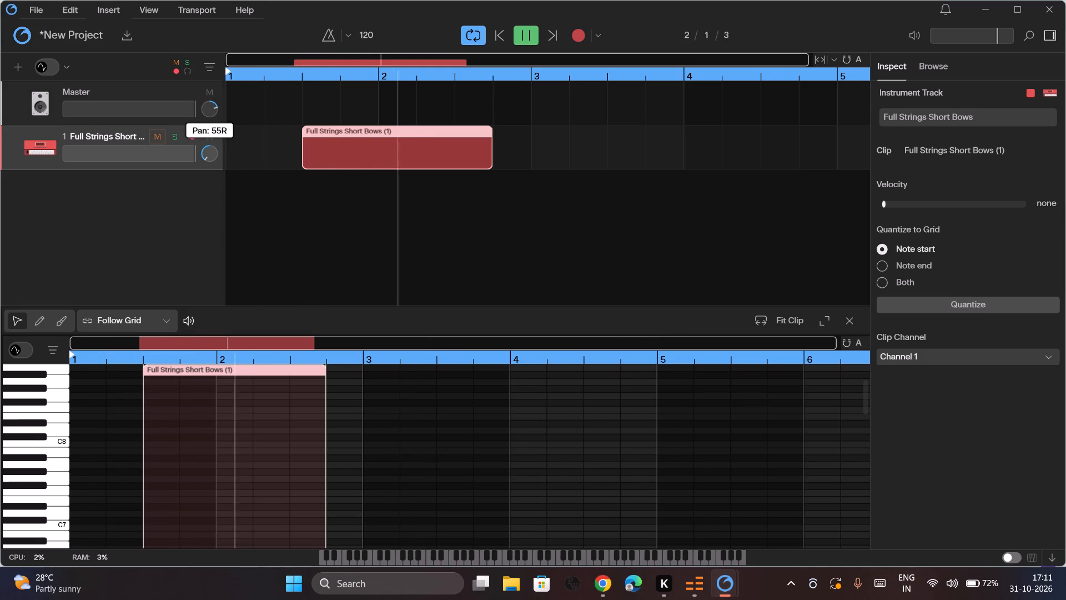
pyautogui.moveTo(199, 118); pyautogui.dragTo(113, 164)
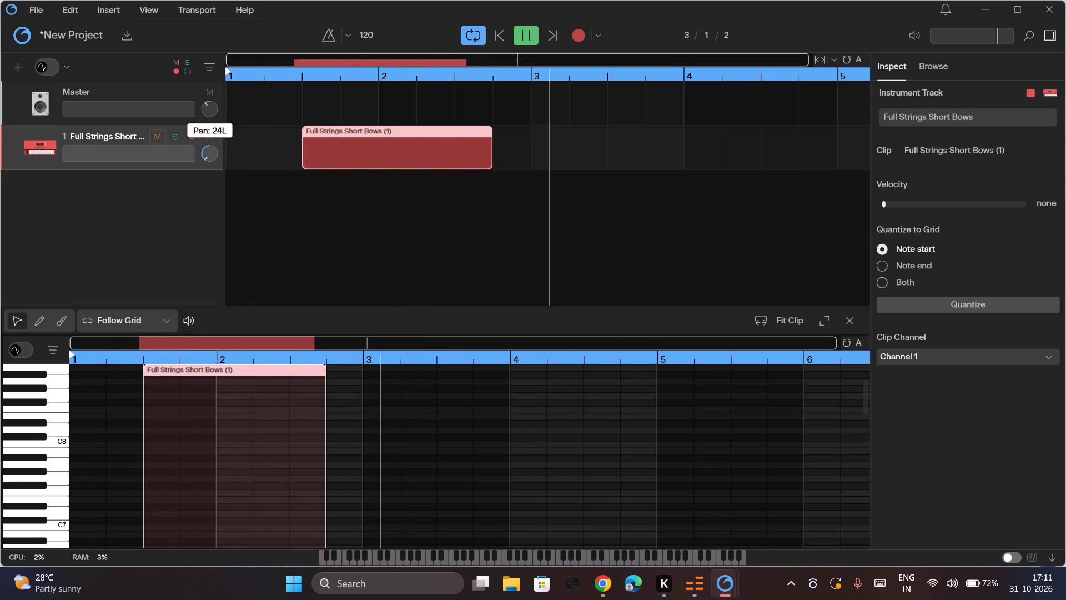
pyautogui.moveTo(113, 164); pyautogui.dragTo(125, 146)
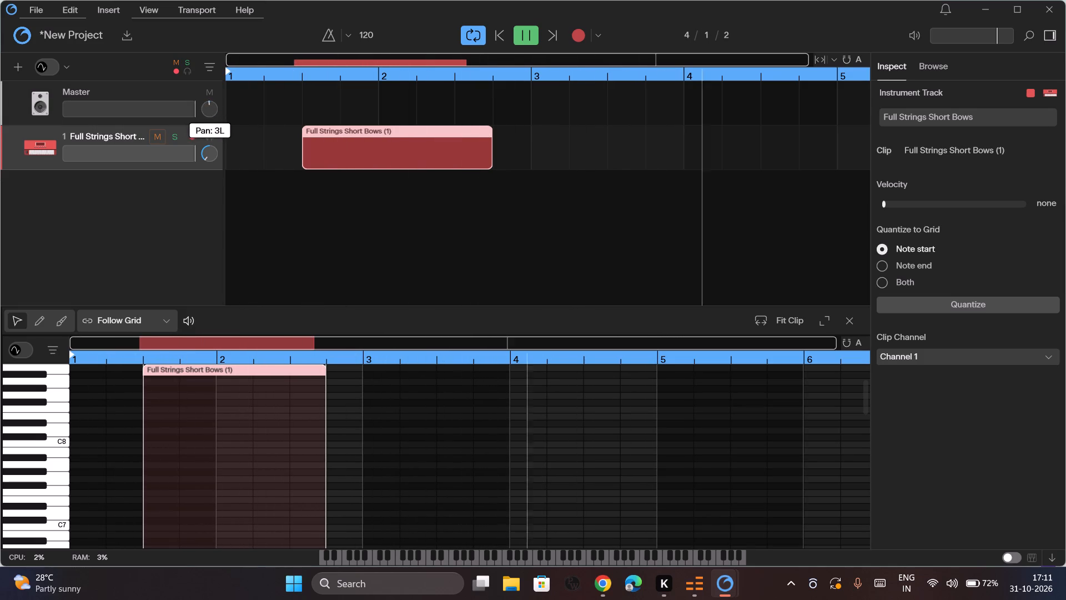
pyautogui.moveTo(125, 146); pyautogui.dragTo(126, 142)
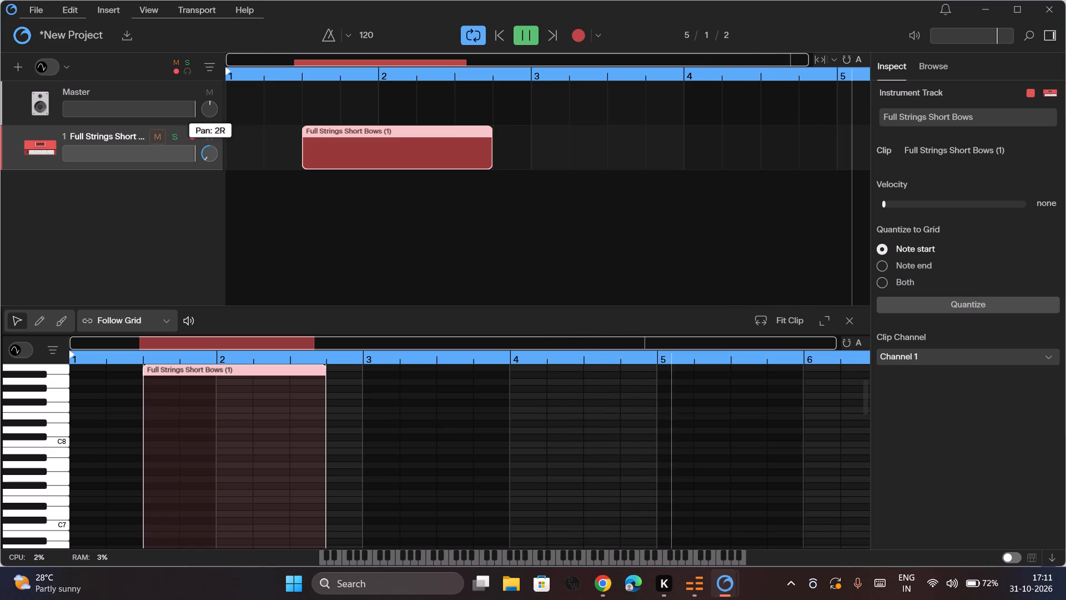
pyautogui.moveTo(126, 142); pyautogui.dragTo(125, 144)
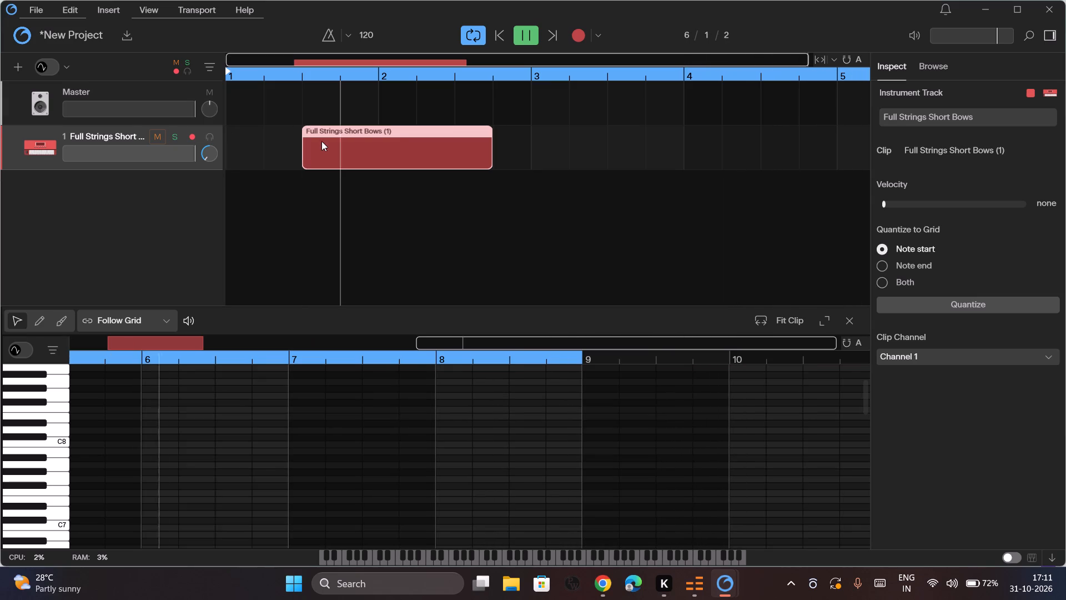
# Select the Full Strings Short Bows clip and audition C8 and a slightly higher key on the piano roll keyboard.
pyautogui.click(321, 141)
pyautogui.click(1, 443)
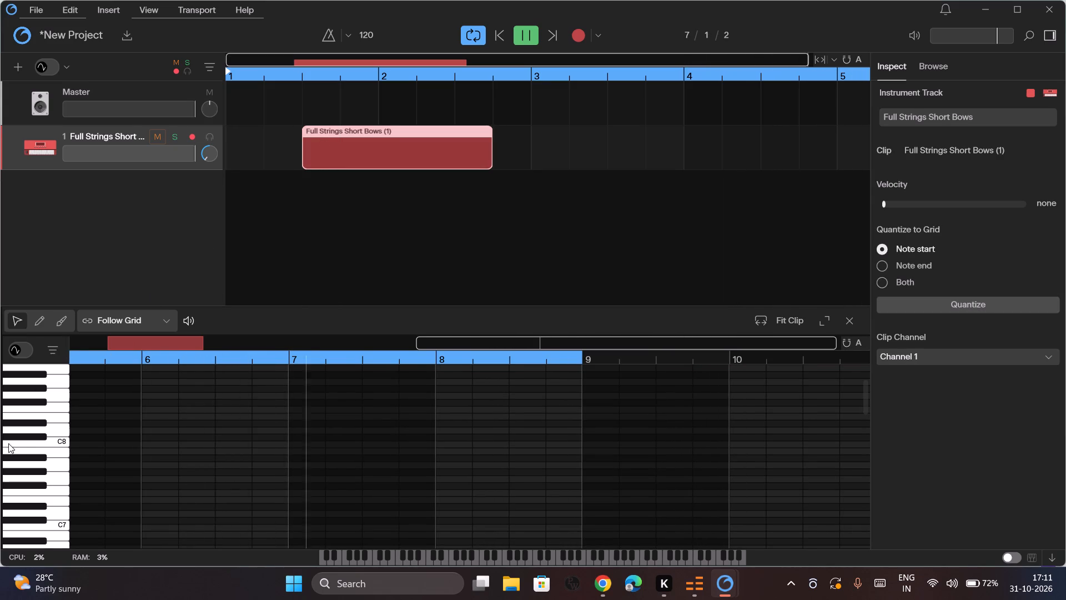
pyautogui.click(21, 440)
pyautogui.click(21, 440)
pyautogui.tripleClick(21, 440)
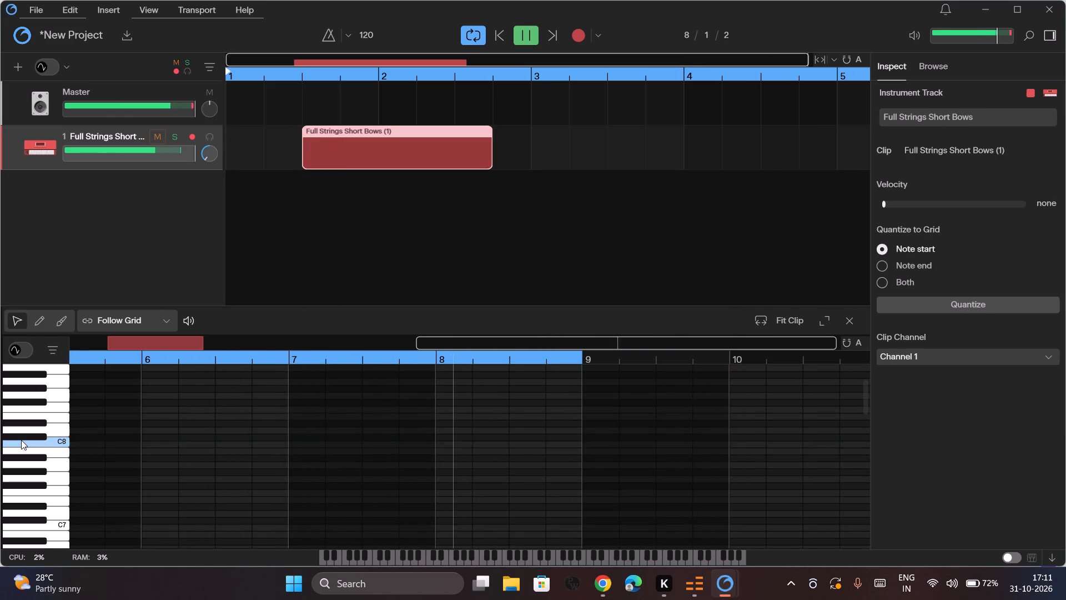
pyautogui.click(21, 440)
pyautogui.click(37, 422)
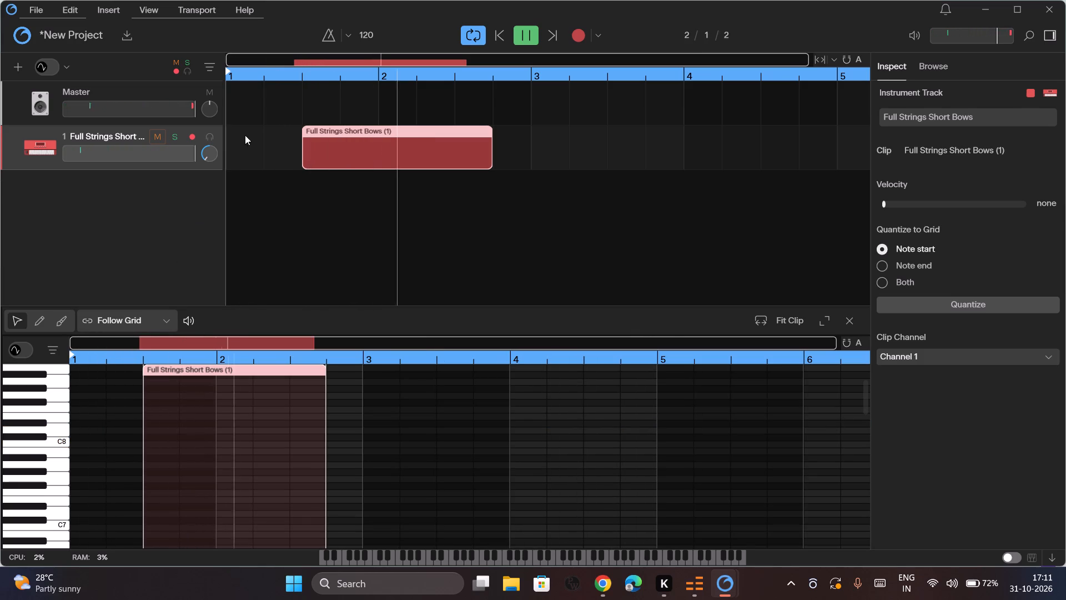
# Set the Full Strings Short Bows track's pan to about centre.
pyautogui.moveTo(204, 157); pyautogui.dragTo(193, 119)
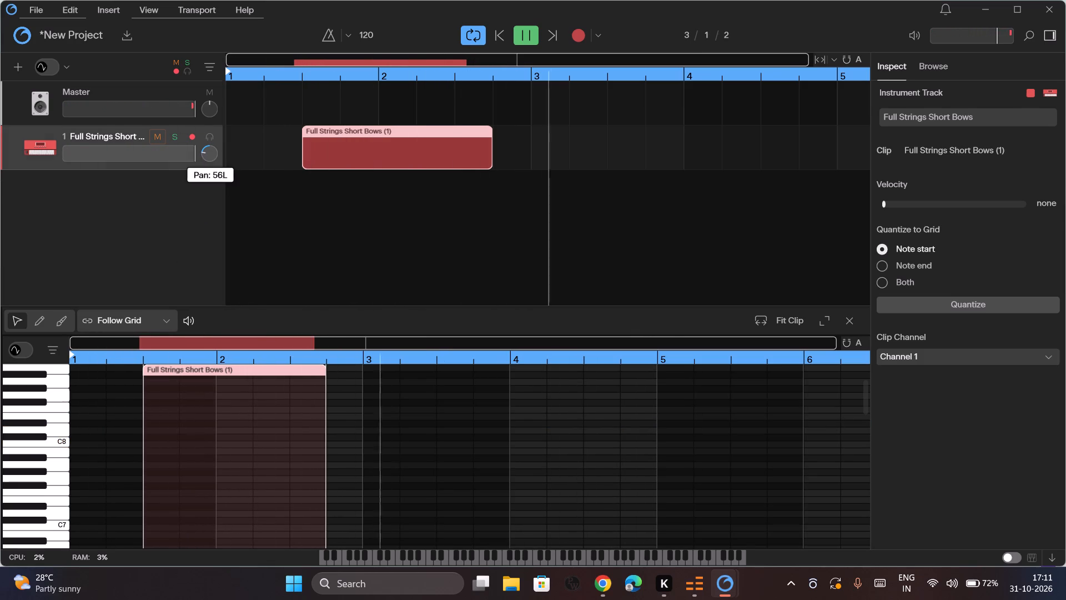
pyautogui.moveTo(193, 119); pyautogui.dragTo(222, 79)
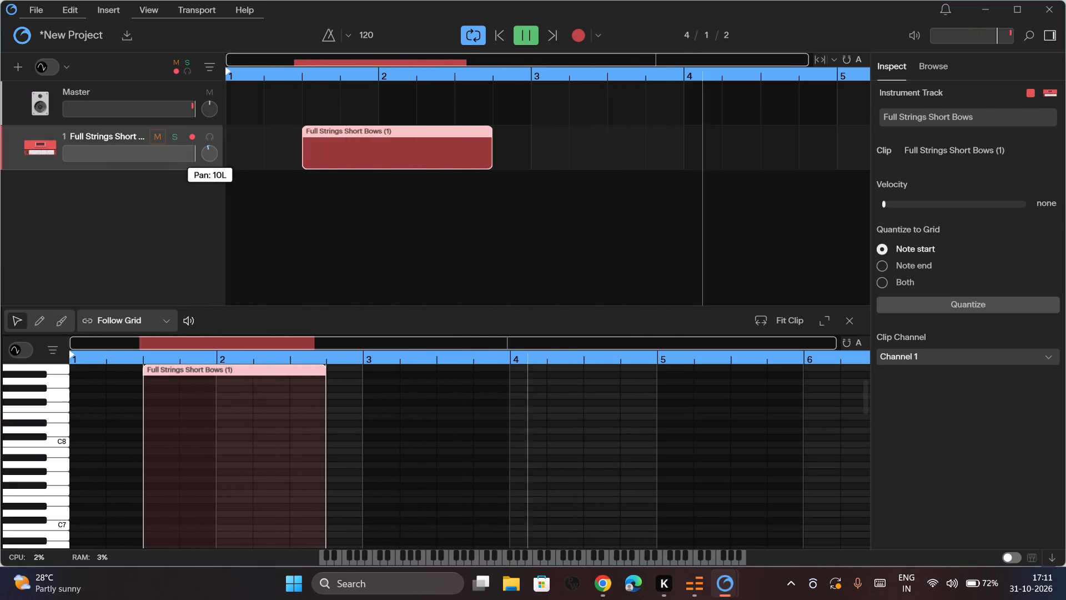
pyautogui.moveTo(222, 79); pyautogui.dragTo(262, 73)
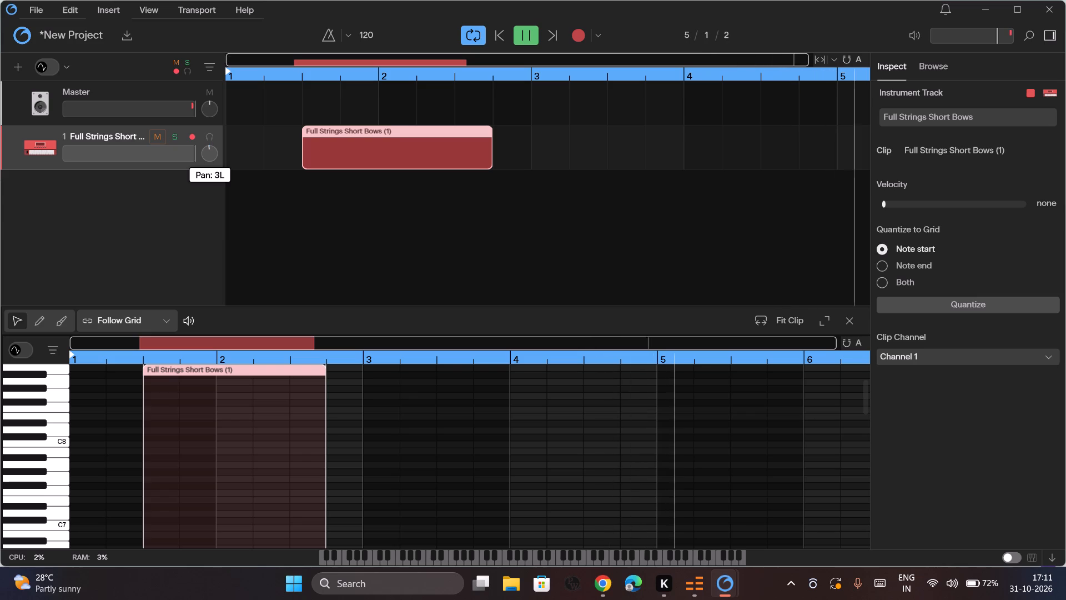
pyautogui.moveTo(262, 73); pyautogui.dragTo(266, 69)
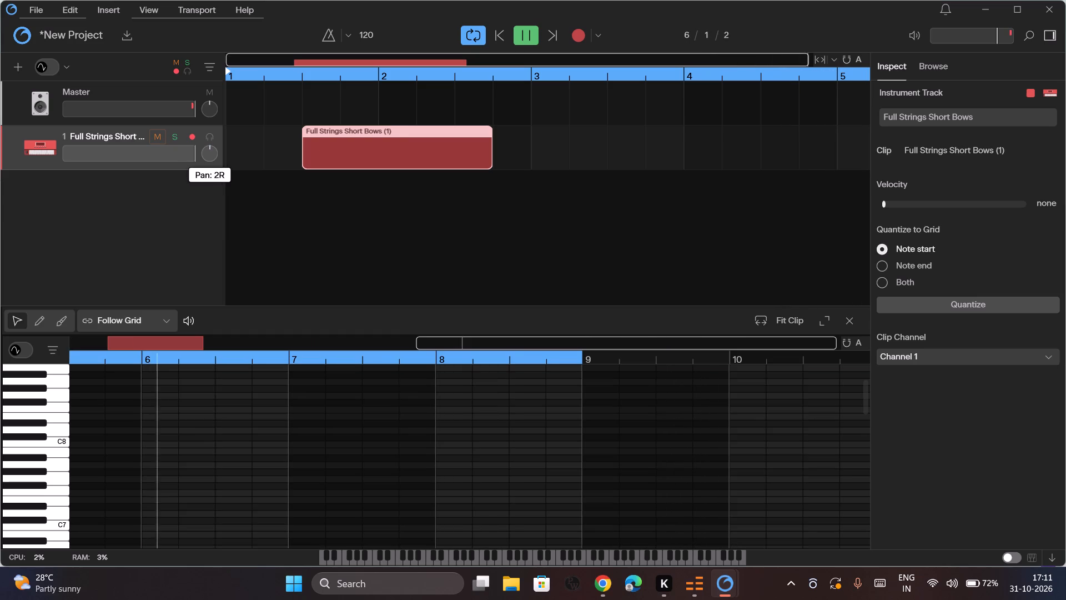
pyautogui.moveTo(266, 69); pyautogui.dragTo(259, 67)
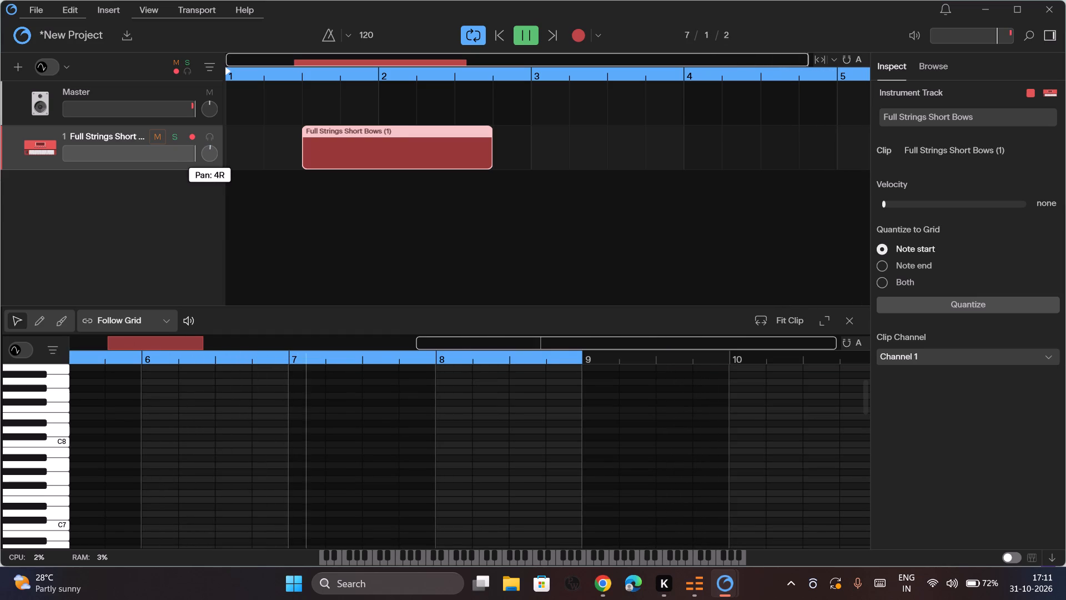
pyautogui.moveTo(259, 67); pyautogui.dragTo(253, 70)
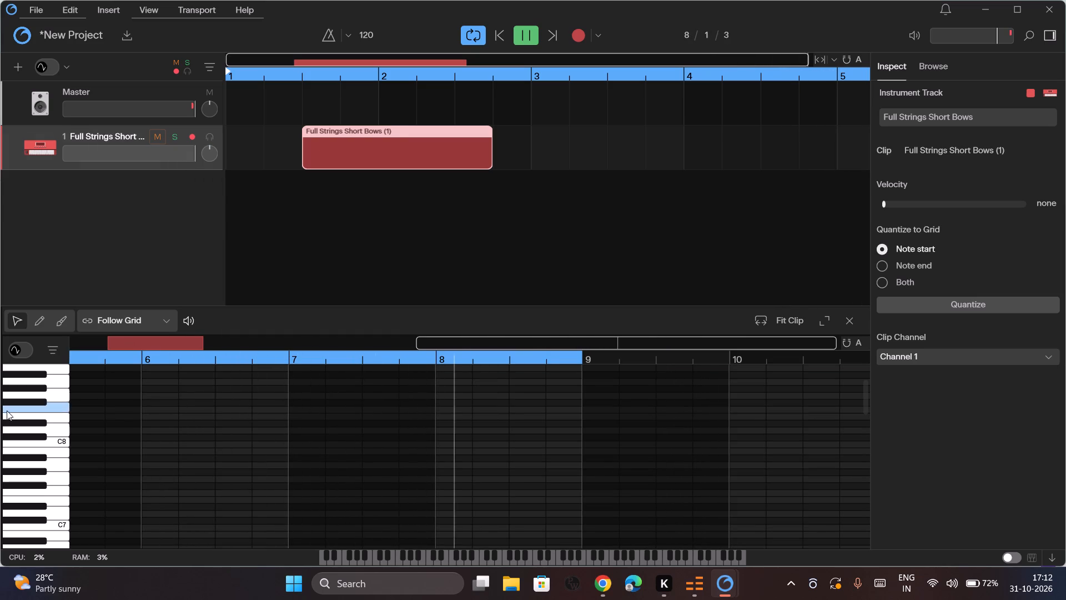
# Audition several piano roll keys above C8 and between C7 and C8.
pyautogui.click(33, 419)
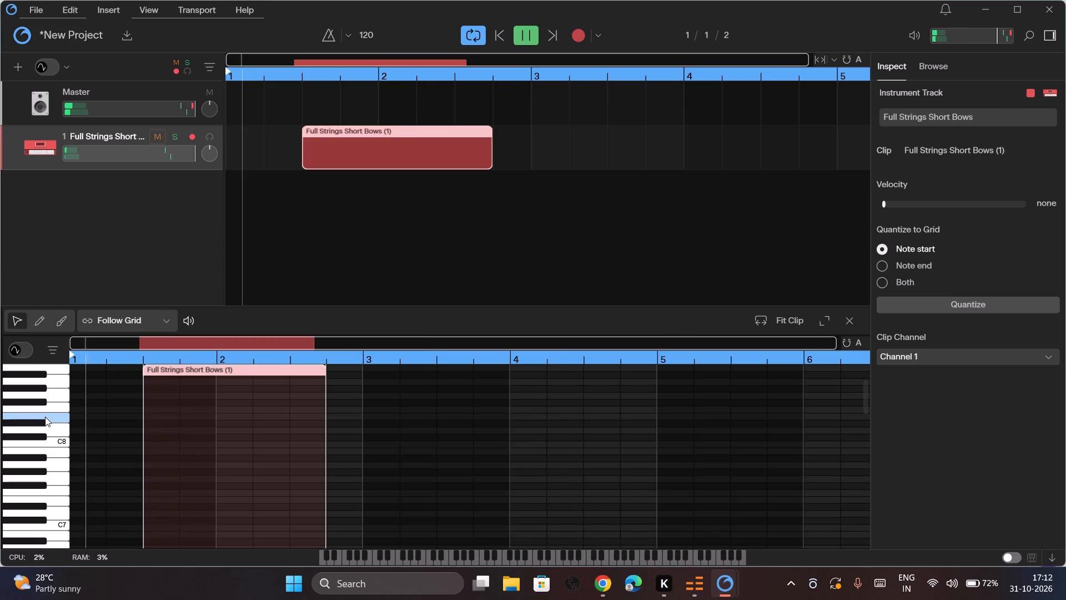
pyautogui.click(45, 417)
pyautogui.click(125, 424)
pyautogui.click(186, 427)
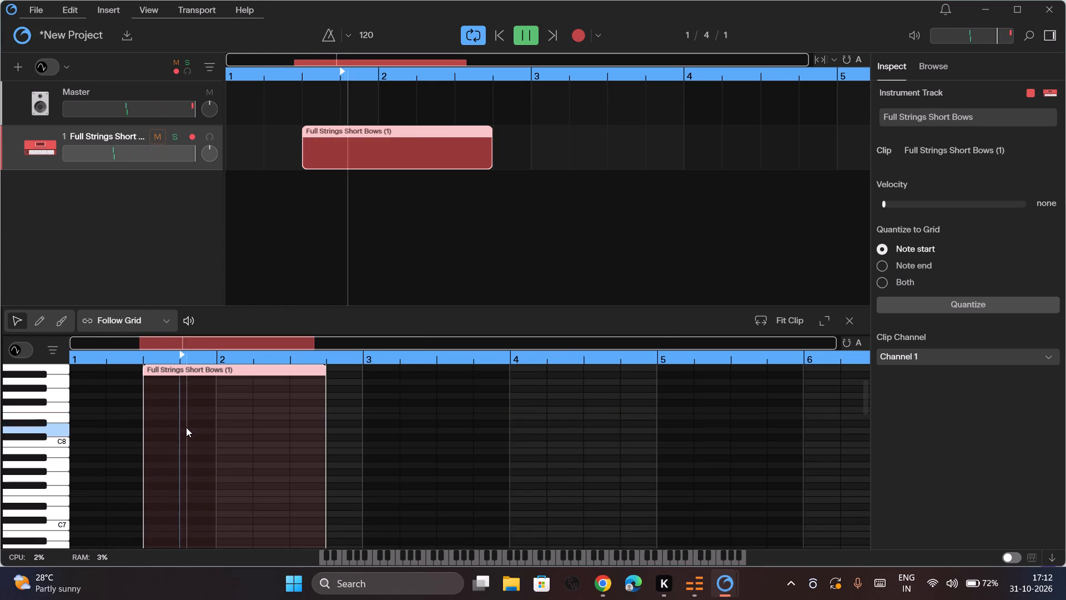
pyautogui.click(55, 487)
pyautogui.click(54, 509)
# Audition lower piano roll keys, from around D#3 down to A#1.
pyautogui.scroll(-2, 54, 509)
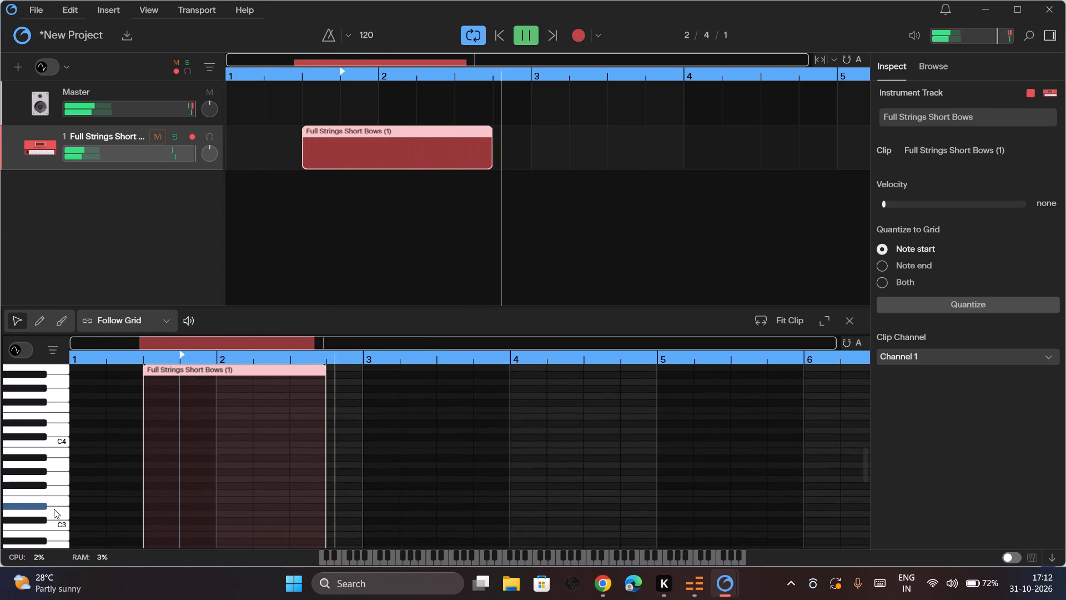
pyautogui.click(54, 509)
pyautogui.doubleClick(54, 509)
pyautogui.scroll(-1, 54, 509)
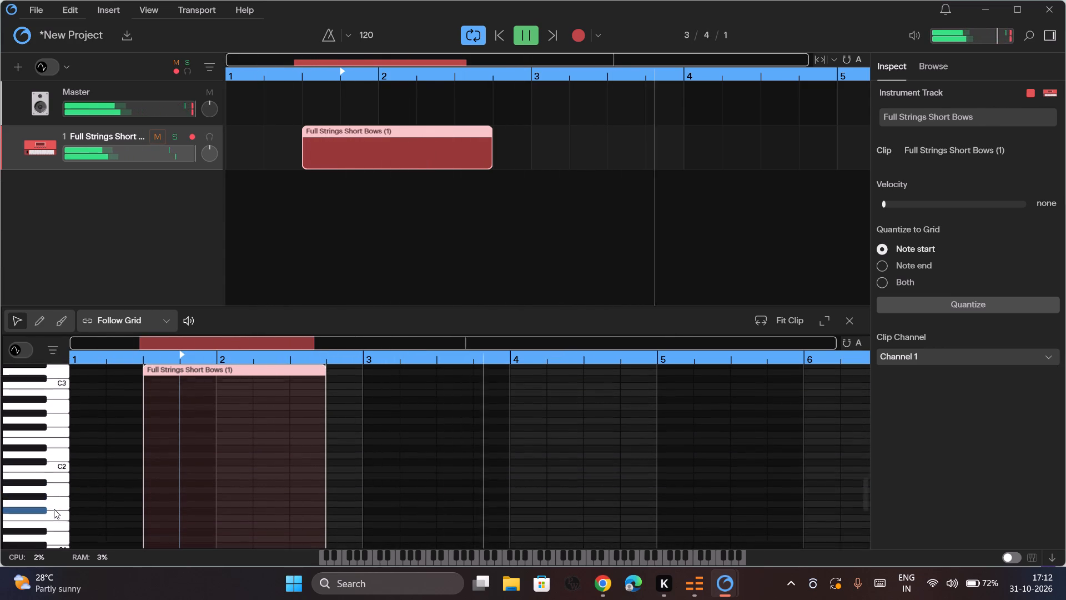
pyautogui.scroll(-1, 54, 509)
pyautogui.click(62, 472)
pyautogui.doubleClick(62, 472)
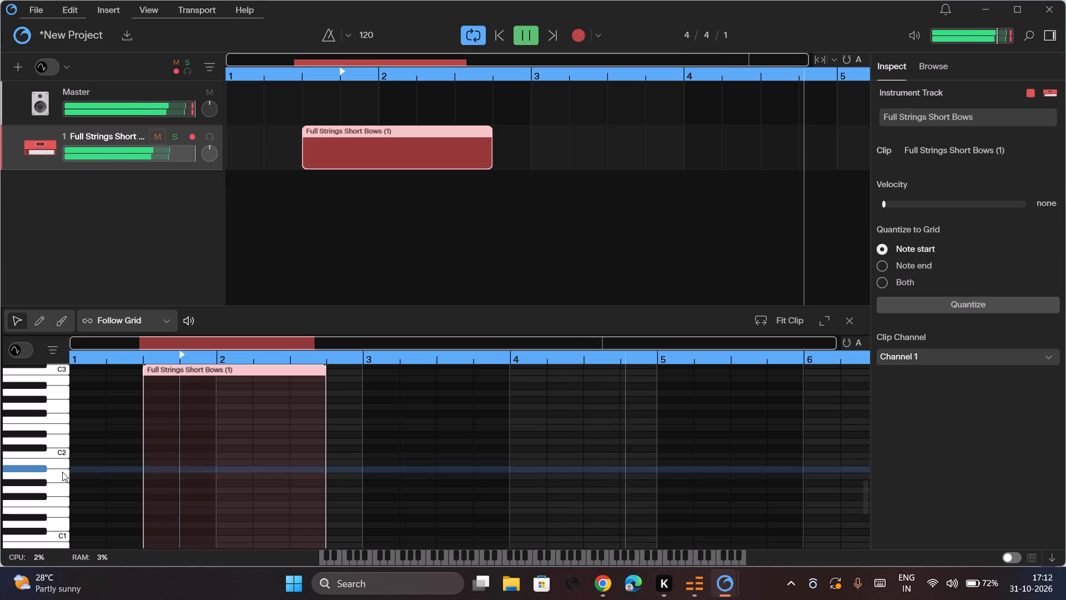
# Audition piano roll keys between C2 and G2, repeating D#2 and D2.
pyautogui.click(56, 431)
pyautogui.doubleClick(56, 431)
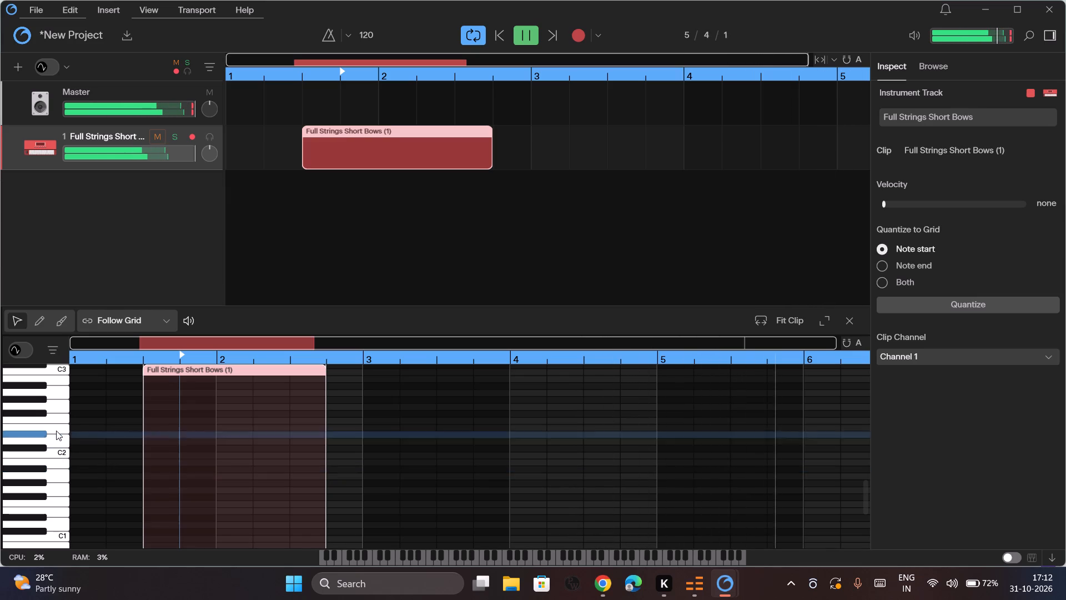
pyautogui.click(56, 406)
pyautogui.doubleClick(56, 406)
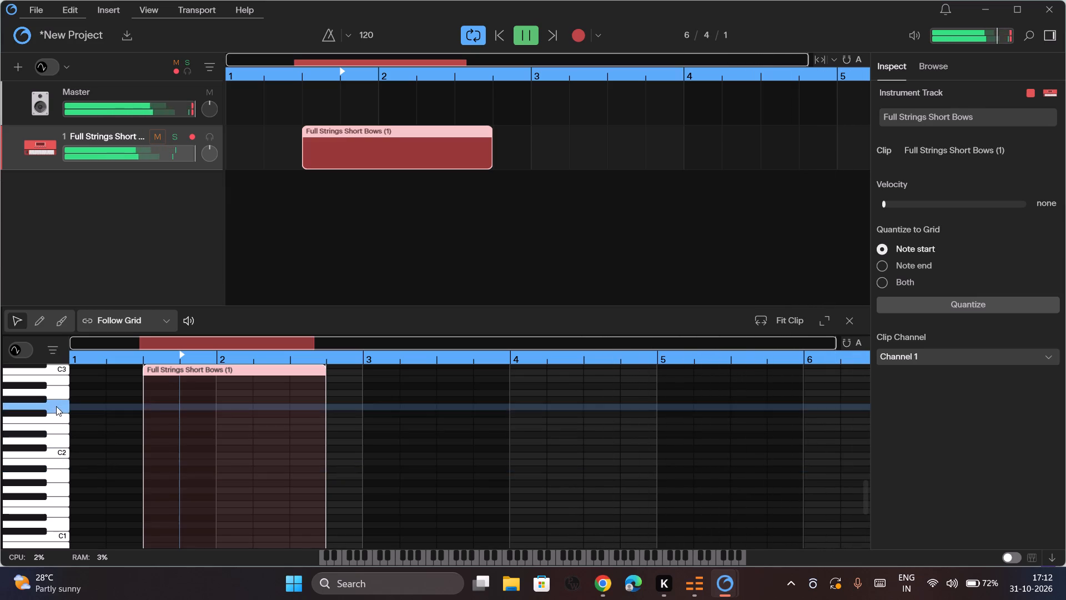
pyautogui.click(56, 432)
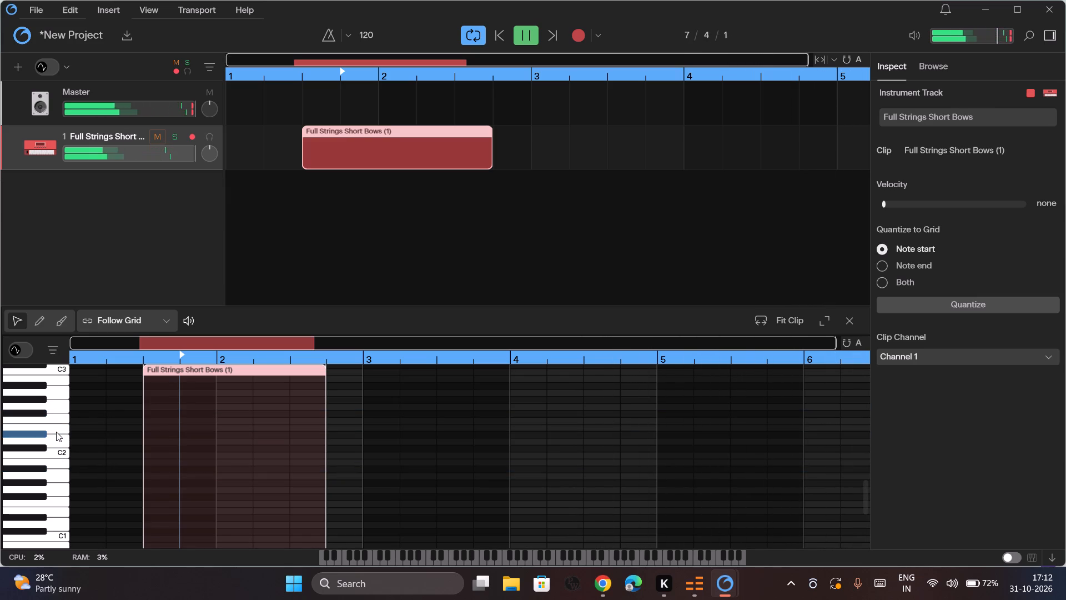
pyautogui.doubleClick(56, 432)
pyautogui.click(53, 456)
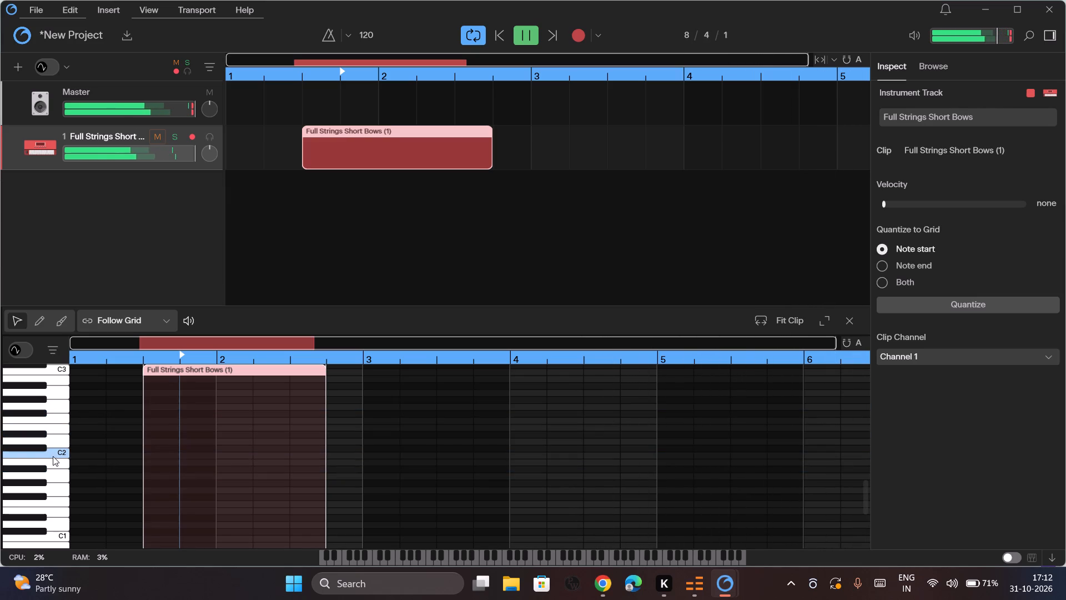
pyautogui.doubleClick(53, 456)
pyautogui.click(56, 432)
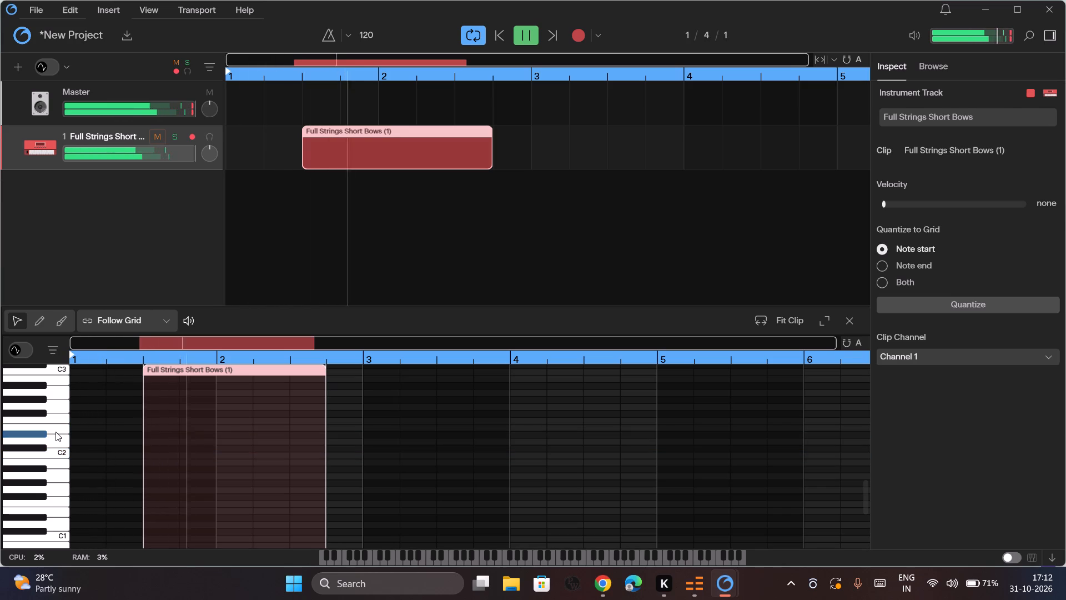
pyautogui.doubleClick(56, 432)
pyautogui.click(57, 418)
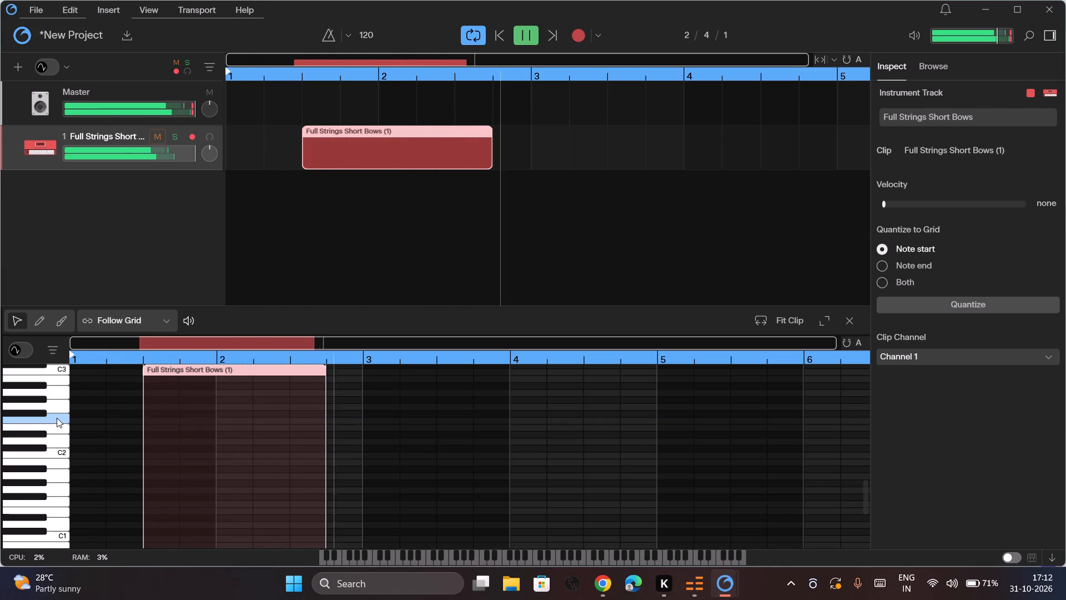
pyautogui.doubleClick(57, 418)
pyautogui.click(51, 437)
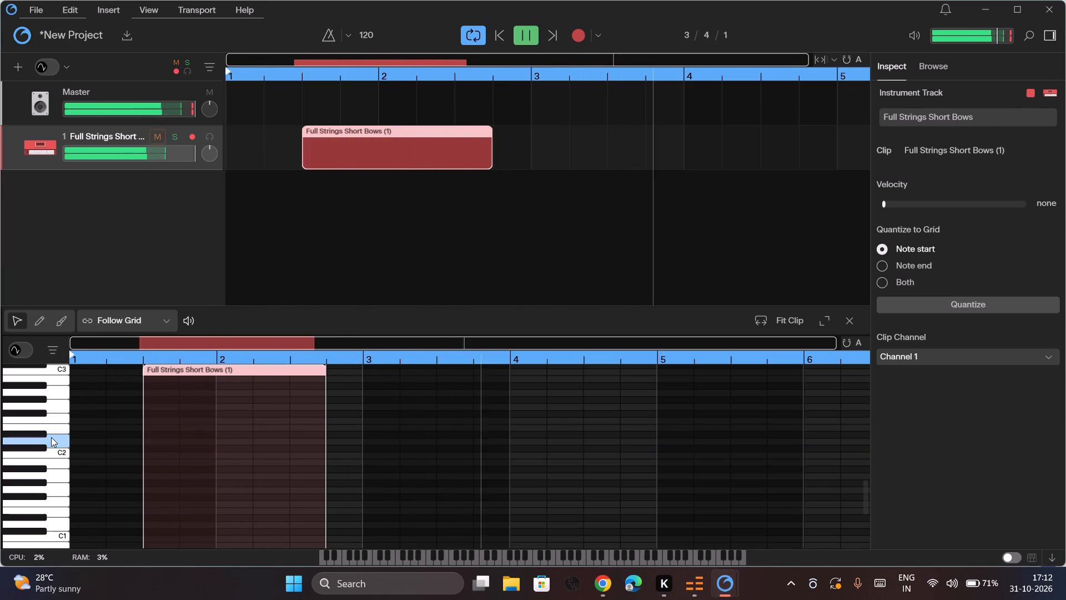
pyautogui.doubleClick(51, 437)
pyautogui.tripleClick(51, 437)
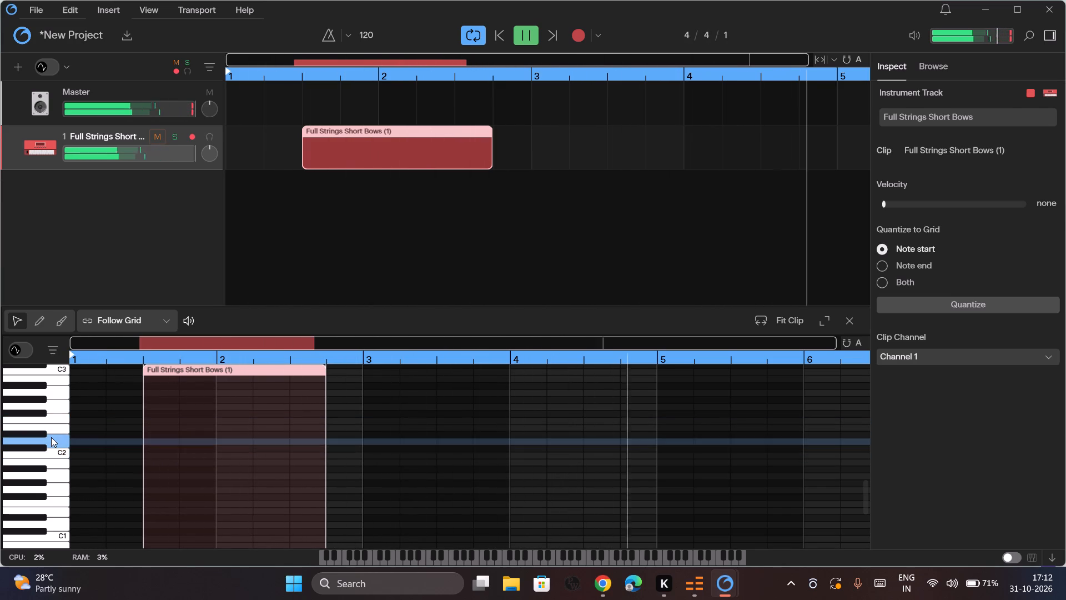
pyautogui.tripleClick(51, 437)
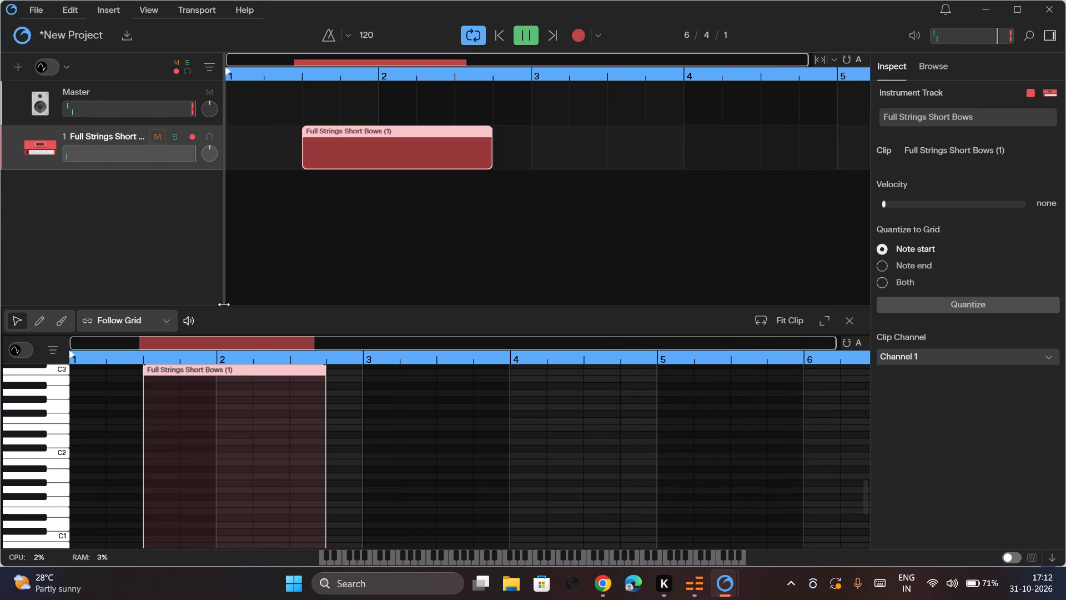
# Place the playback start marker at bar 1, beat 3, where the empty clip begins.
pyautogui.hscroll(1, 244, 387)
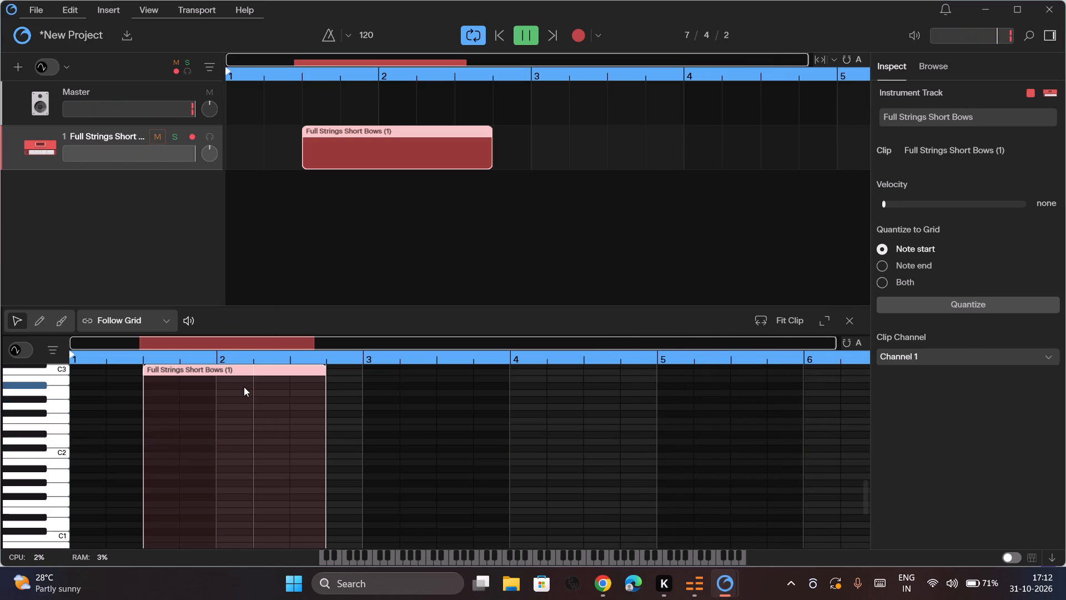
pyautogui.click(168, 441)
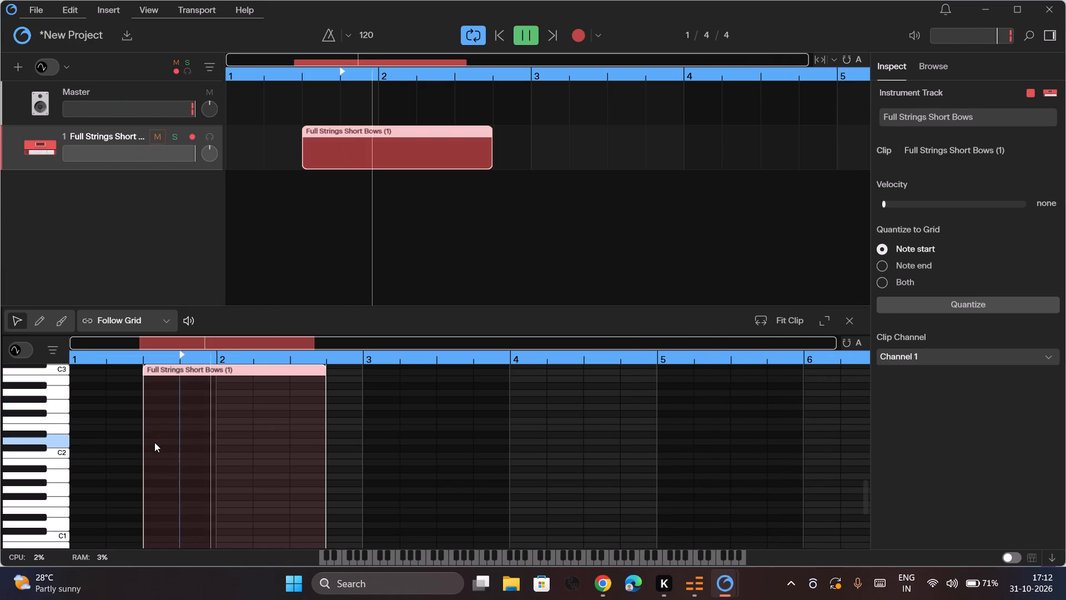
pyautogui.click(154, 442)
# Audition runs and single notes on the piano roll keyboard around C2, up to about F#2.
pyautogui.moveTo(56, 442); pyautogui.dragTo(74, 446)
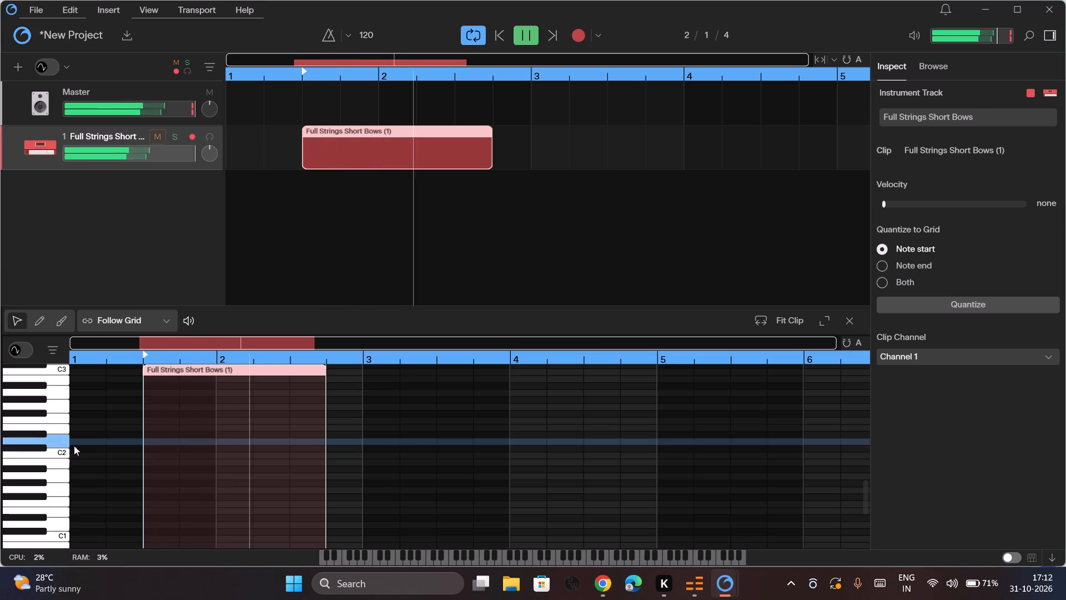
pyautogui.moveTo(74, 446); pyautogui.dragTo(166, 459)
pyautogui.moveTo(58, 439); pyautogui.dragTo(56, 483)
pyautogui.moveTo(61, 414); pyautogui.dragTo(58, 446)
pyautogui.moveTo(57, 439); pyautogui.dragTo(56, 459)
pyautogui.doubleClick(55, 450)
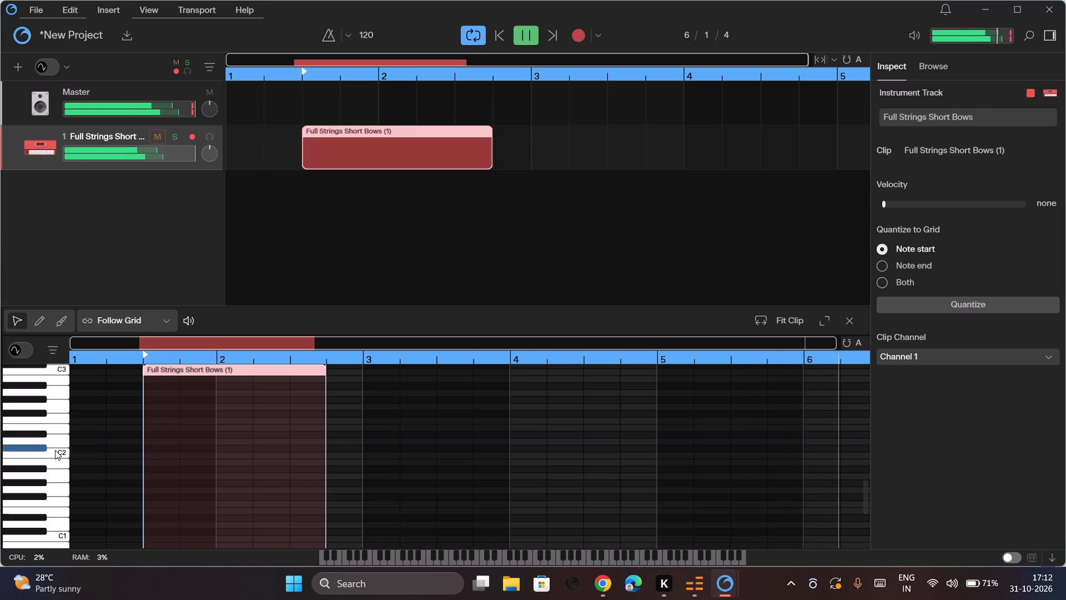
pyautogui.doubleClick(57, 429)
pyautogui.doubleClick(58, 413)
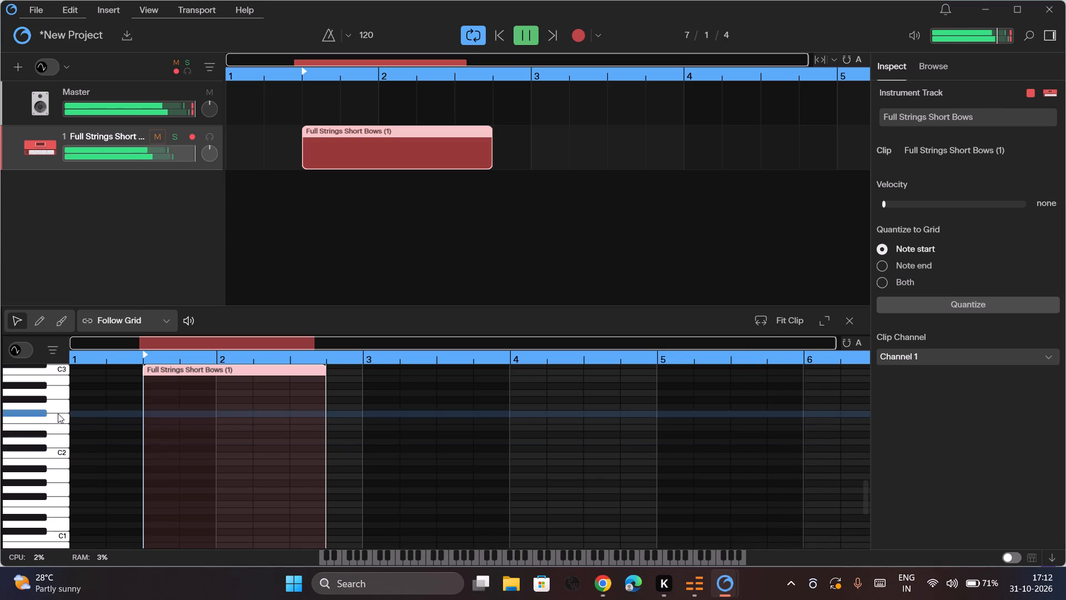
pyautogui.doubleClick(57, 411)
pyautogui.doubleClick(56, 423)
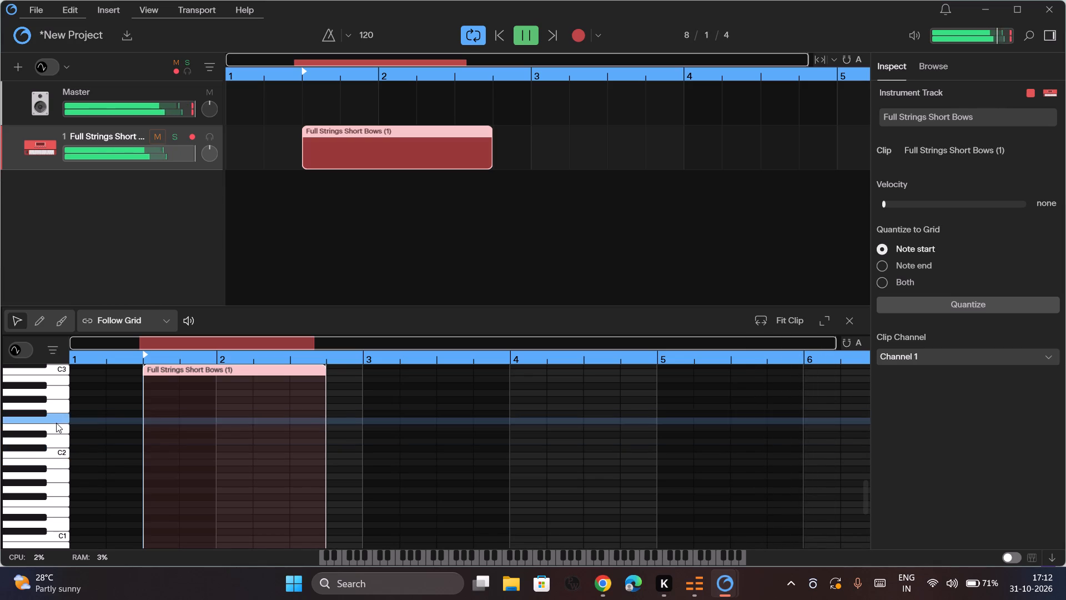
# Audition the piano roll keys just above C2, ending on C2.
pyautogui.doubleClick(55, 433)
pyautogui.doubleClick(53, 442)
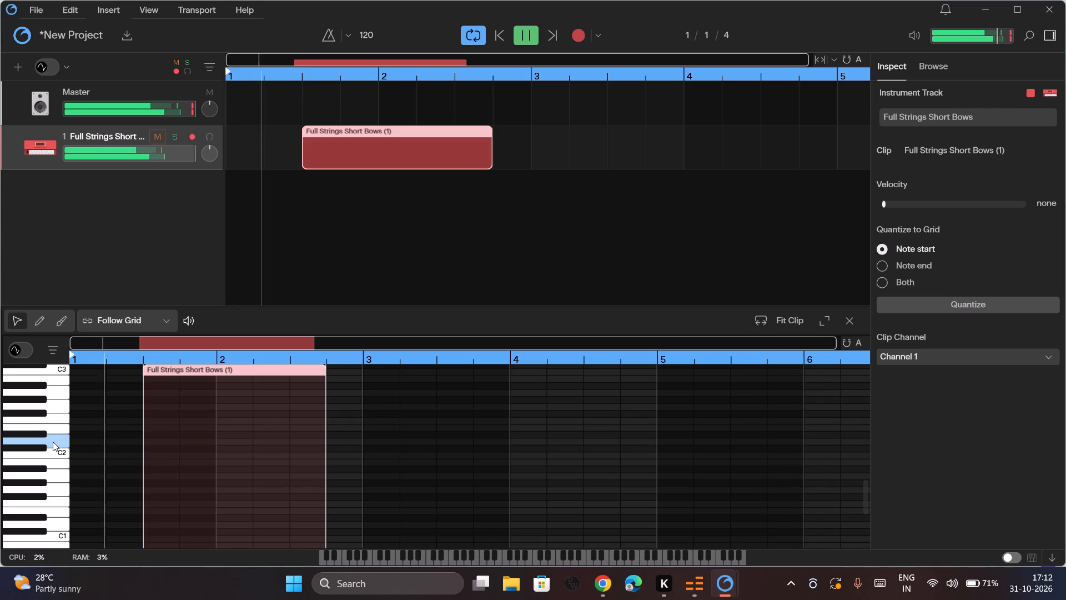
pyautogui.click(65, 450)
# Add a C#2 note at bar 1, beat 4 of the clip and lengthen it to two beats, ending at bar 2, beat 2.
pyautogui.click(186, 433)
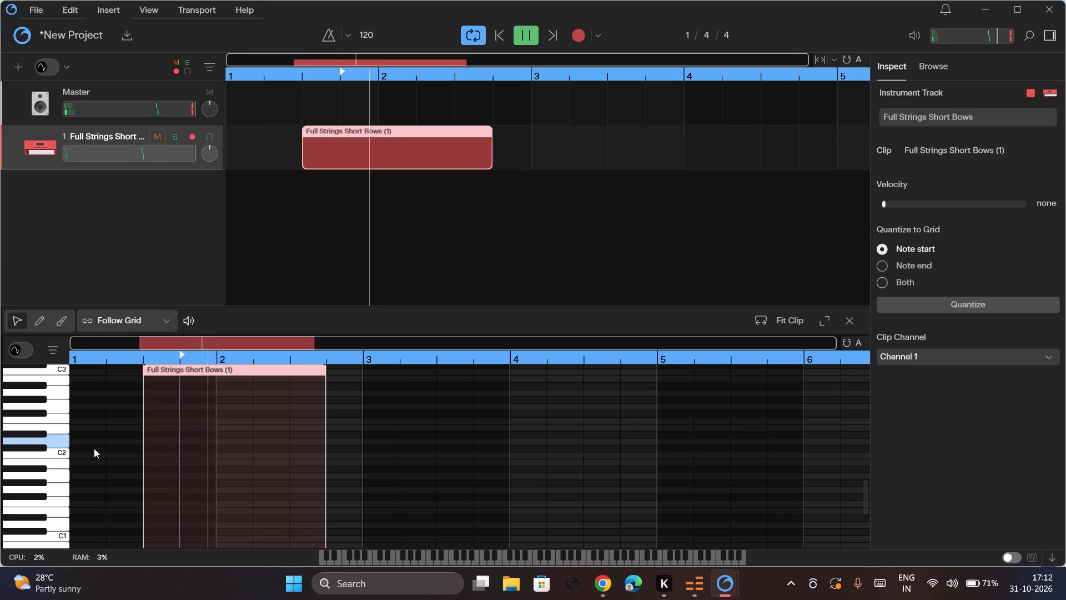
pyautogui.click(36, 446)
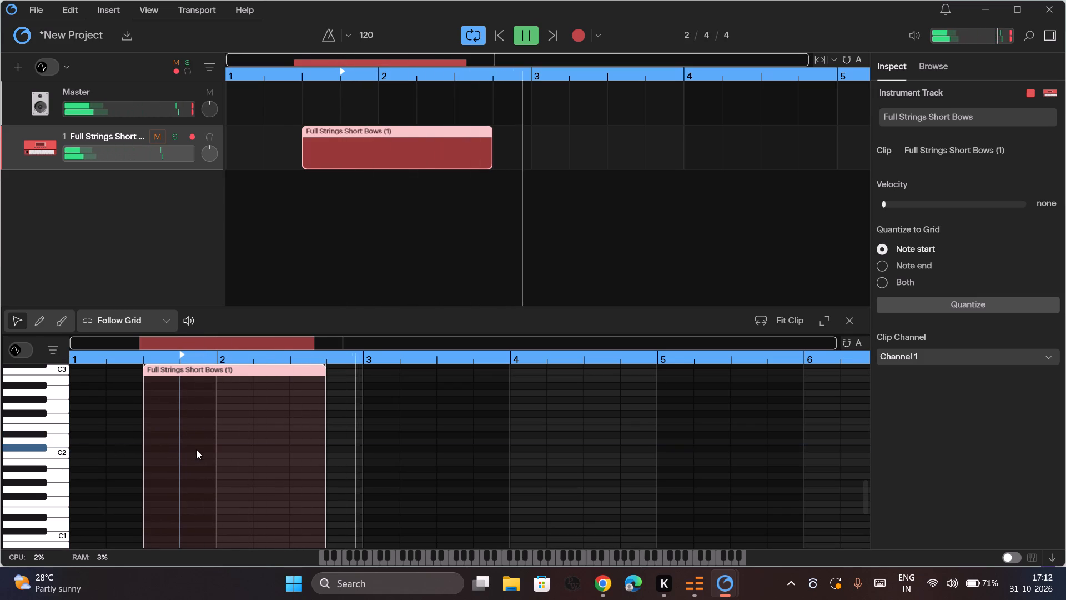
pyautogui.tripleClick(198, 452)
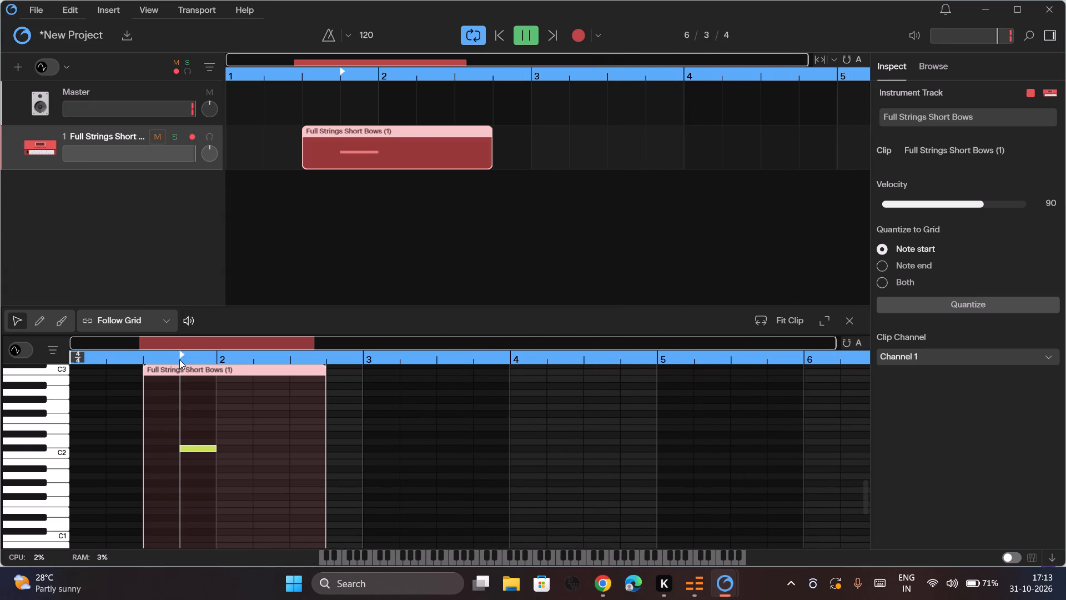
pyautogui.press('space')
pyautogui.press('space')
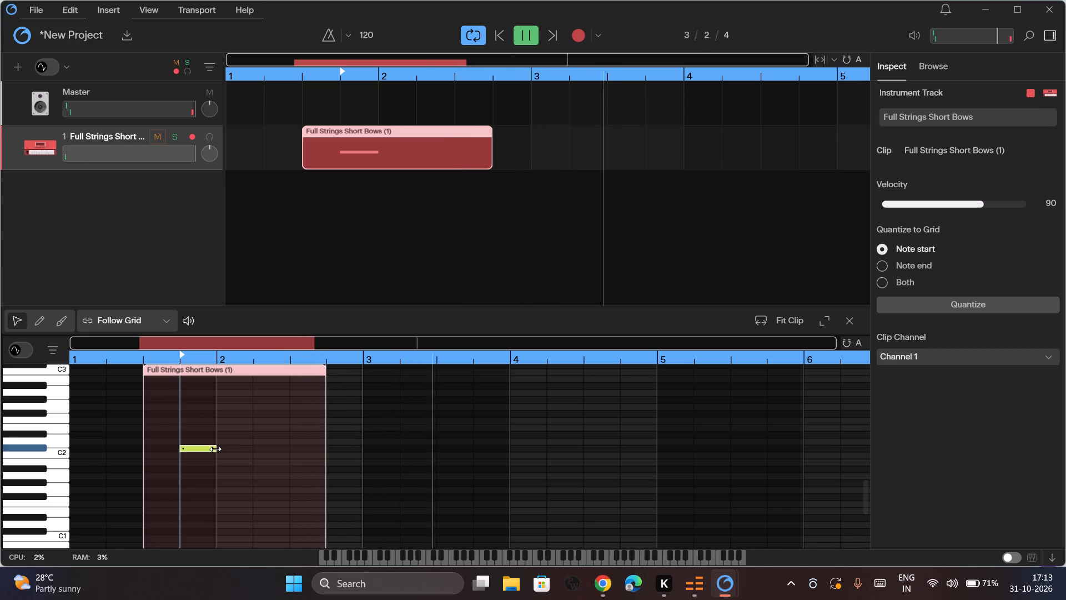
pyautogui.moveTo(215, 449); pyautogui.dragTo(245, 448)
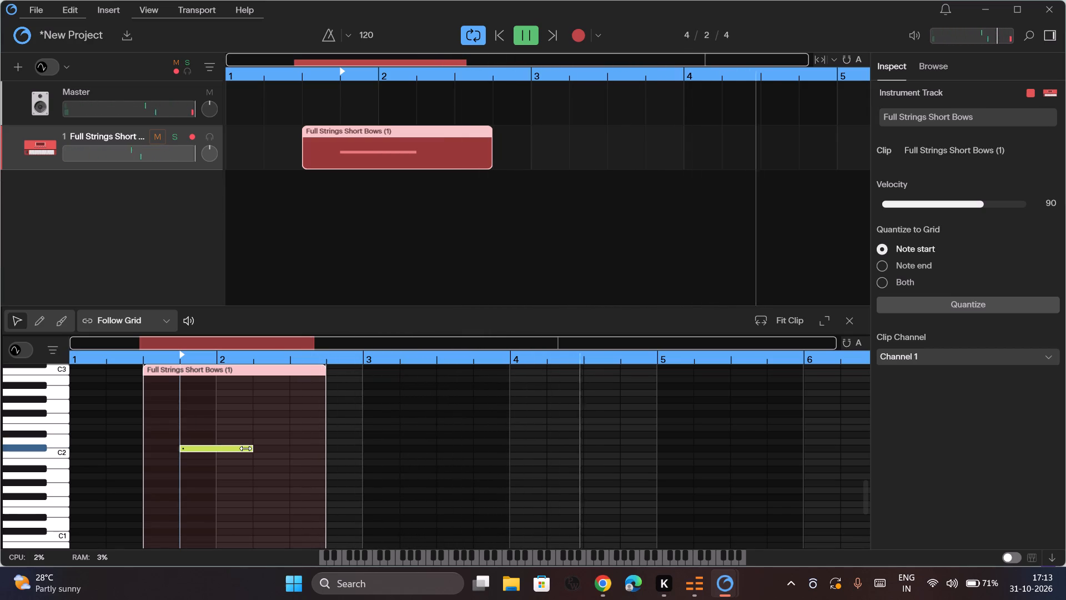
# Audition the C#2 note repeatedly and set its velocity to 122.
pyautogui.click(194, 447)
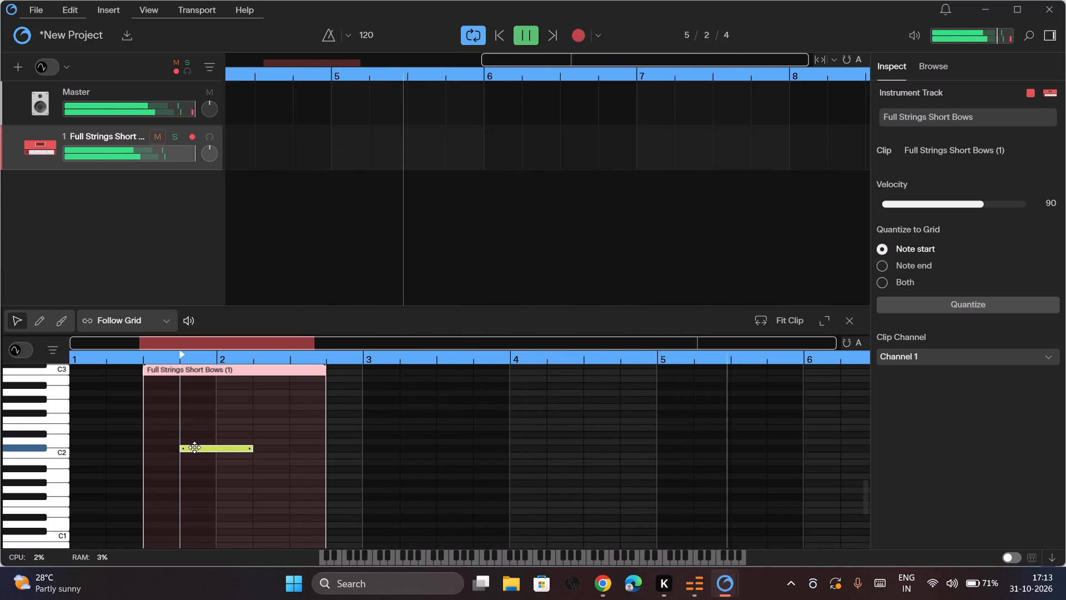
pyautogui.click(194, 447)
pyautogui.click(194, 447)
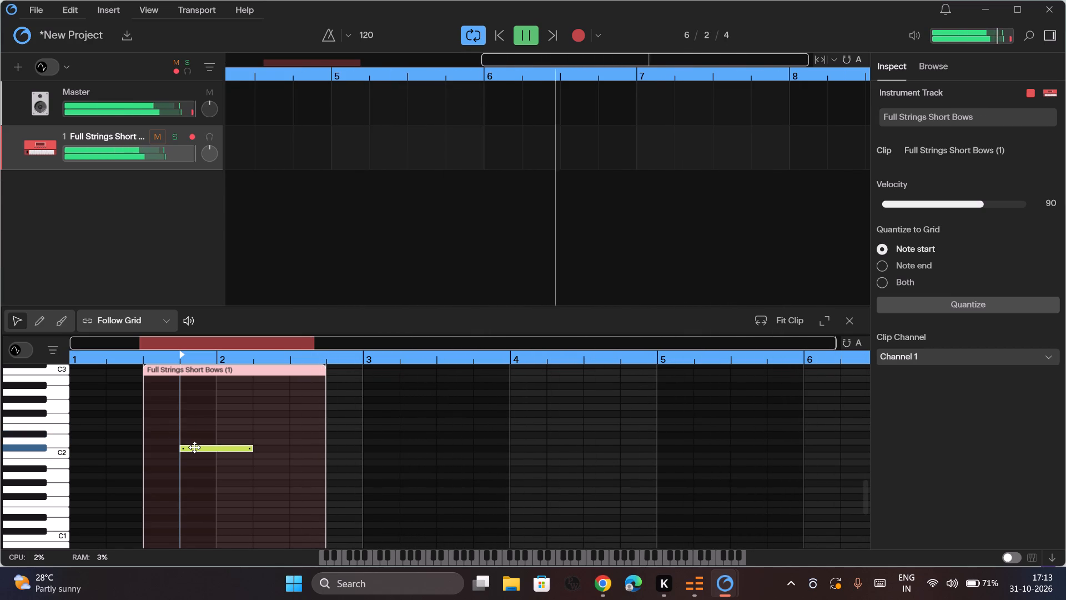
pyautogui.click(194, 447)
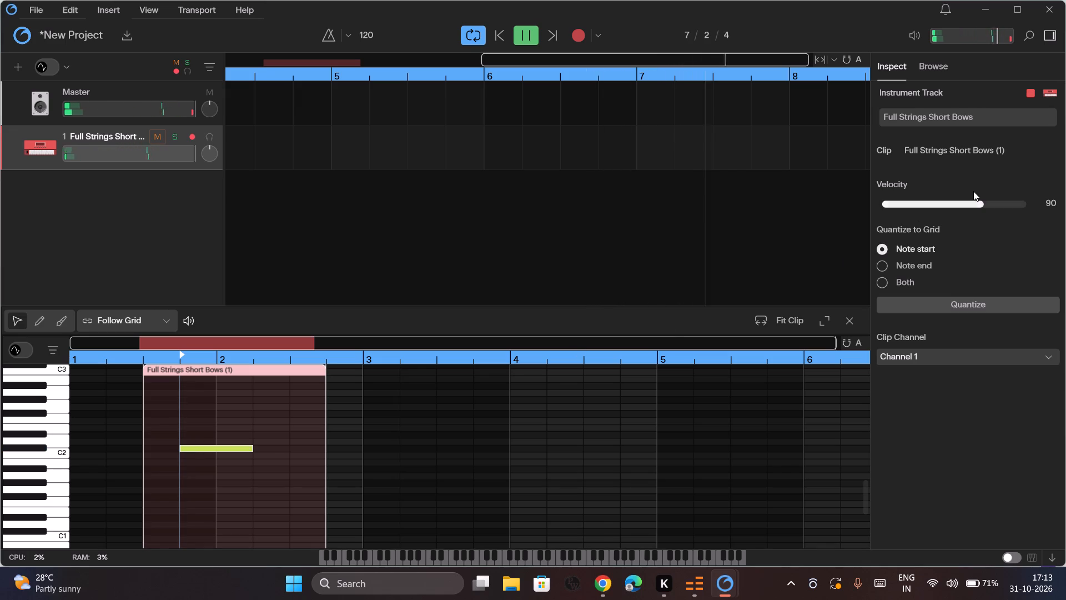
pyautogui.moveTo(978, 202); pyautogui.dragTo(939, 209)
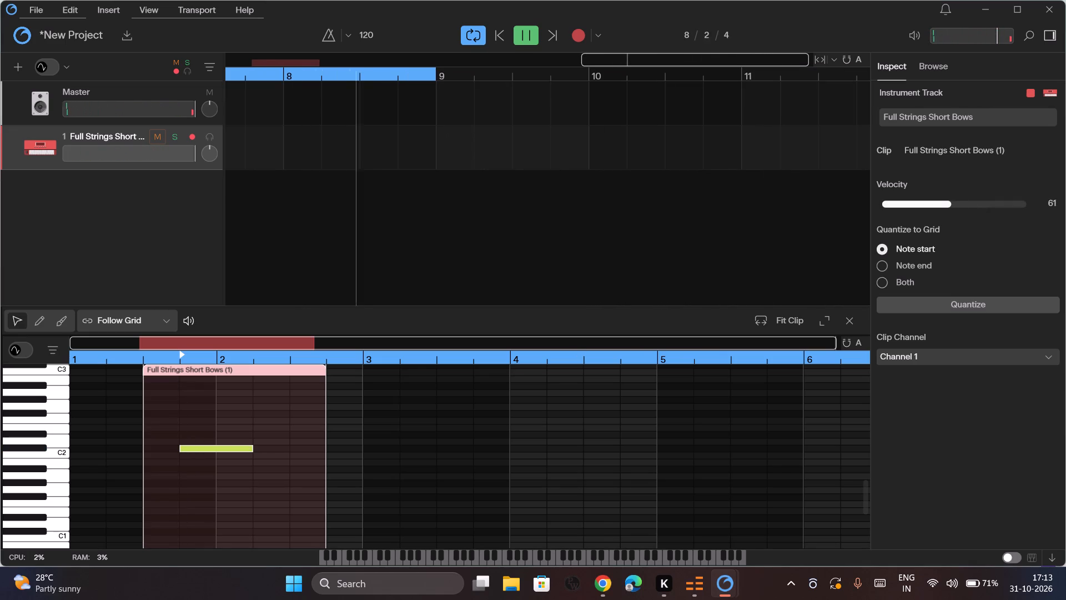
pyautogui.moveTo(939, 209); pyautogui.dragTo(933, 219)
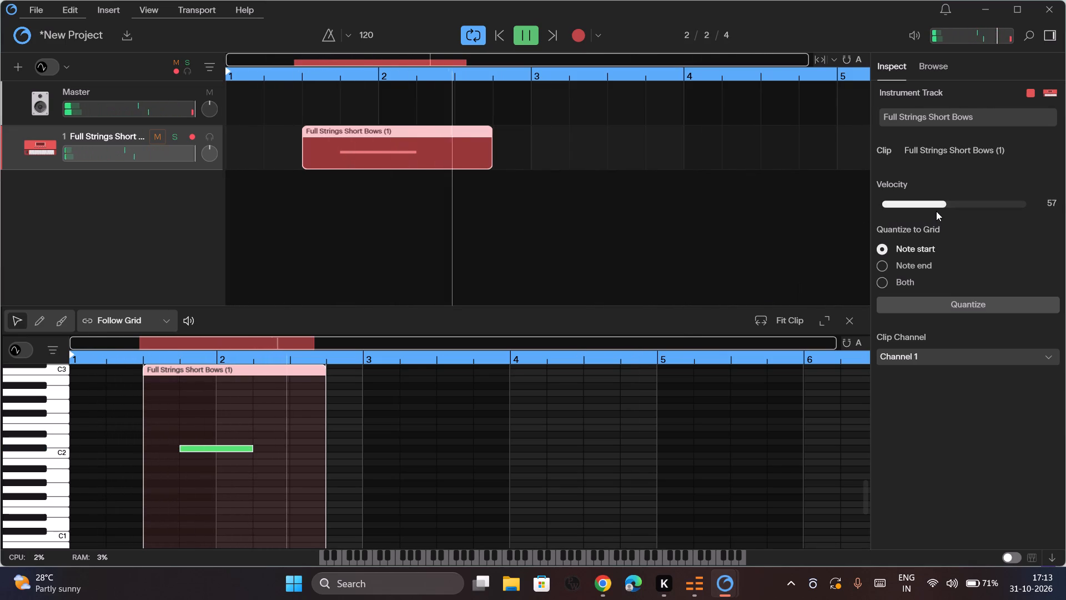
pyautogui.moveTo(936, 208); pyautogui.dragTo(1025, 219)
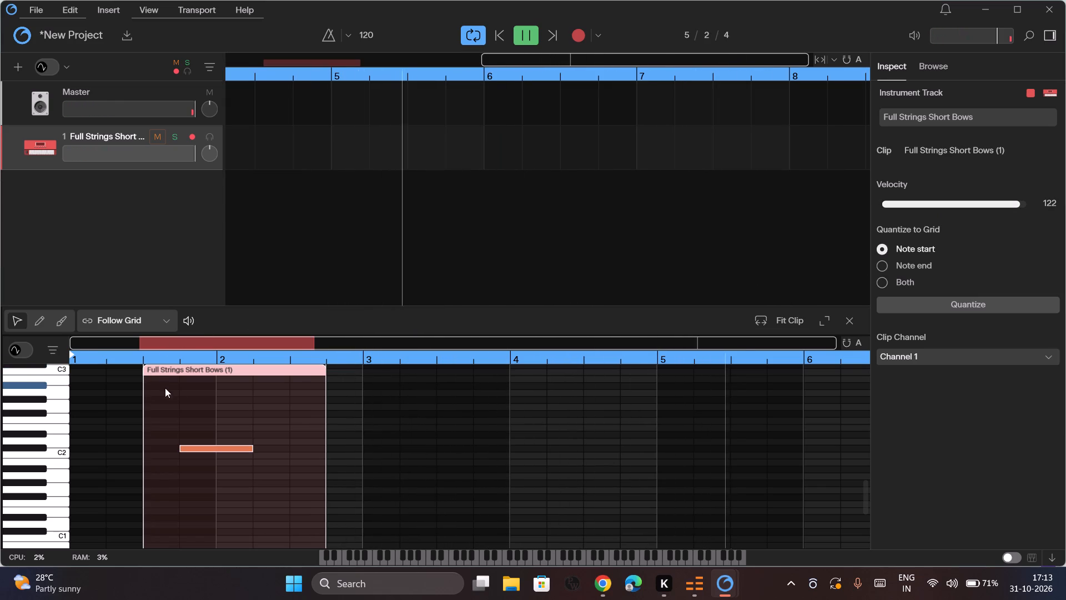
# Deselect the Full Strings Short Bows clip in the arrangement and restart playback.
pyautogui.hscroll(4, 522, 207)
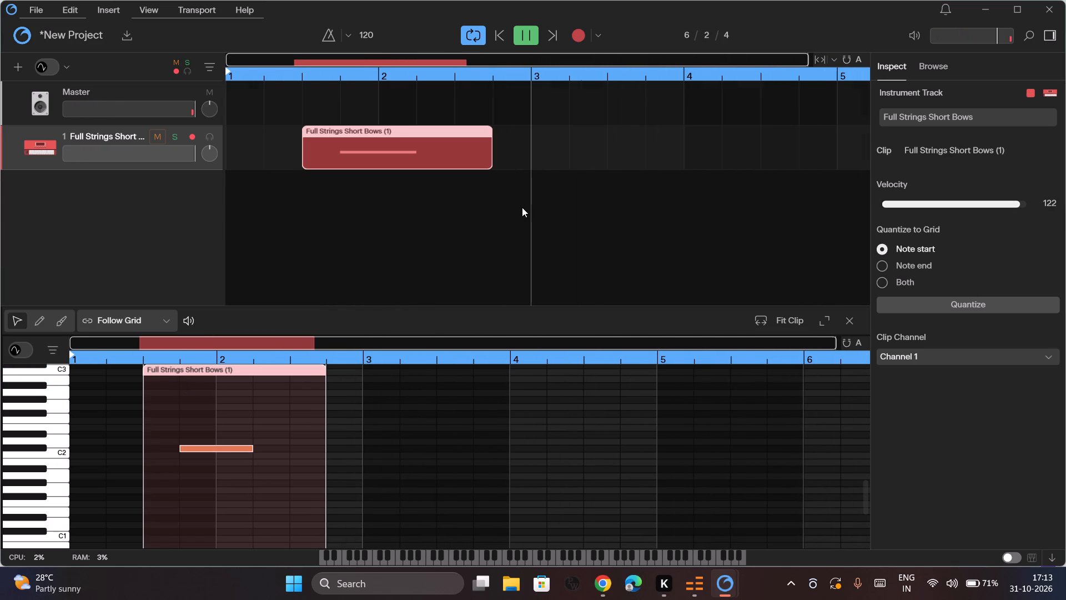
pyautogui.hscroll(1, 522, 207)
pyautogui.keyDown('ctrl'); pyautogui.scroll(3, 607, 169); pyautogui.keyUp('ctrl')
pyautogui.hscroll(1, 607, 169)
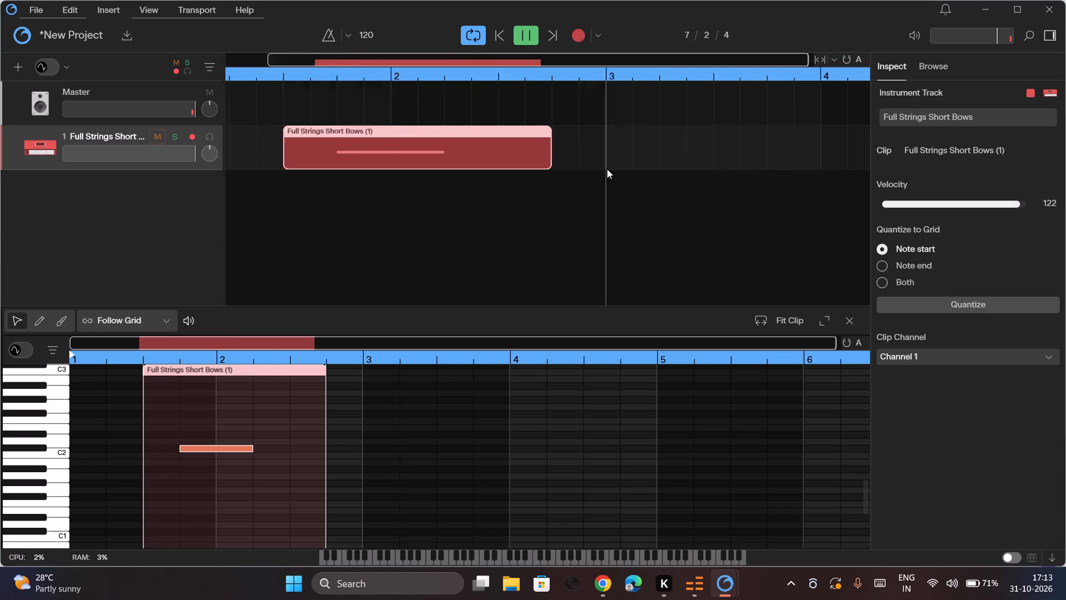
pyautogui.hscroll(2, 607, 169)
pyautogui.moveTo(605, 197); pyautogui.dragTo(399, 198)
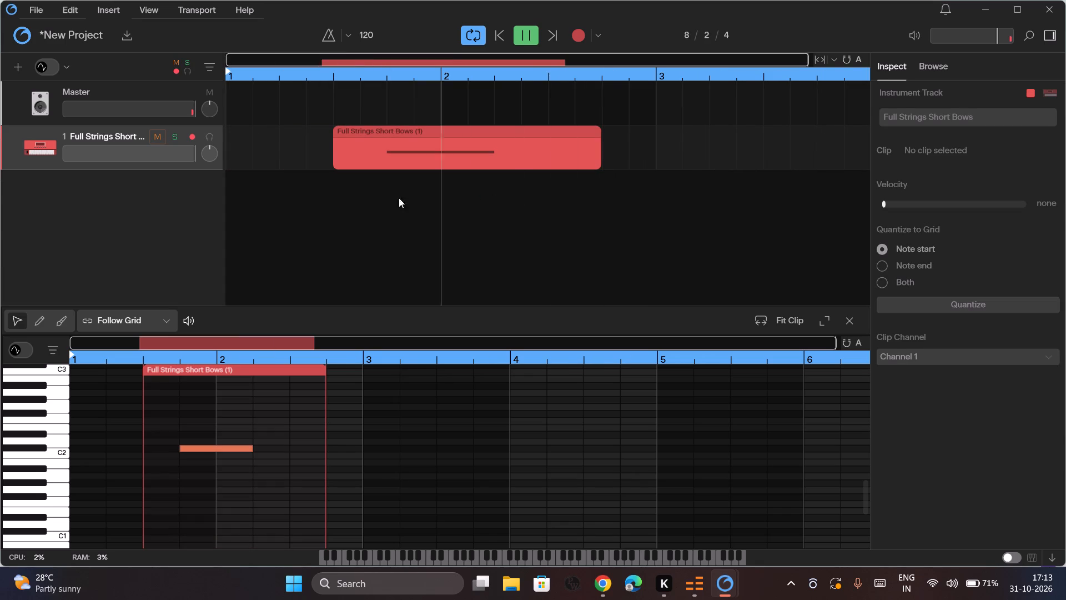
pyautogui.moveTo(399, 198); pyautogui.dragTo(262, 195)
pyautogui.press('space')
pyautogui.press('space')
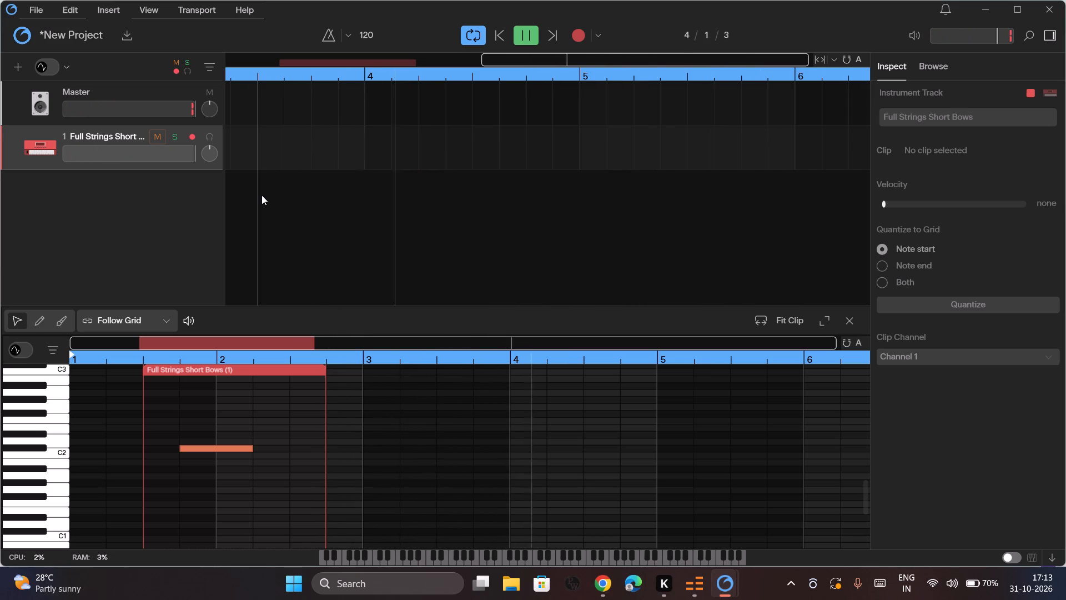
# Switch the time ruler from Musical Time to Absolute Time.
pyautogui.hscroll(1, 377, 189)
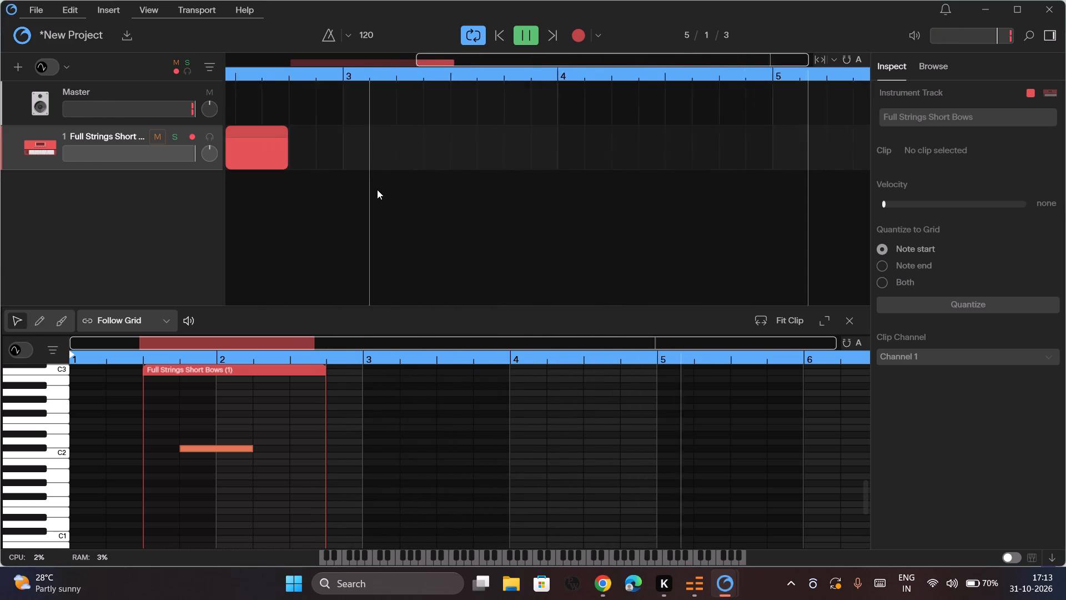
pyautogui.hscroll(4, 377, 189)
pyautogui.hscroll(-14, 377, 189)
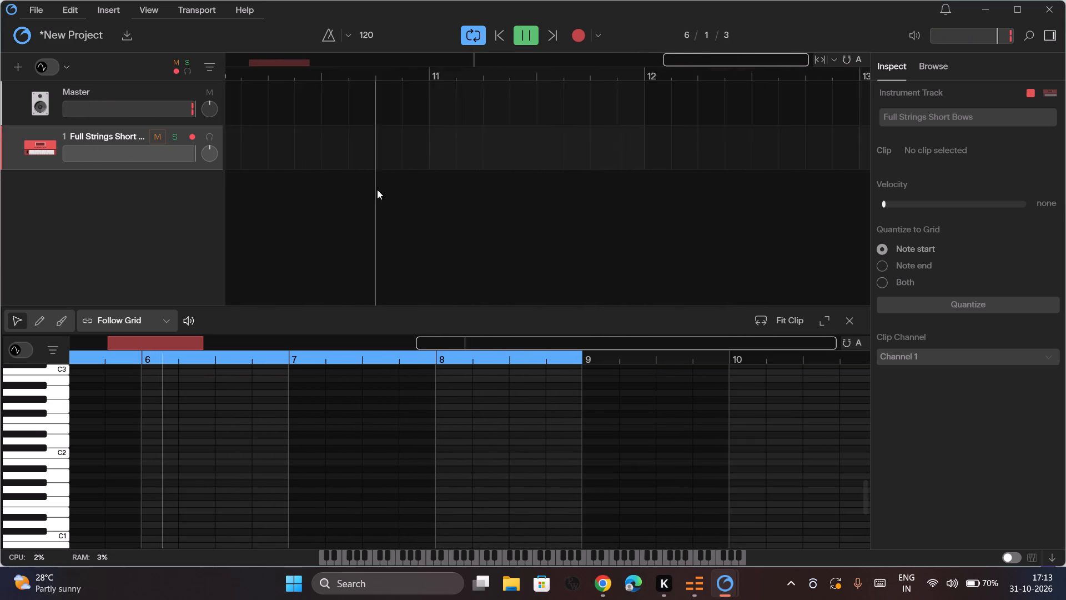
pyautogui.hscroll(4, 377, 189)
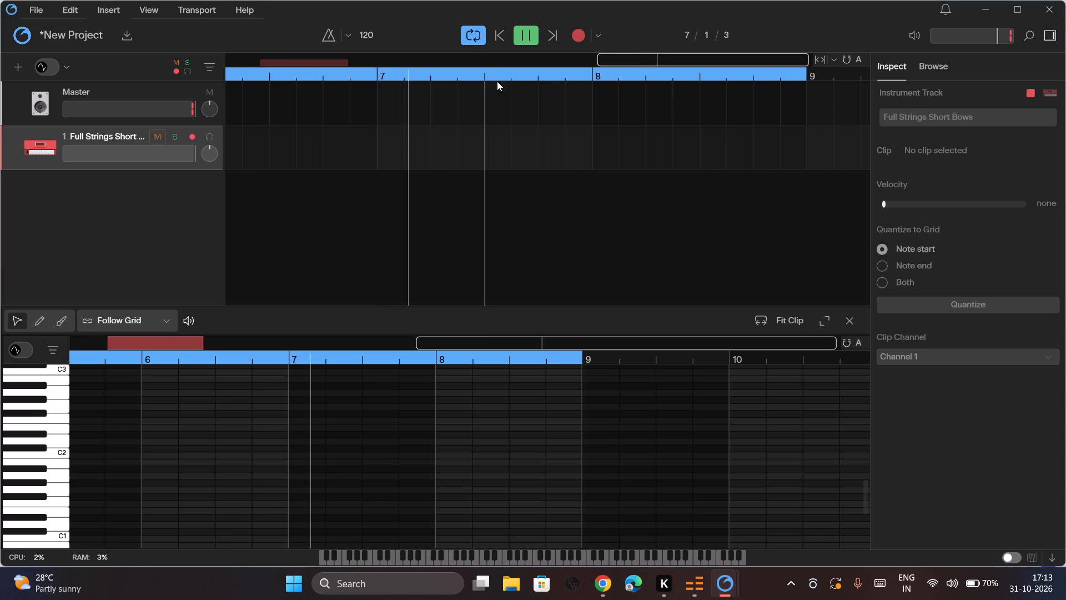
pyautogui.rightClick(506, 74)
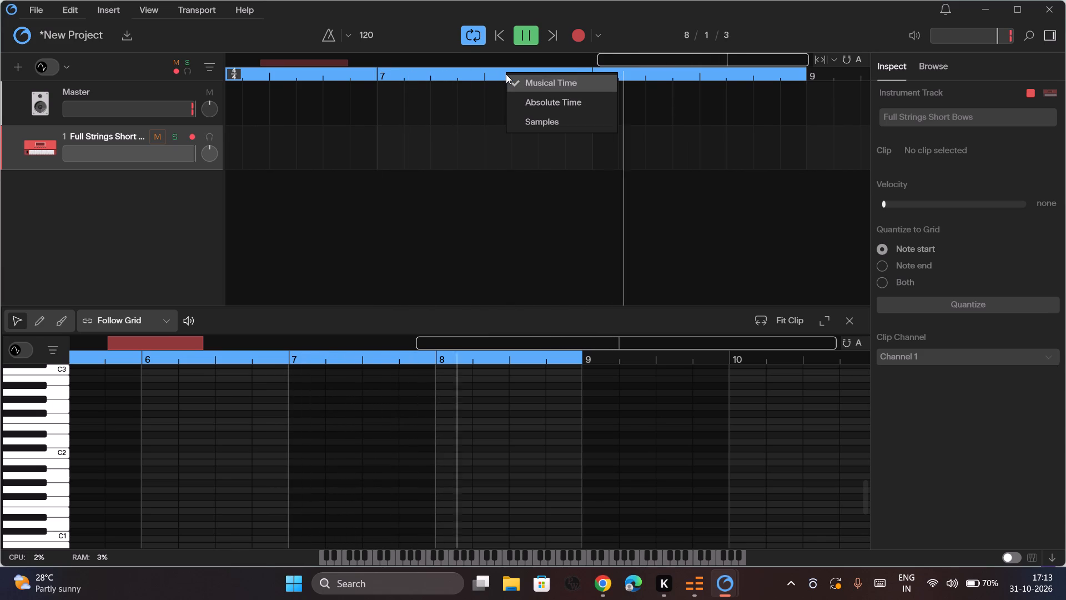
pyautogui.click(514, 99)
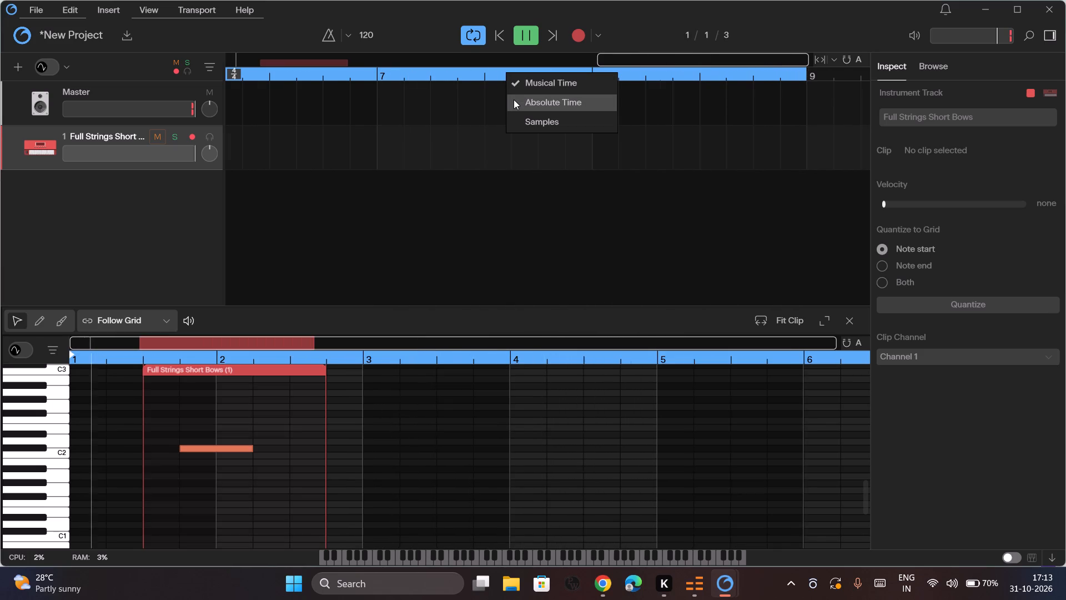
# Fit the Full Strings Short Bows clip in the piano roll with Fit Clip.
pyautogui.hscroll(6, 514, 99)
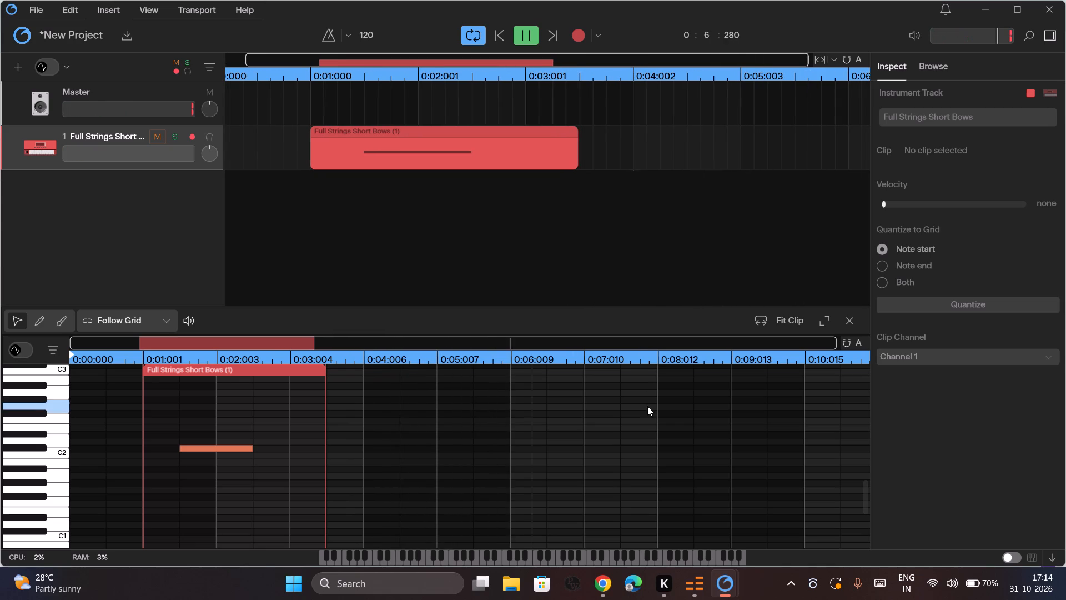
pyautogui.hscroll(-5, 647, 406)
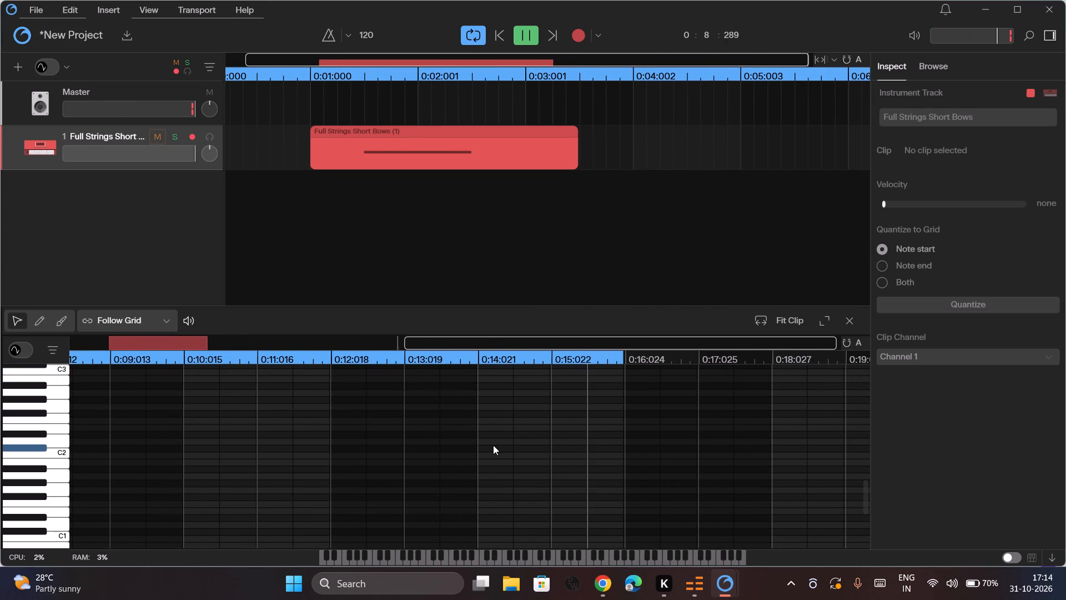
pyautogui.hscroll(4, 413, 431)
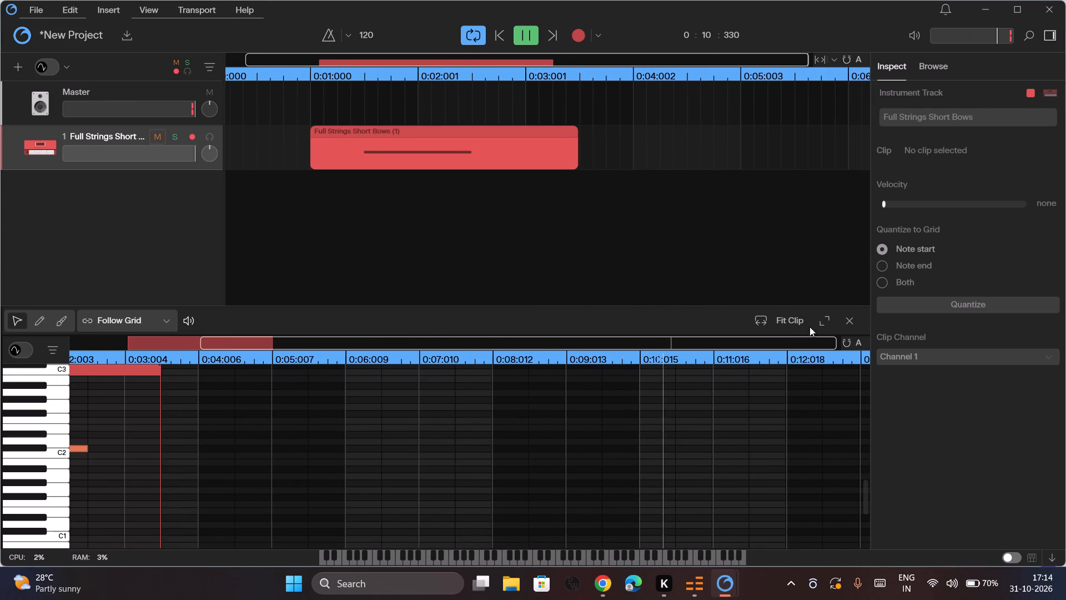
pyautogui.click(783, 322)
pyautogui.hscroll(4, 506, 431)
pyautogui.hscroll(-1, 506, 431)
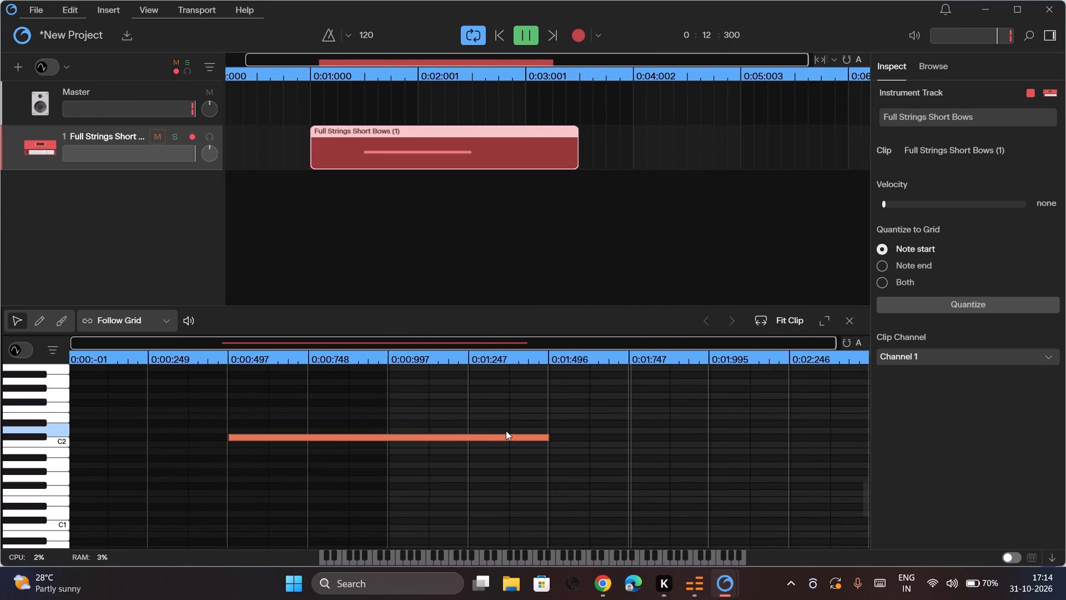
pyautogui.hscroll(-1, 506, 431)
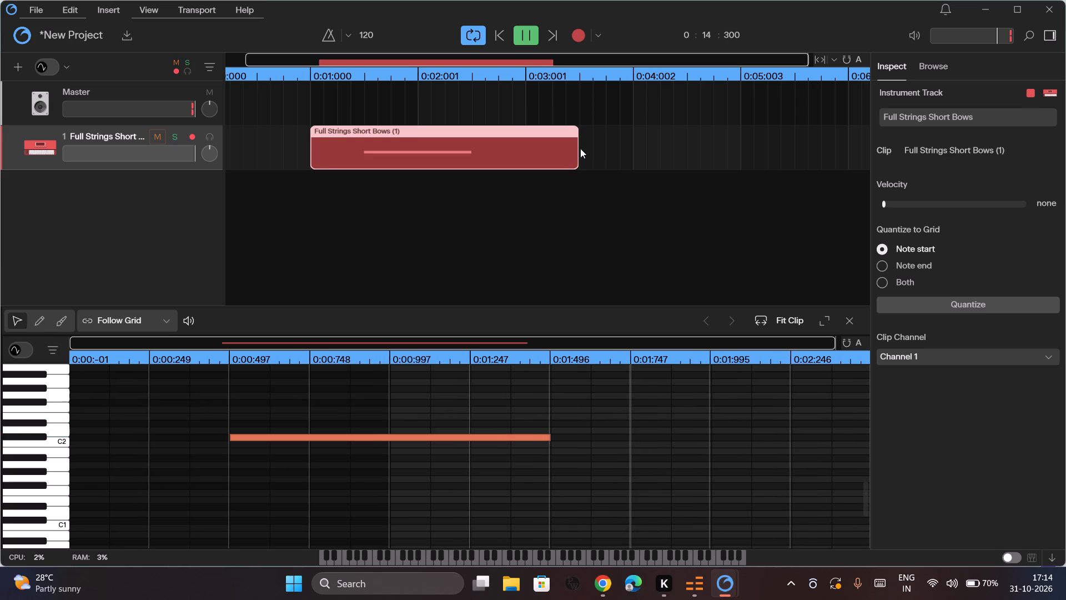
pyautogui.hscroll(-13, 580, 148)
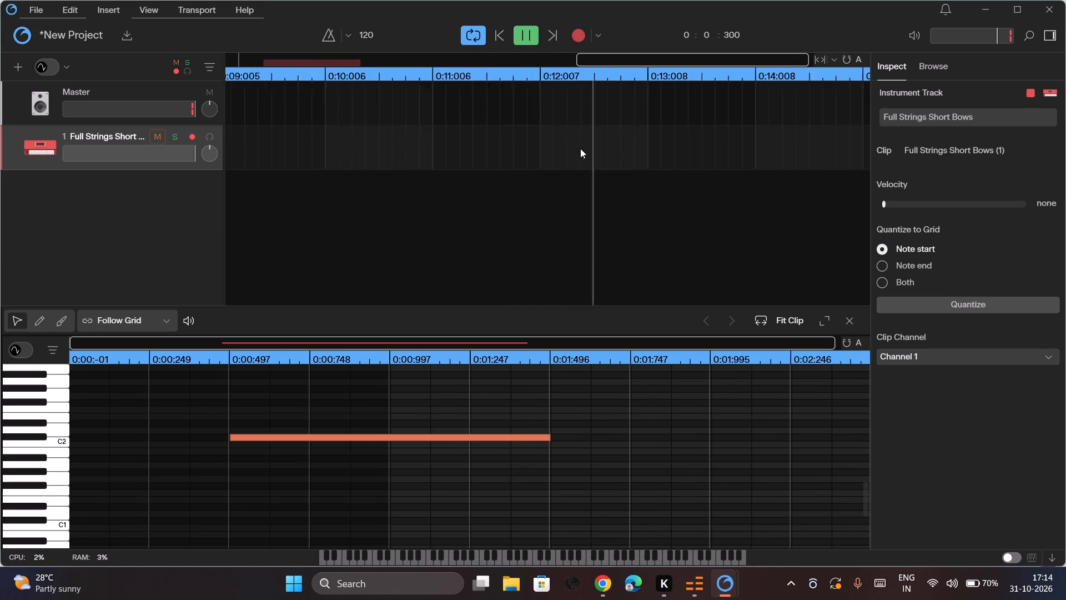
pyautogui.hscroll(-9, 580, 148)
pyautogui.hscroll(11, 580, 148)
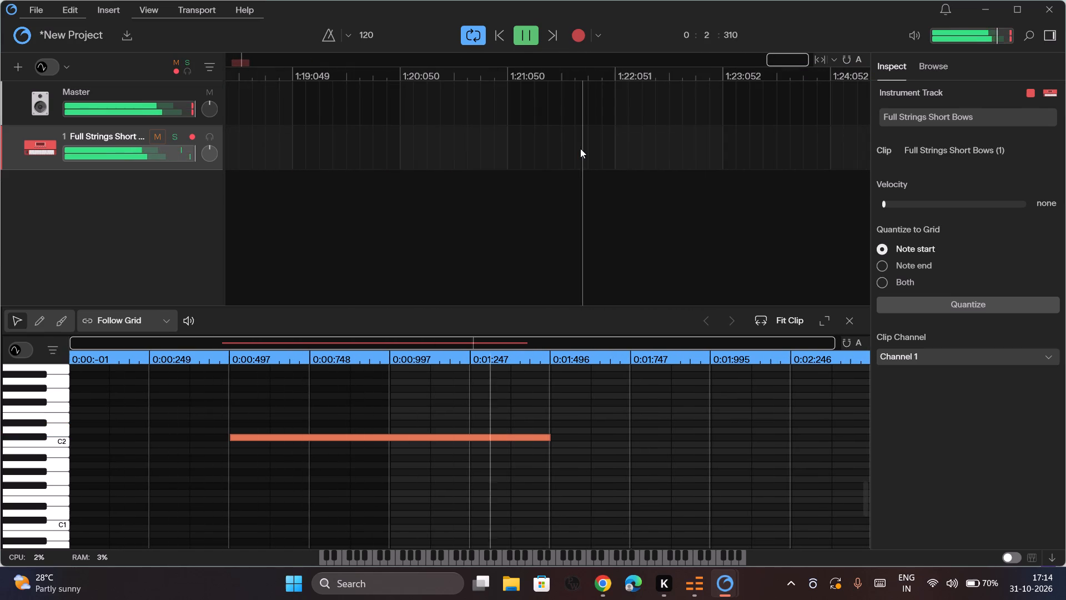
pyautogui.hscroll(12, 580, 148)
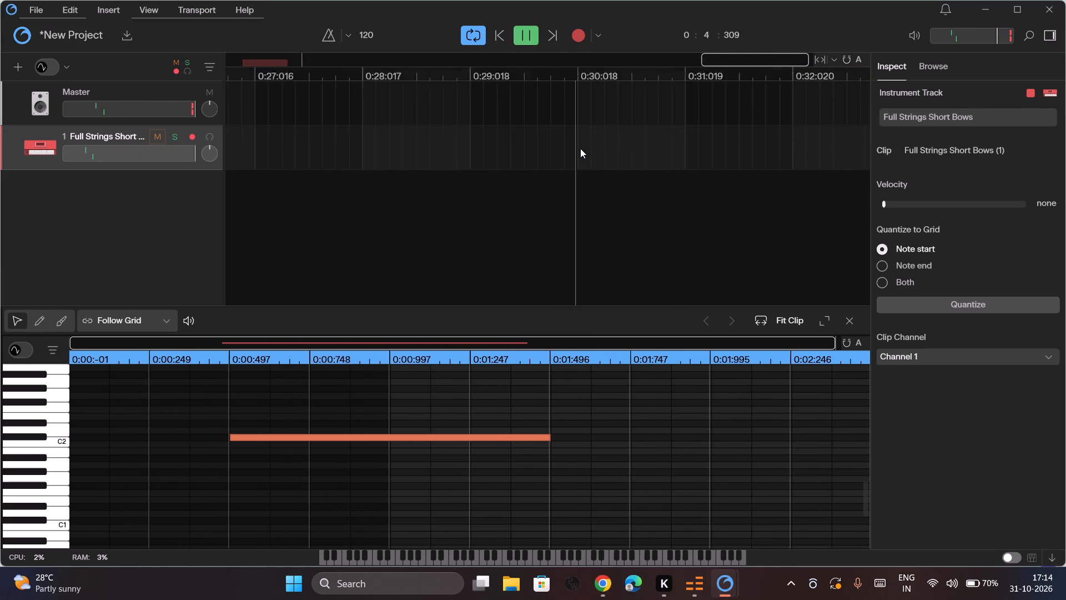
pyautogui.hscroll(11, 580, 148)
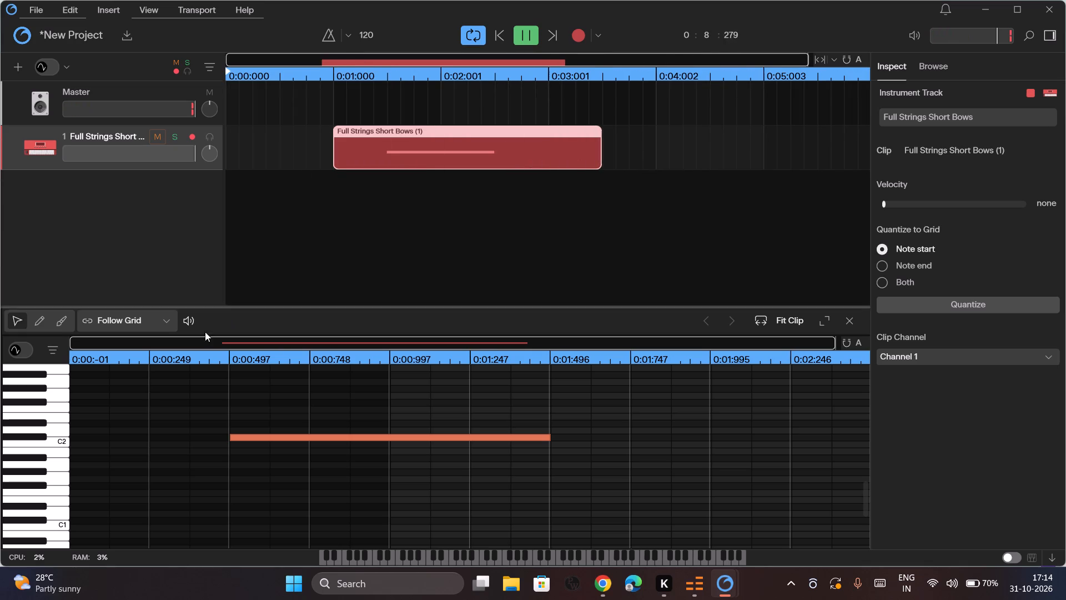
# Decrease the piano roll's note duration setting to Eighth Note.
pyautogui.click(120, 322)
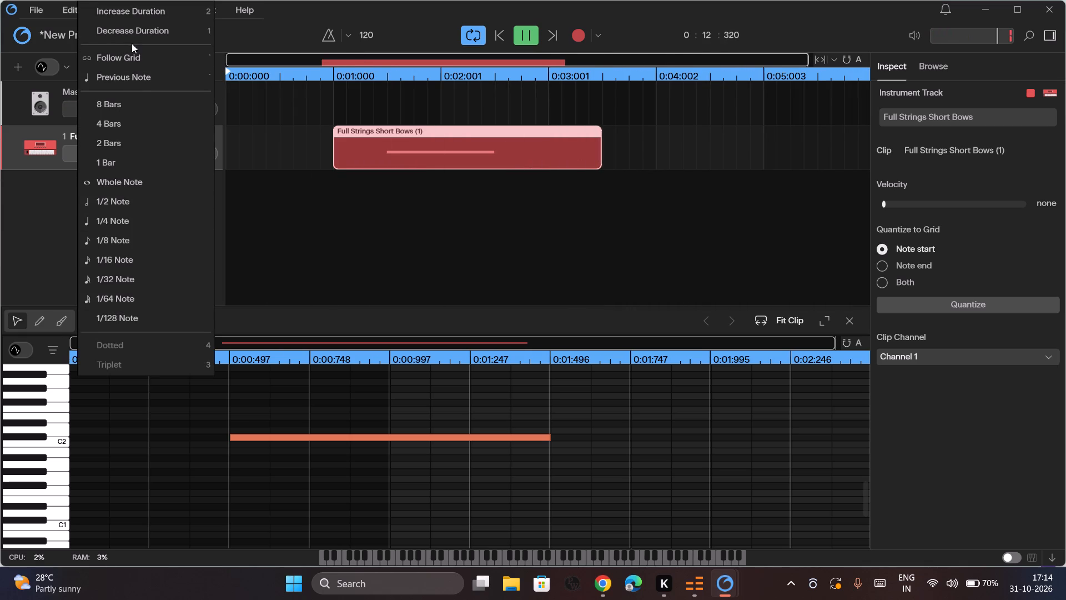
pyautogui.click(130, 27)
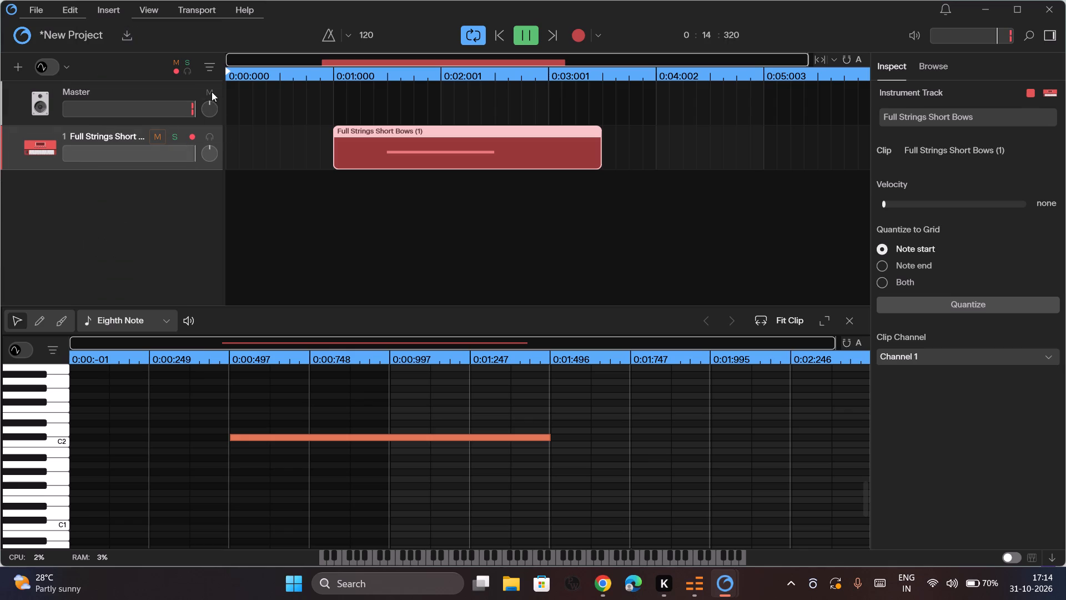
# Examine the metronome's click, level, sound, output and tempo settings.
pyautogui.click(343, 42)
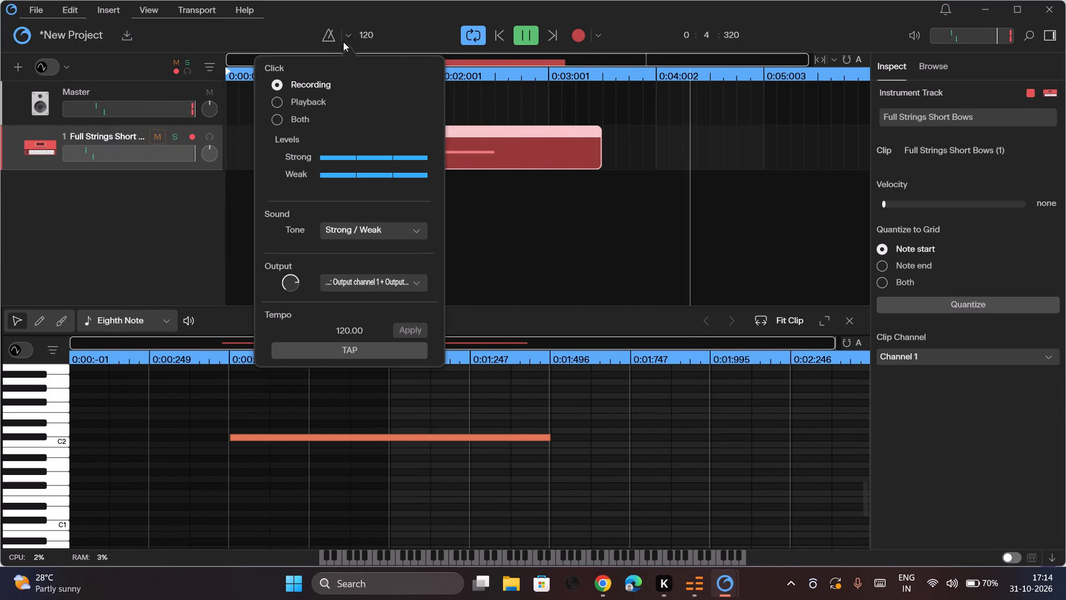
pyautogui.click(357, 36)
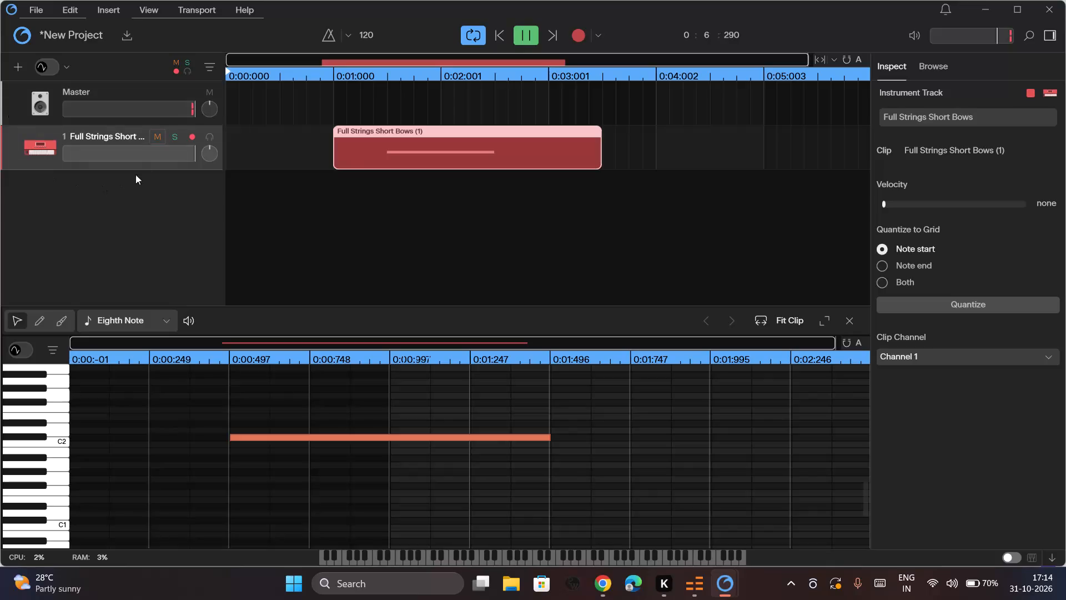
pyautogui.click(369, 38)
# Turn off loop playback in the transport.
pyautogui.click(479, 35)
pyautogui.click(479, 35)
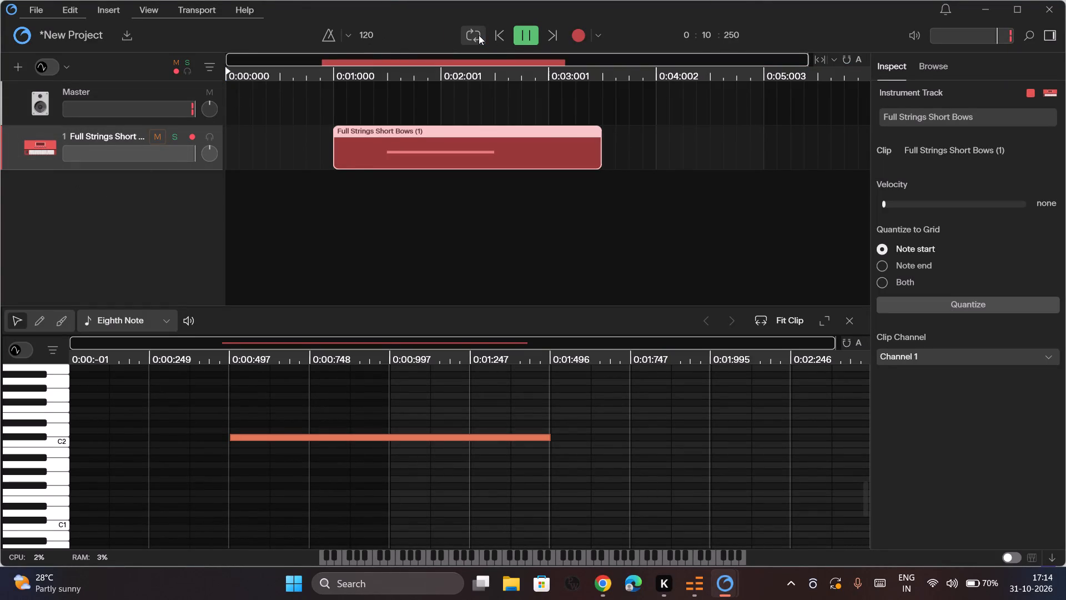
pyautogui.click(479, 35)
# Play the Full Strings Short Bows clip from just before its start.
pyautogui.hscroll(2, 528, 116)
pyautogui.scroll(1, 528, 116)
pyautogui.click(310, 93)
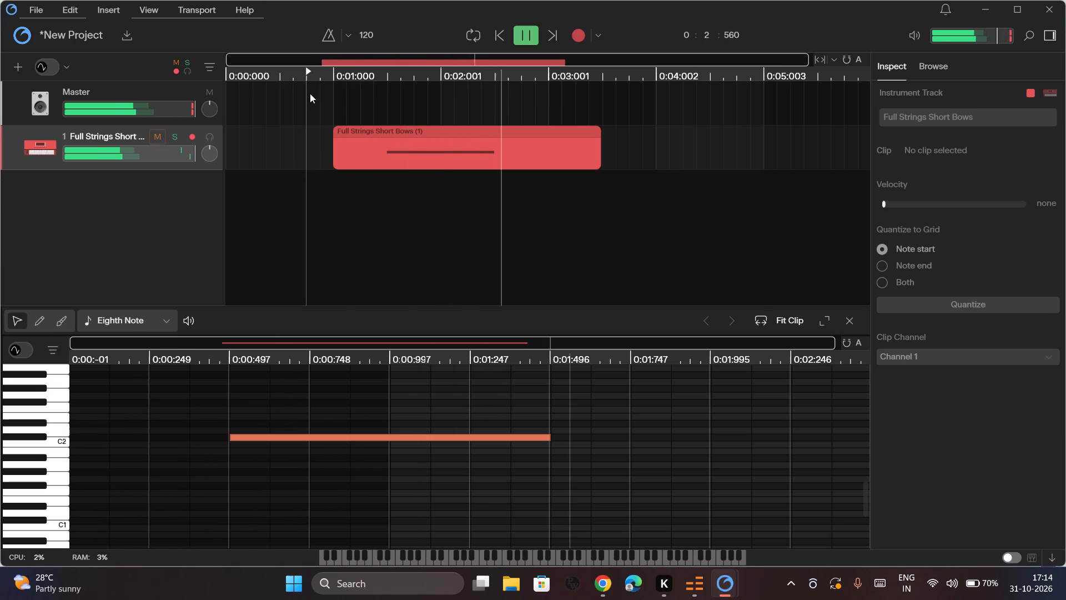
pyautogui.click(310, 93)
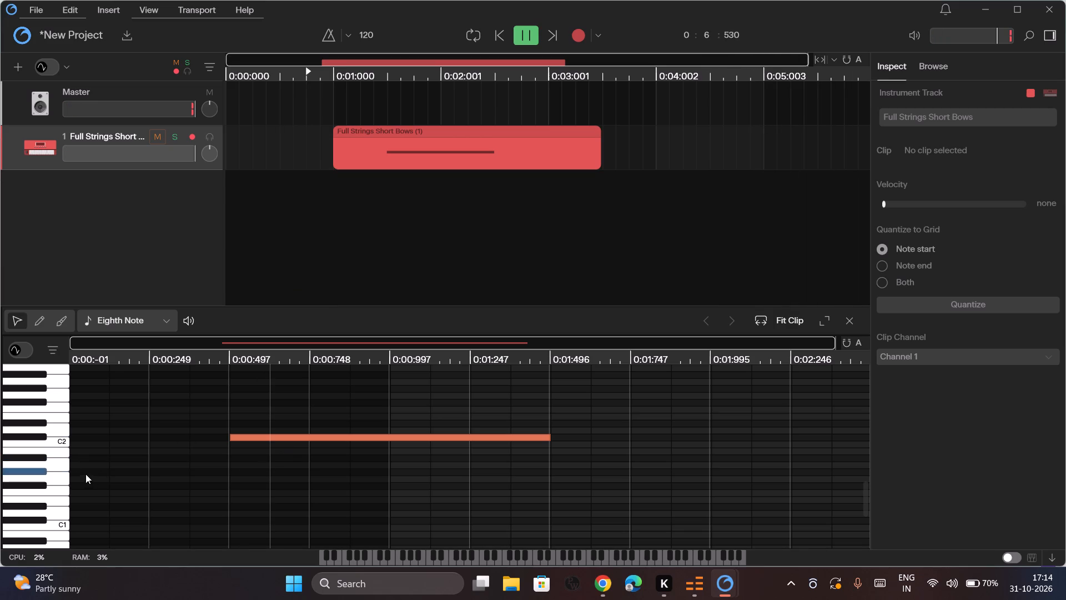
# Audition piano roll keys around C2, comparing the existing long note's pitch with nearby pitches up to F2.
pyautogui.click(47, 469)
pyautogui.click(62, 471)
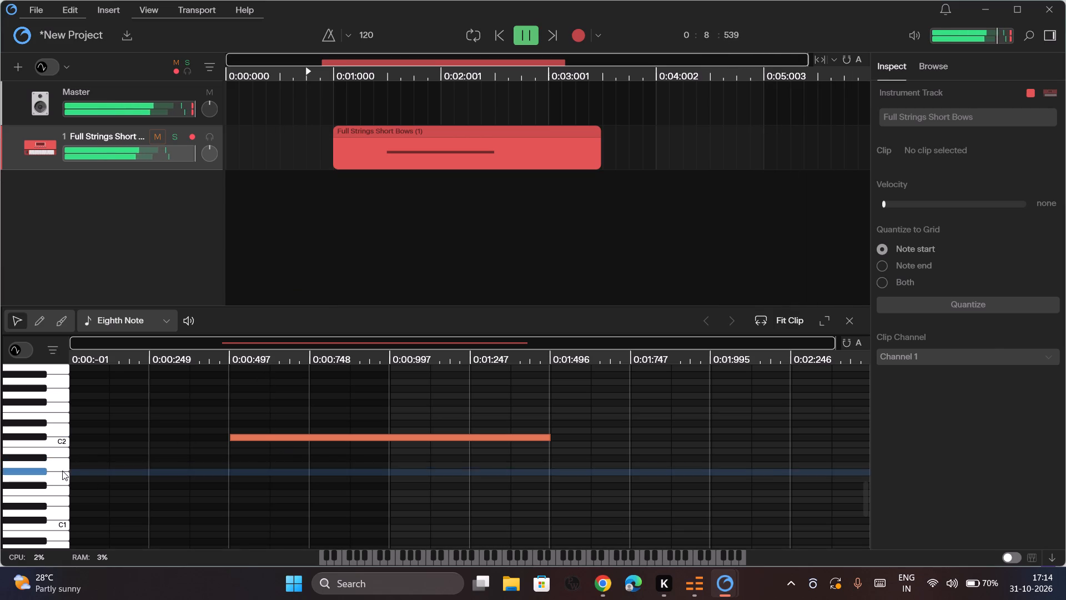
pyautogui.click(238, 436)
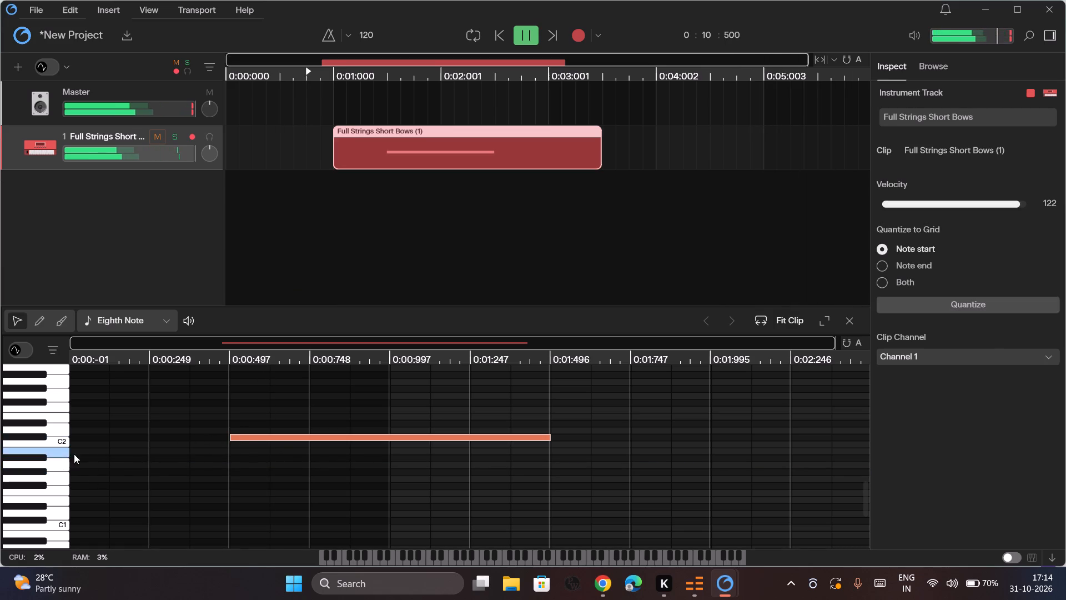
pyautogui.click(245, 438)
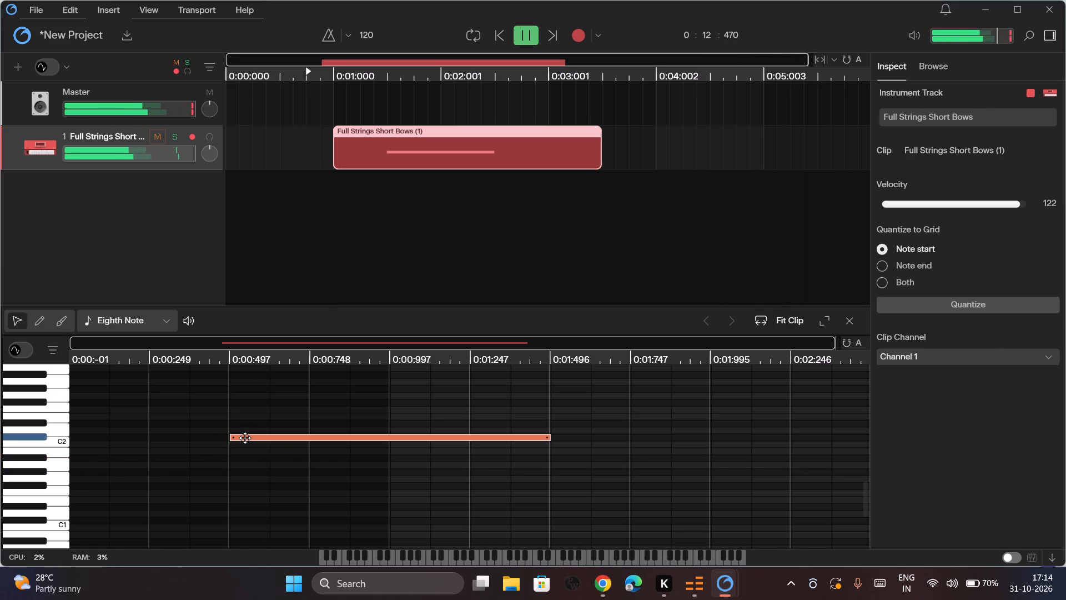
pyautogui.click(54, 426)
pyautogui.click(58, 415)
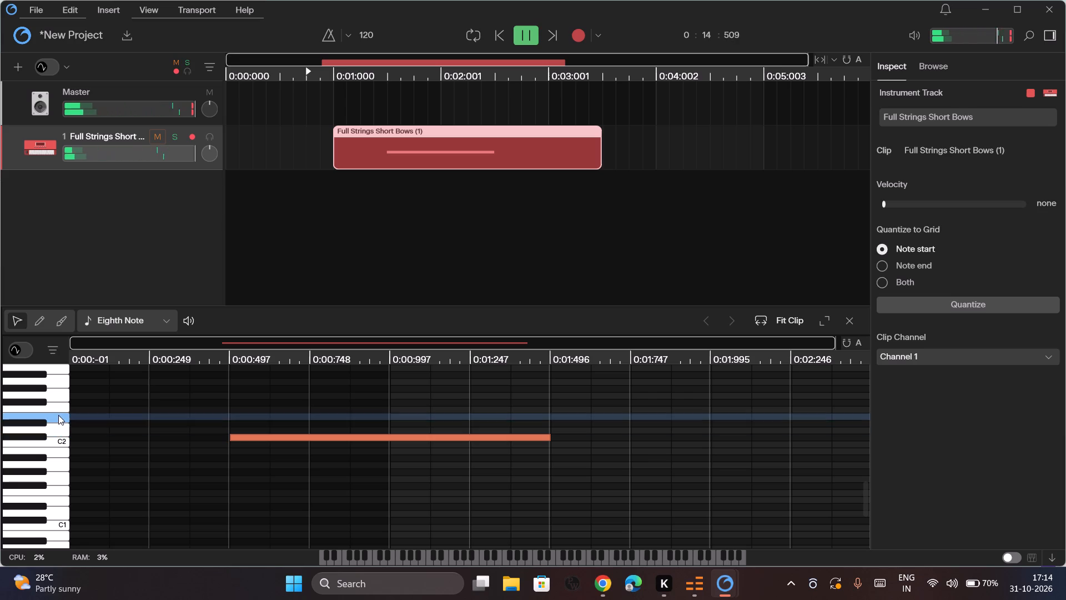
pyautogui.click(62, 437)
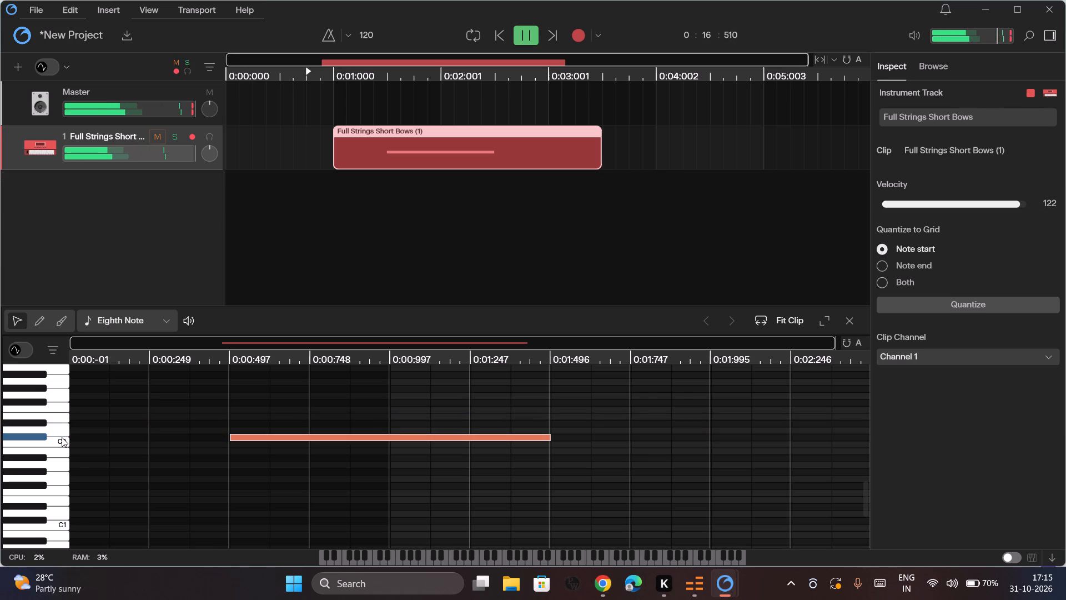
pyautogui.doubleClick(62, 437)
pyautogui.click(64, 412)
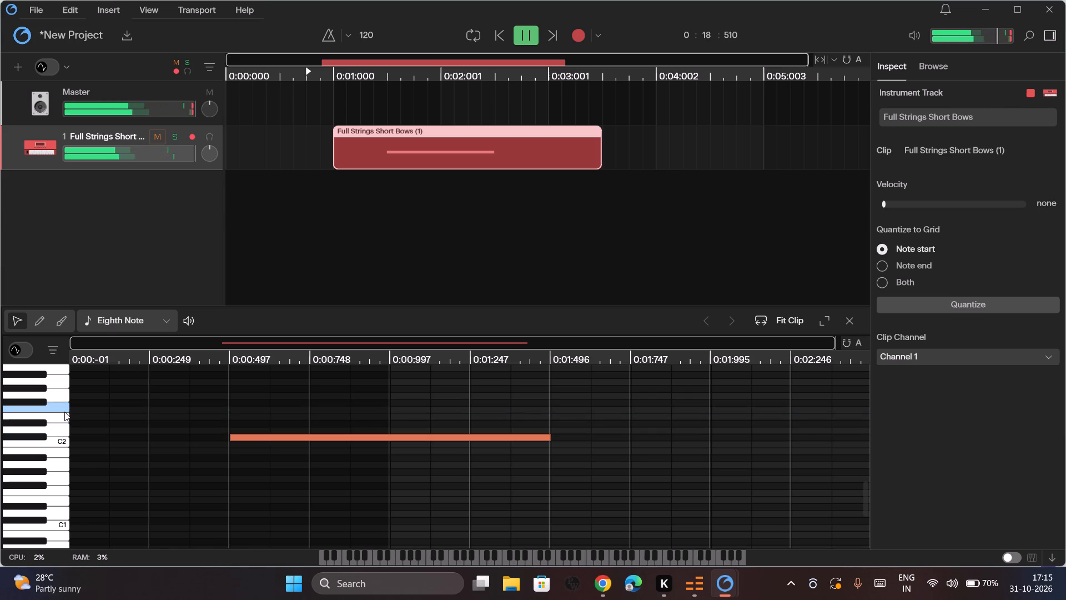
pyautogui.doubleClick(64, 412)
pyautogui.click(63, 409)
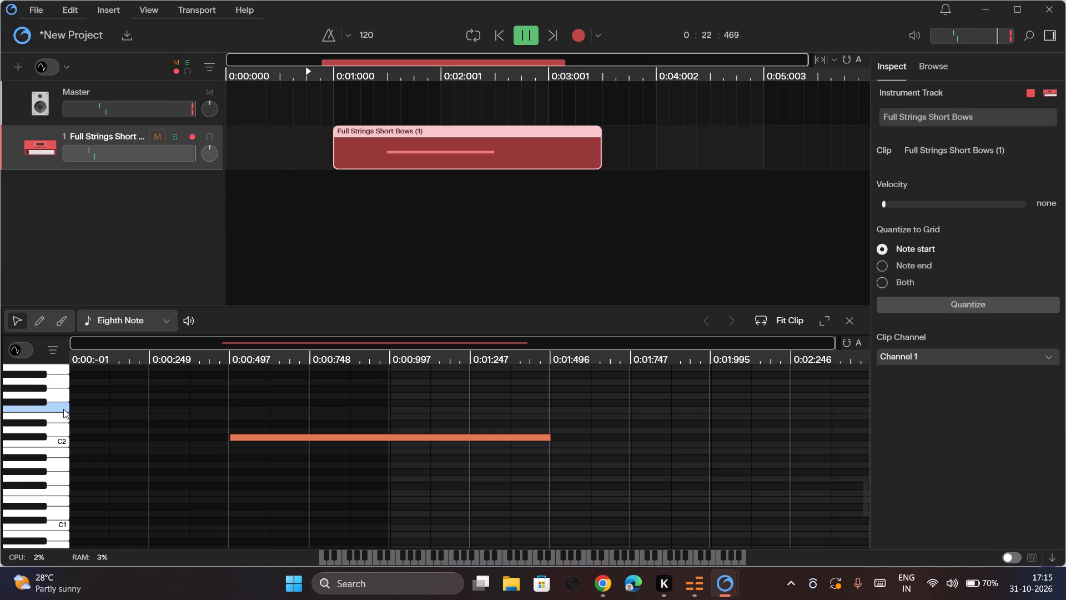
pyautogui.click(63, 409)
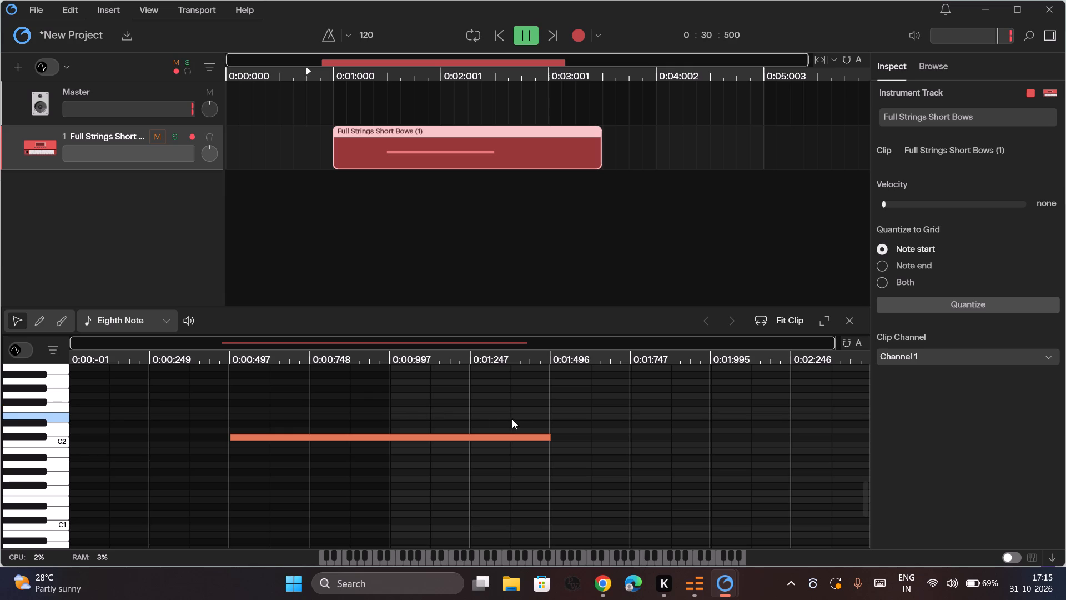
# Add an eighth note on F2 at 0:01:496, directly after the long note in the piano roll.
pyautogui.click(562, 409)
pyautogui.doubleClick(562, 409)
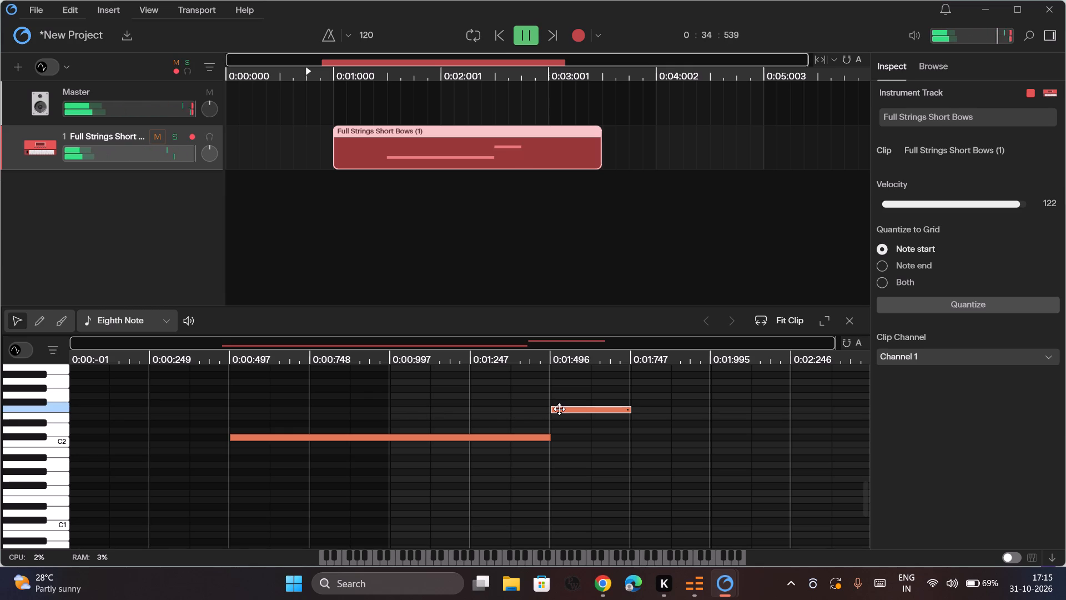
# Audition the long note and the F2 note, play the clip from just before its start, and stop playback.
pyautogui.click(354, 436)
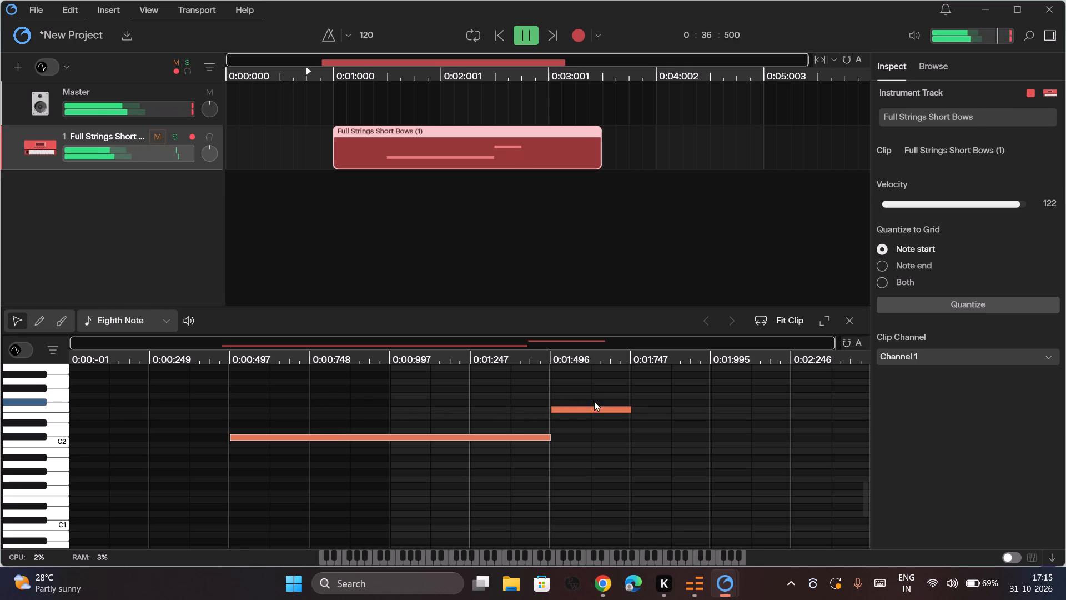
pyautogui.click(591, 412)
pyautogui.click(233, 393)
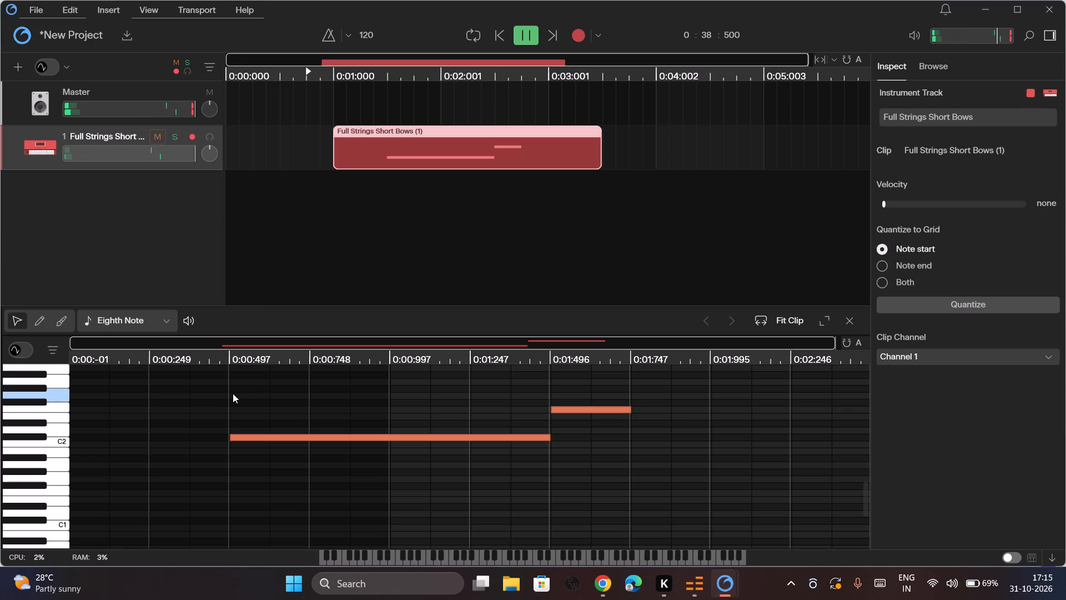
pyautogui.click(298, 141)
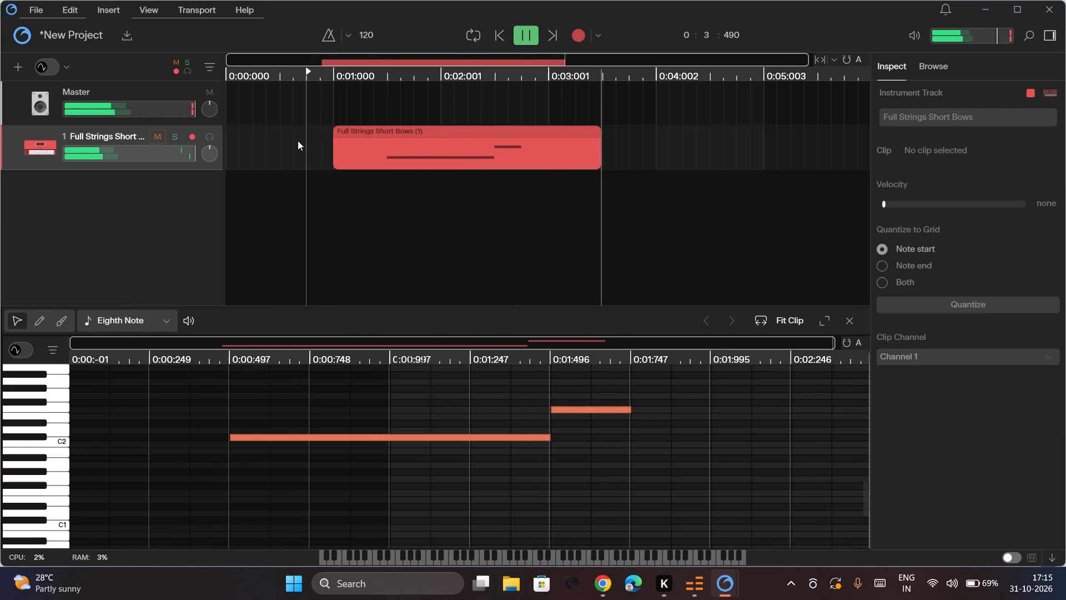
pyautogui.click(433, 437)
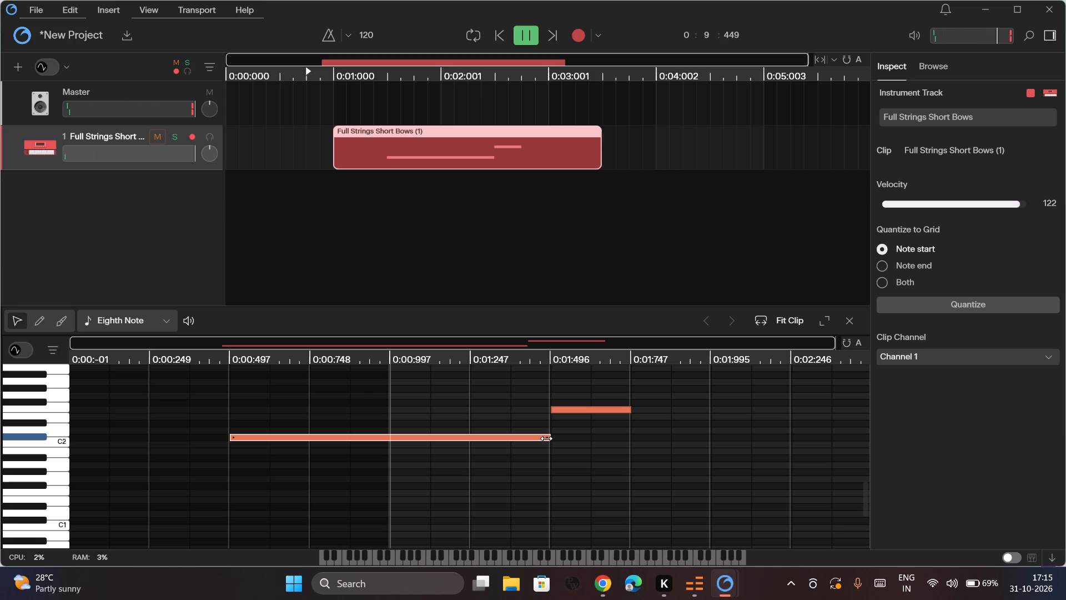
pyautogui.click(382, 398)
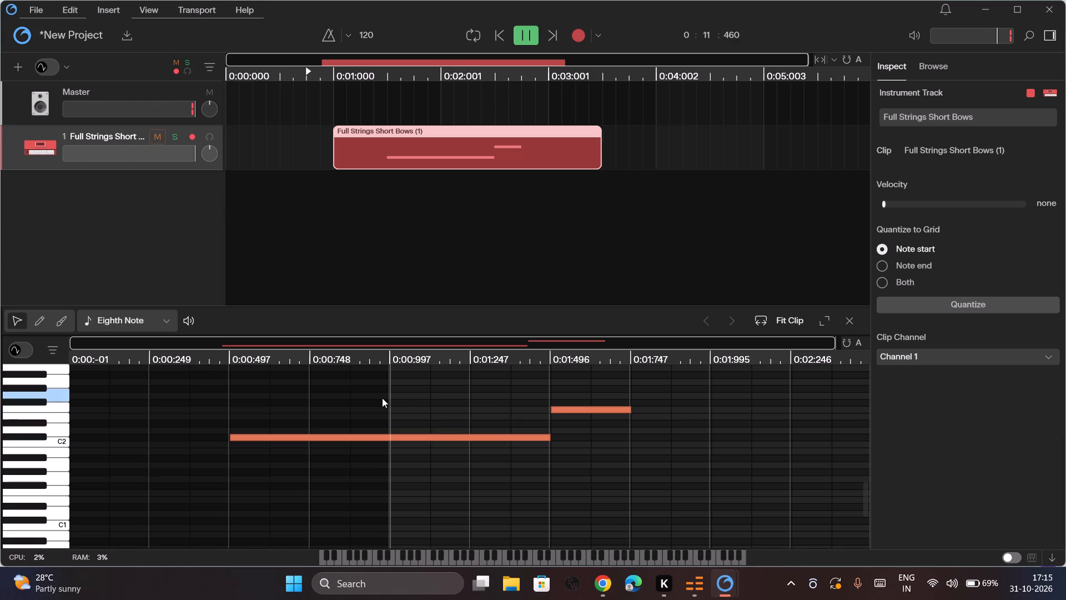
pyautogui.press('space')
pyautogui.click(454, 413)
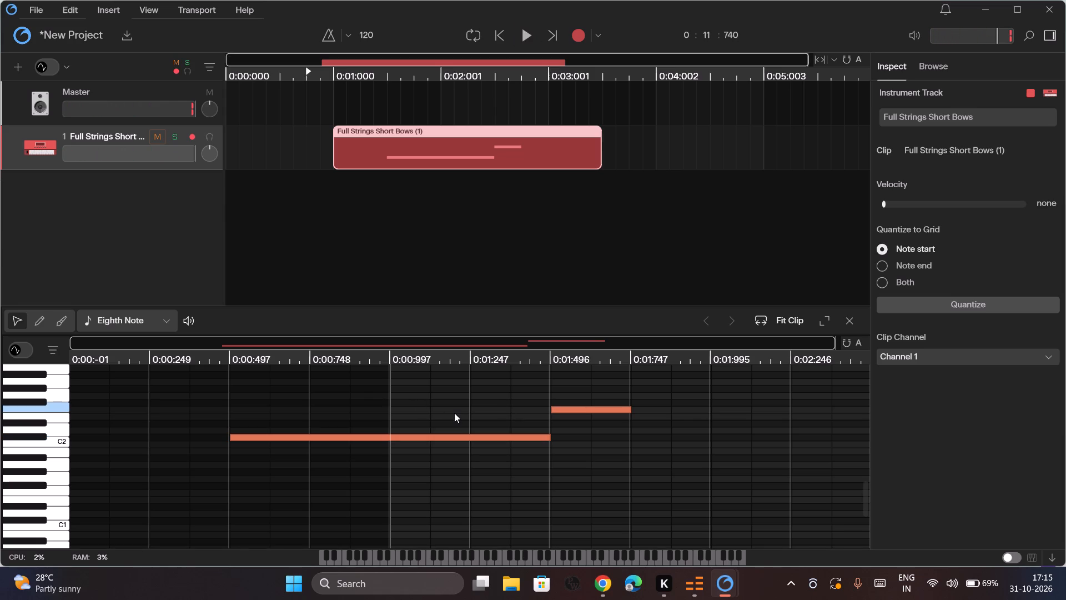
# Replay the arrangement from about 0:02:001 and from the clip's start at 0:01:000 to check the two notes.
pyautogui.click(441, 249)
pyautogui.press('space')
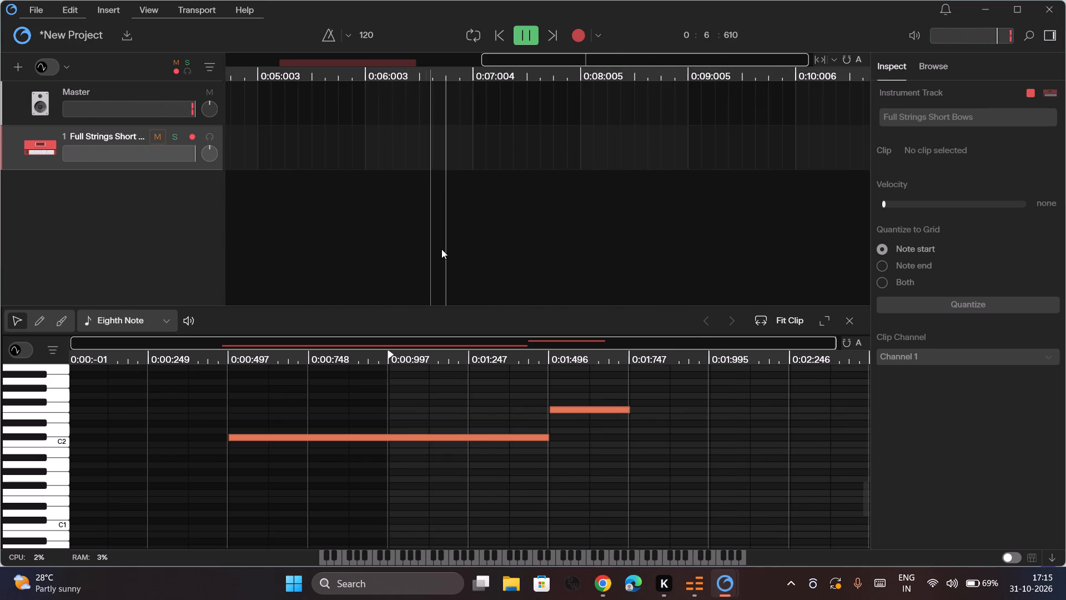
pyautogui.hscroll(7, 441, 249)
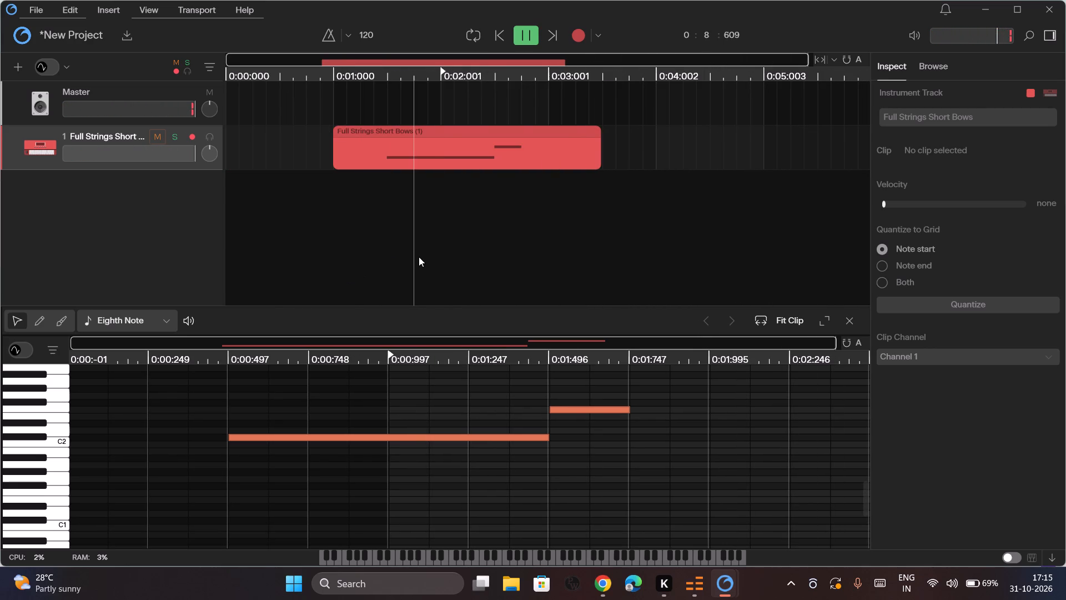
pyautogui.click(342, 252)
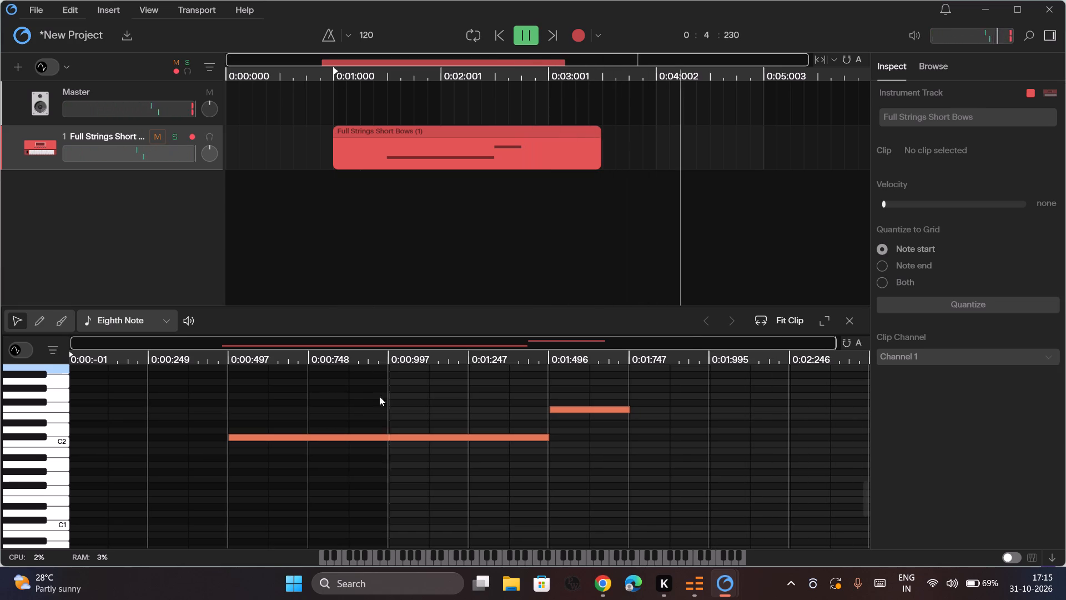
pyautogui.click(372, 424)
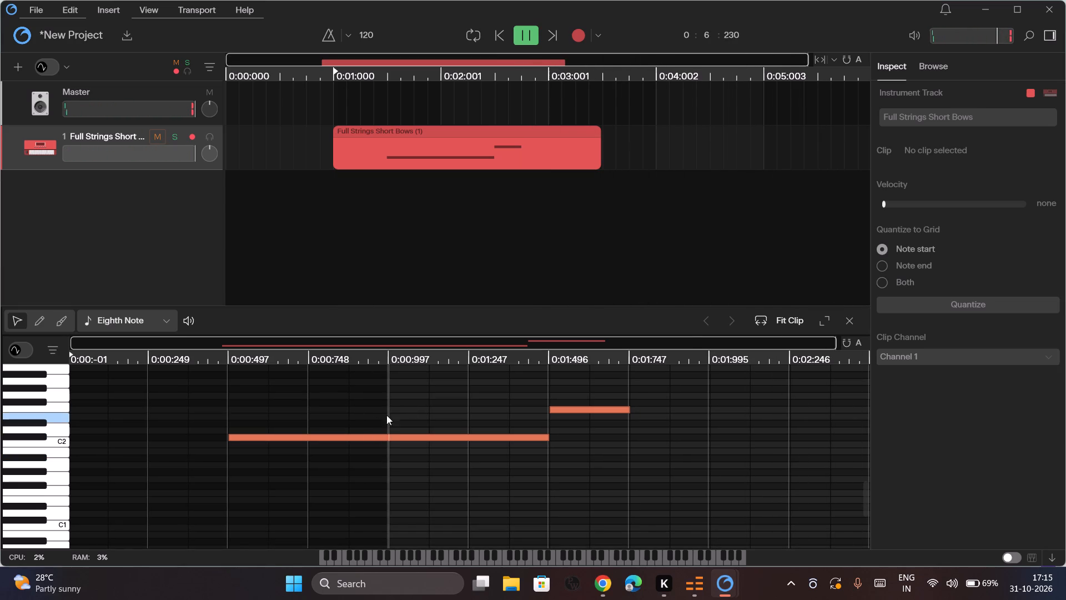
pyautogui.click(415, 402)
pyautogui.press('space')
pyautogui.press('space')
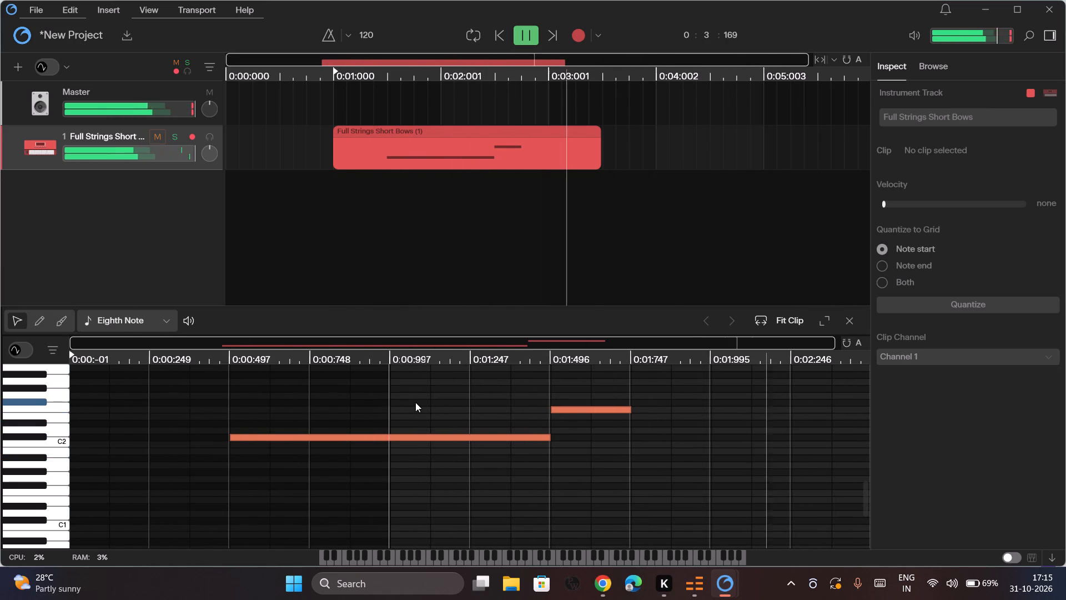
# Duplicate the F2 eighth note so a copy follows it at 0:01:747, and clear the note selection.
pyautogui.click(575, 409)
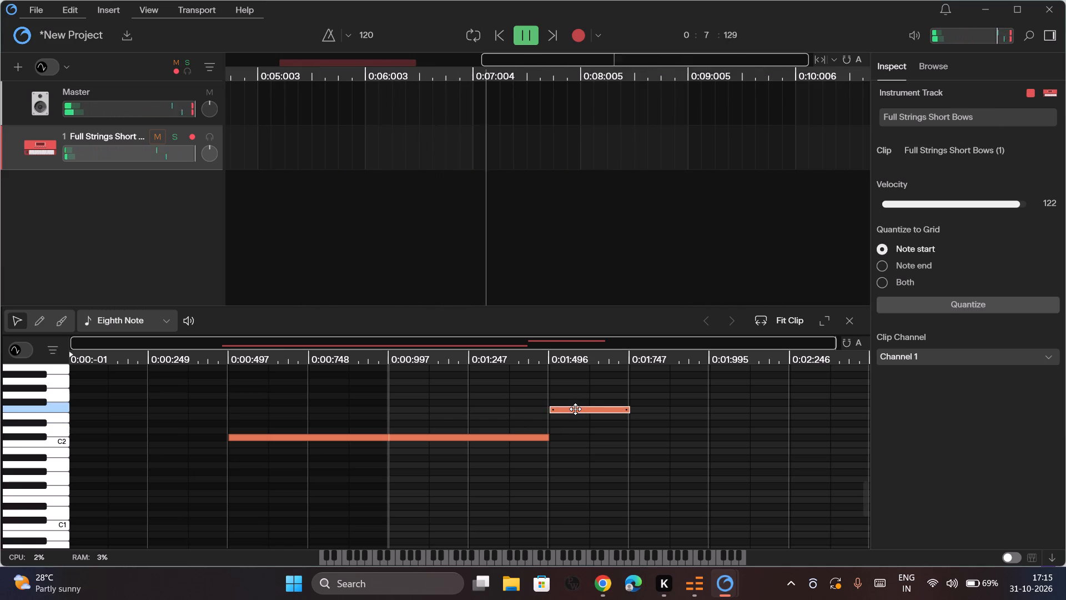
pyautogui.rightClick(575, 409)
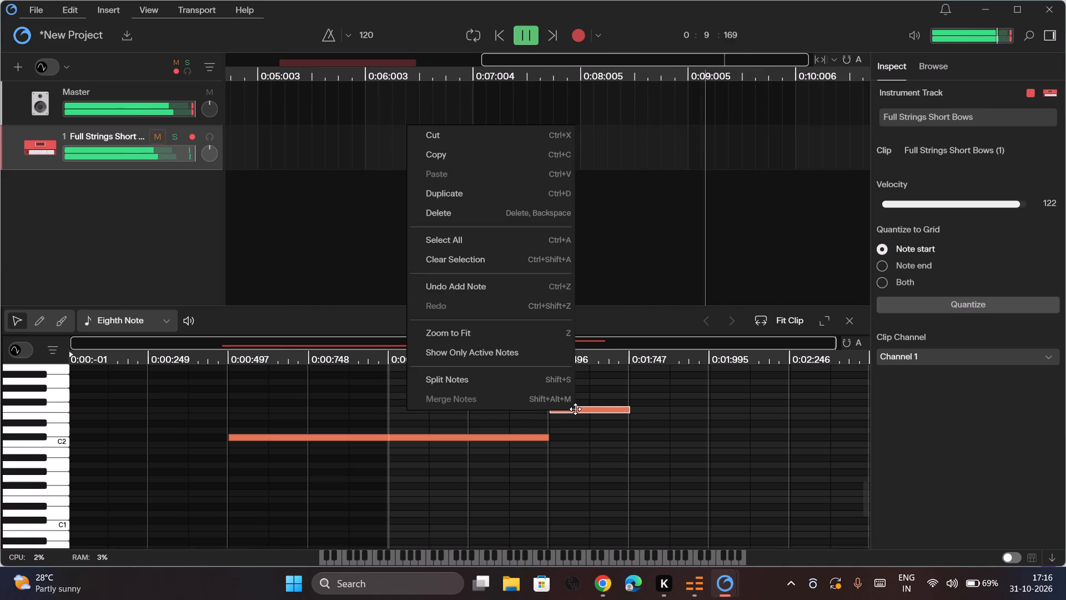
pyautogui.click(467, 193)
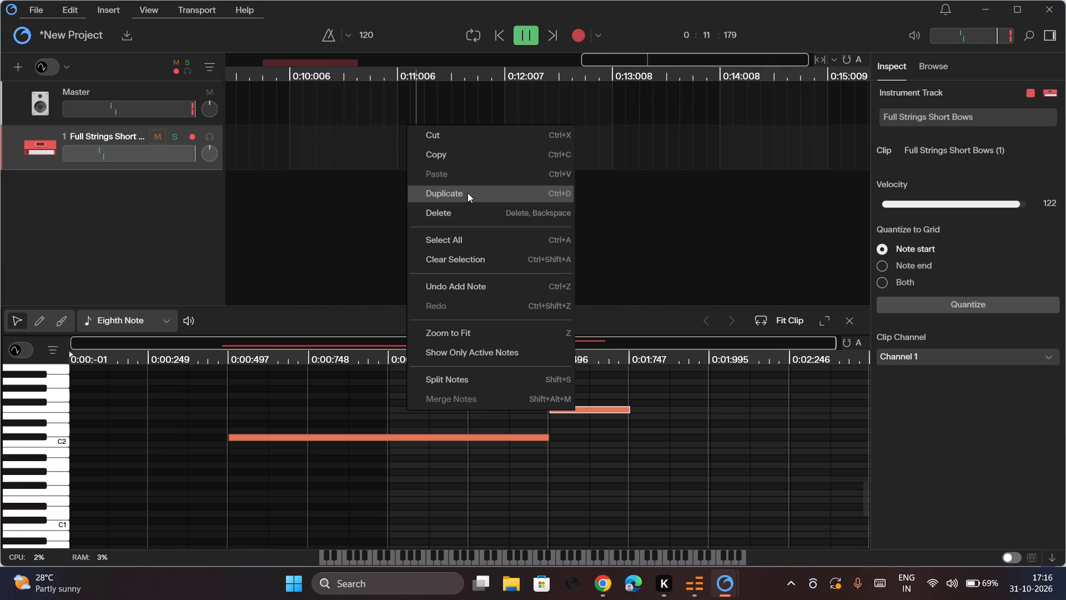
pyautogui.click(423, 404)
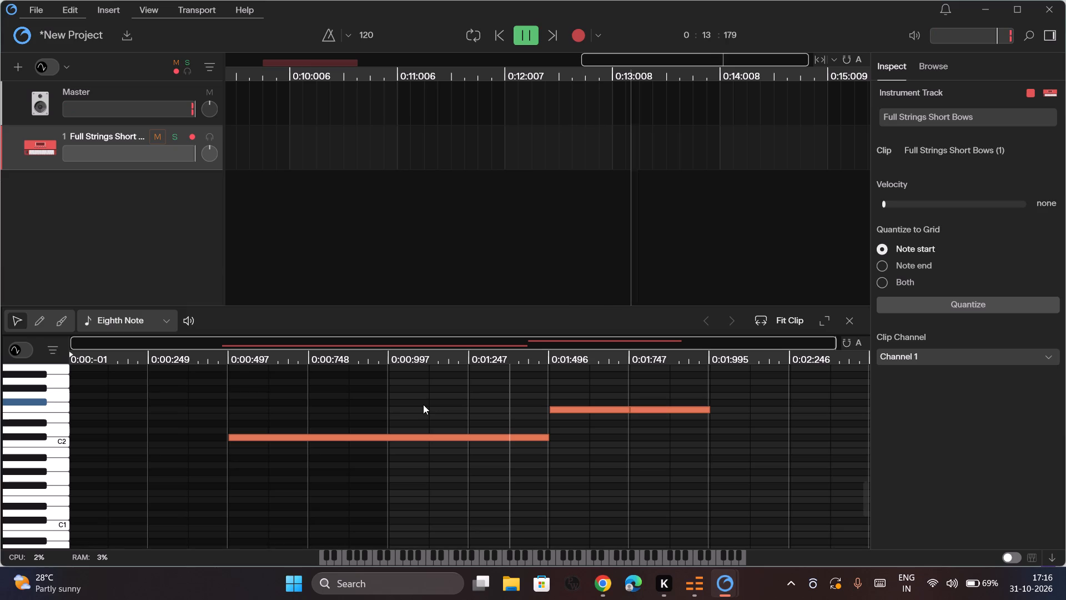
pyautogui.click(381, 404)
# Play the clip repeatedly from the start of its first note to check the duplicated F2 notes.
pyautogui.hscroll(5, 395, 59)
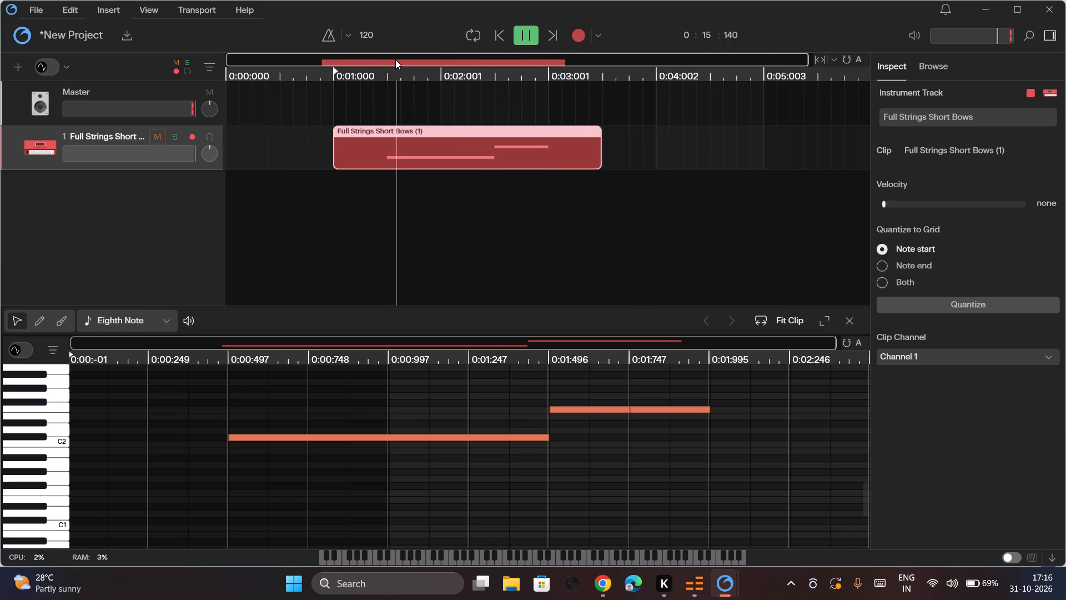
pyautogui.click(386, 83)
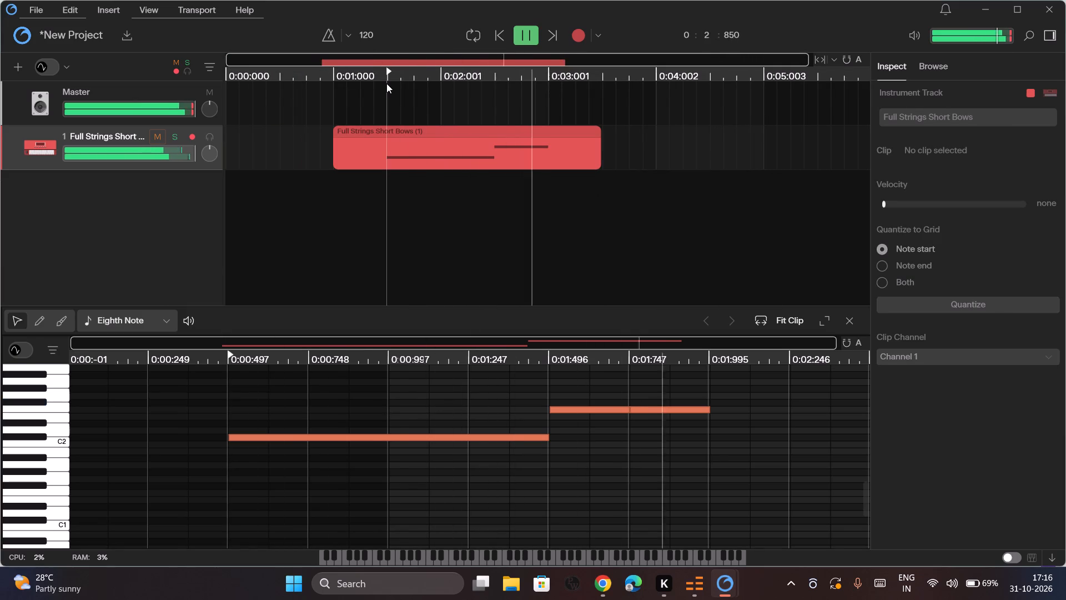
pyautogui.press('space')
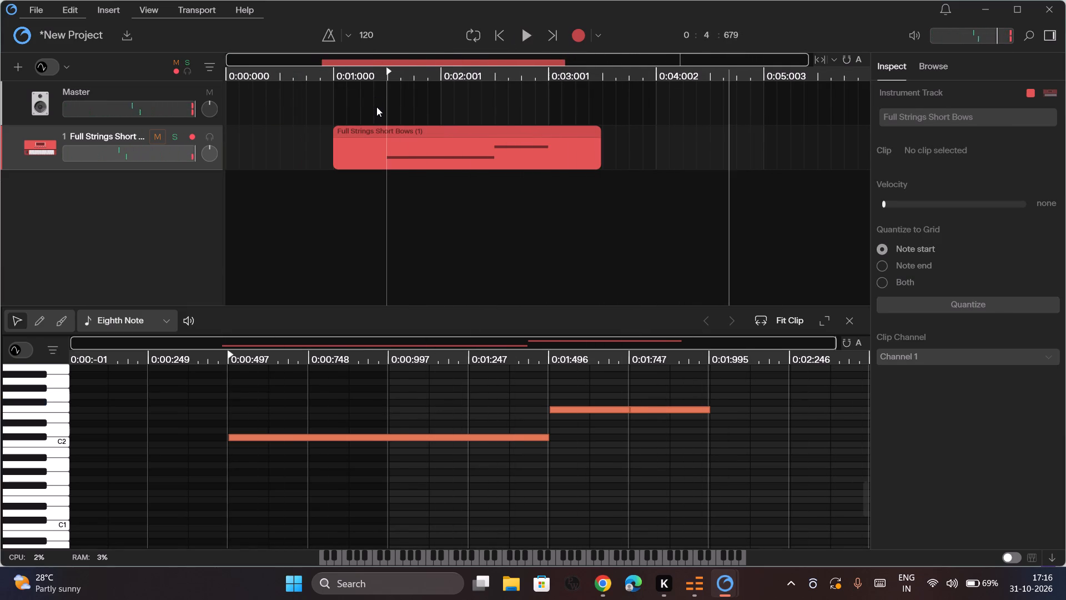
pyautogui.press('space')
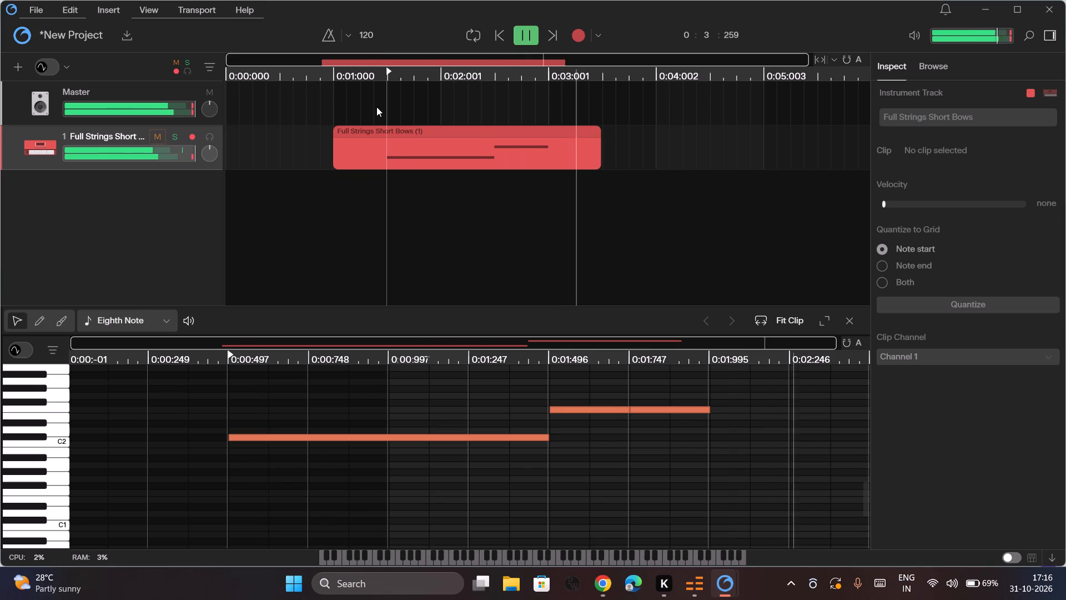
pyautogui.press('space')
pyautogui.press('space')
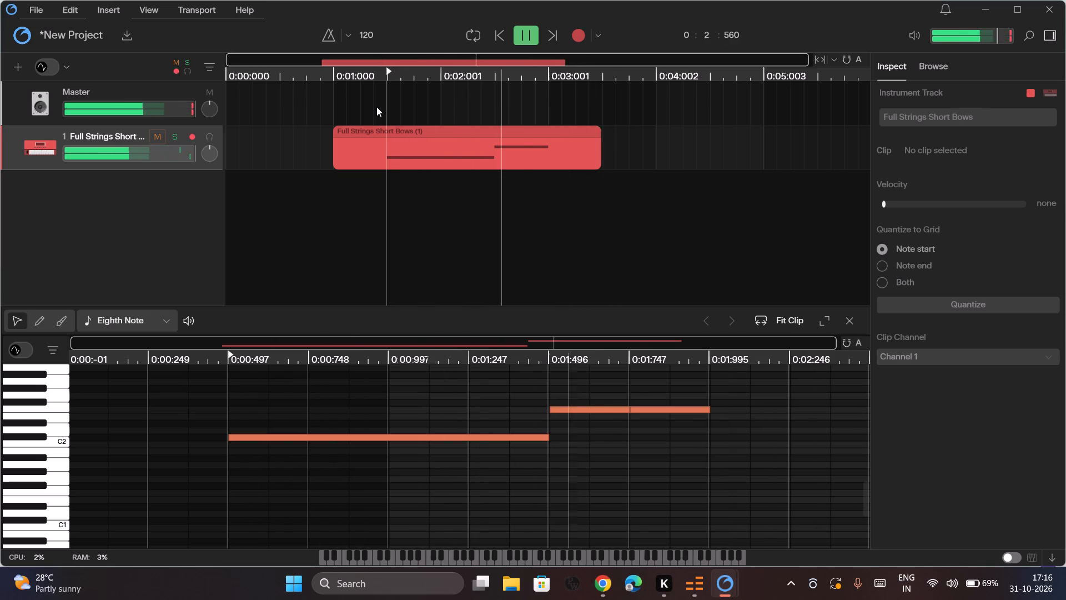
pyautogui.press('space')
pyautogui.press('space')
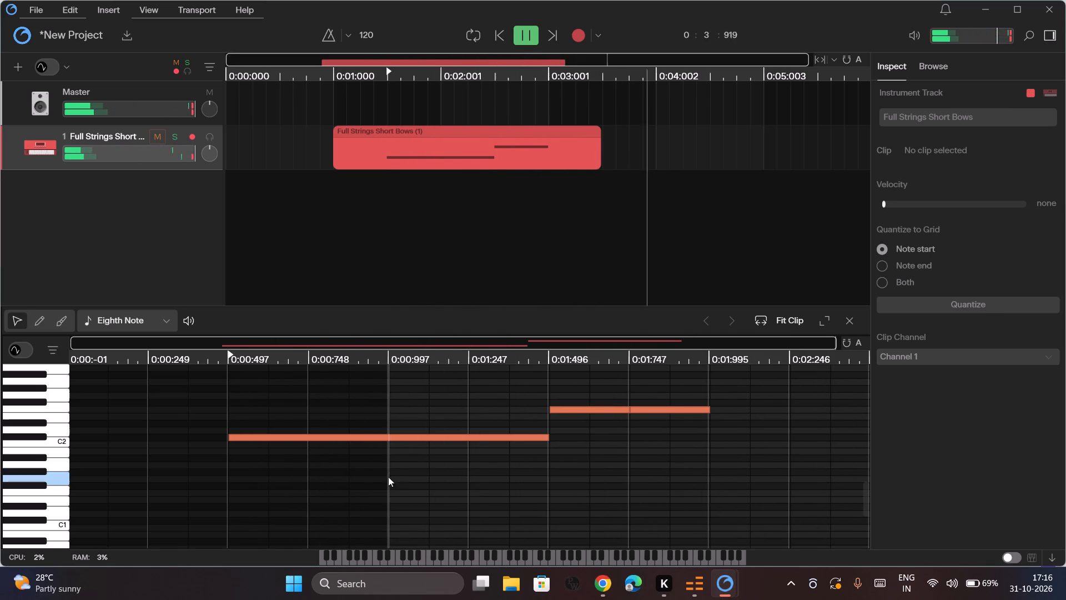
# Duplicate the long note and both F2 eighth notes together so the copies start at 0:01:995.
pyautogui.moveTo(209, 404); pyautogui.dragTo(492, 409)
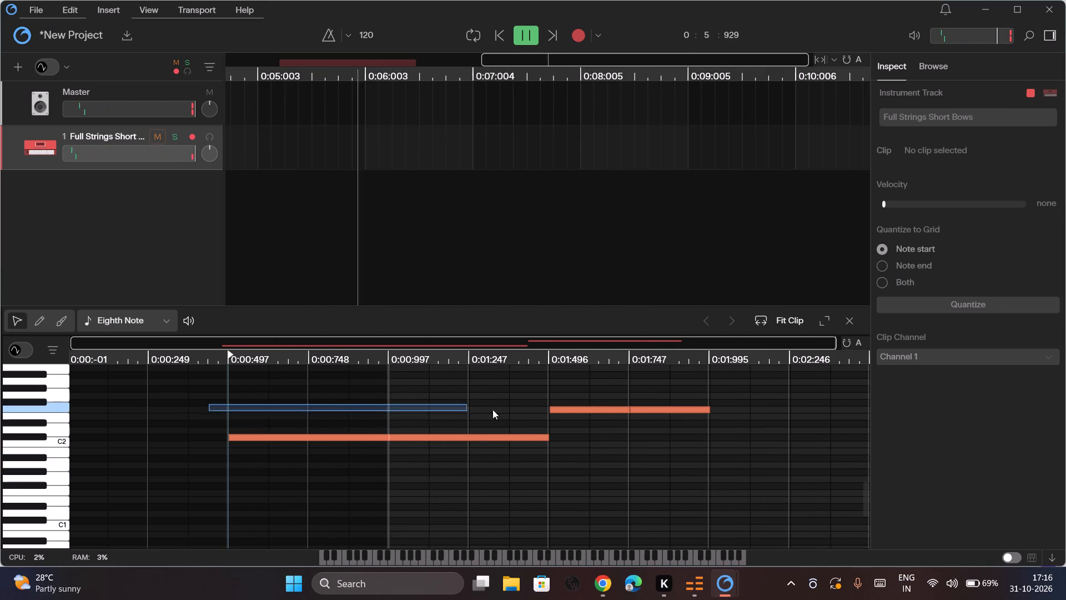
pyautogui.moveTo(492, 409); pyautogui.dragTo(738, 451)
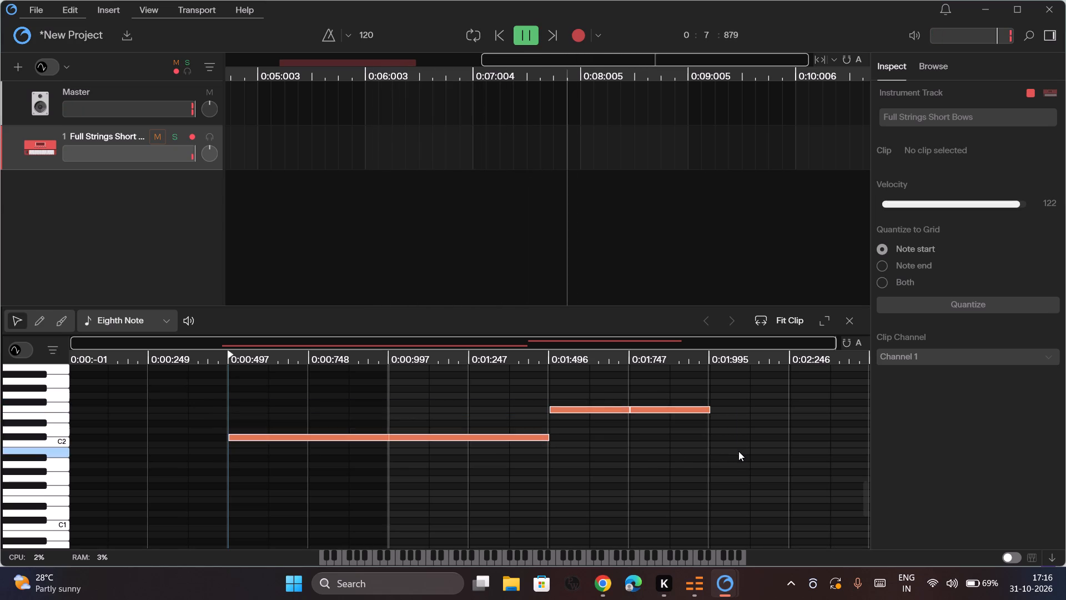
pyautogui.rightClick(691, 409)
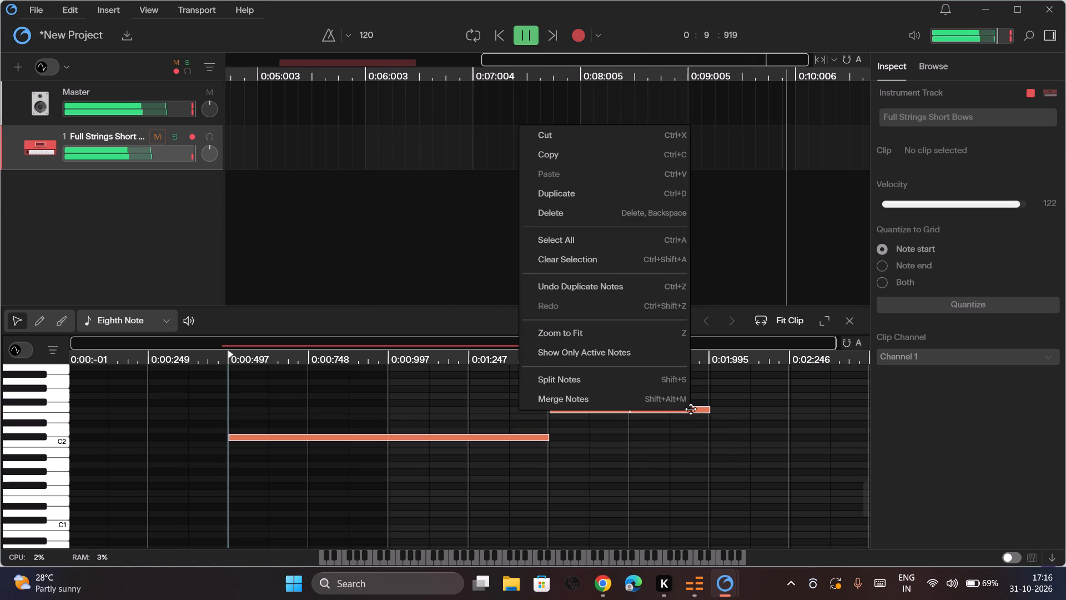
pyautogui.click(601, 196)
# Play the arrangement from about 0:01:500, where the first note starts, to check the duplicated group.
pyautogui.hscroll(7, 453, 188)
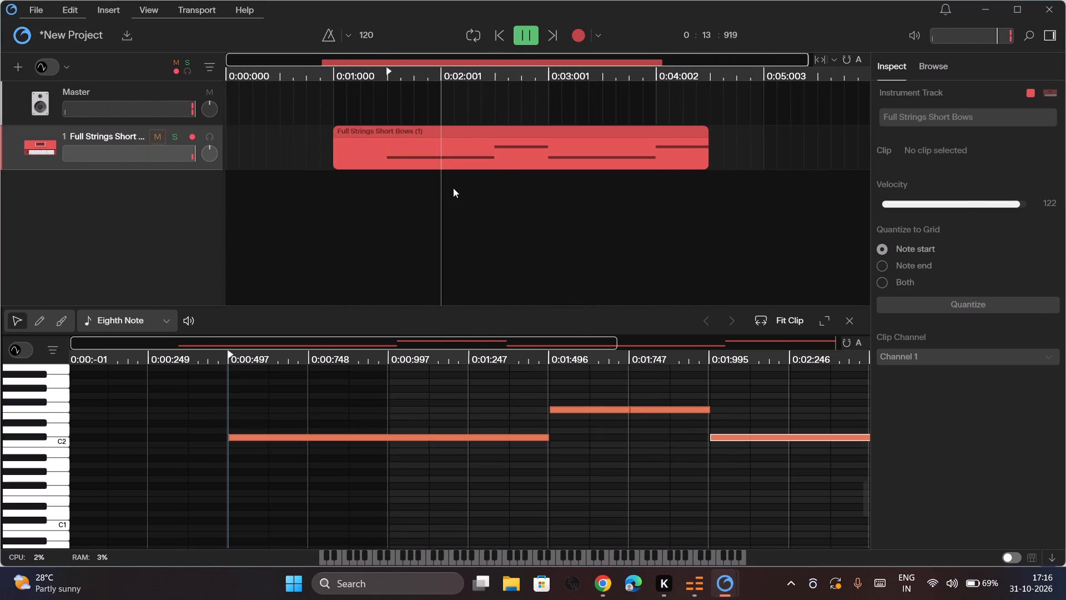
pyautogui.hscroll(1, 453, 188)
pyautogui.click(376, 122)
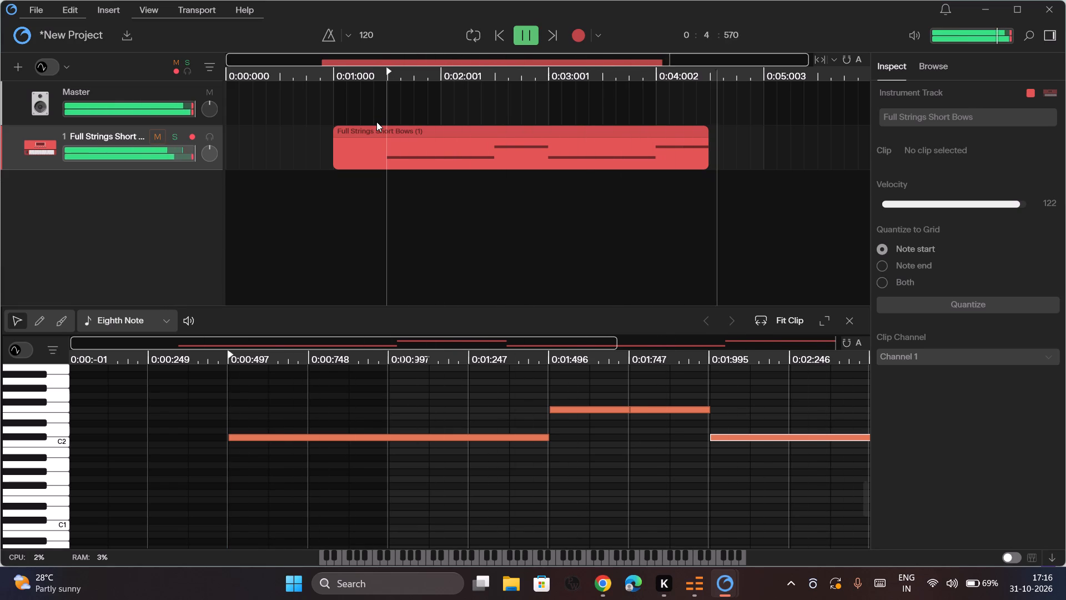
pyautogui.hscroll(-3, 376, 122)
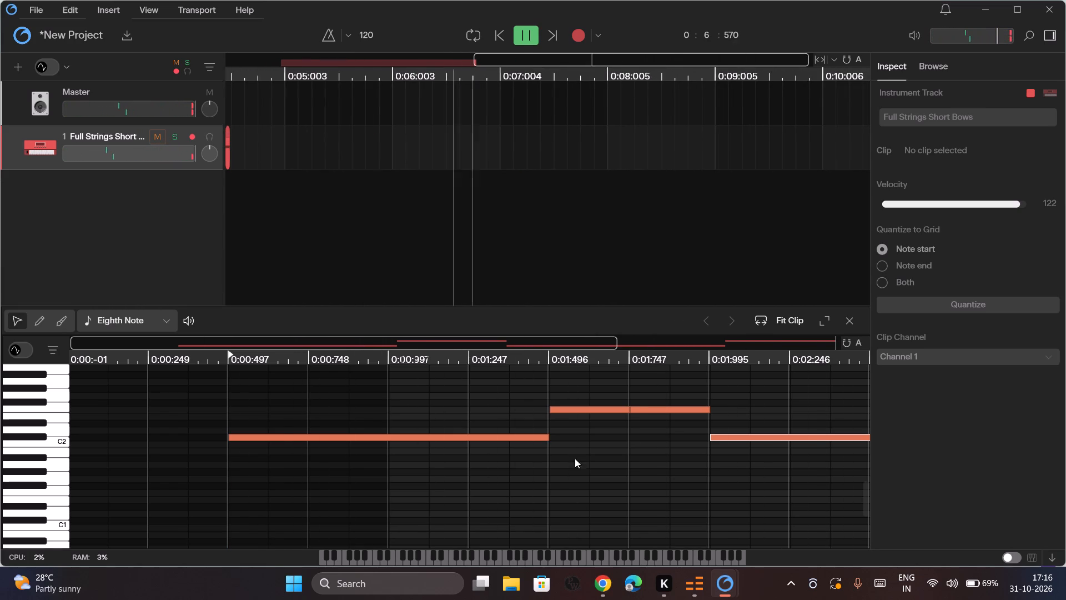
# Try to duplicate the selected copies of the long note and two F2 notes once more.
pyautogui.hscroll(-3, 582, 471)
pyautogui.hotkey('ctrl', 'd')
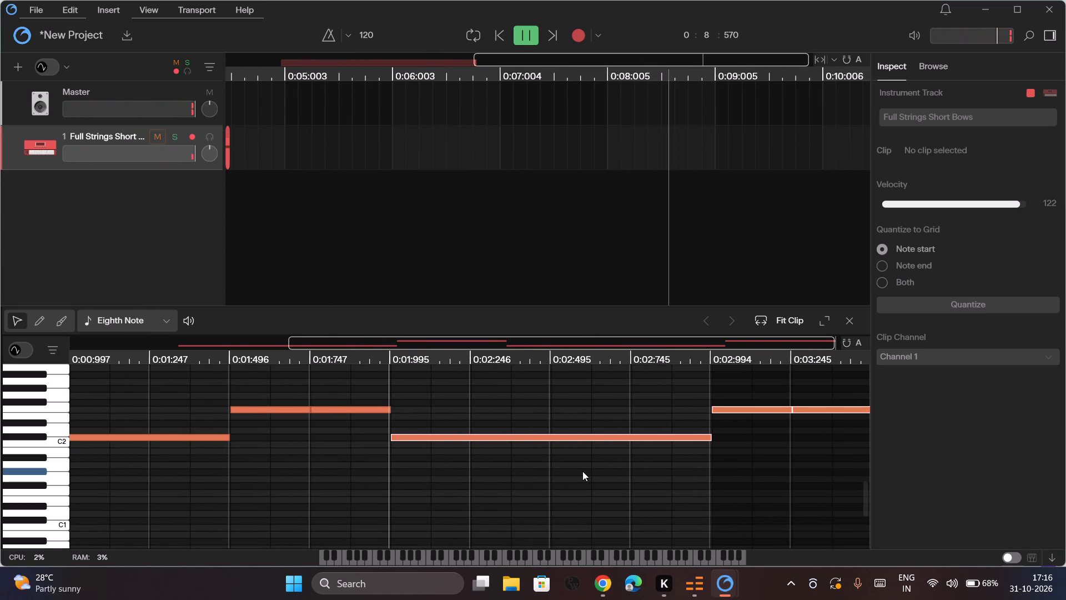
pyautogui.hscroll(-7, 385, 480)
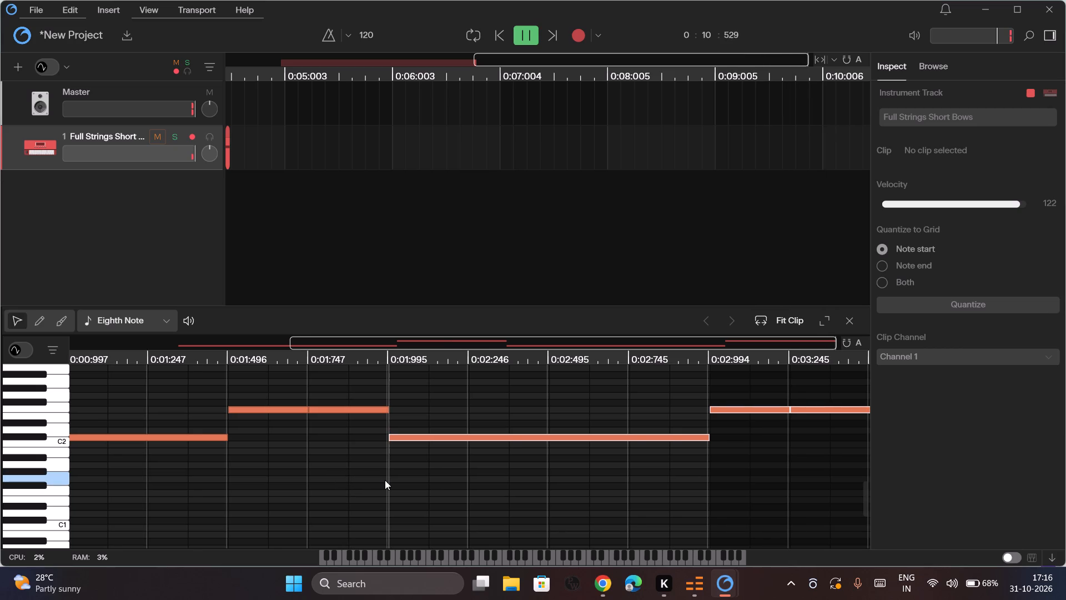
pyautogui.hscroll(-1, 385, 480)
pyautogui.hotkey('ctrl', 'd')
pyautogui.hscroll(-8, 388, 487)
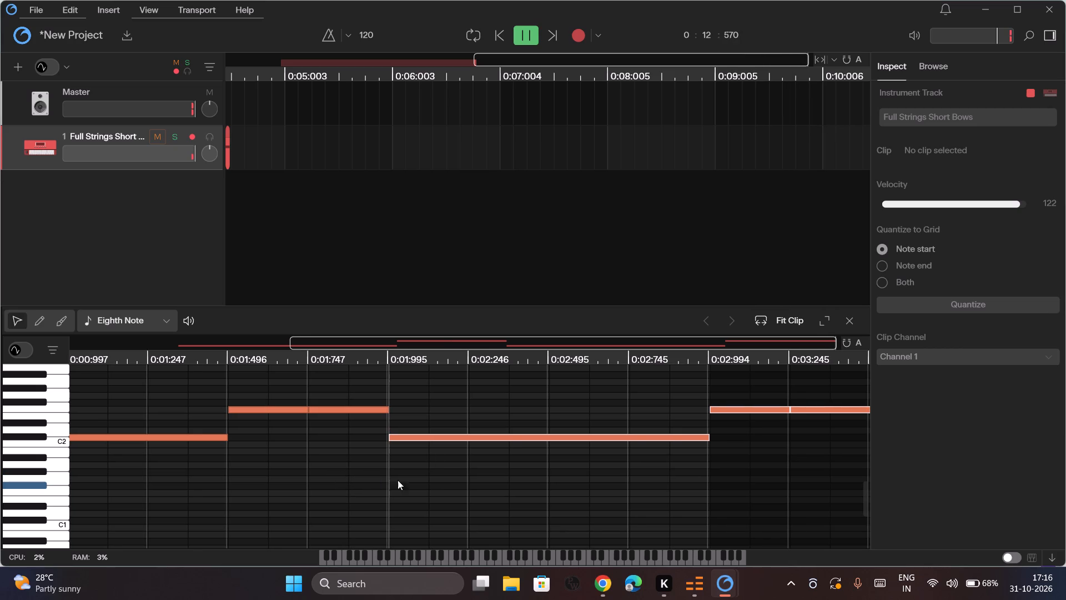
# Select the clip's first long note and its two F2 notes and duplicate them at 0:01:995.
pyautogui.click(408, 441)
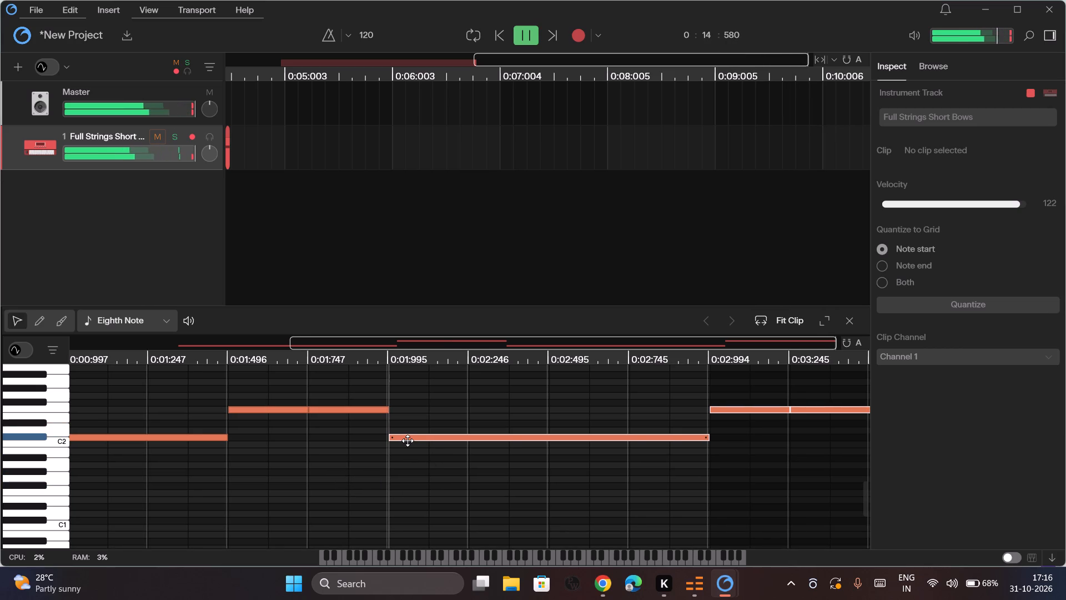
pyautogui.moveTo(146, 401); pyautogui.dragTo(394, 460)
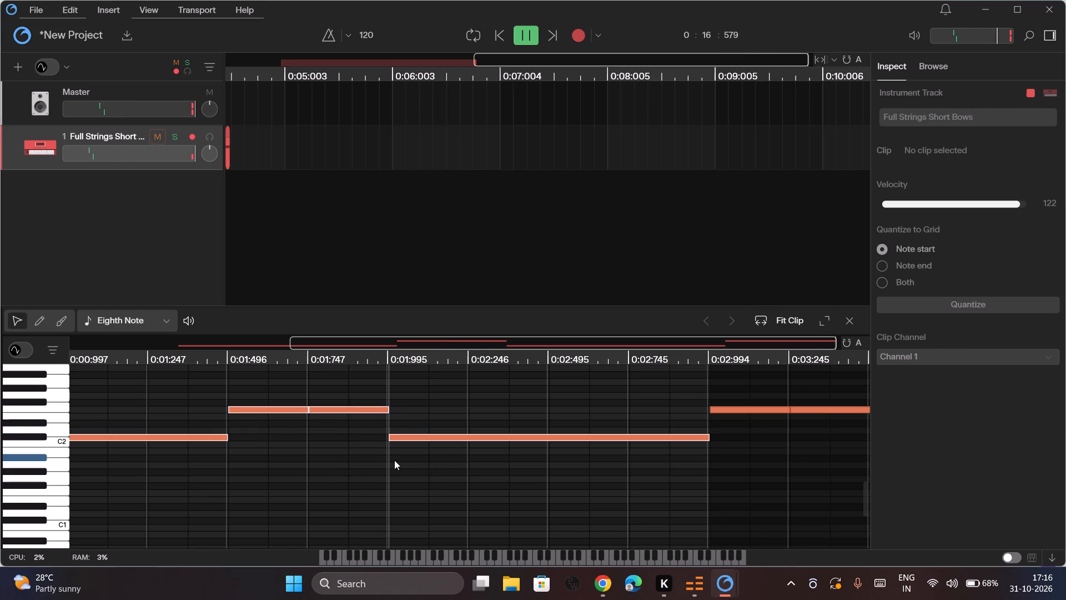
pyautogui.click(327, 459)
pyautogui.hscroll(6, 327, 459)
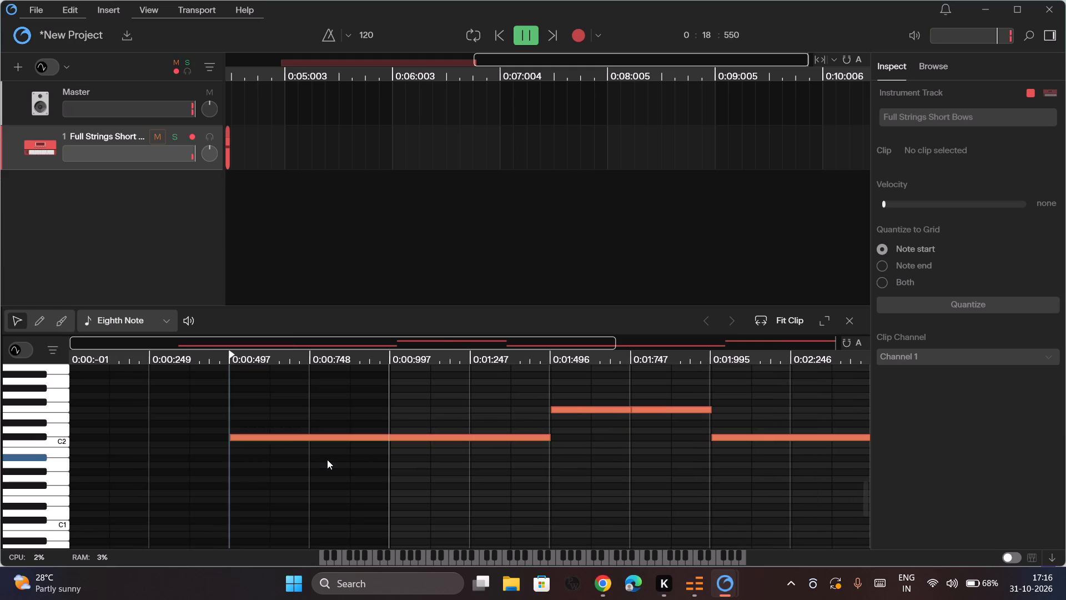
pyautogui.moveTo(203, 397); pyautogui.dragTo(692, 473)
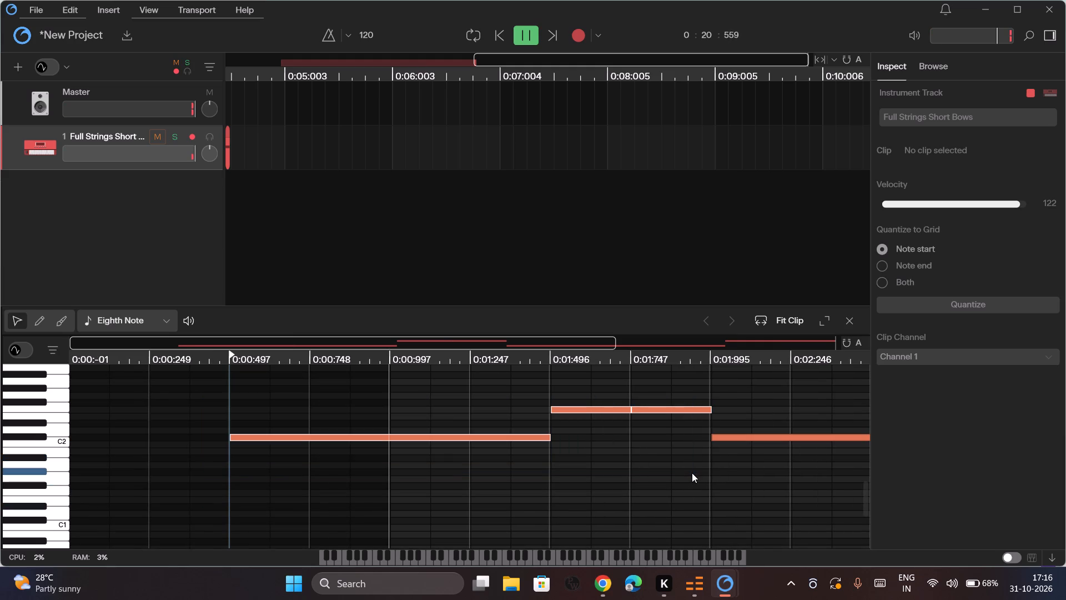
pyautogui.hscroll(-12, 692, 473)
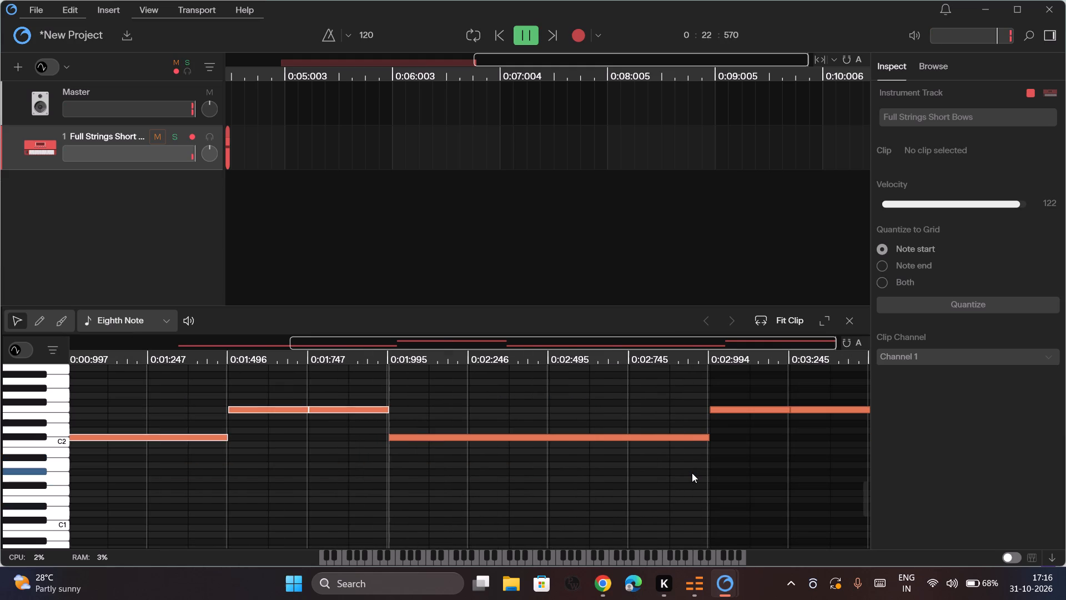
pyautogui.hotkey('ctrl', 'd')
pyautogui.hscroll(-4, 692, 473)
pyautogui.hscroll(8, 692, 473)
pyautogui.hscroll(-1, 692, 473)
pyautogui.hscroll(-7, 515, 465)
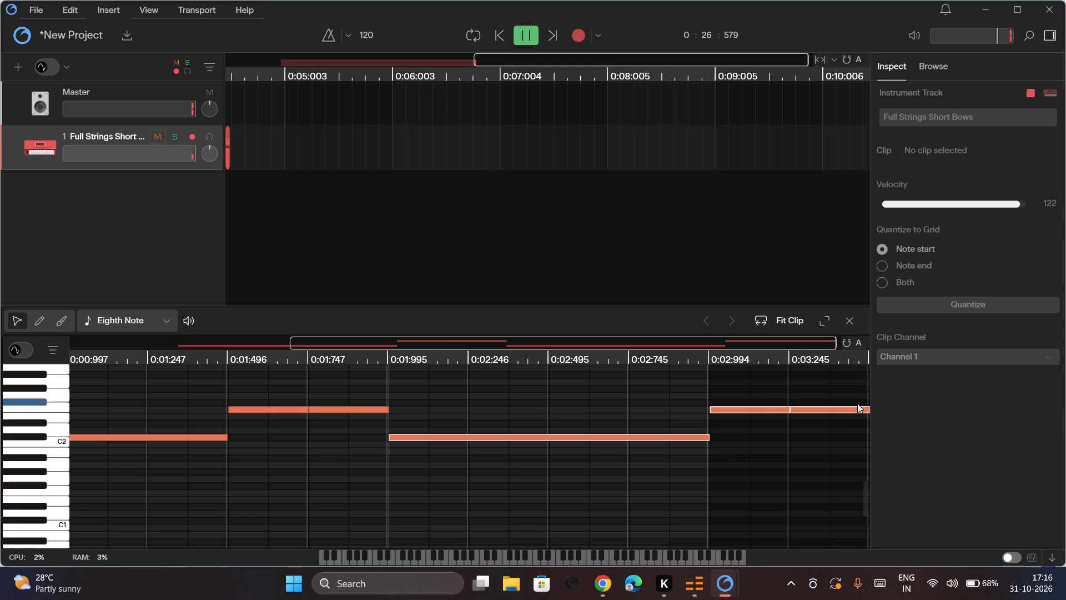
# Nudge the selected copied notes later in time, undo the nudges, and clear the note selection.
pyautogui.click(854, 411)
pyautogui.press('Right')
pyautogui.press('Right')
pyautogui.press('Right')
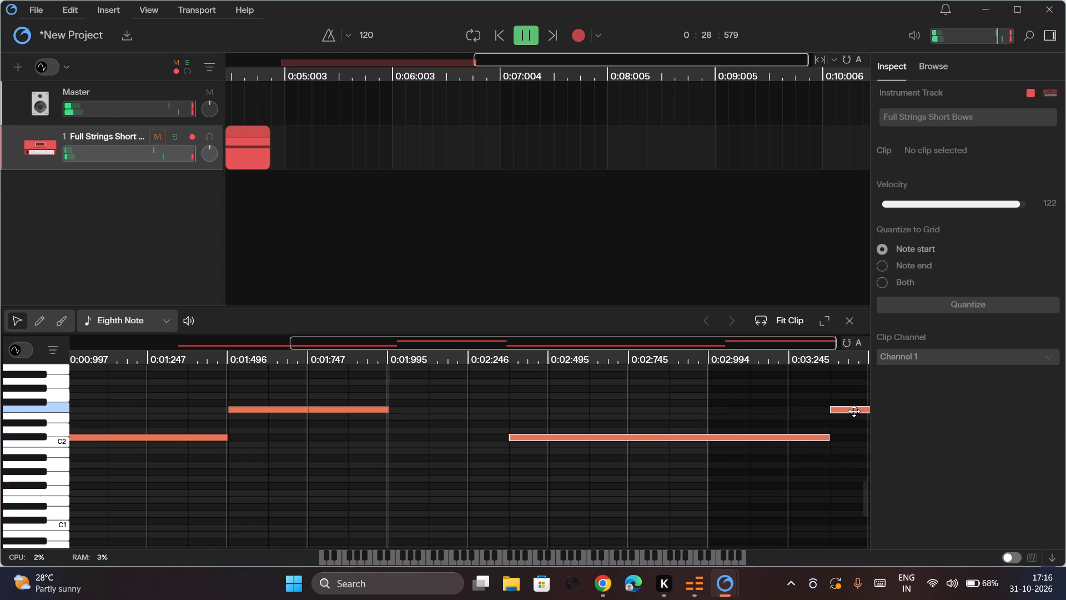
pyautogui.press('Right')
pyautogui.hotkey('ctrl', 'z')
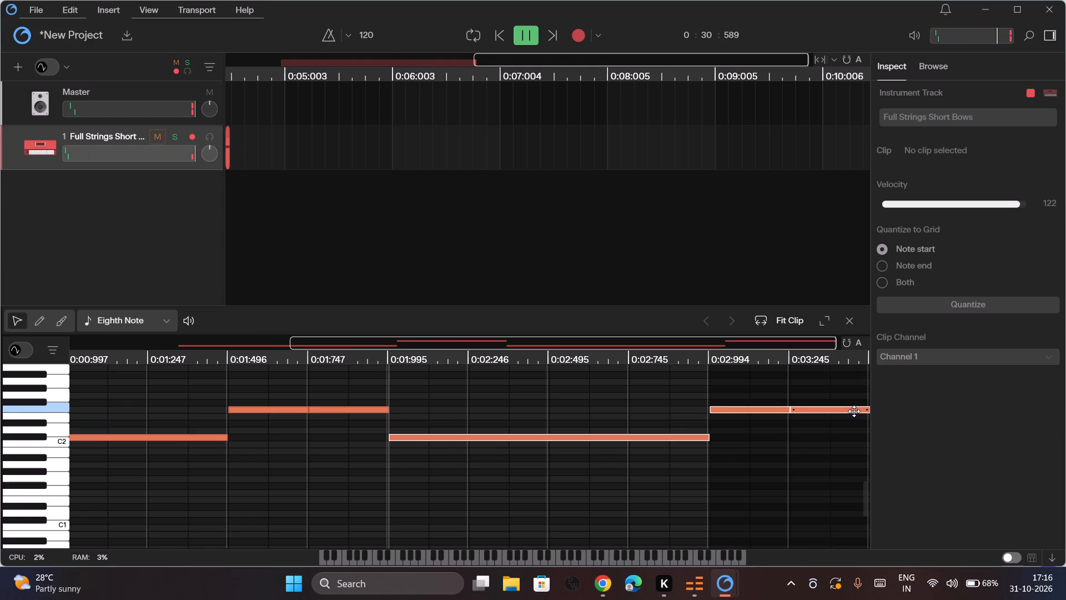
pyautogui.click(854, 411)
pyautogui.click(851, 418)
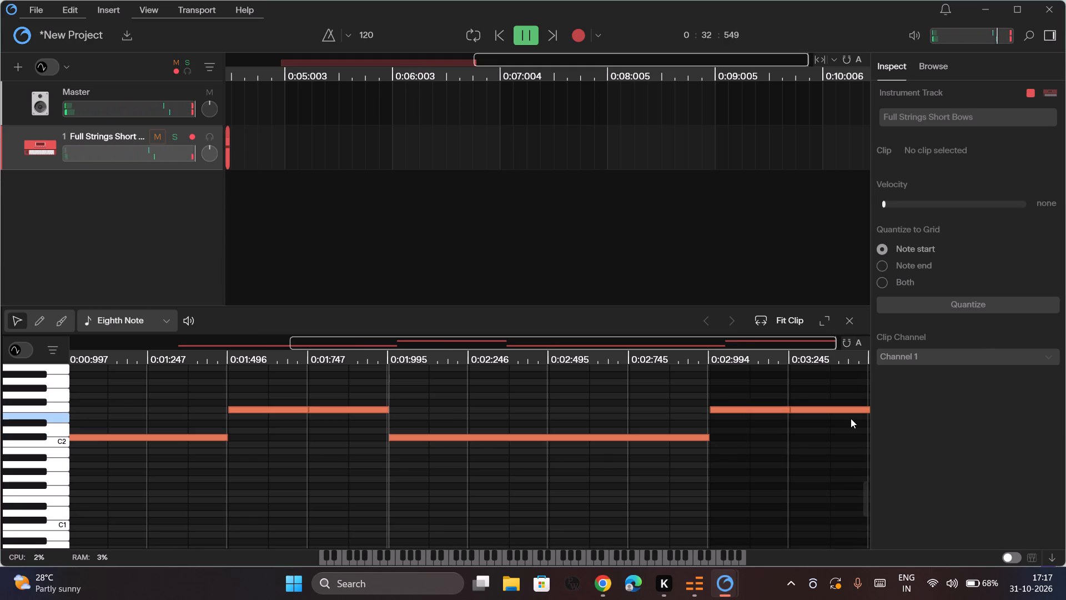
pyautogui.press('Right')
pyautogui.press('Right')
# Extend the end of the Full Strings Short Bows clip to about 0:06:750 in the arrangement.
pyautogui.hscroll(-4, 783, 493)
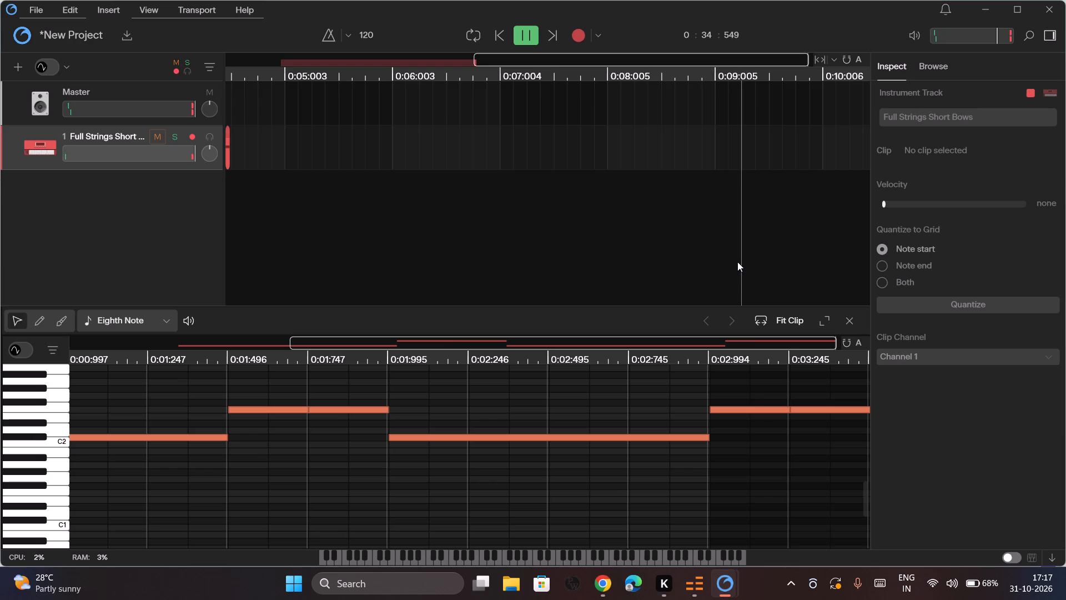
pyautogui.hscroll(1, 737, 262)
pyautogui.hscroll(-1, 737, 262)
pyautogui.hscroll(4, 737, 262)
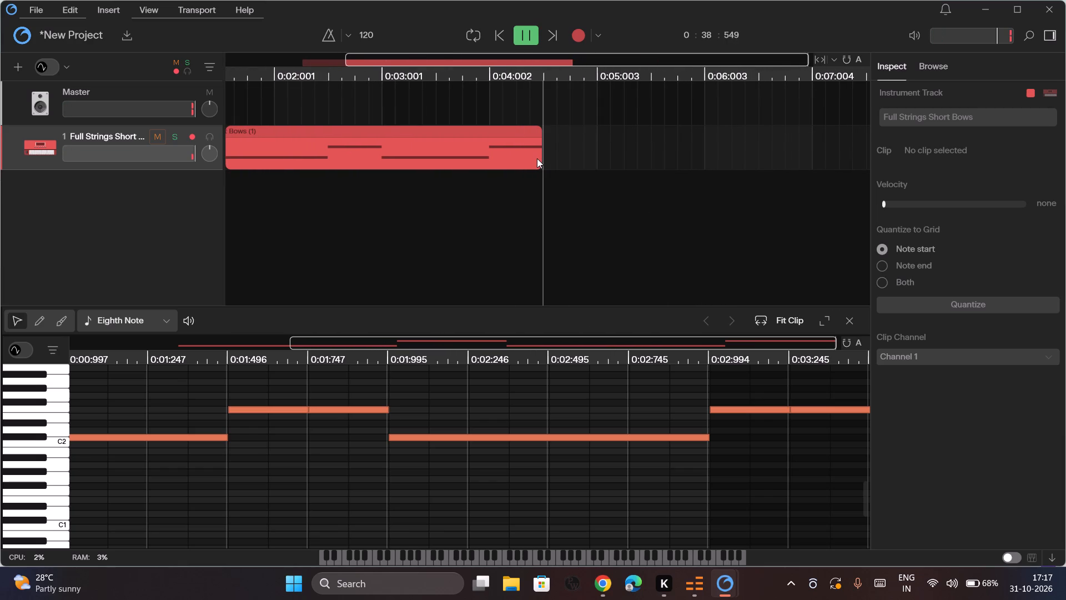
pyautogui.moveTo(541, 158); pyautogui.dragTo(795, 187)
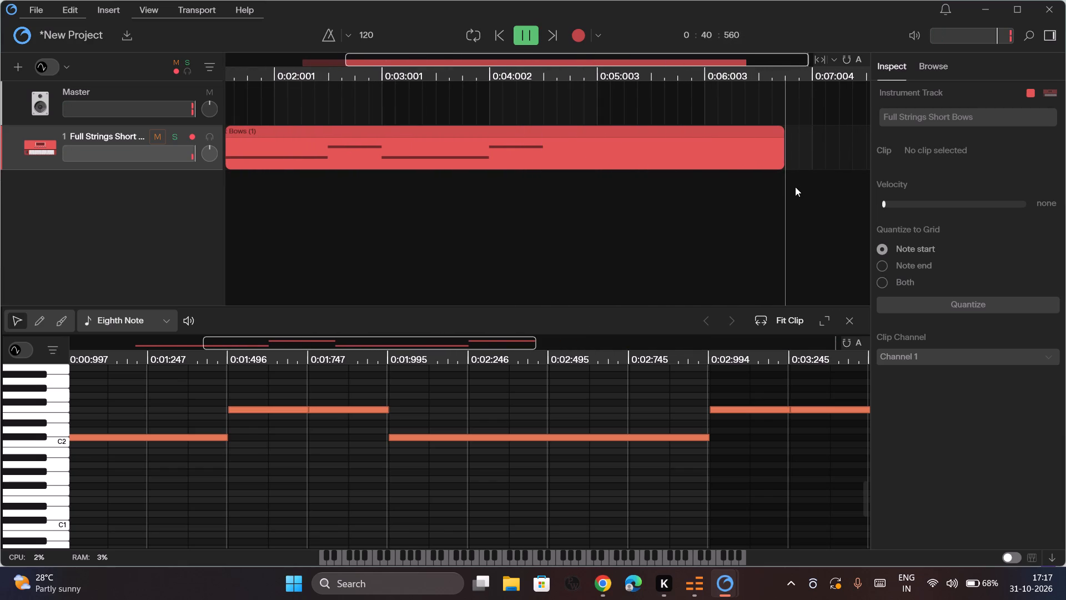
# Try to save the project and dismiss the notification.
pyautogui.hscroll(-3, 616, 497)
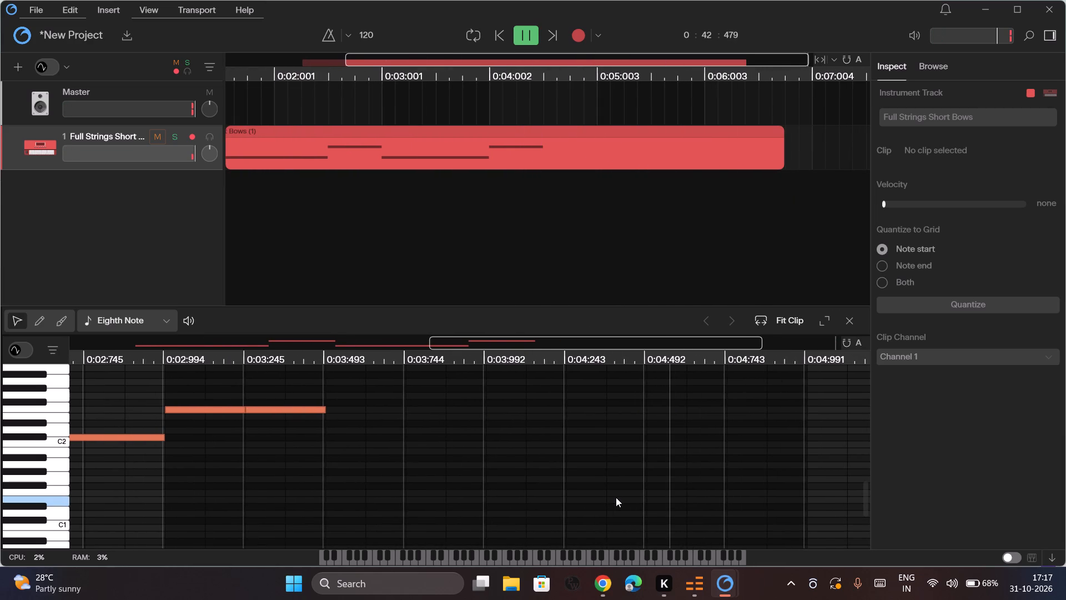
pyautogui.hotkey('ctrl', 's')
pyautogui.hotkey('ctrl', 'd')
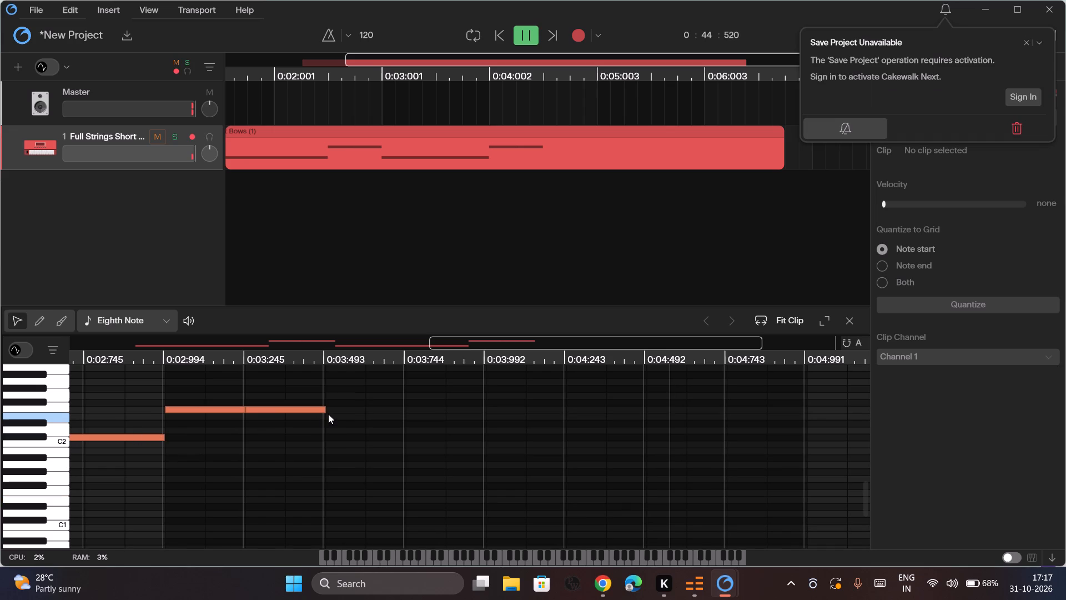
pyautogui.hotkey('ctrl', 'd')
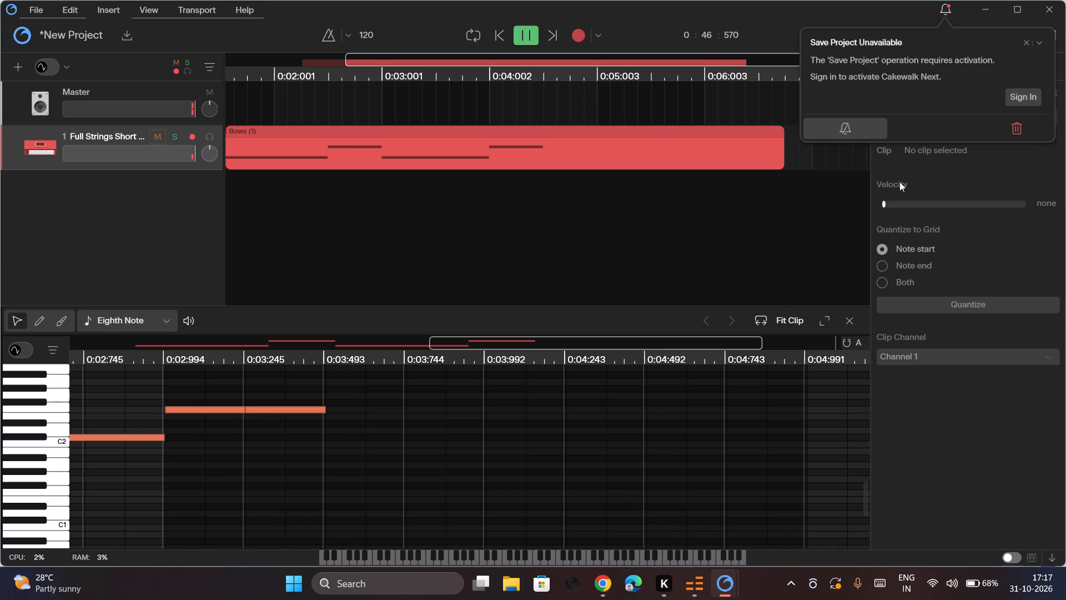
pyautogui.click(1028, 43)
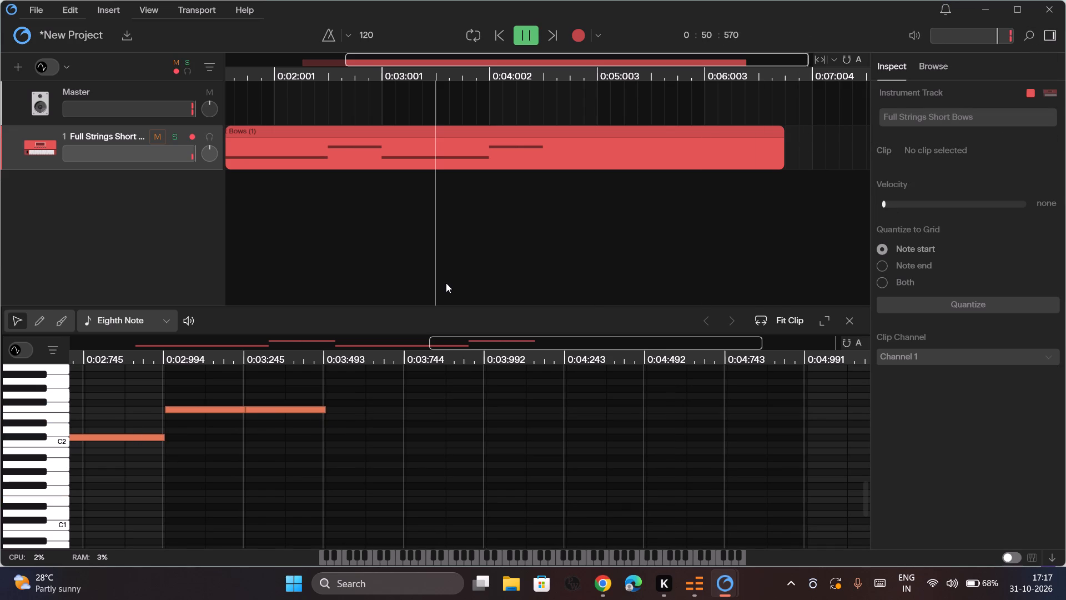
# Duplicate the long note at 0:01:995 and its following two F2 notes twice, with copies starting at 0:03:493 and 0:04:991.
pyautogui.hotkey('ctrl', 'd')
pyautogui.hotkey('ctrl', 'd')
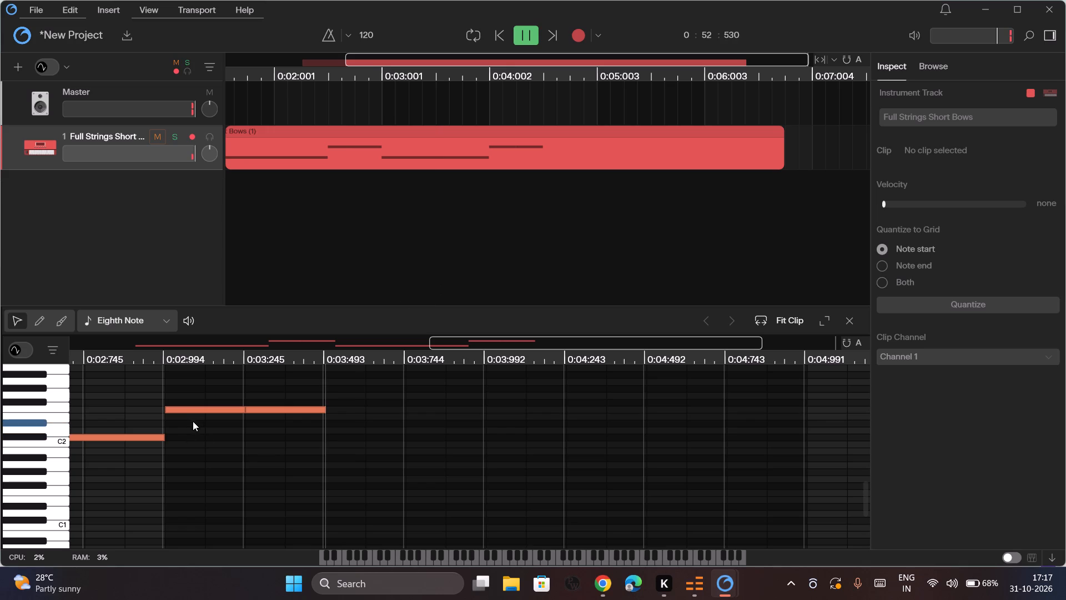
pyautogui.click(197, 417)
pyautogui.hscroll(3, 197, 417)
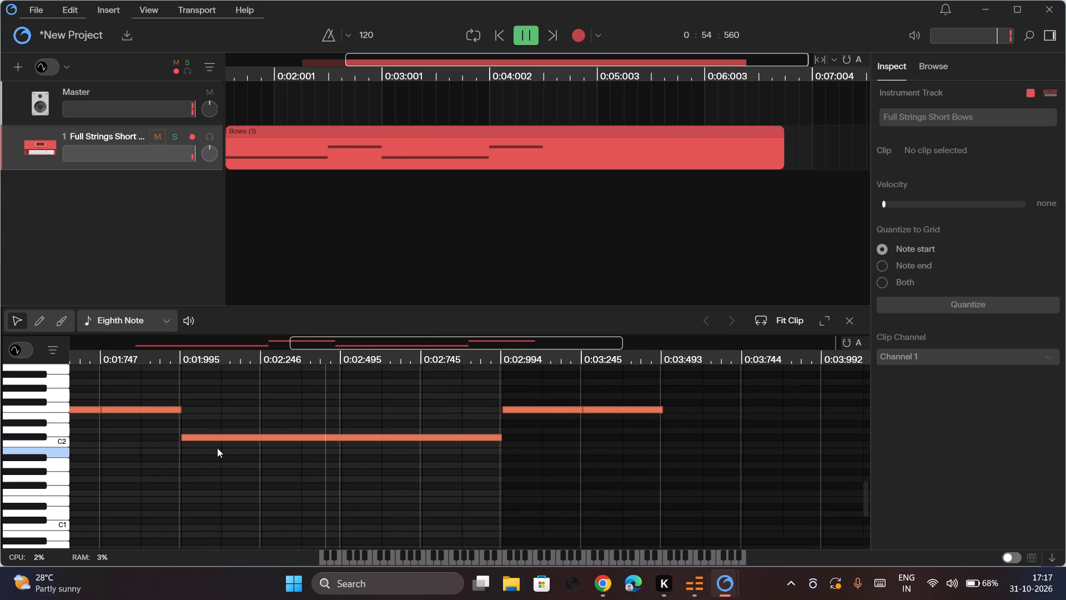
pyautogui.moveTo(217, 448); pyautogui.dragTo(635, 402)
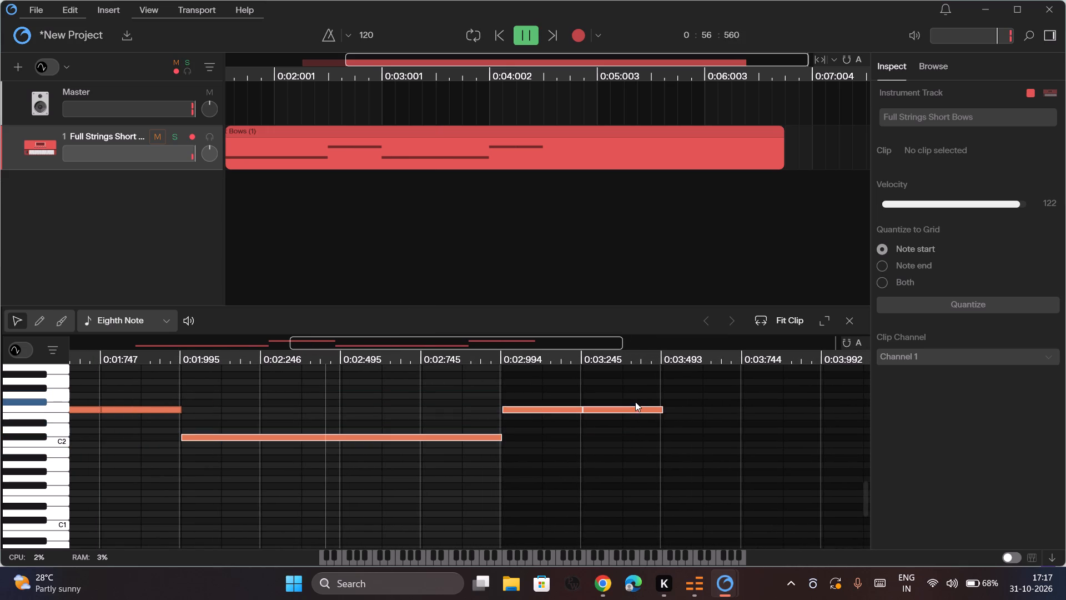
pyautogui.hotkey('ctrl', 'd')
pyautogui.hscroll(-7, 635, 402)
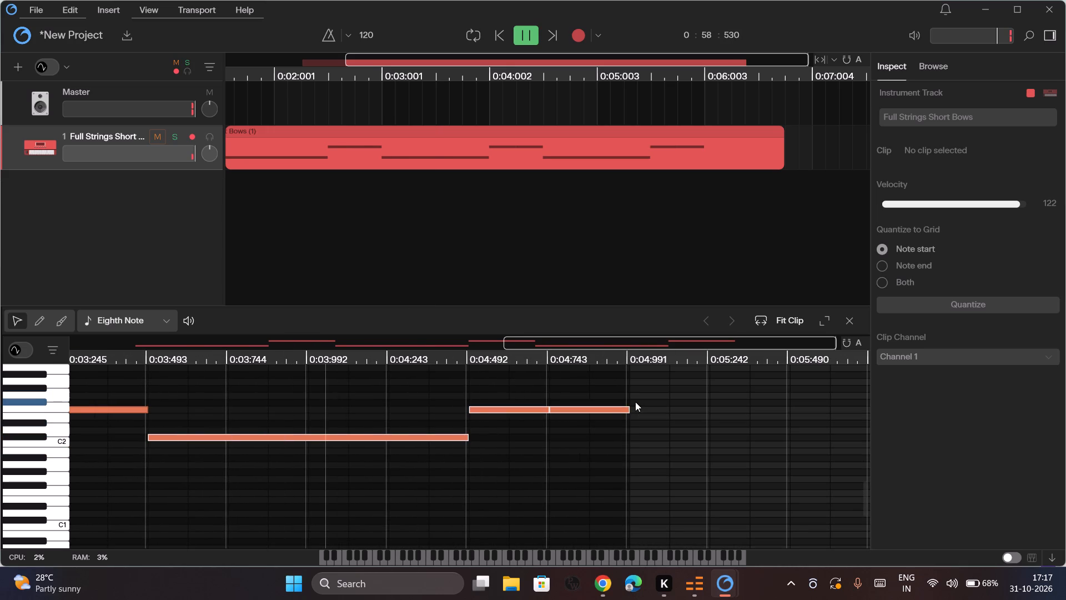
pyautogui.hotkey('ctrl', 'd')
pyautogui.hscroll(-9, 635, 402)
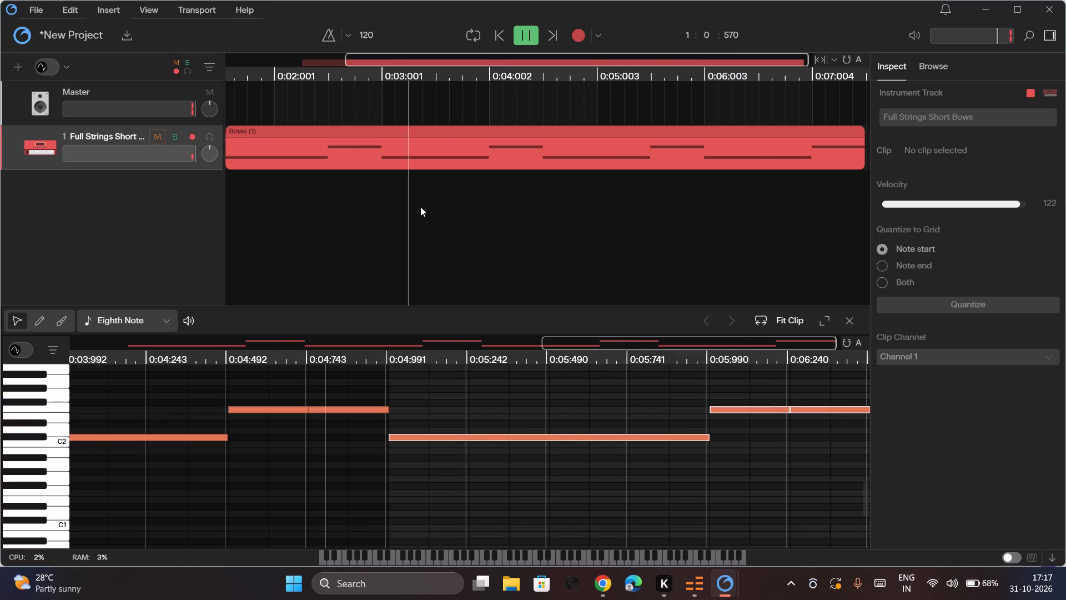
# Play the arrangement from the start of the clip's first note to check the repeated pattern.
pyautogui.hscroll(10, 420, 207)
pyautogui.click(374, 187)
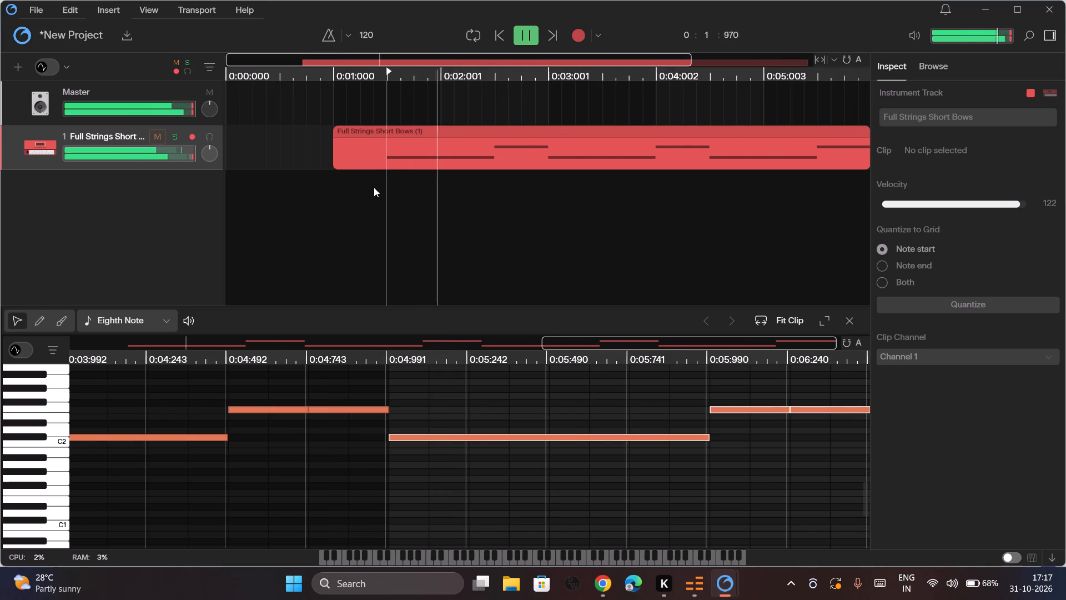
pyautogui.hscroll(-1, 374, 187)
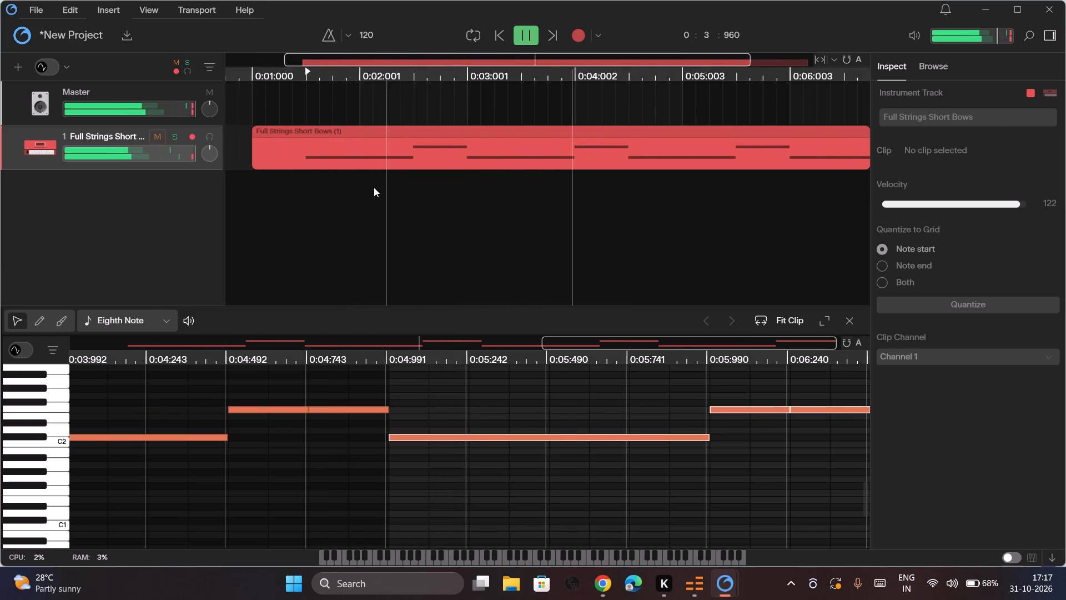
pyautogui.hscroll(-1, 374, 187)
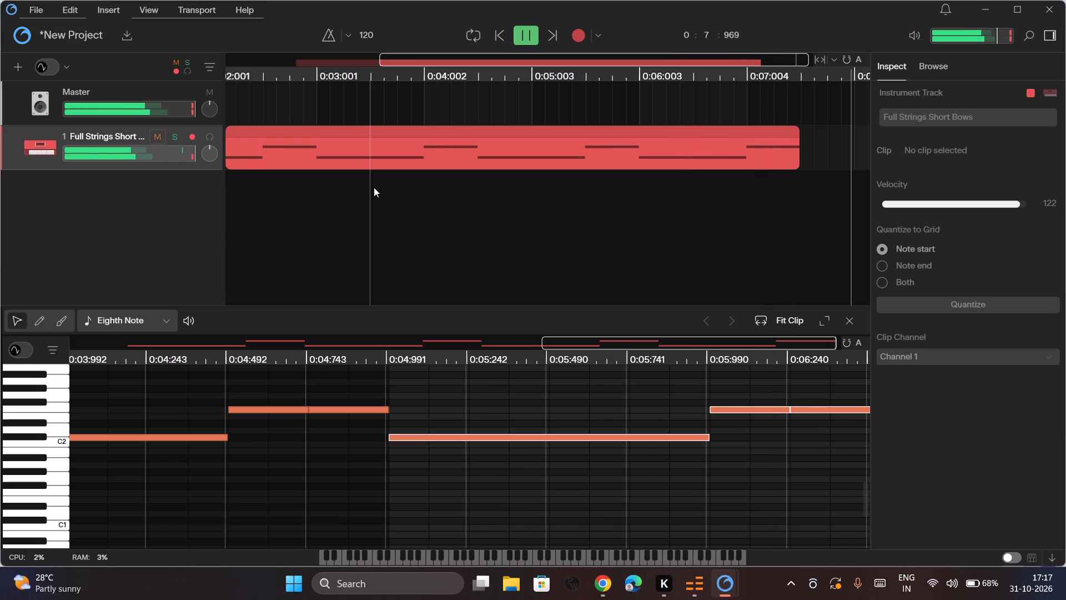
pyautogui.hscroll(4, 374, 187)
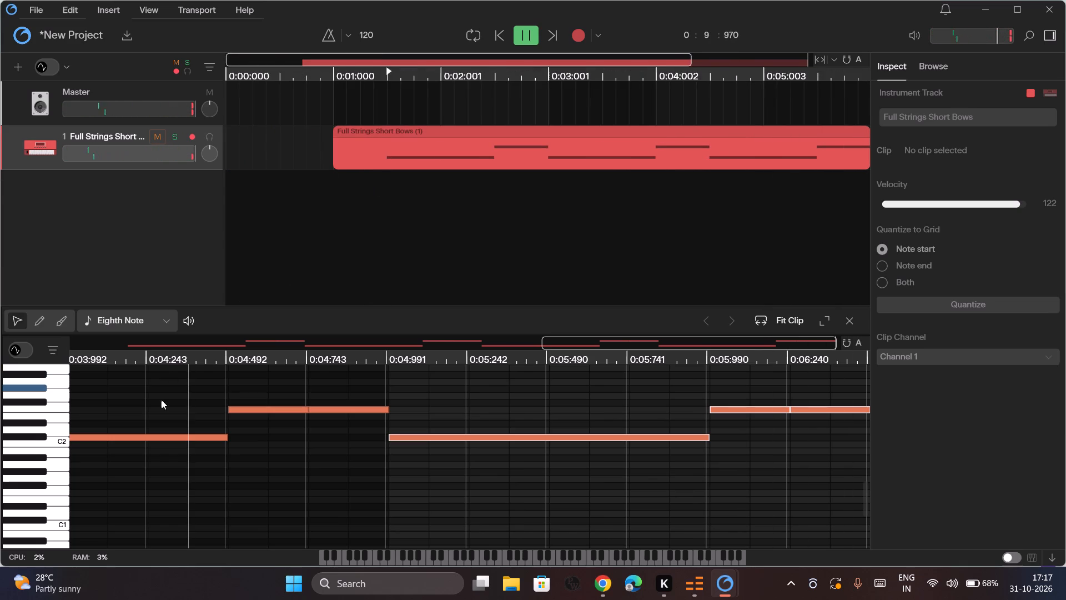
# Audition the long note at 0:03:493 and the keyboard pitches around C2 to F2 in the piano roll.
pyautogui.click(187, 436)
pyautogui.hscroll(2, 187, 436)
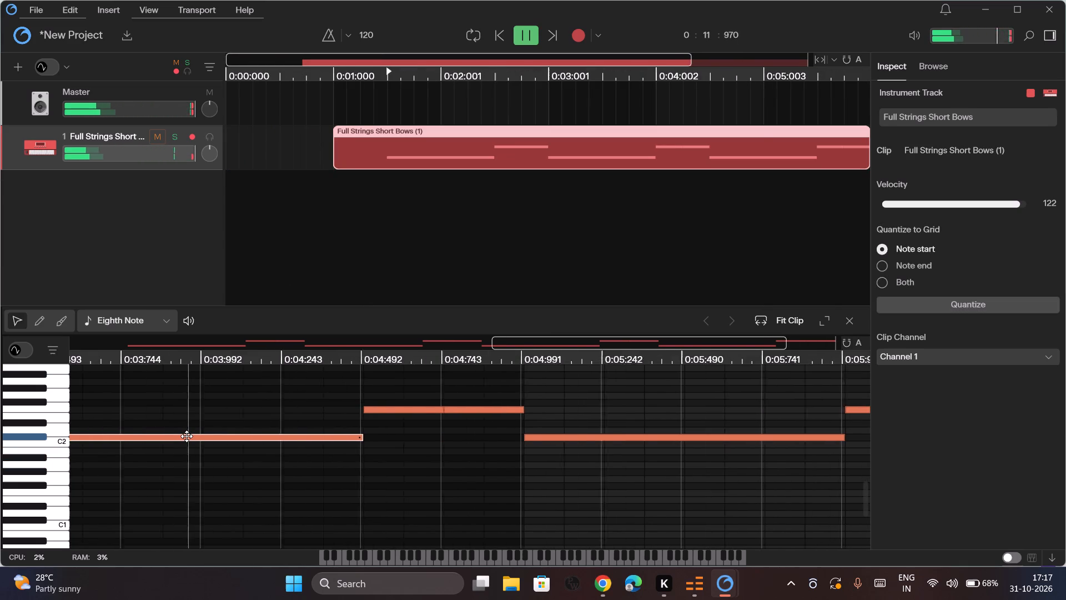
pyautogui.hscroll(4, 187, 436)
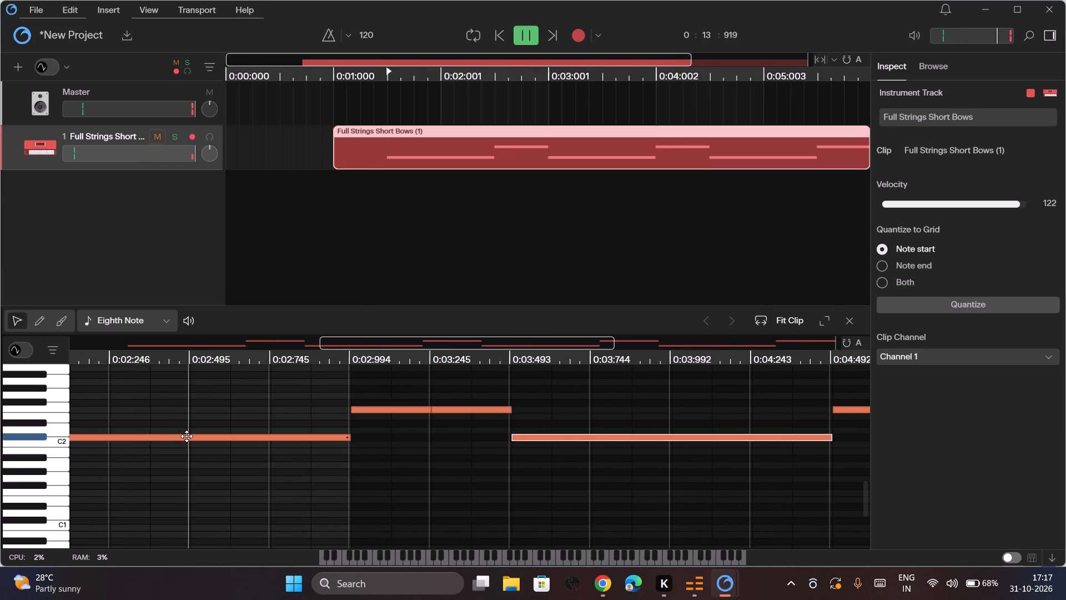
pyautogui.click(43, 435)
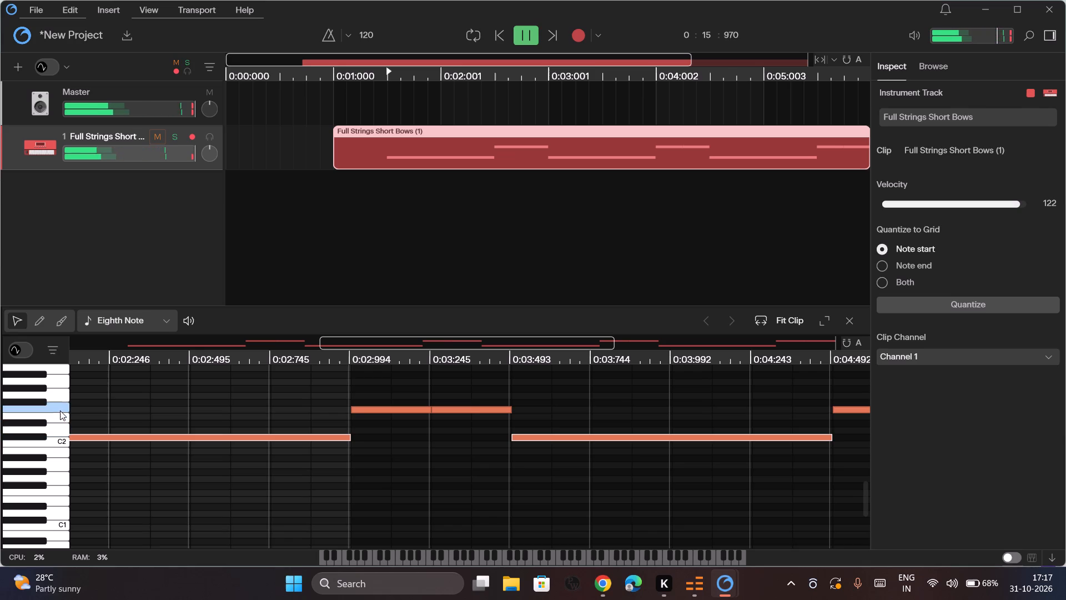
pyautogui.doubleClick(60, 411)
pyautogui.moveTo(60, 411); pyautogui.dragTo(60, 416)
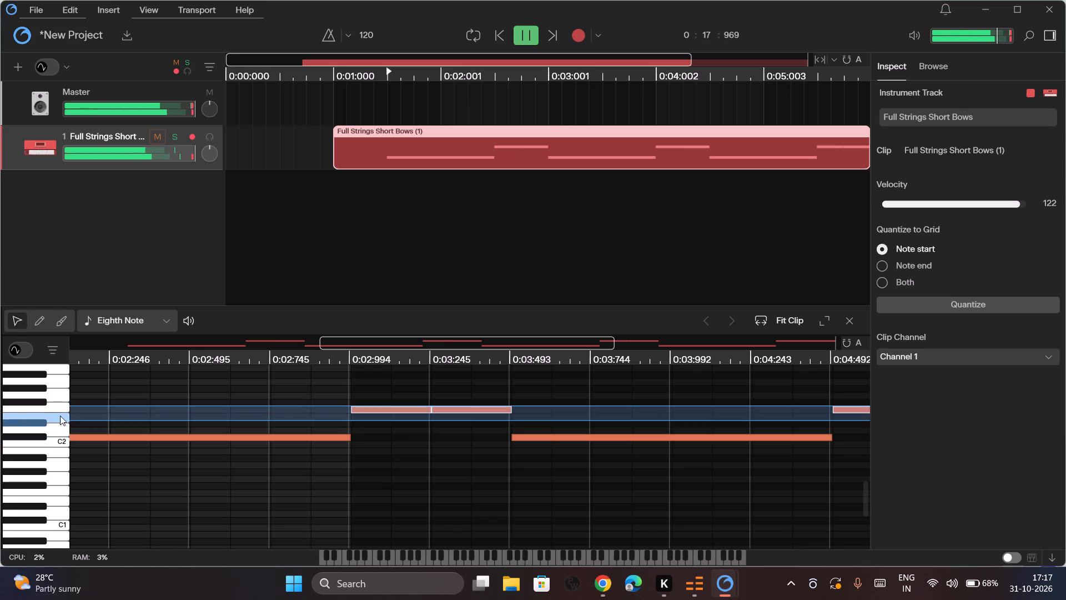
pyautogui.moveTo(60, 416); pyautogui.dragTo(62, 407)
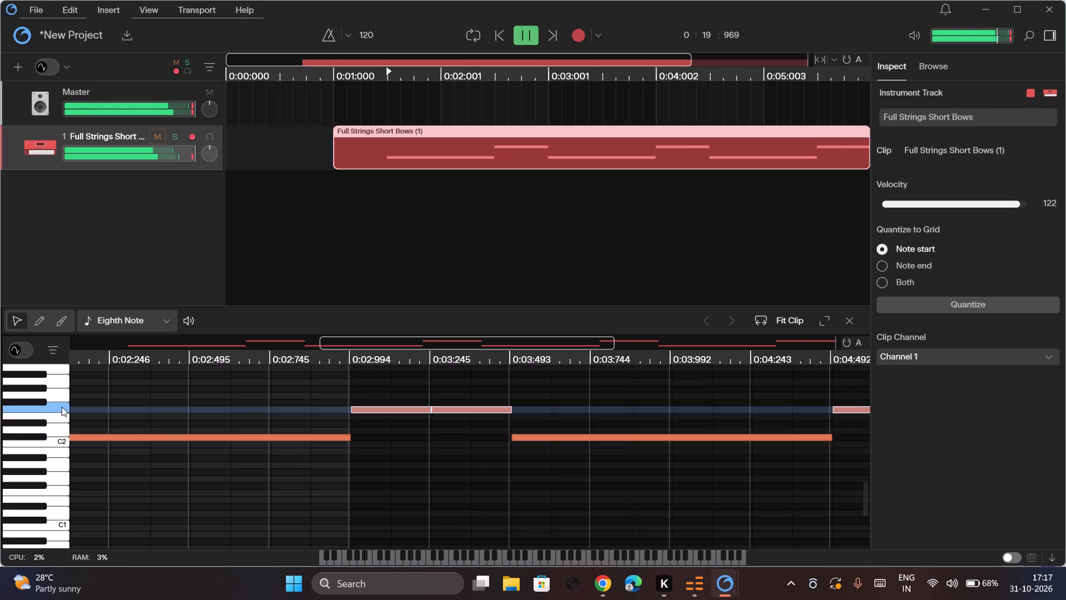
pyautogui.moveTo(62, 407); pyautogui.dragTo(61, 412)
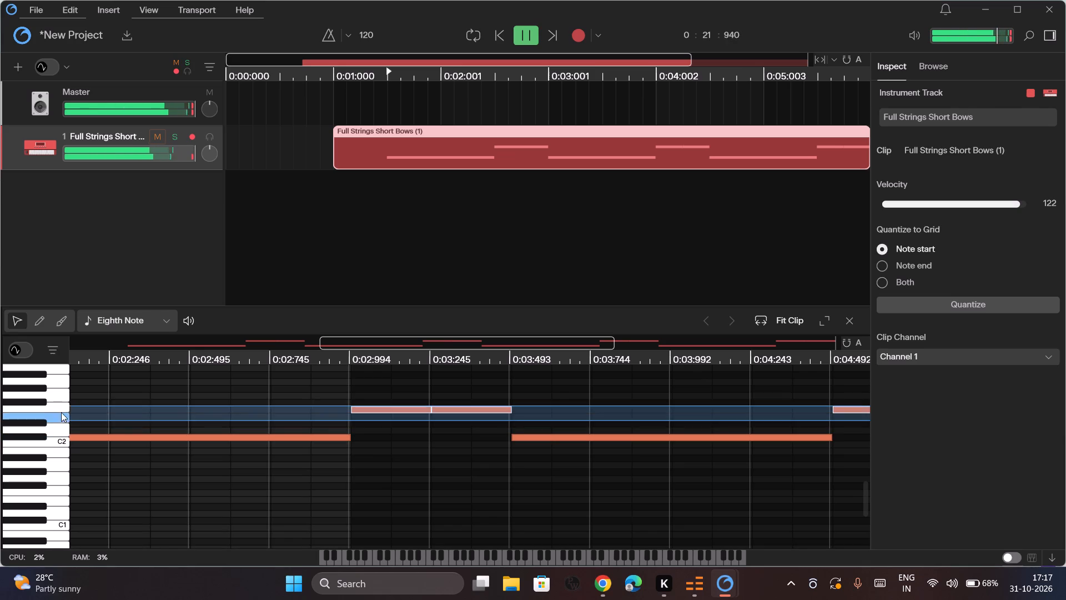
pyautogui.moveTo(61, 412); pyautogui.dragTo(62, 412)
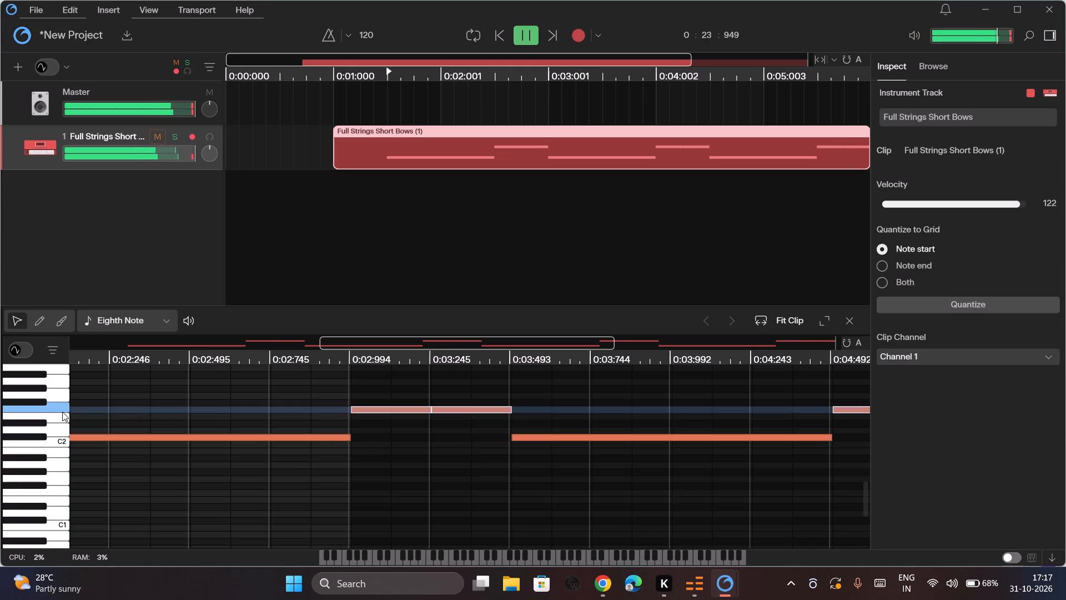
pyautogui.moveTo(62, 412); pyautogui.dragTo(55, 453)
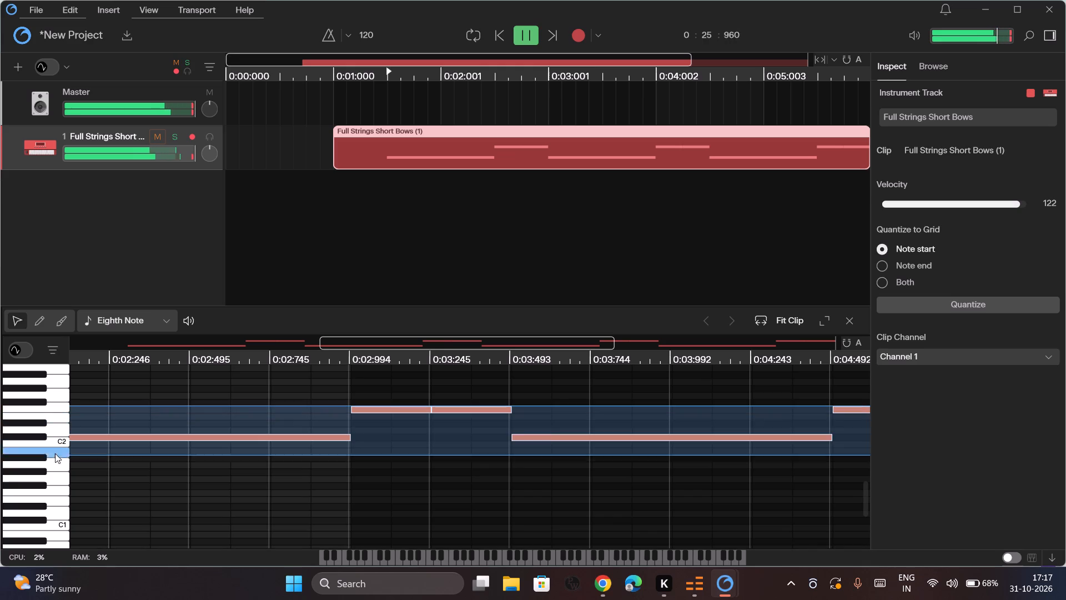
pyautogui.moveTo(55, 453); pyautogui.dragTo(66, 301)
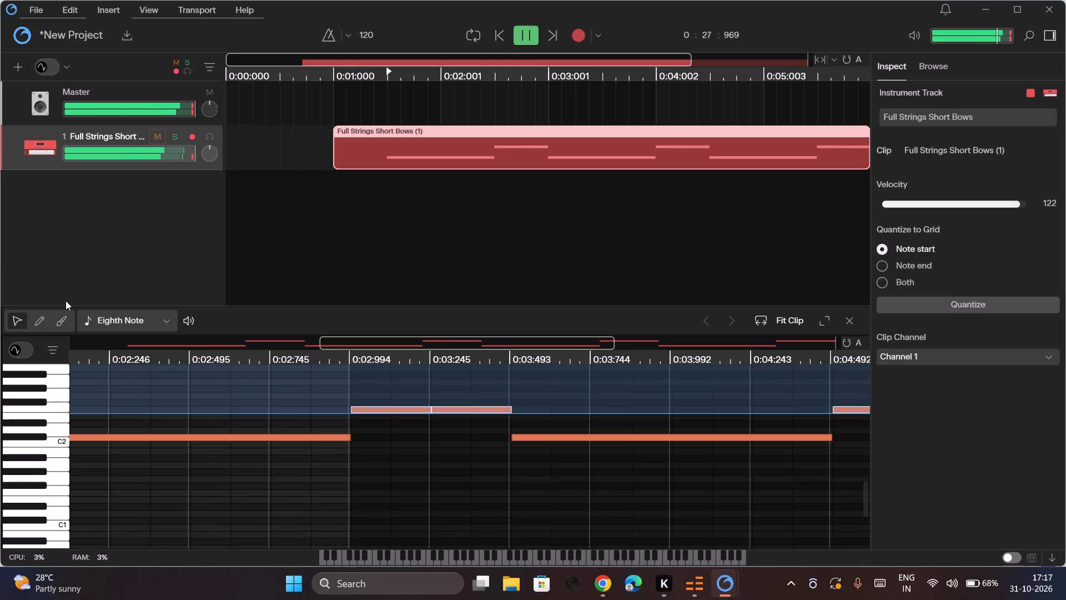
pyautogui.moveTo(66, 301); pyautogui.dragTo(33, 271)
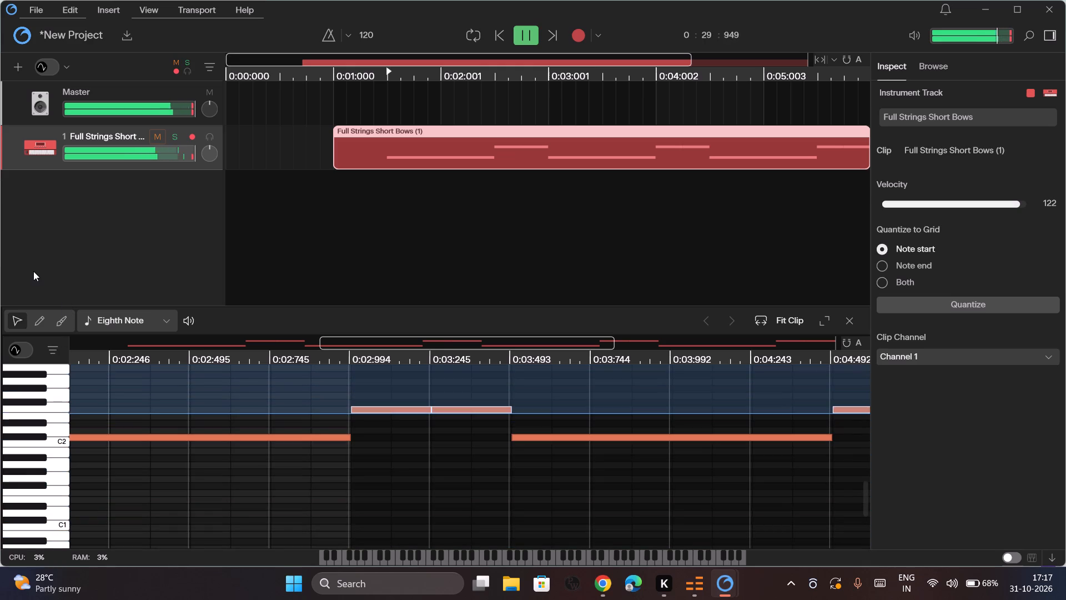
pyautogui.moveTo(33, 271); pyautogui.dragTo(57, 297)
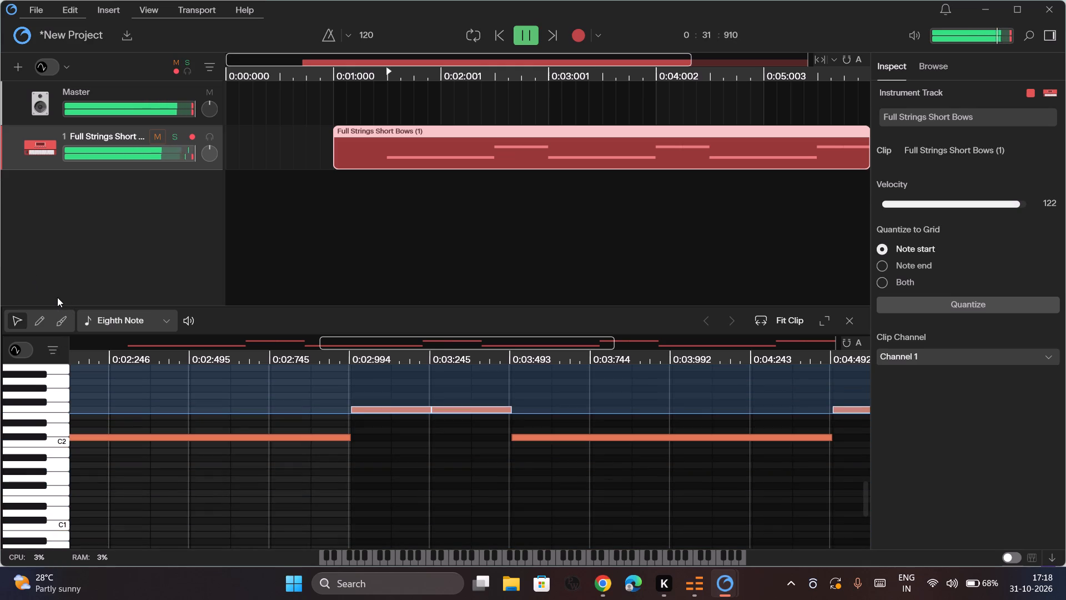
pyautogui.moveTo(57, 297); pyautogui.dragTo(57, 299)
# Audition higher pitches on the piano roll keyboard, sampling keys in the octaves between C4 and C7.
pyautogui.scroll(2, 46, 398)
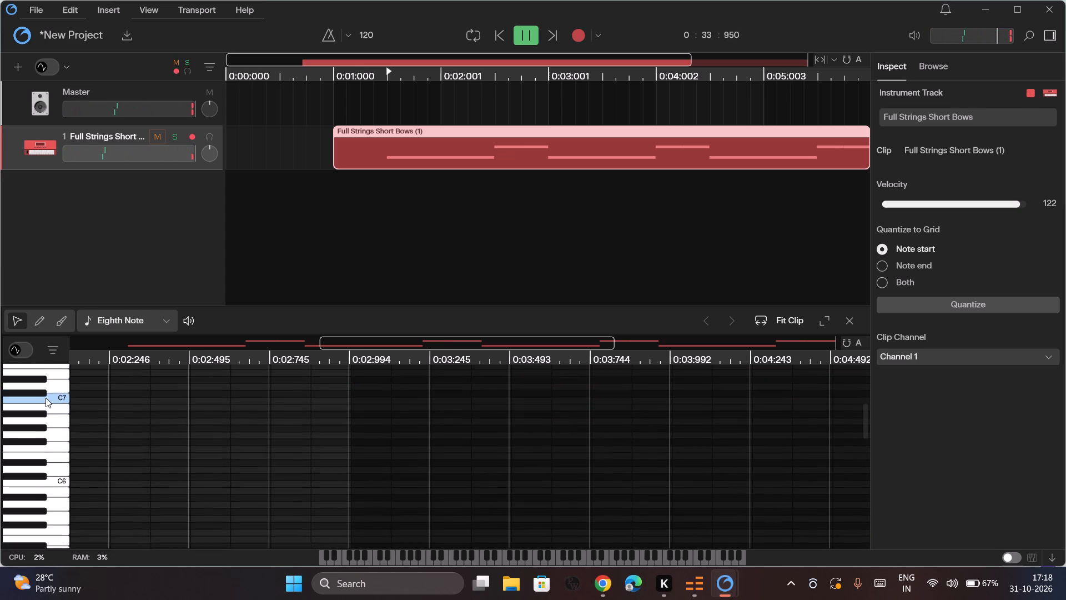
pyautogui.scroll(1, 46, 398)
pyautogui.click(48, 416)
pyautogui.click(52, 429)
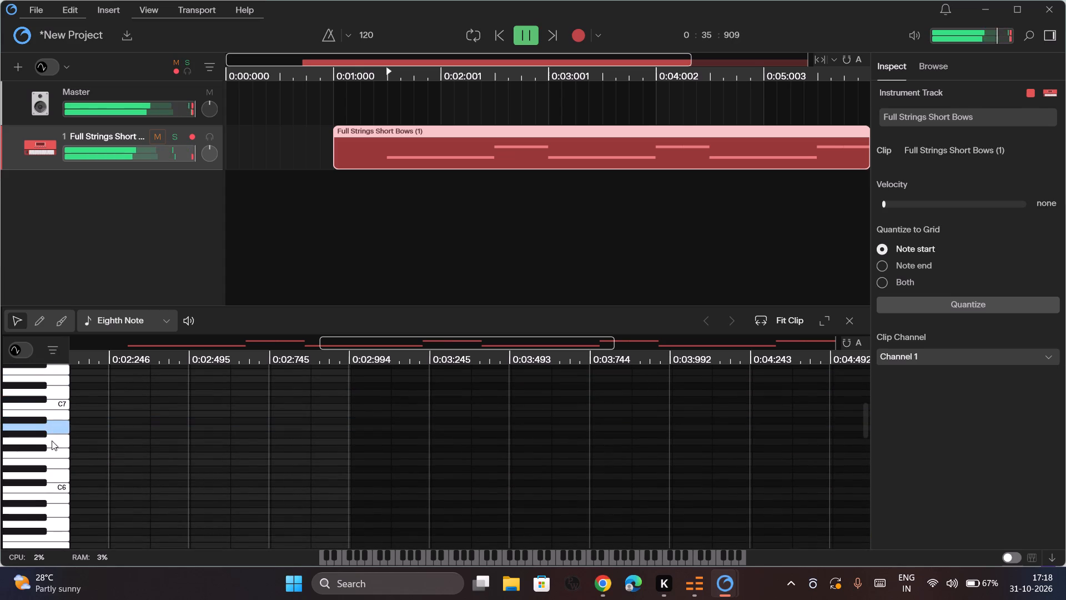
pyautogui.click(52, 449)
pyautogui.scroll(-1, 52, 449)
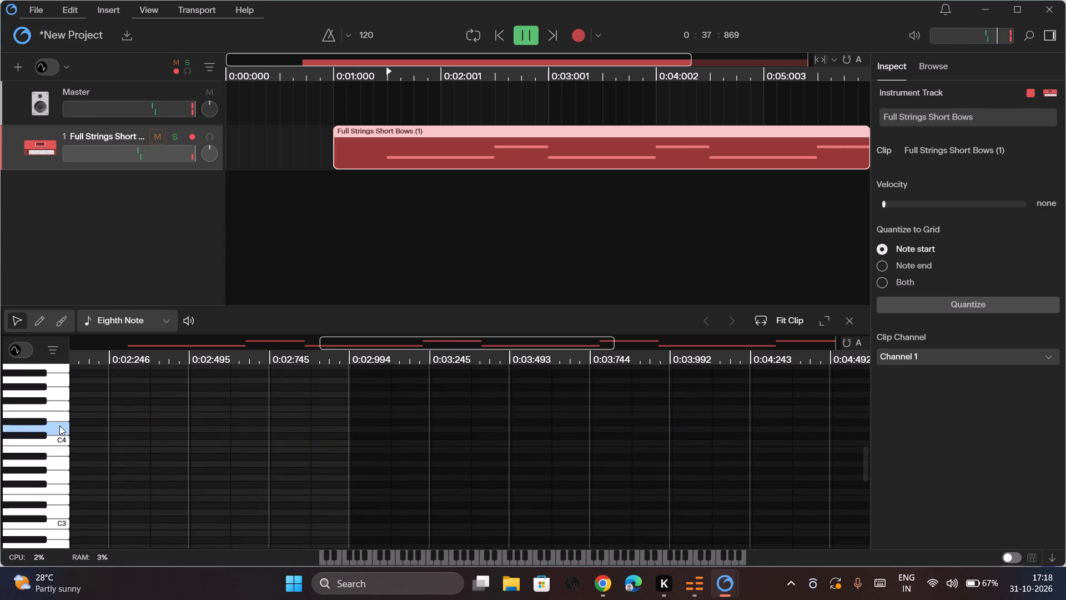
pyautogui.click(59, 426)
pyautogui.click(59, 404)
pyautogui.click(63, 377)
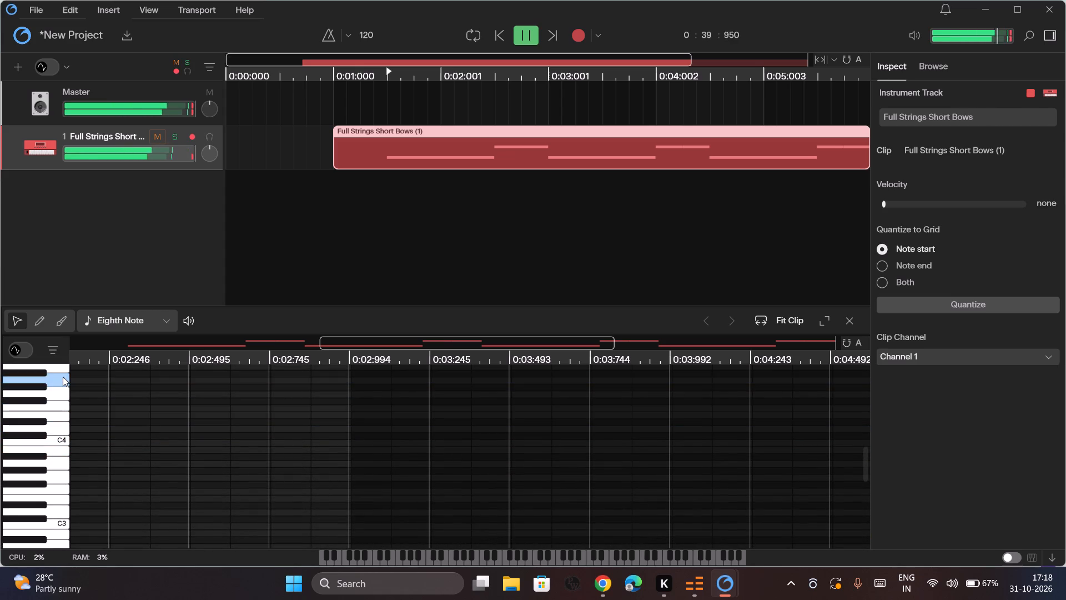
pyautogui.scroll(1, 63, 377)
pyautogui.click(59, 382)
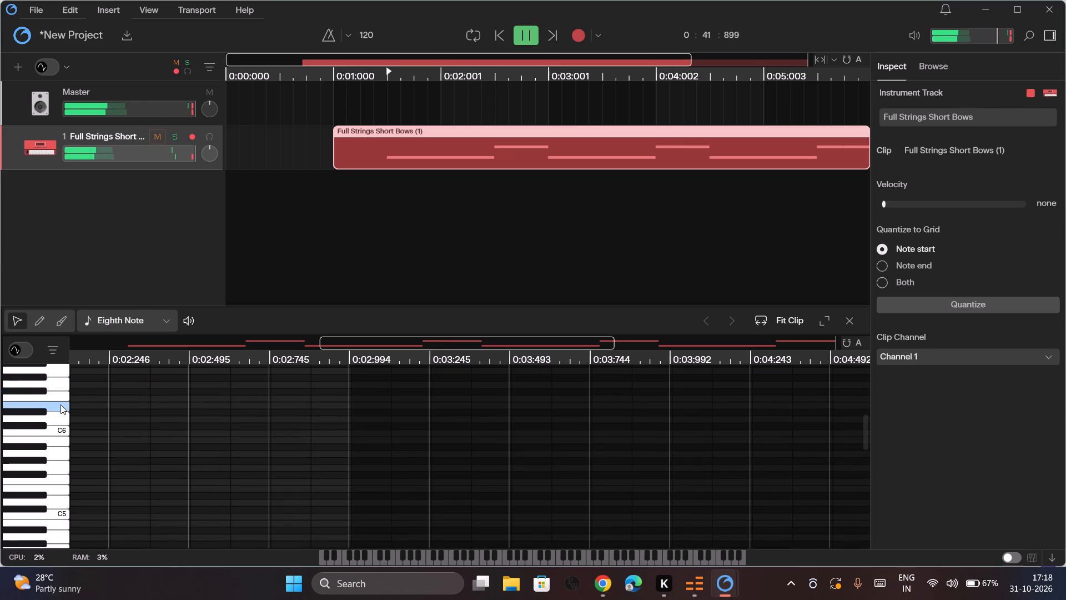
pyautogui.click(61, 404)
pyautogui.click(61, 424)
pyautogui.scroll(-1, 61, 424)
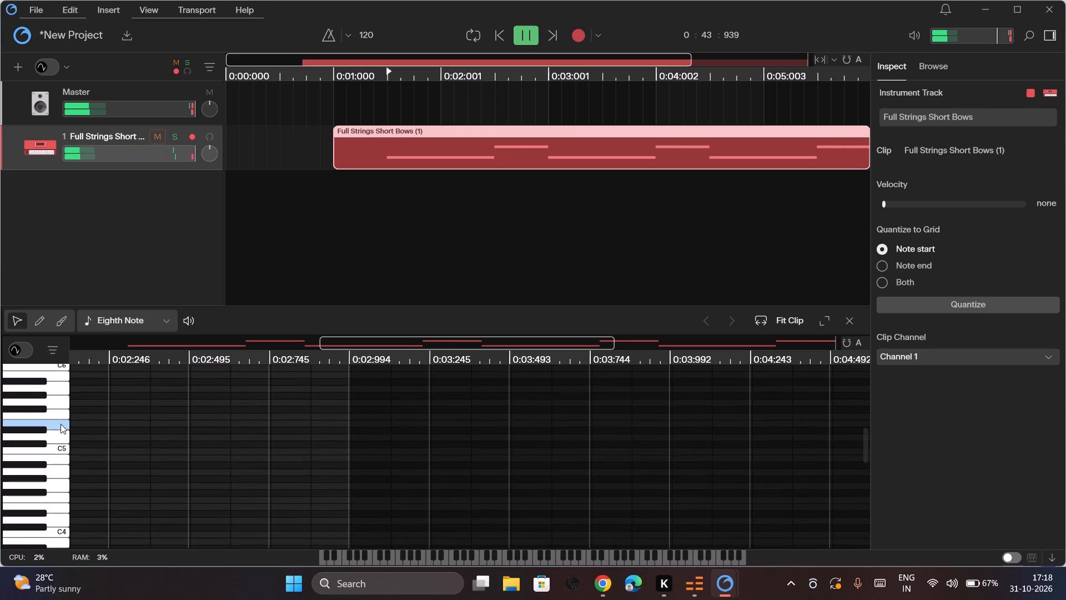
pyautogui.scroll(-1, 61, 424)
pyautogui.click(60, 428)
pyautogui.click(58, 443)
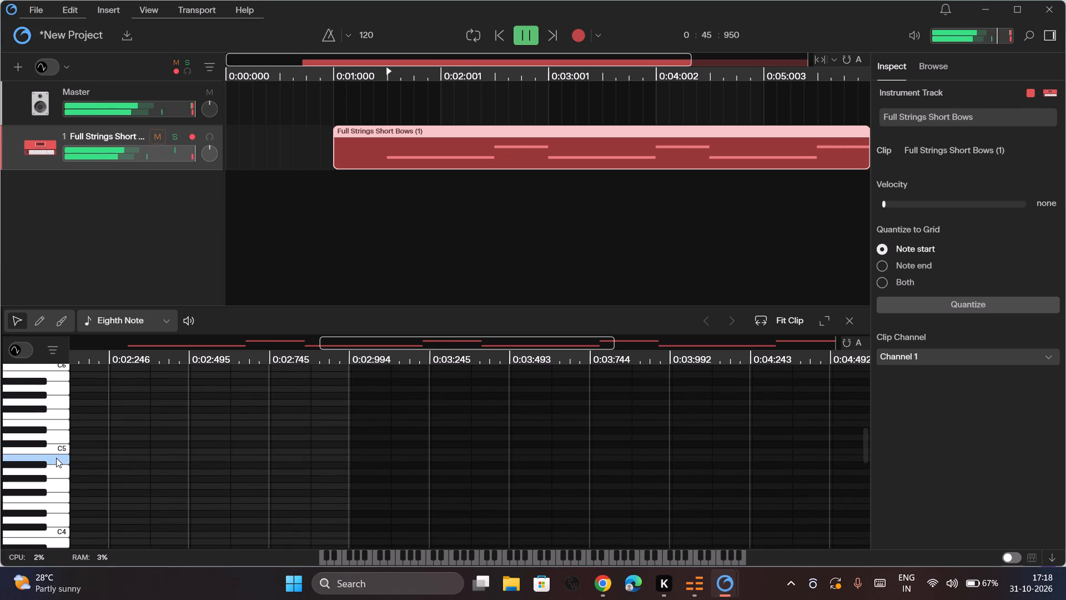
pyautogui.click(56, 458)
pyautogui.hscroll(4, 237, 373)
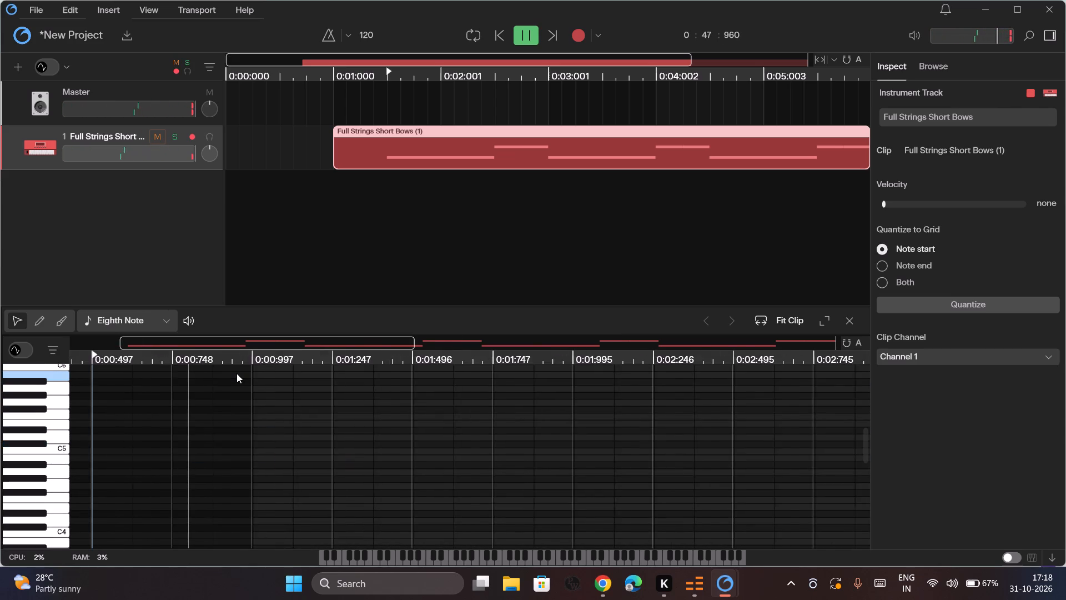
pyautogui.hscroll(2, 237, 373)
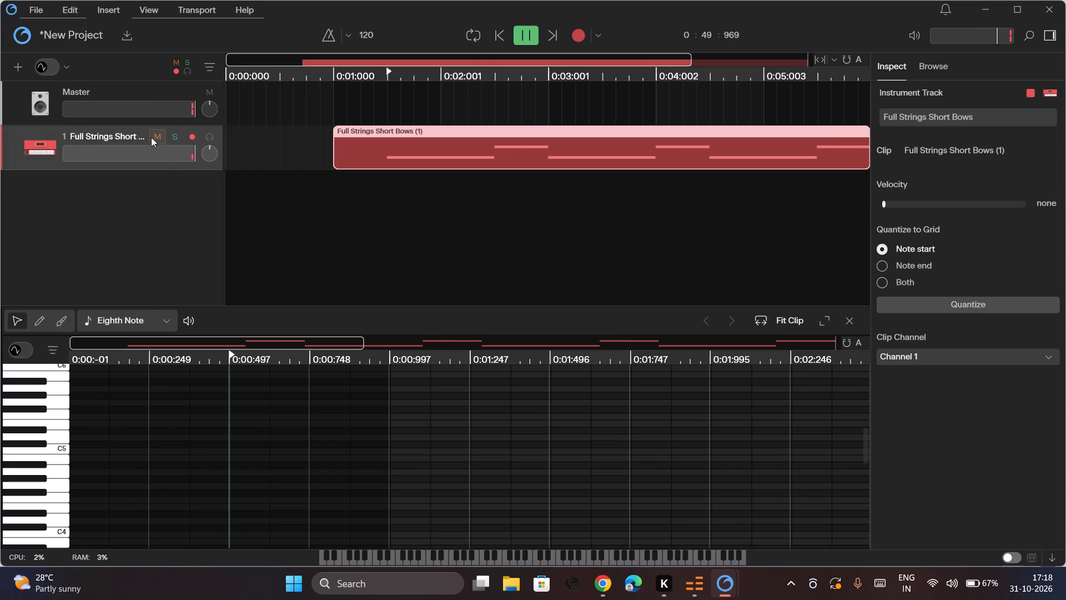
# Turn off mute, solo and record arm on the Full Strings Short Bows track.
pyautogui.click(151, 134)
pyautogui.click(181, 136)
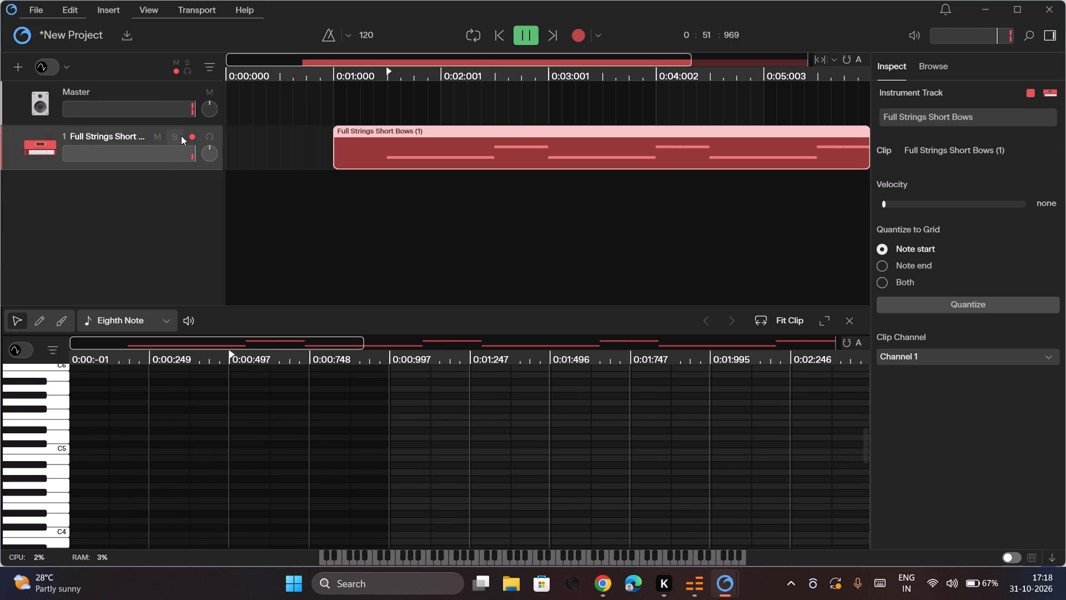
pyautogui.click(190, 135)
# Play the arrangement from the start of the Full Strings Short Bows clip at 0:01:000.
pyautogui.click(325, 132)
pyautogui.press('space')
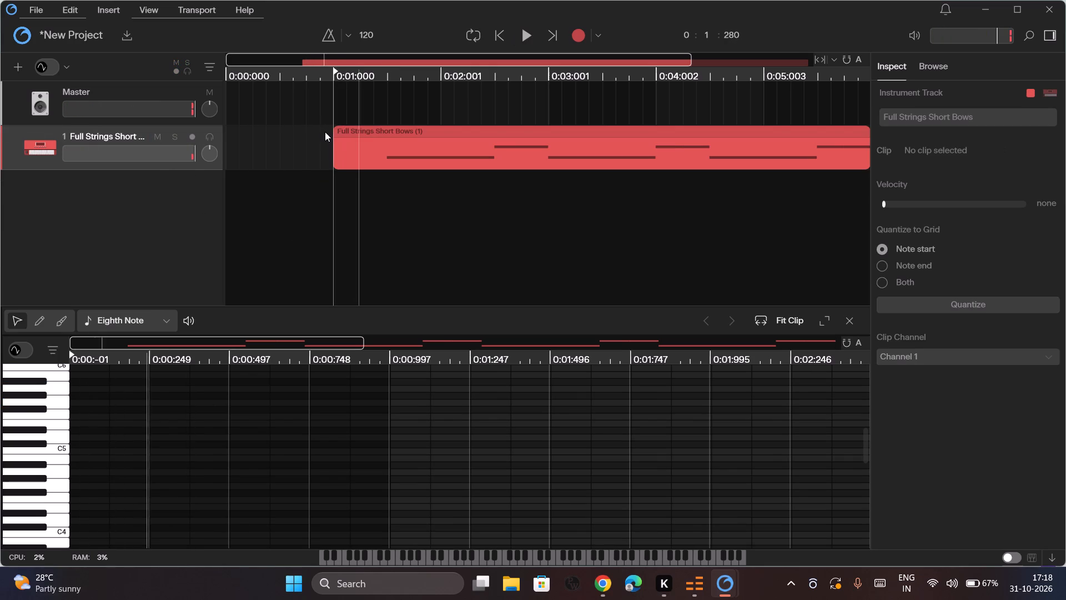
pyautogui.press('space')
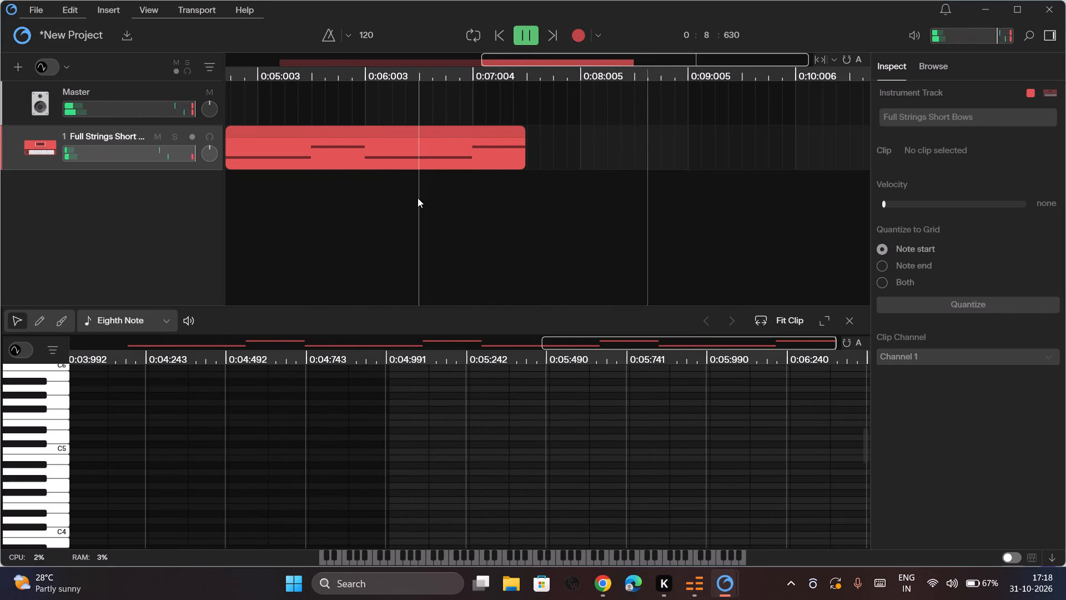
pyautogui.hscroll(8, 418, 198)
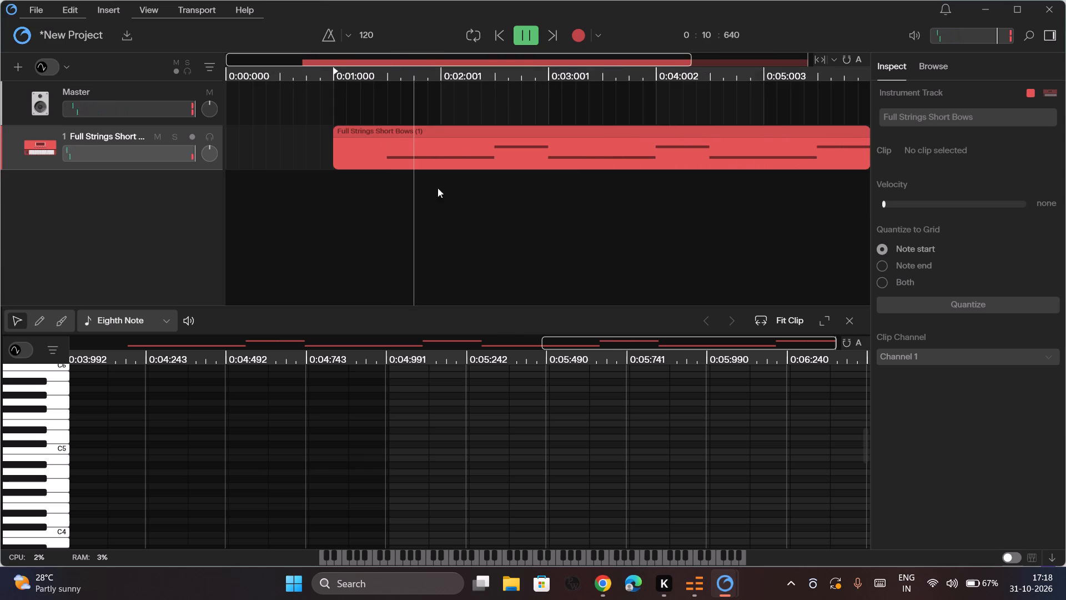
pyautogui.hscroll(12, 300, 411)
# Audition the highest keys around C9 on the piano roll keyboard.
pyautogui.scroll(2, 300, 411)
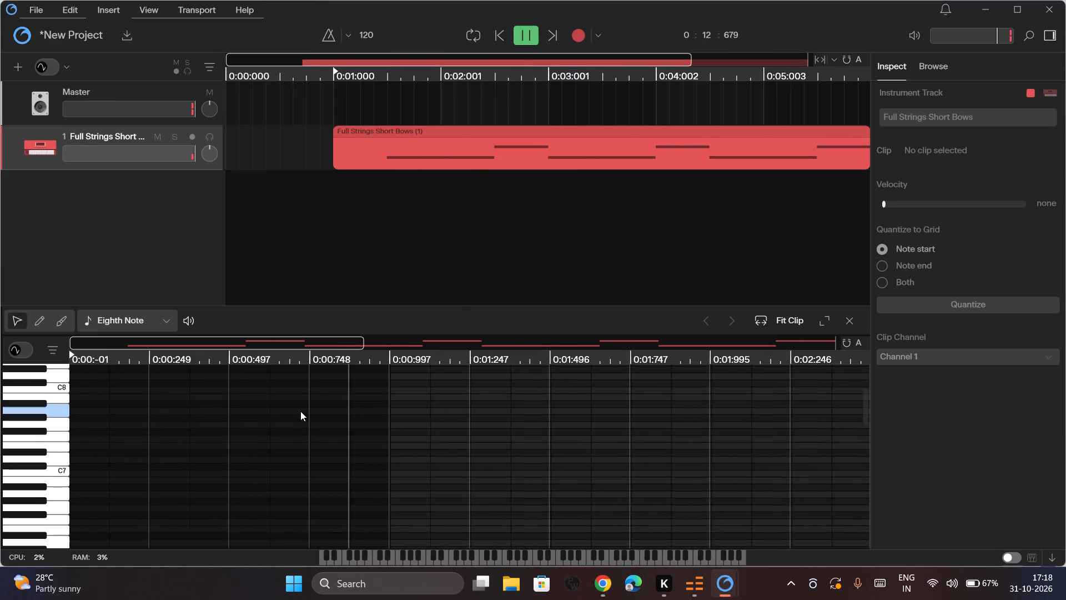
pyautogui.scroll(9, 300, 411)
pyautogui.scroll(-2, 300, 411)
pyautogui.scroll(2, 300, 411)
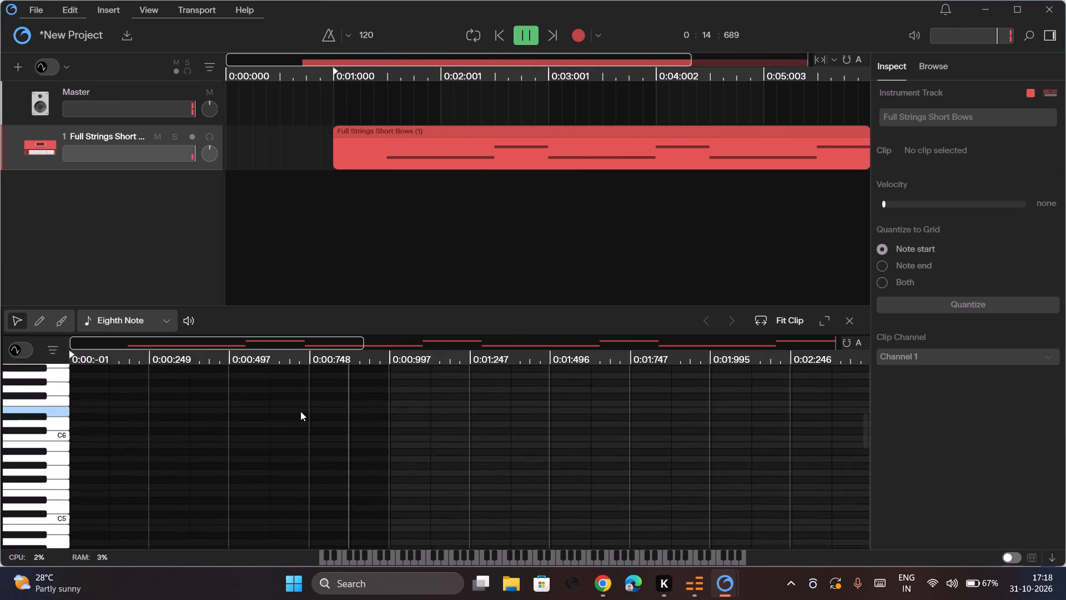
pyautogui.scroll(10, 300, 411)
pyautogui.scroll(-3, 300, 411)
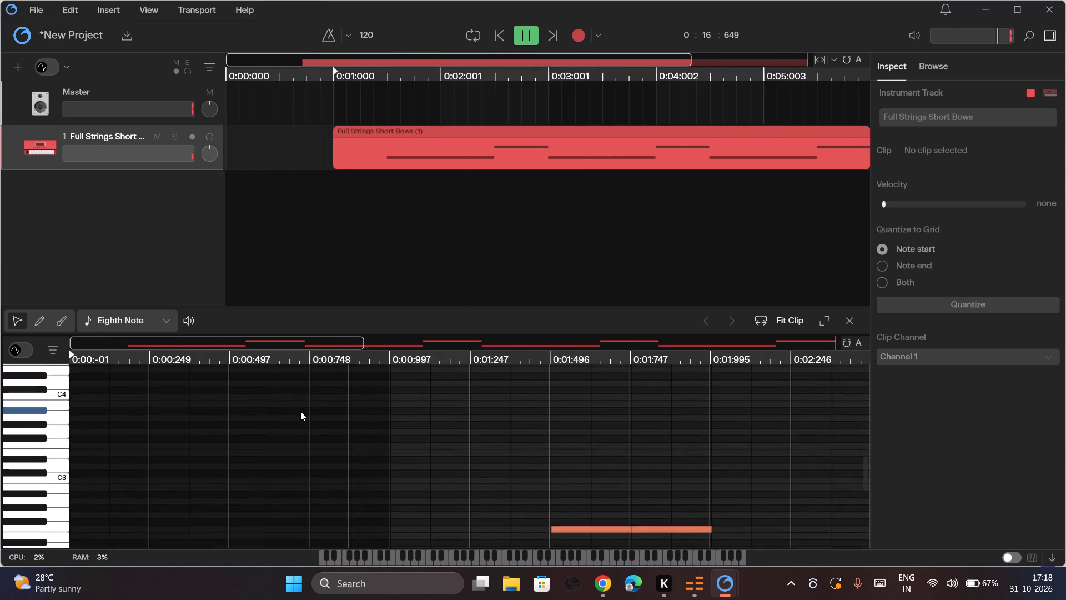
pyautogui.scroll(-1, 300, 411)
pyautogui.scroll(4, 300, 411)
pyautogui.click(45, 381)
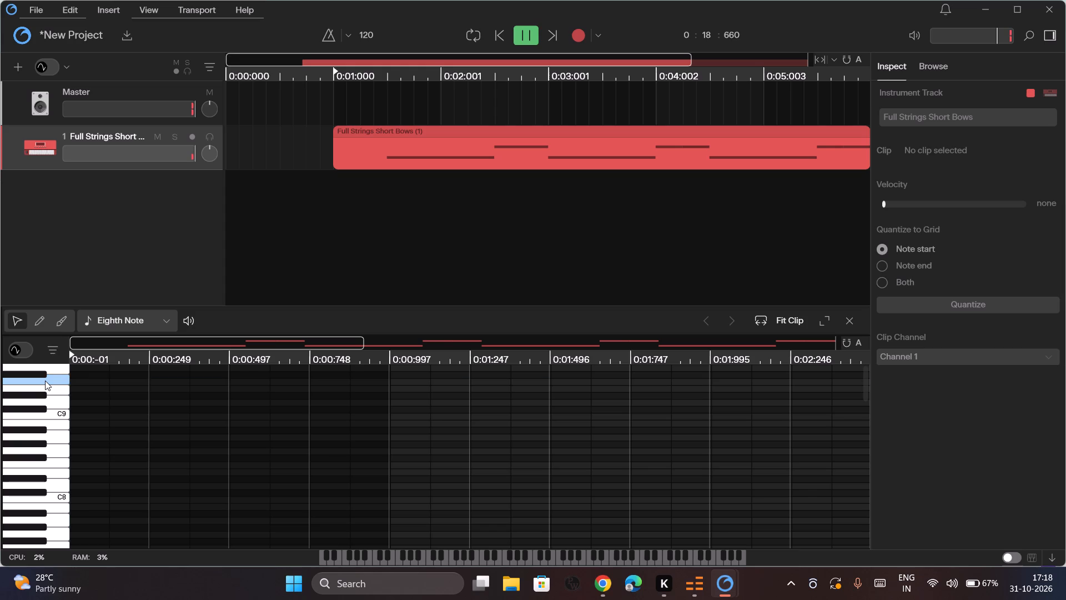
pyautogui.scroll(4, 45, 381)
pyautogui.click(54, 383)
pyautogui.click(54, 383)
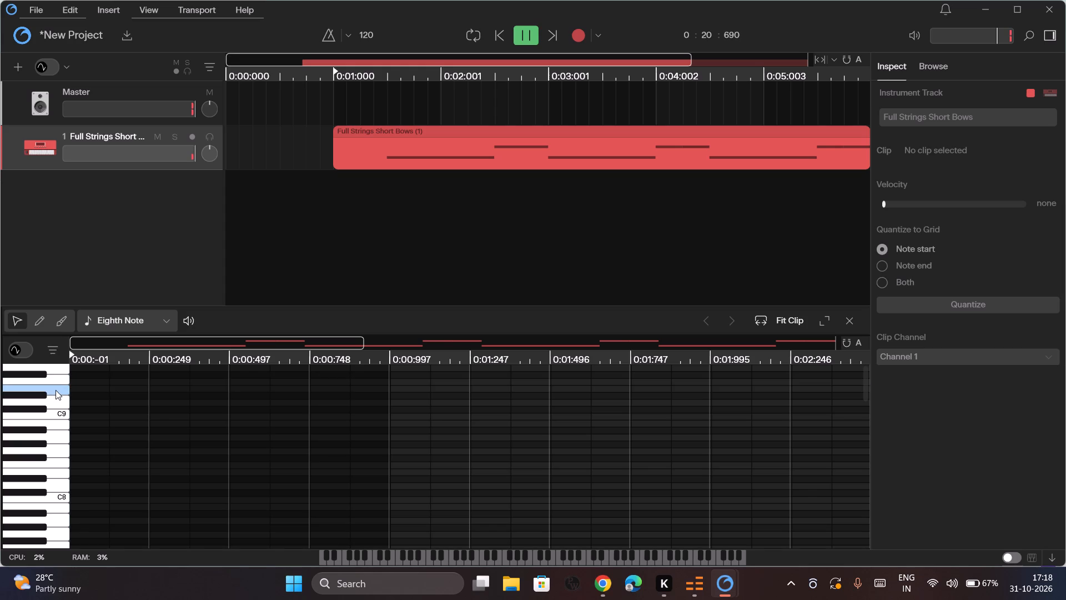
pyautogui.click(56, 390)
pyautogui.moveTo(56, 390); pyautogui.dragTo(56, 419)
pyautogui.doubleClick(56, 419)
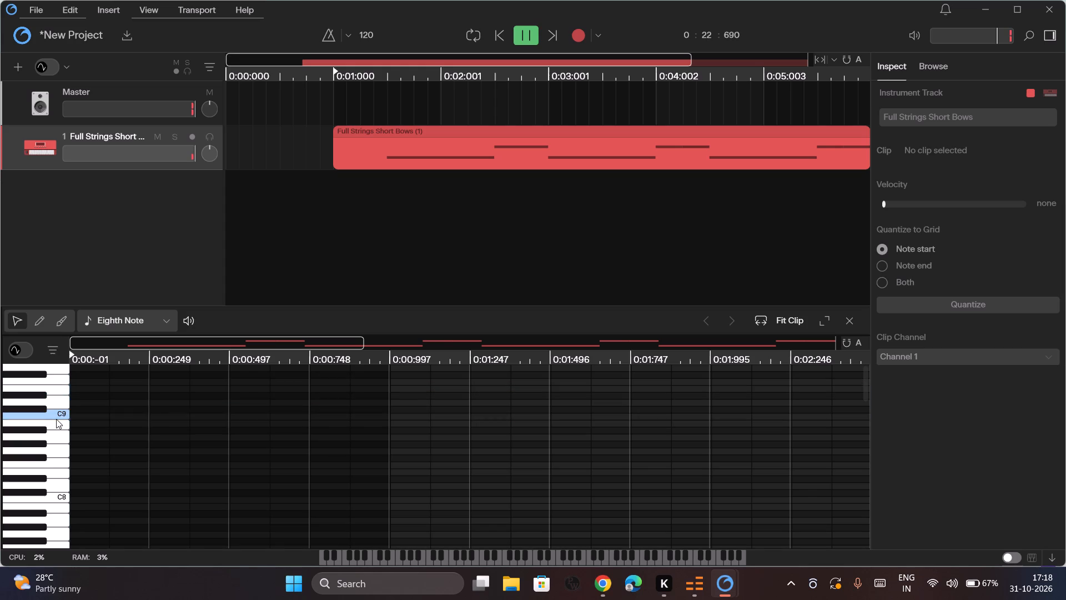
pyautogui.scroll(-7, 56, 419)
pyautogui.scroll(1, 56, 419)
# Audition keys on the piano roll keyboard, moving up from the C2 octave through C5 to above C8.
pyautogui.click(54, 428)
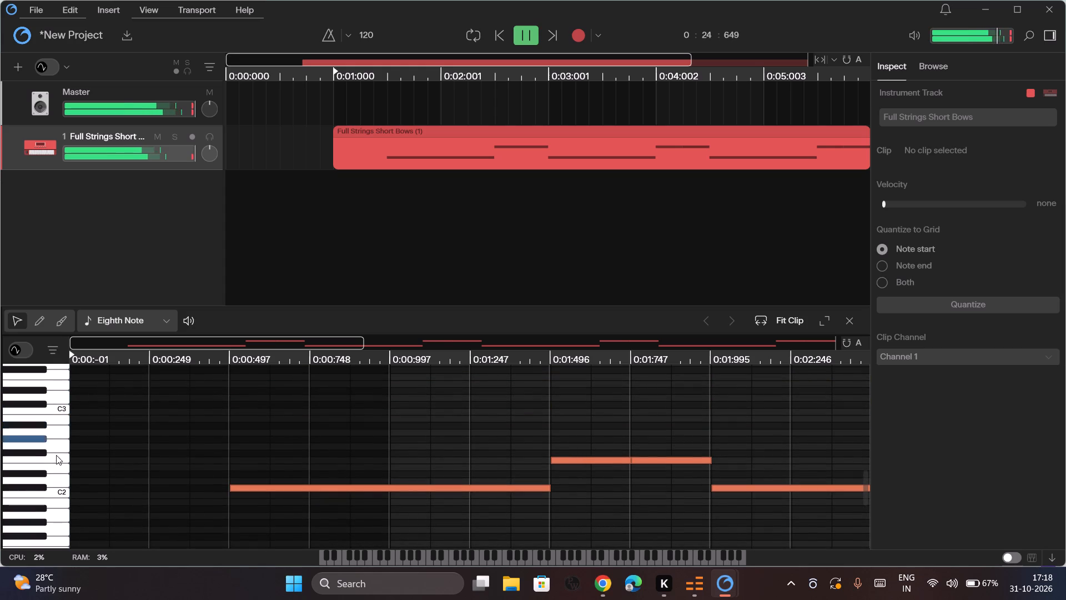
pyautogui.click(57, 457)
pyautogui.click(57, 438)
pyautogui.scroll(1, 57, 438)
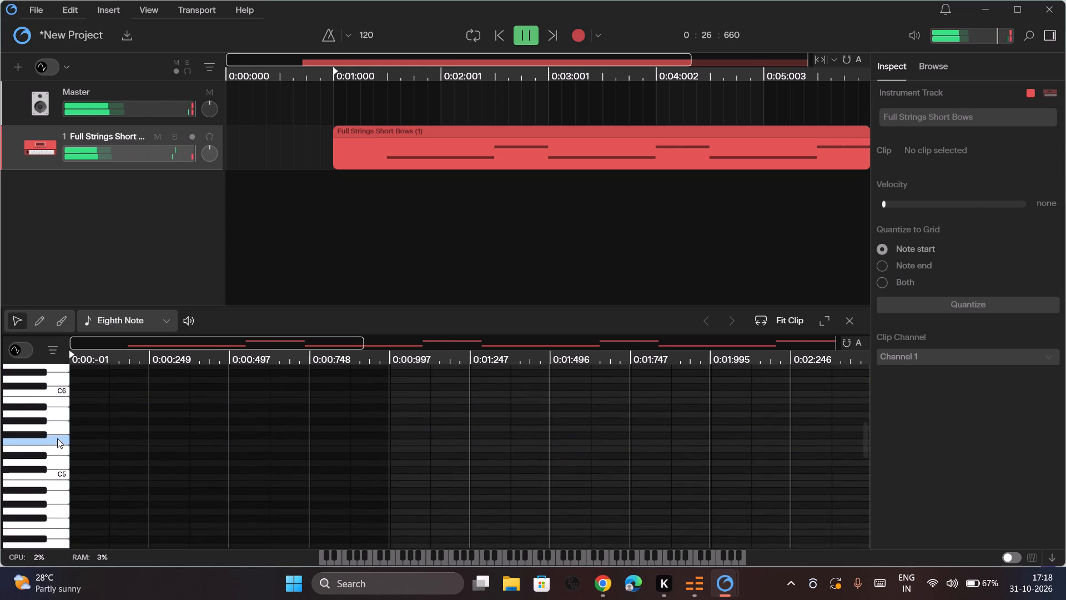
pyautogui.click(59, 428)
pyautogui.click(62, 387)
pyautogui.scroll(1, 62, 387)
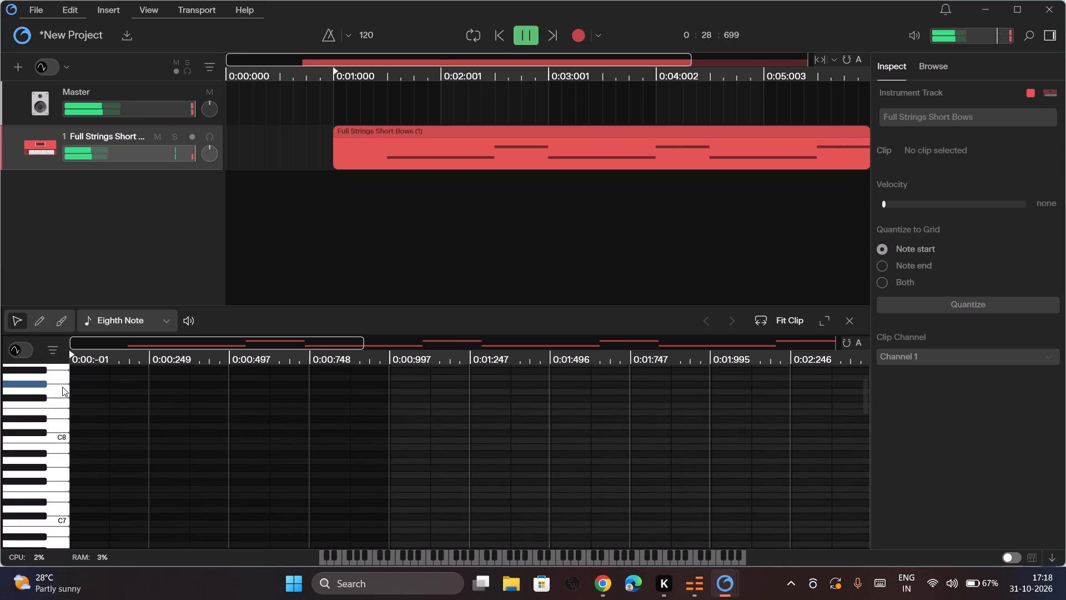
pyautogui.click(56, 421)
pyautogui.click(66, 384)
pyautogui.scroll(2, 66, 384)
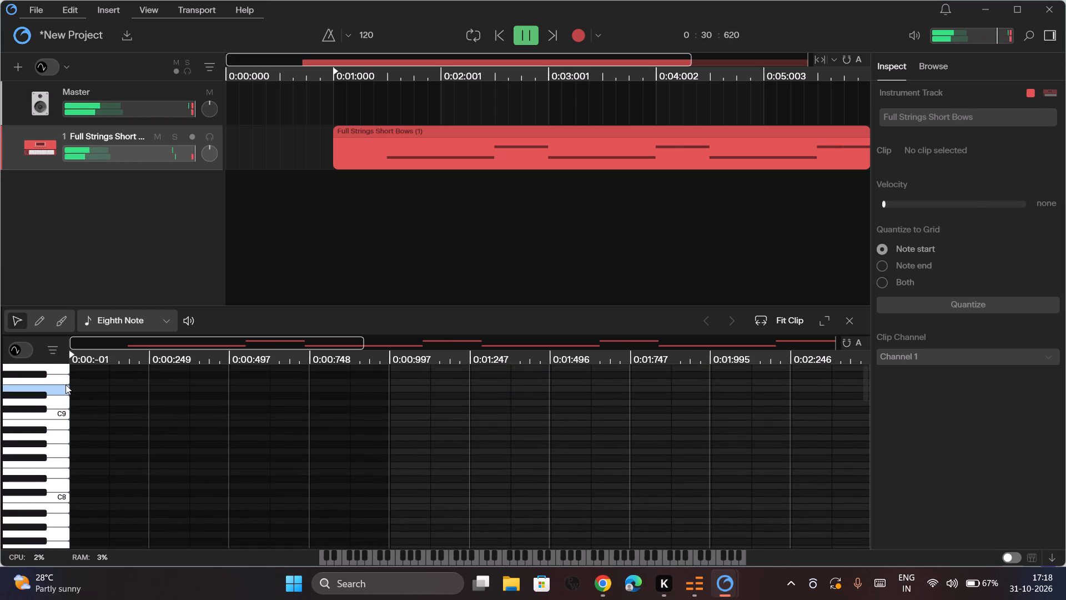
# Audition the piano roll keys around C9 and the ones just below it.
pyautogui.click(65, 386)
pyautogui.click(62, 419)
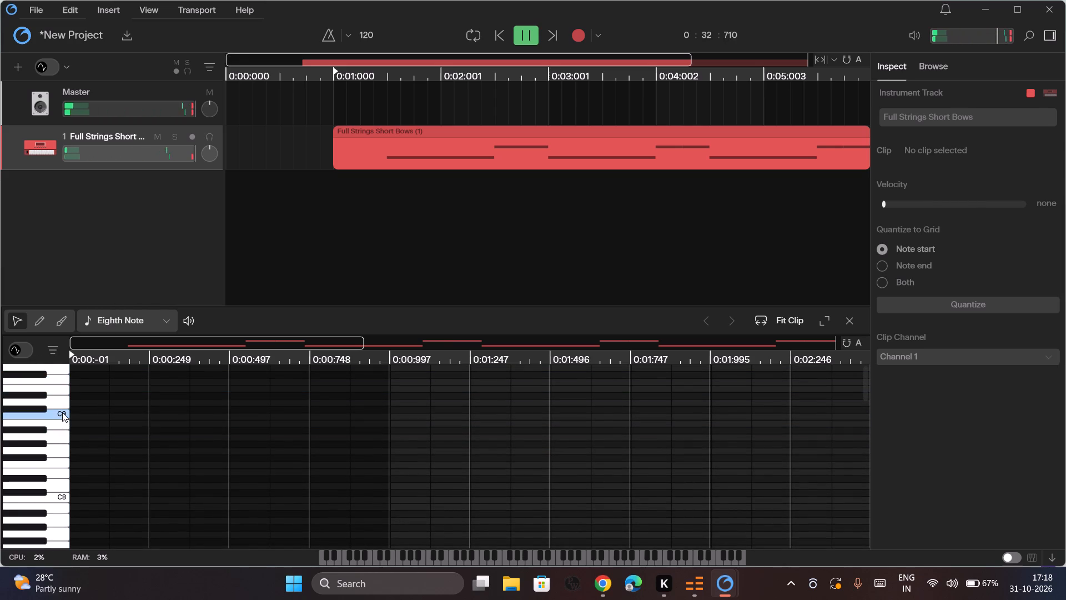
pyautogui.click(62, 412)
pyautogui.click(59, 405)
pyautogui.click(59, 417)
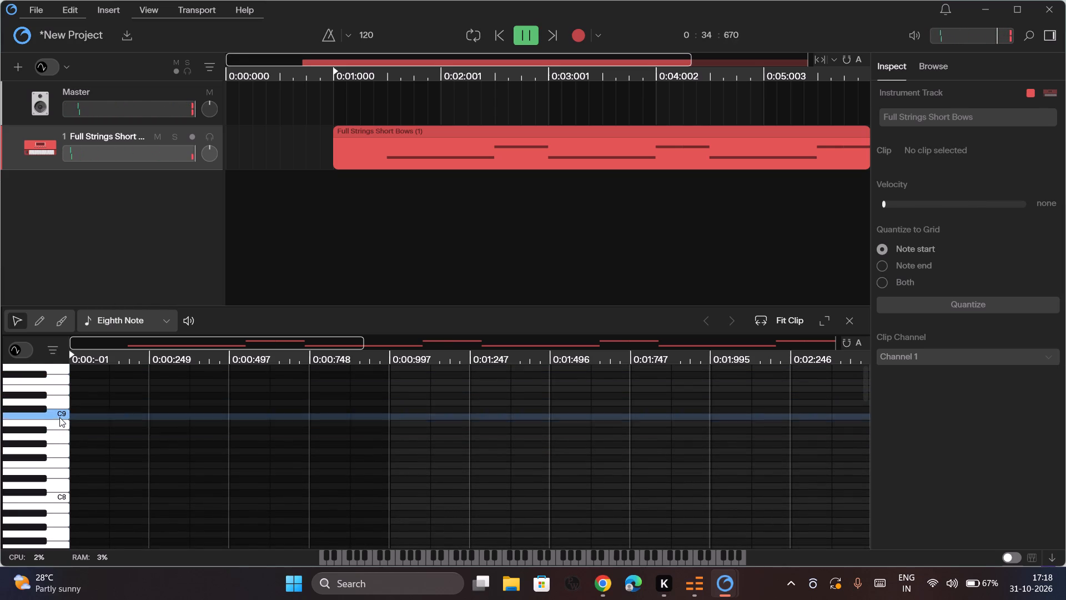
pyautogui.click(58, 421)
pyautogui.click(58, 439)
pyautogui.click(59, 444)
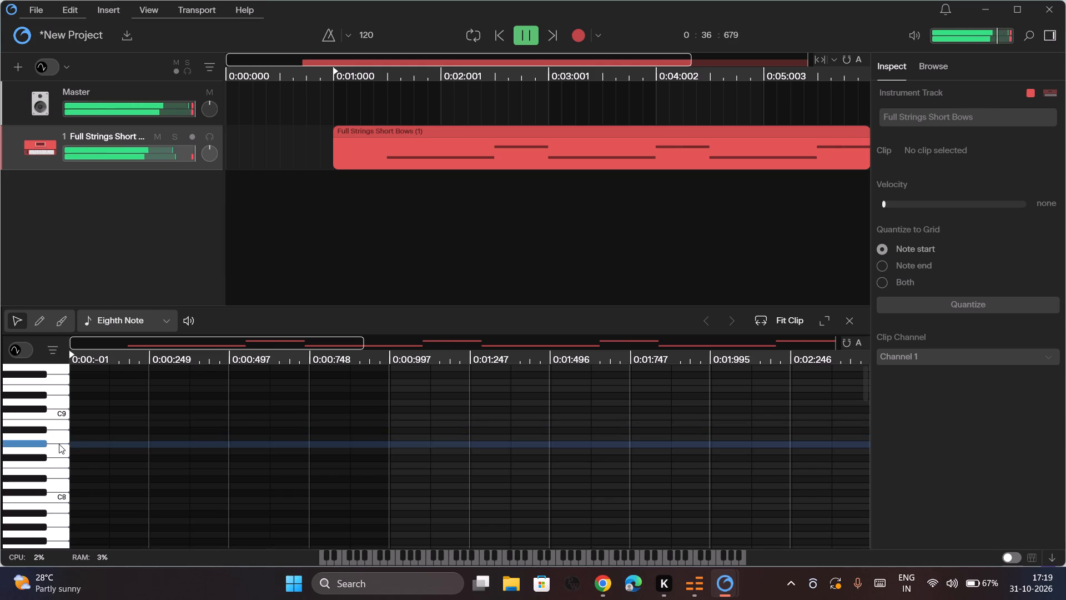
# Audition piano roll keys in the lowest octave near C-1 and next to C3.
pyautogui.scroll(-6, 59, 444)
pyautogui.click(48, 506)
pyautogui.click(68, 503)
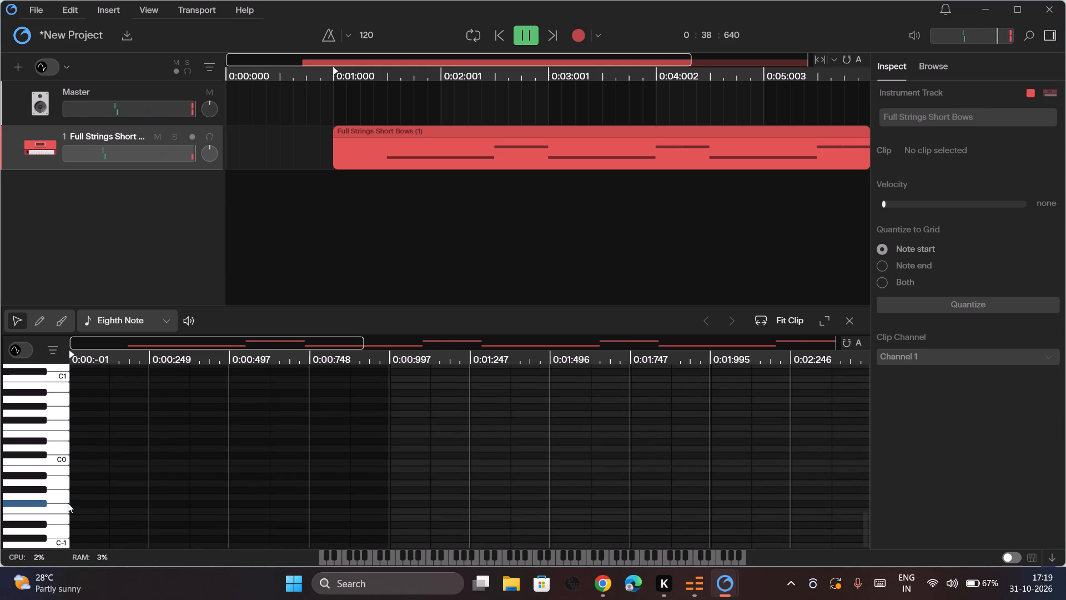
pyautogui.scroll(-2, 68, 503)
pyautogui.click(64, 440)
pyautogui.scroll(2, 64, 440)
pyautogui.click(64, 440)
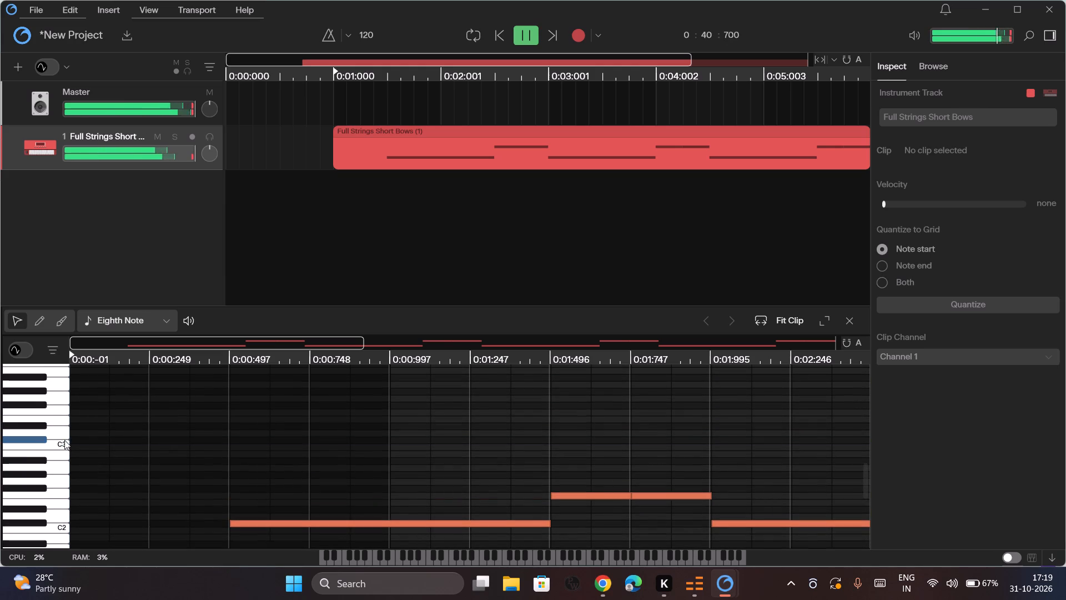
# Audition the D#3 key just above C3 repeatedly on the piano roll keyboard.
pyautogui.tripleClick(64, 422)
pyautogui.click(64, 422)
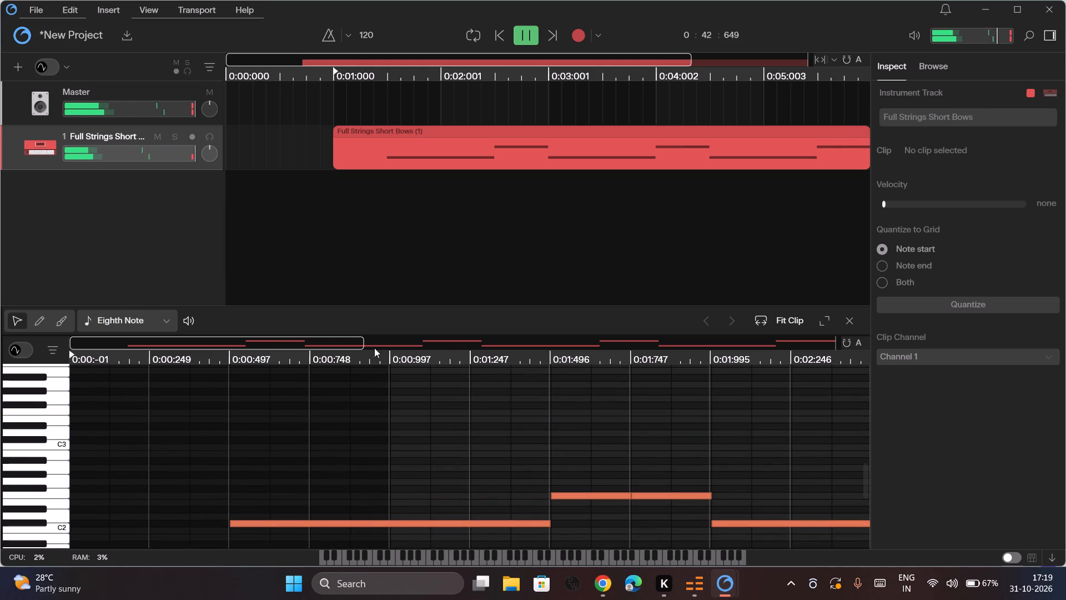
pyautogui.tripleClick(63, 424)
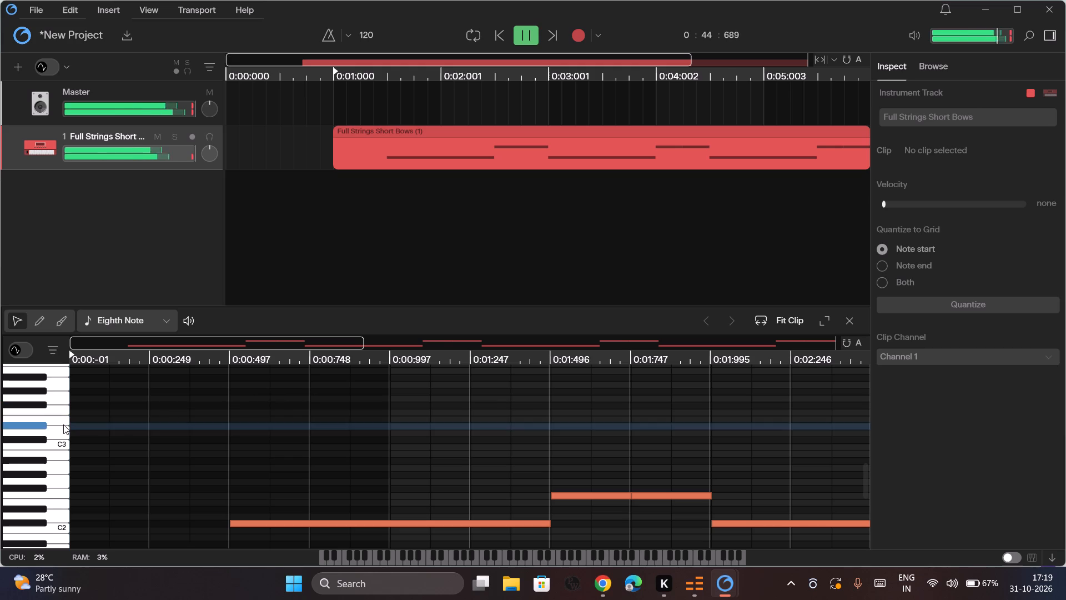
pyautogui.tripleClick(63, 424)
pyautogui.tripleClick(63, 424)
pyautogui.tripleClick(63, 424)
pyautogui.tripleClick(63, 424)
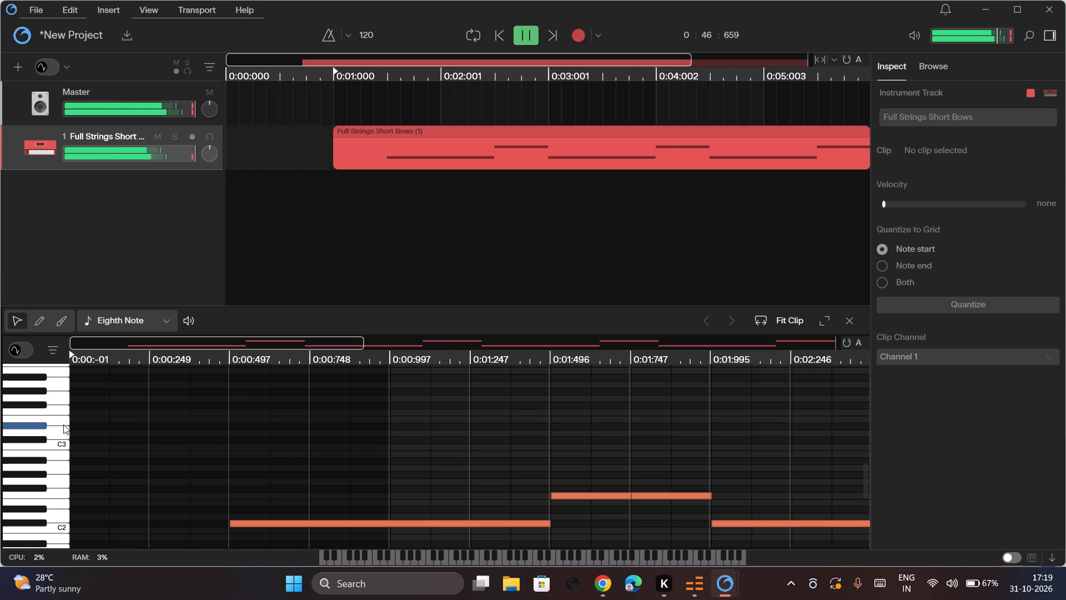
pyautogui.tripleClick(63, 424)
pyautogui.tripleClick(63, 424)
pyautogui.tripleClick(63, 424)
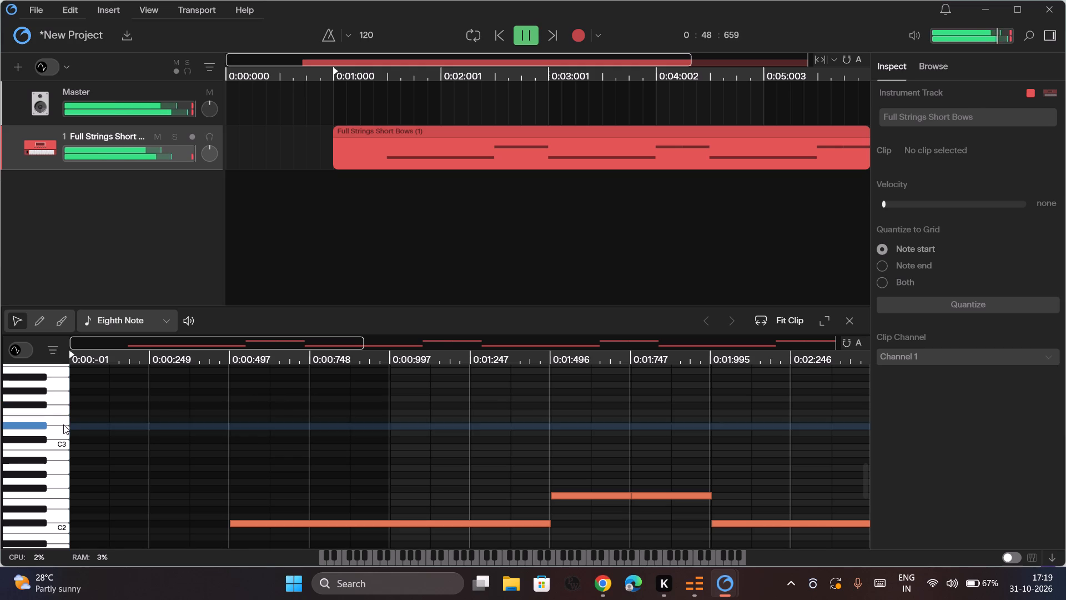
# Select and repeatedly audition the upper note starting at 0:01:496 in the piano roll.
pyautogui.hscroll(-2, 378, 476)
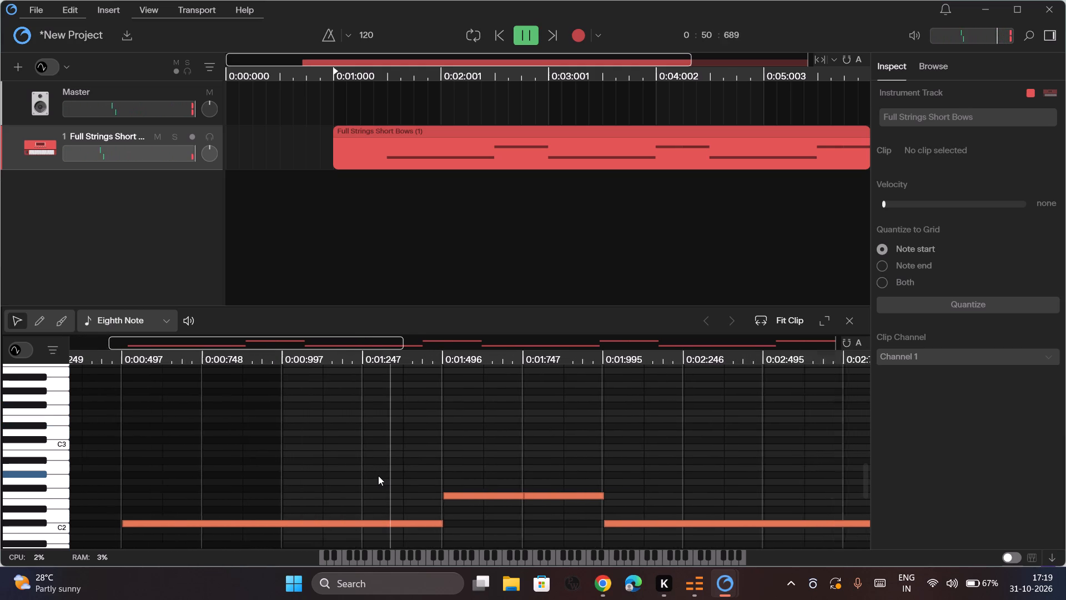
pyautogui.hscroll(-1, 378, 476)
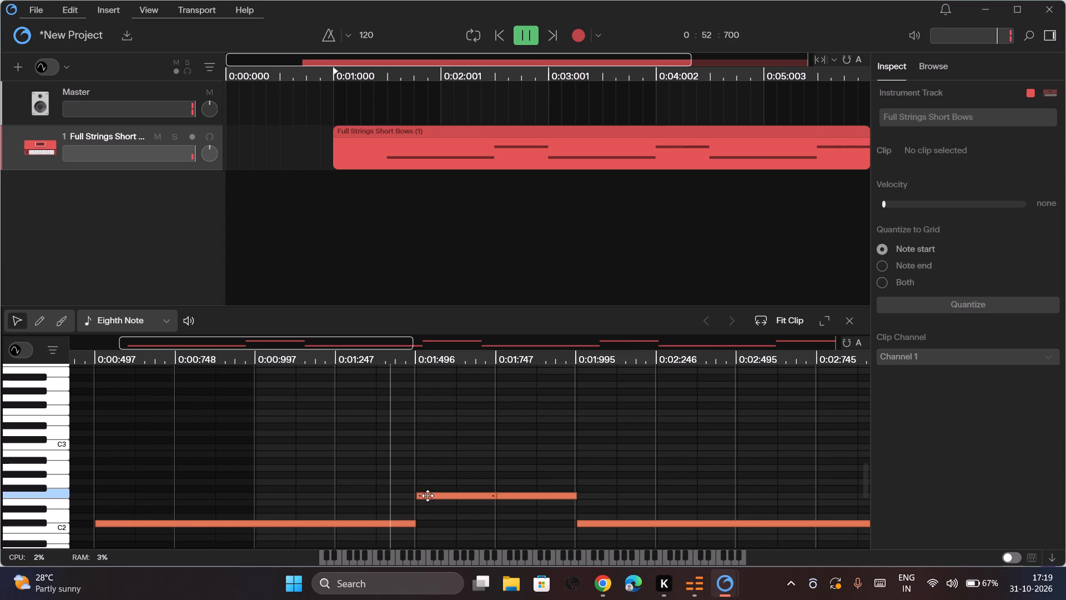
pyautogui.click(416, 496)
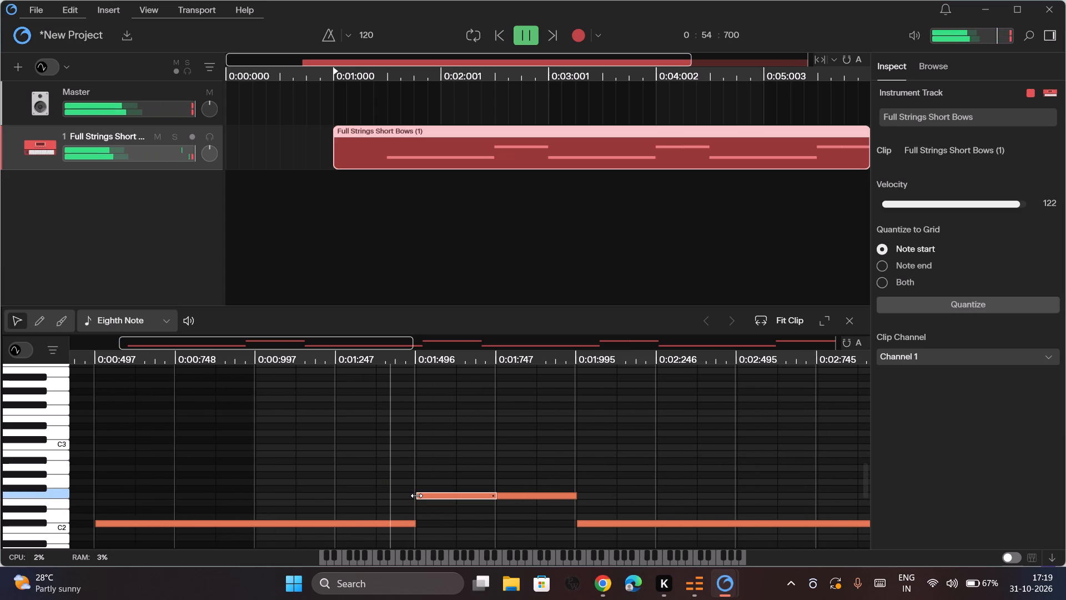
pyautogui.click(416, 496)
pyautogui.click(416, 496)
pyautogui.click(416, 496)
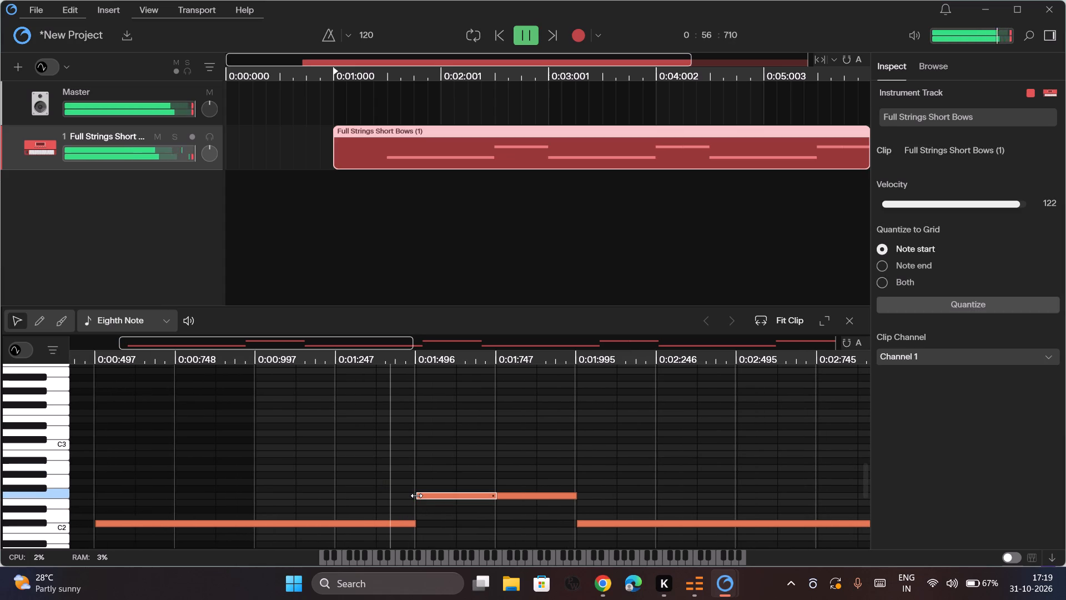
pyautogui.click(416, 496)
pyautogui.click(416, 496)
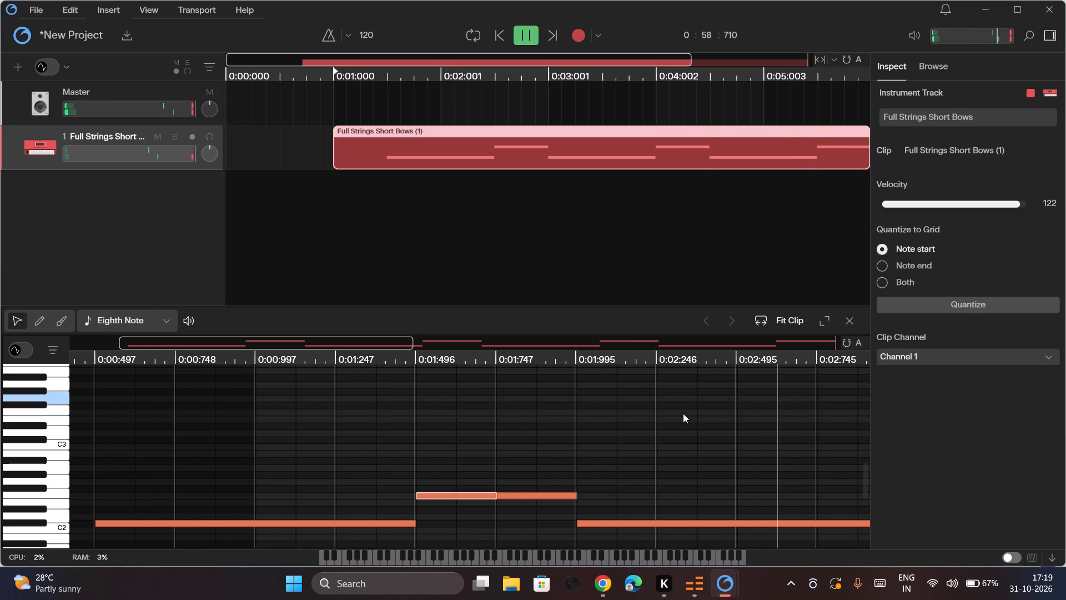
# Set the Quantize to Grid option to Note end.
pyautogui.click(878, 266)
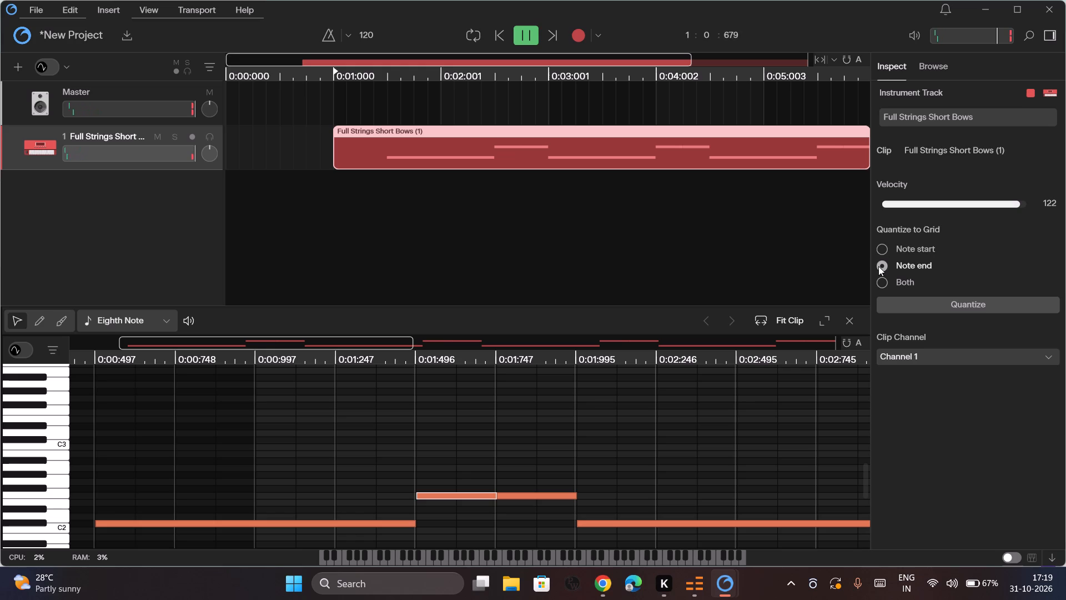
# Clear the note selection and play the arrangement from the start of the Full Strings Short Bows clip at 0:01:000.
pyautogui.click(327, 178)
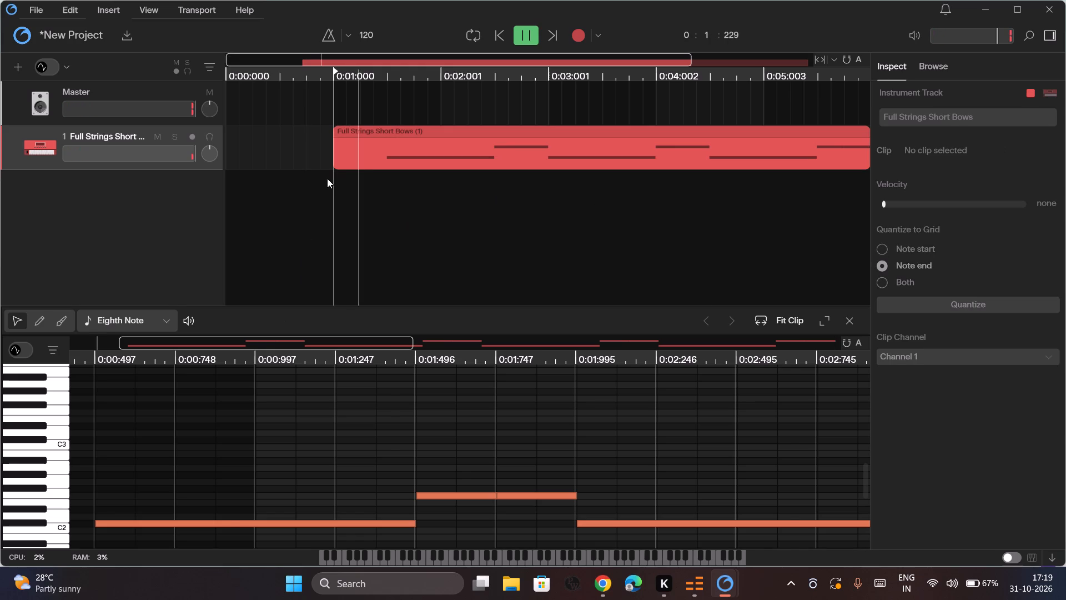
pyautogui.press('space')
pyautogui.press('space')
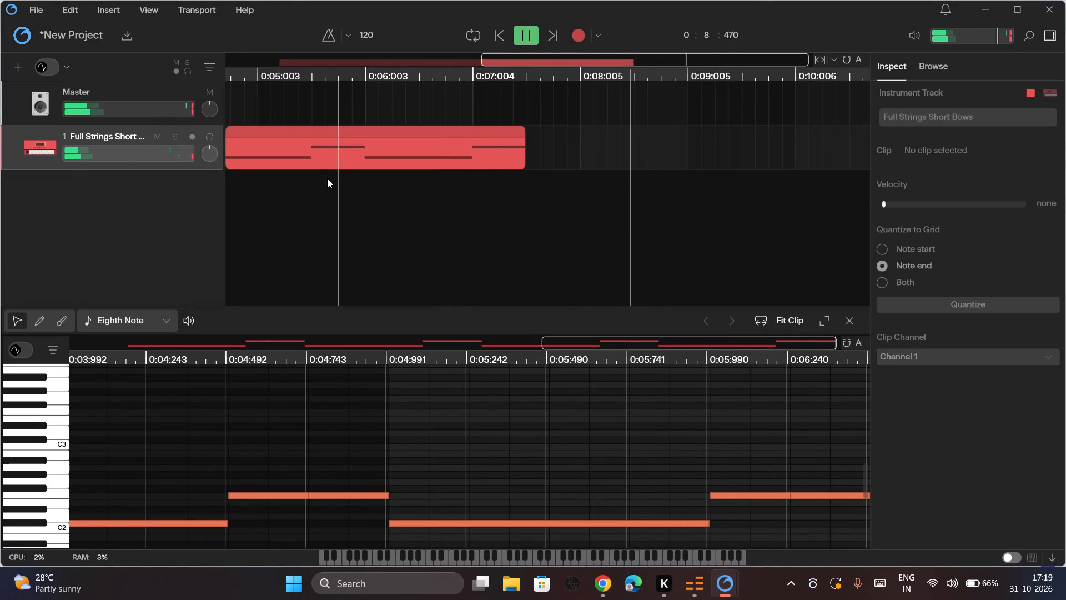
pyautogui.press('space')
pyautogui.press('space')
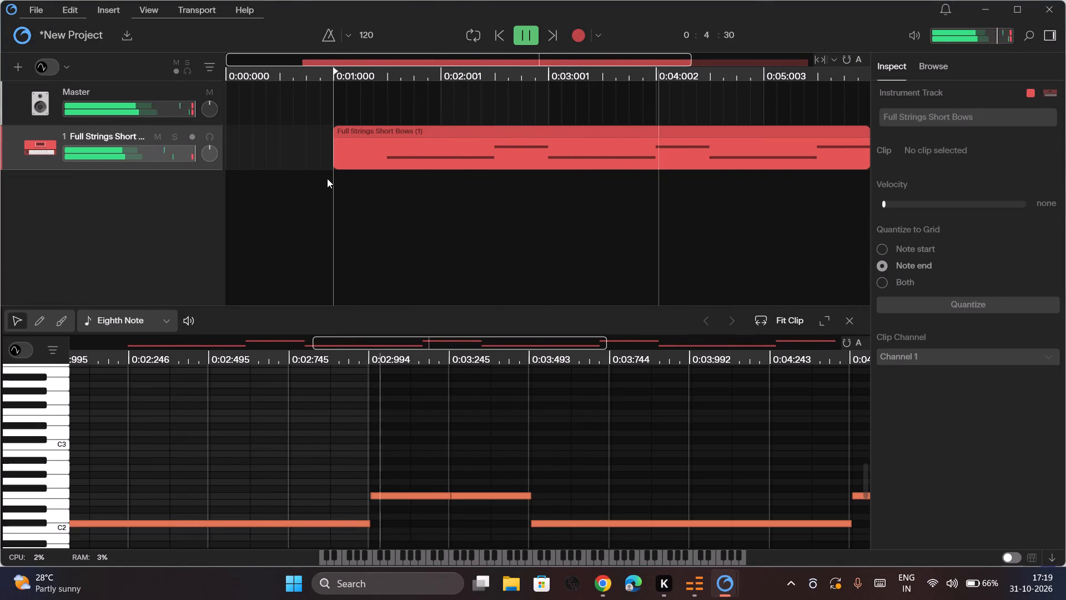
pyautogui.scroll(-1, 327, 178)
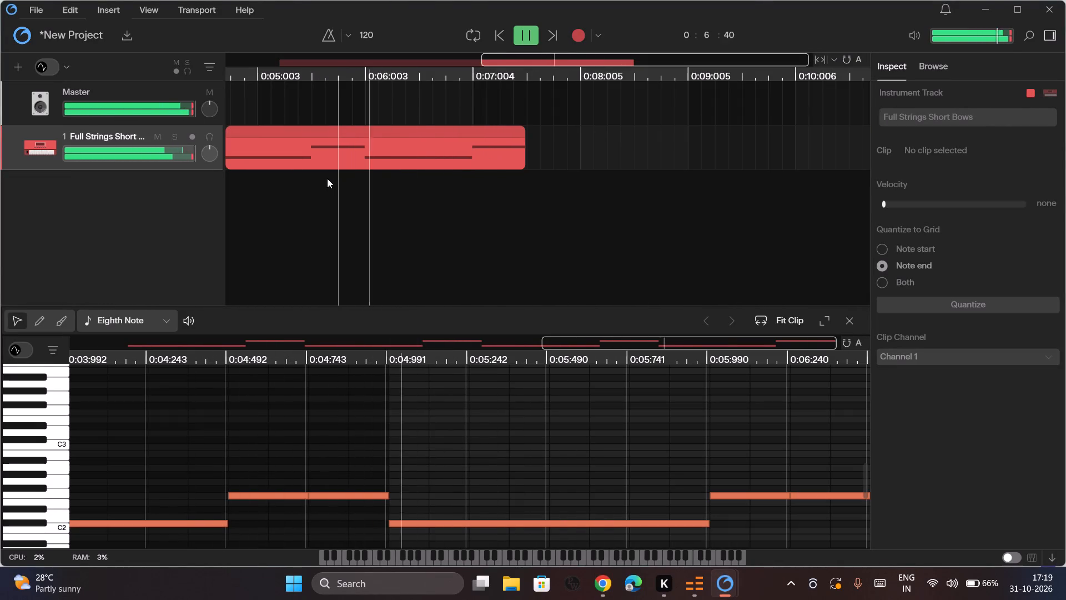
pyautogui.scroll(-1, 327, 178)
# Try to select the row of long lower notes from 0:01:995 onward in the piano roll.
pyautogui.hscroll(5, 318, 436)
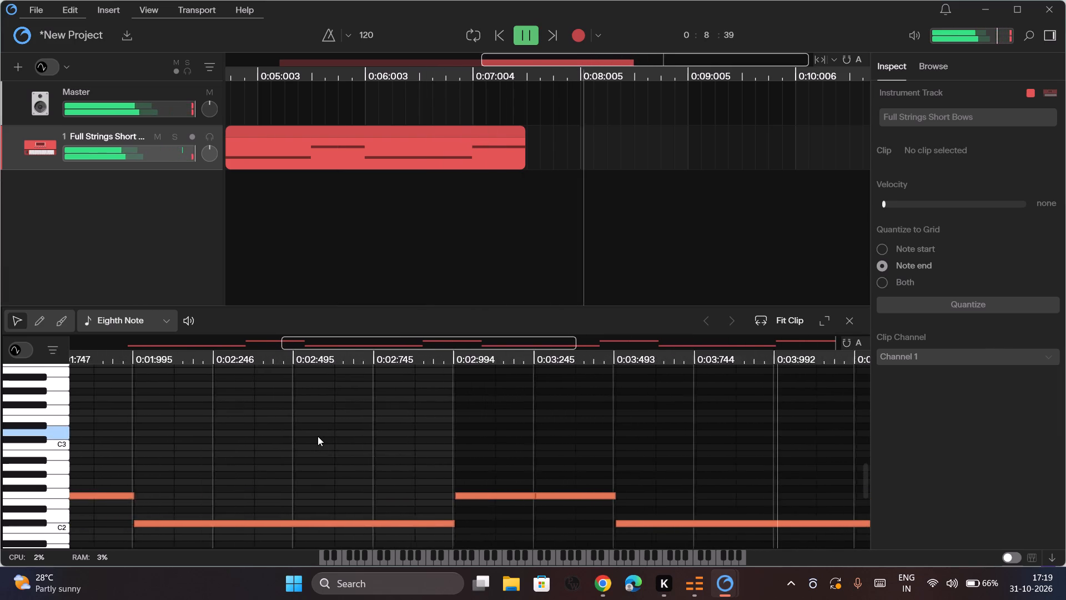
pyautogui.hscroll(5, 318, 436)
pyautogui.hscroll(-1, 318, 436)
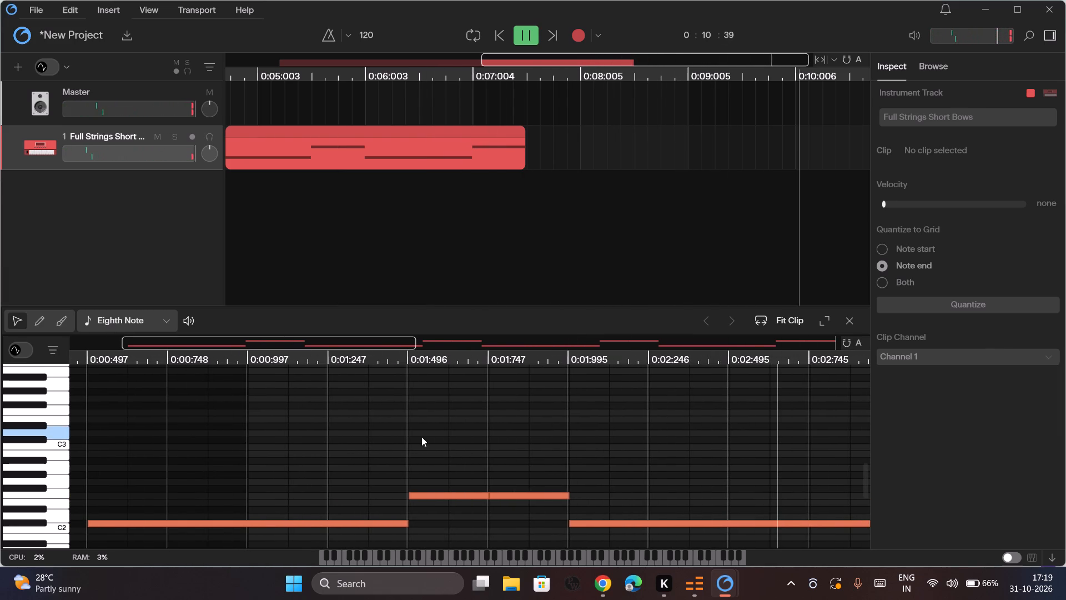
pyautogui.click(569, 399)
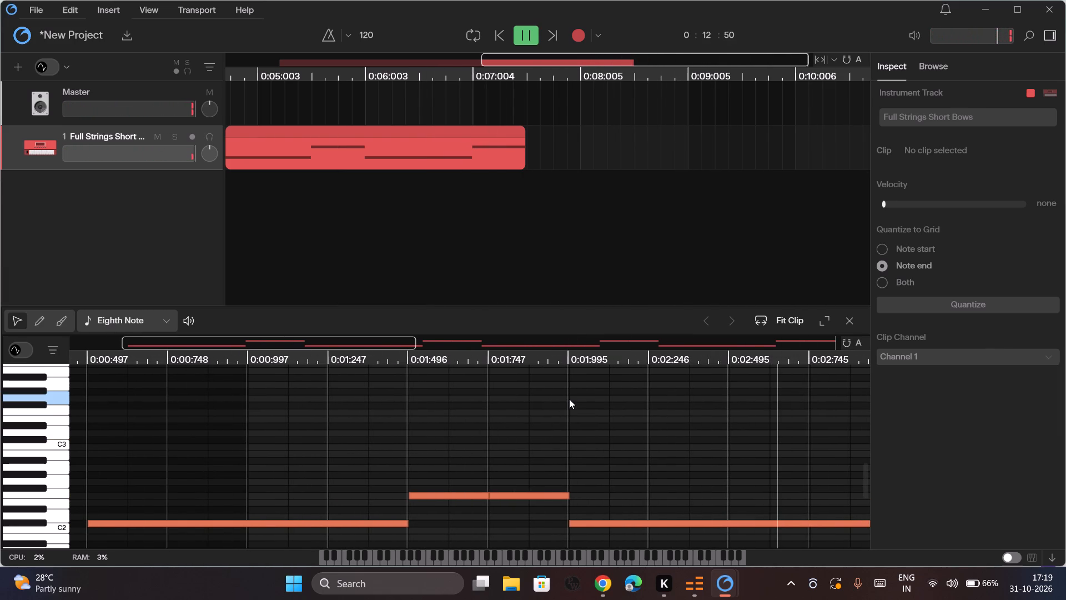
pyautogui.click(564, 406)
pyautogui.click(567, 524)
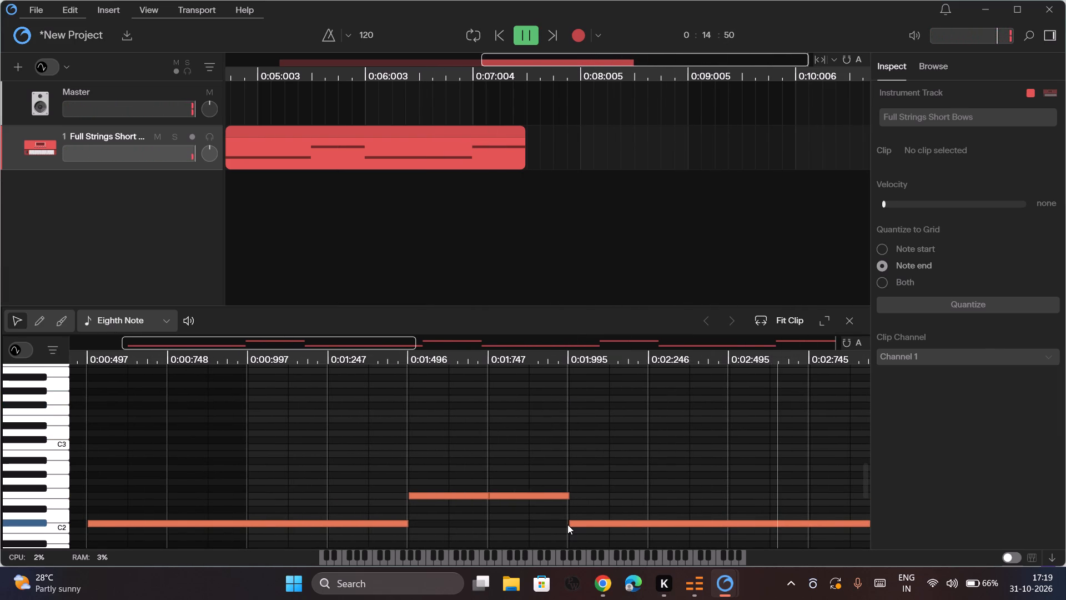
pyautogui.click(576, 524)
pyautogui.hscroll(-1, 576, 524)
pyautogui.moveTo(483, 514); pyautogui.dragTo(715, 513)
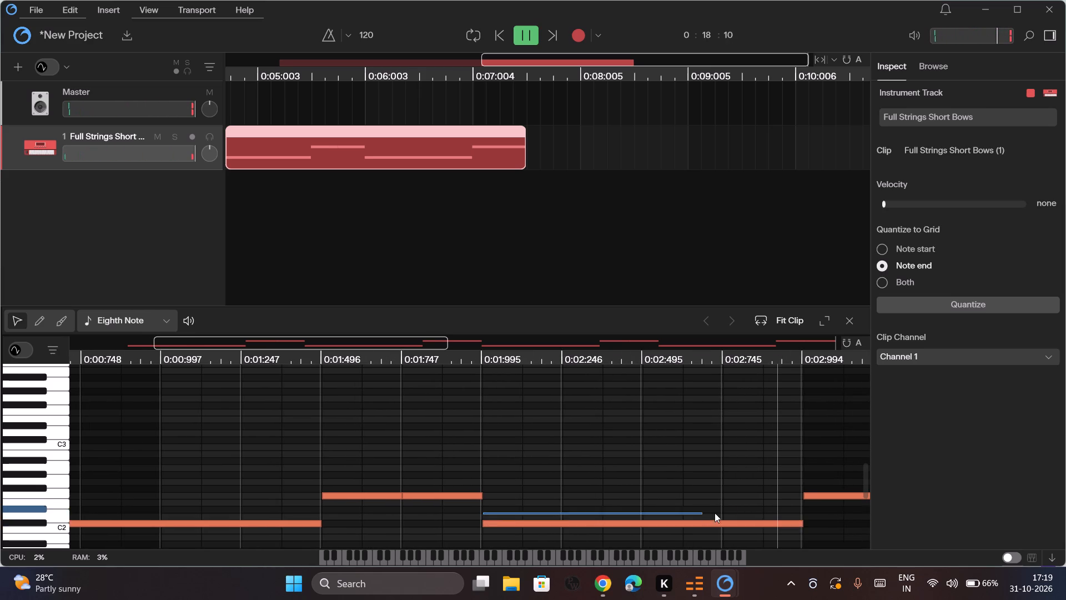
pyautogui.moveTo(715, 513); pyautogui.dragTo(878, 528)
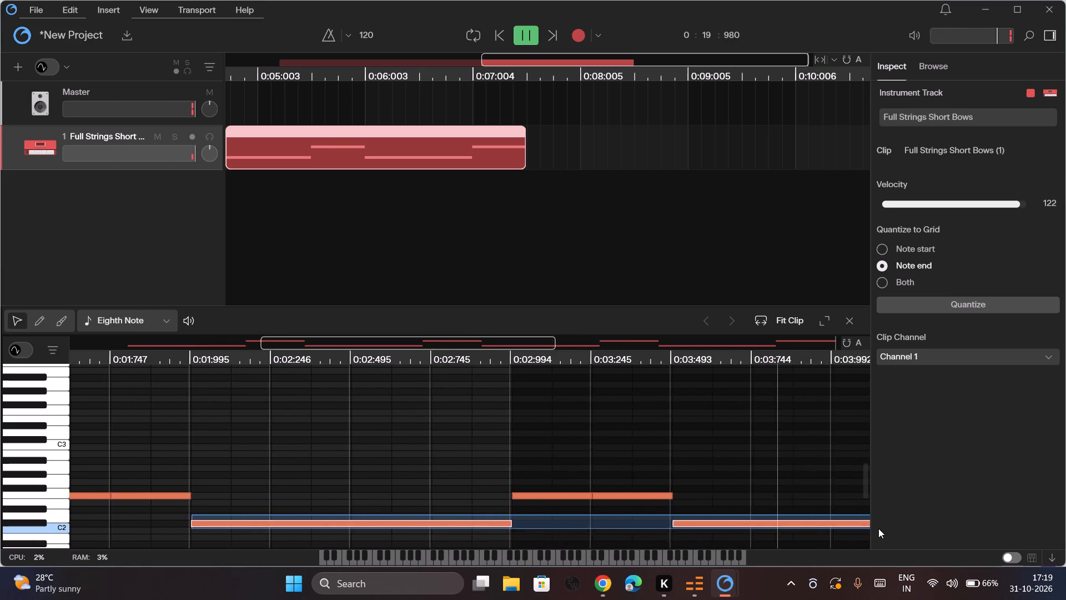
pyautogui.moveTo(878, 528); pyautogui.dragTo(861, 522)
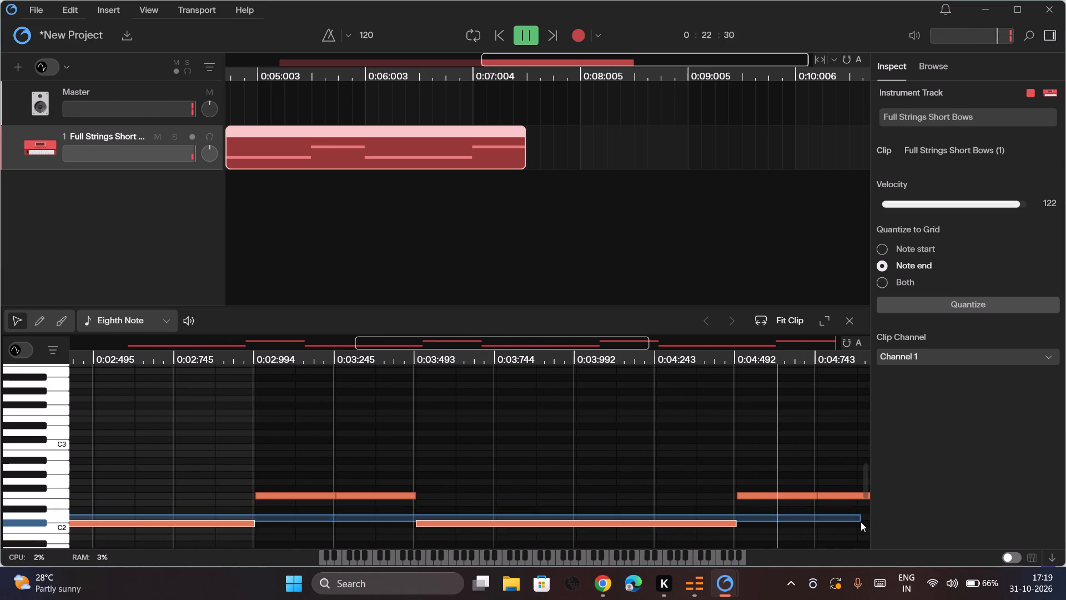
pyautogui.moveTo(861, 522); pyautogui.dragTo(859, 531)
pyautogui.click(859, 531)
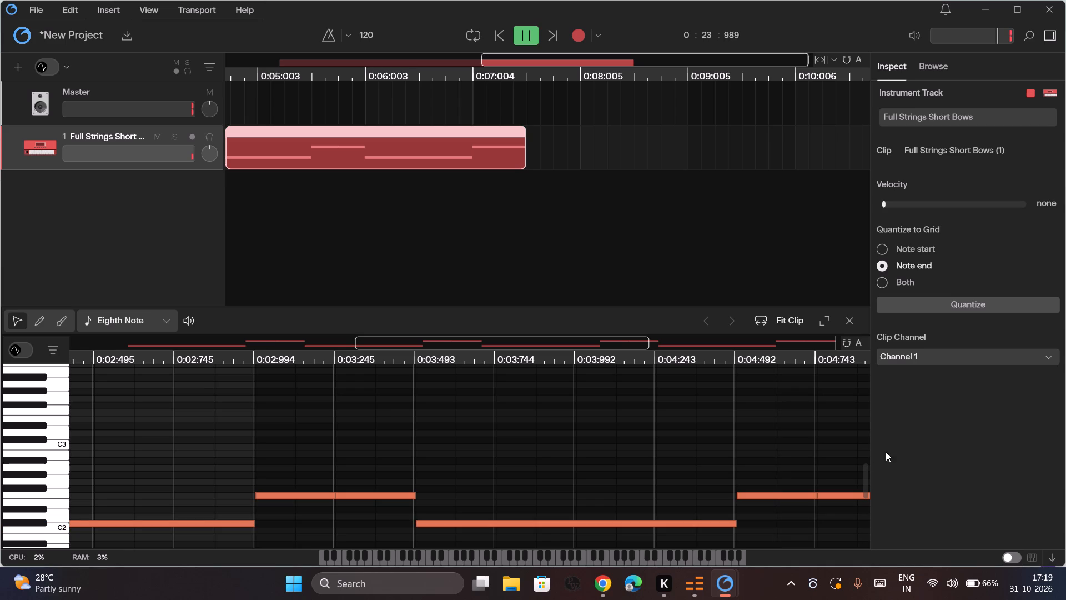
# Select the piano roll notes between 0:01:995 and 0:04:991 and shift them forward about 0.75 s, starting near 0:02:745.
pyautogui.moveTo(862, 442); pyautogui.dragTo(252, 525)
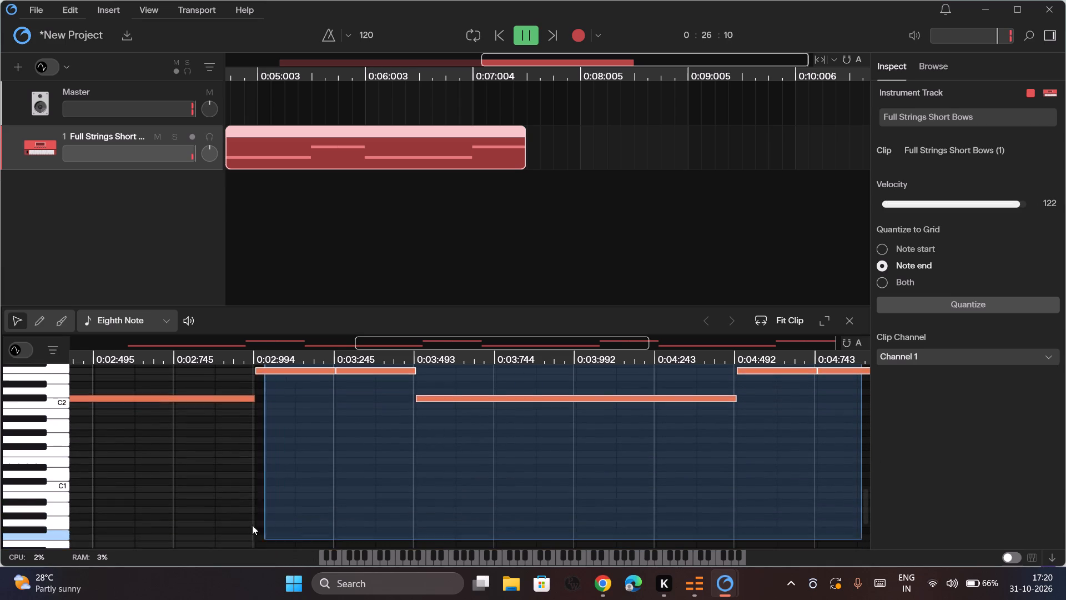
pyautogui.moveTo(252, 525); pyautogui.dragTo(8, 494)
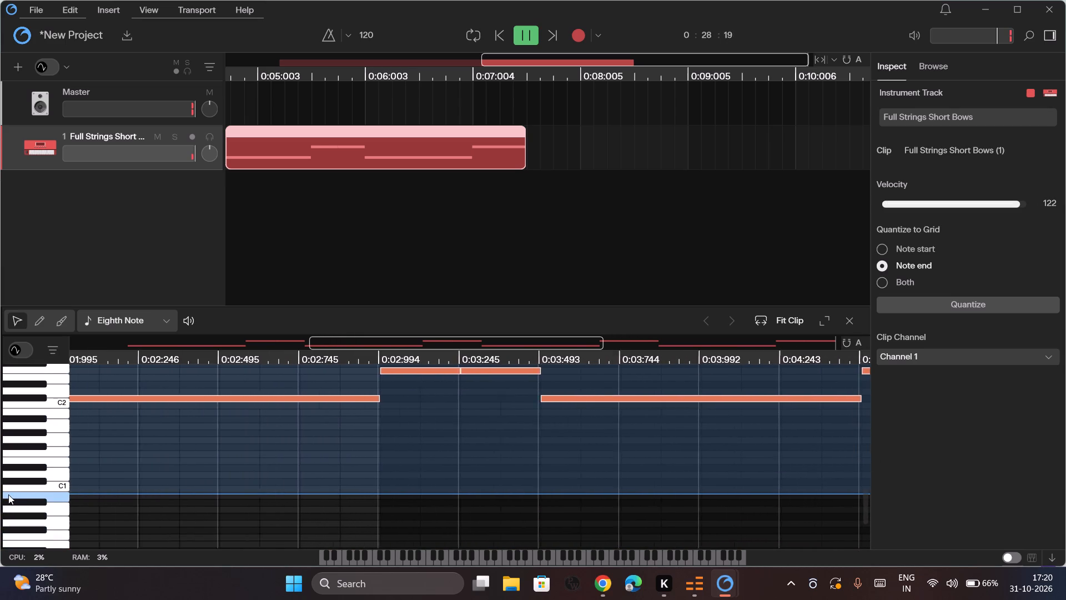
pyautogui.moveTo(8, 494); pyautogui.dragTo(0, 496)
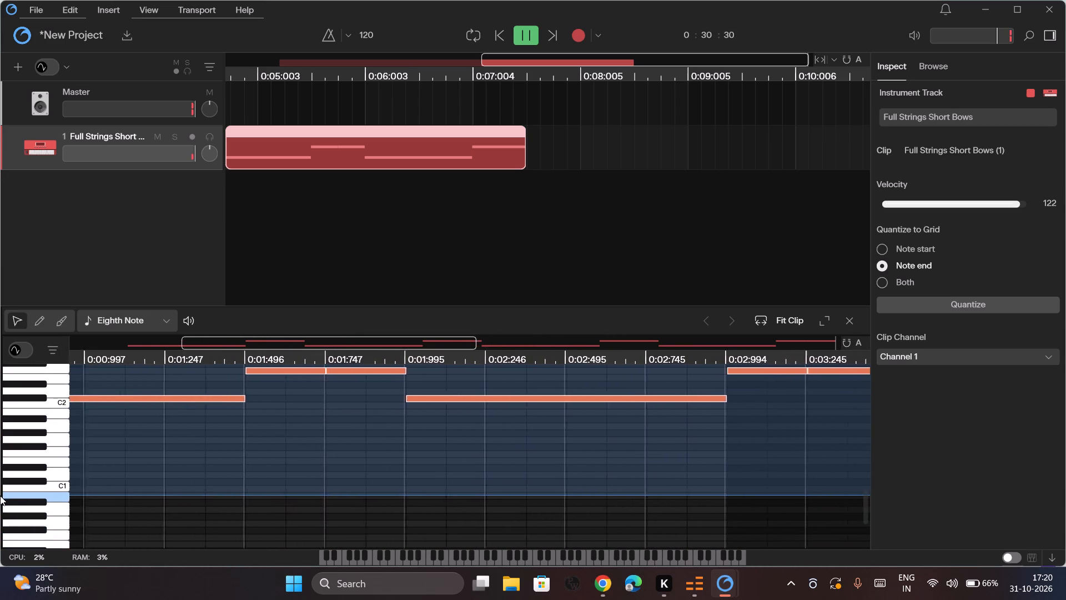
pyautogui.moveTo(0, 496); pyautogui.dragTo(780, 484)
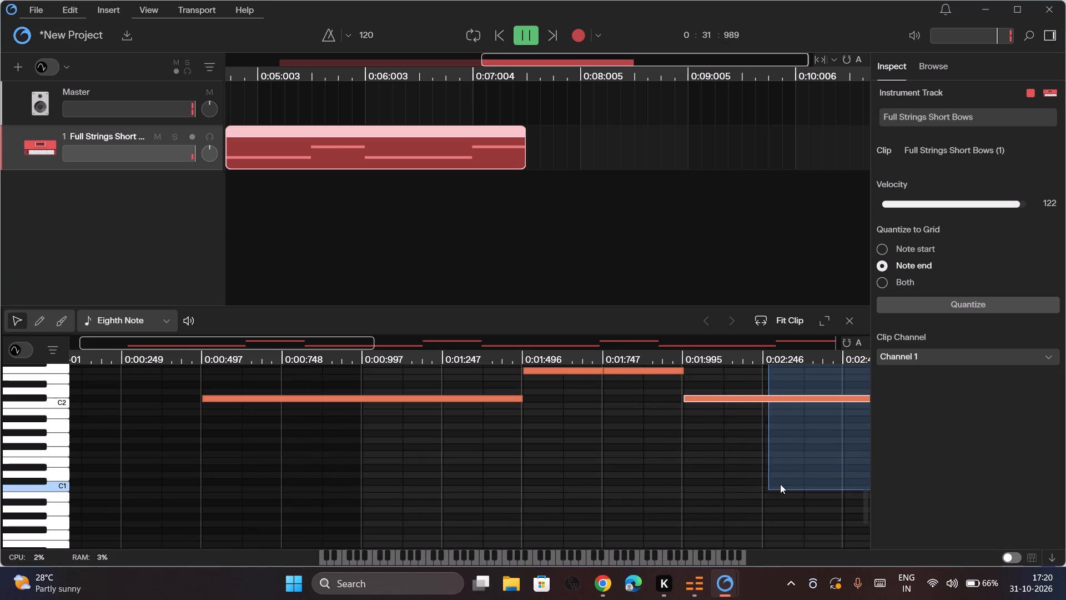
pyautogui.moveTo(780, 484); pyautogui.dragTo(691, 486)
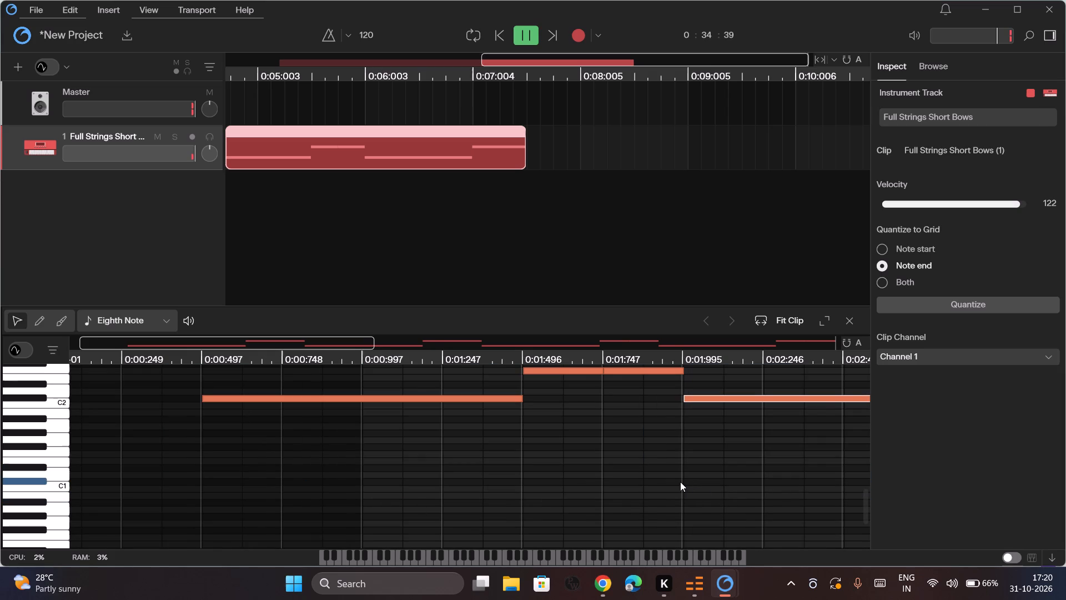
pyautogui.press('Right')
pyautogui.scroll(1, 680, 482)
pyautogui.press('Right')
pyautogui.press('Right')
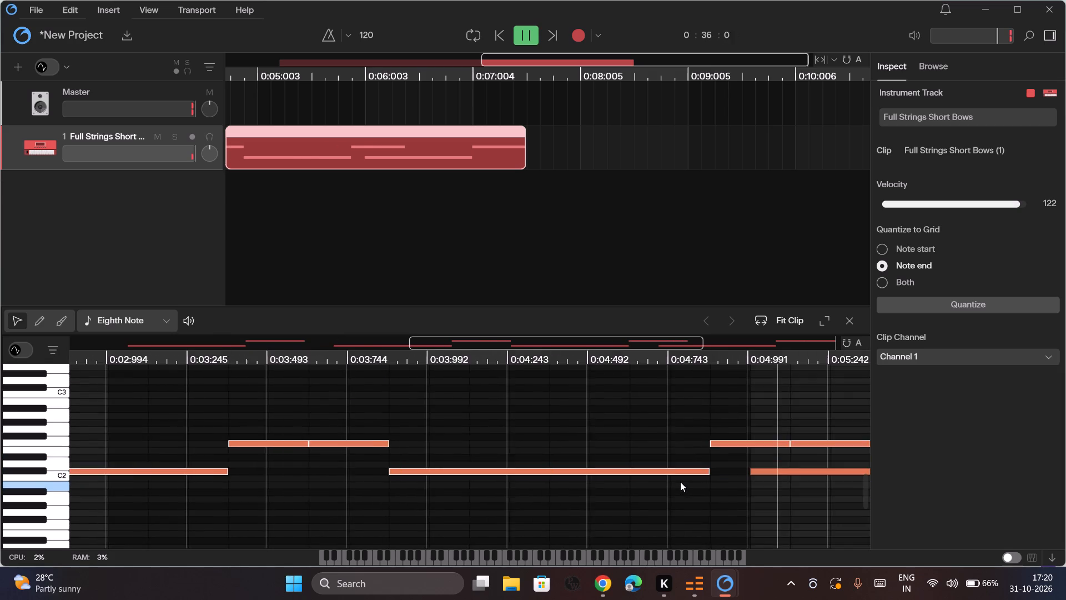
pyautogui.press('Right')
pyautogui.press('Right')
pyautogui.press('Right')
pyautogui.hscroll(3, 680, 482)
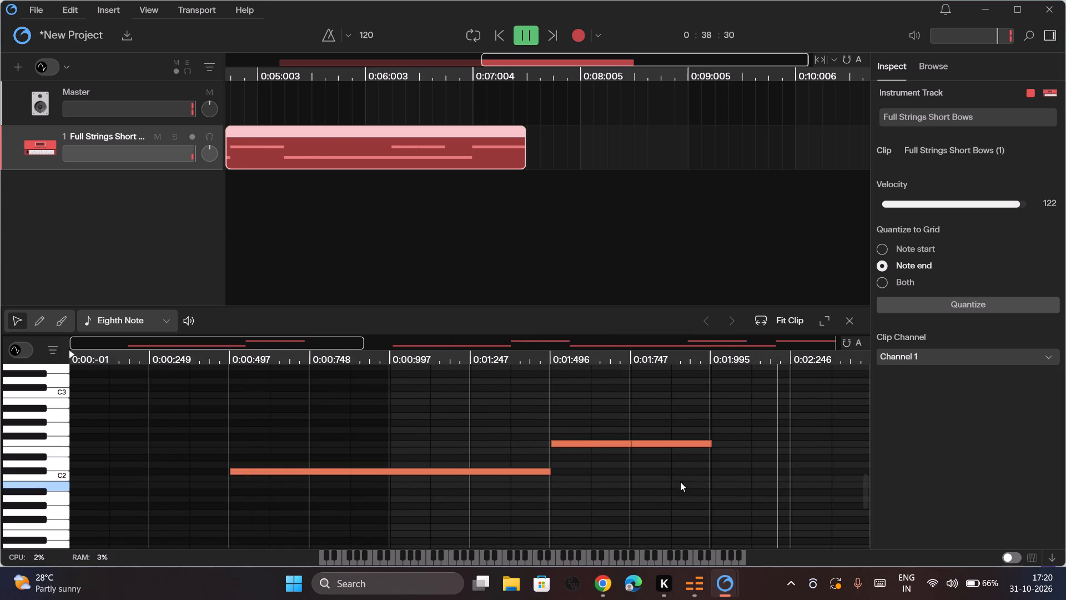
pyautogui.hscroll(5, 680, 482)
# Shift the selected later notes back in eighth-note increments in the piano roll, so that the first one starts near 0:02:120.
pyautogui.hscroll(1, 680, 482)
pyautogui.press('Left')
pyautogui.hscroll(5, 680, 482)
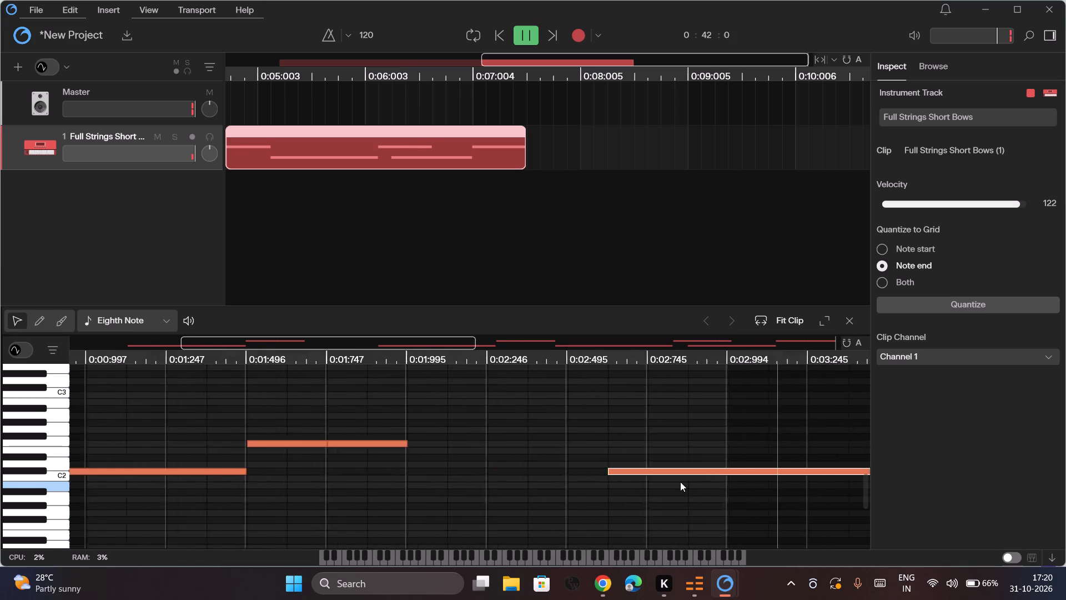
pyautogui.hscroll(1, 680, 482)
pyautogui.press('Left')
pyautogui.hscroll(4, 680, 482)
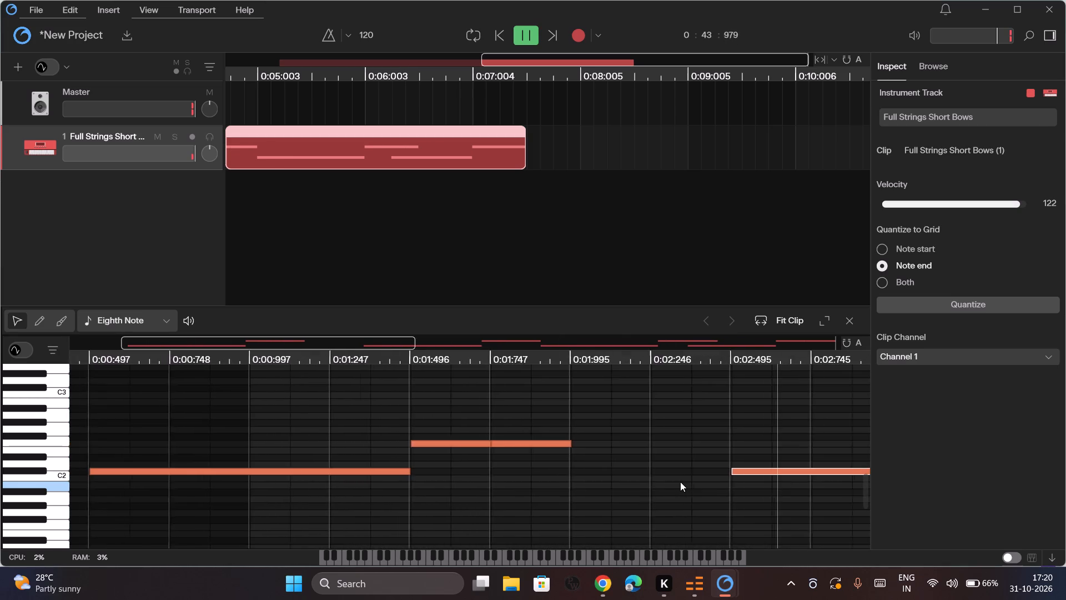
pyautogui.hscroll(2, 680, 482)
pyautogui.press('Left')
pyautogui.hscroll(7, 680, 482)
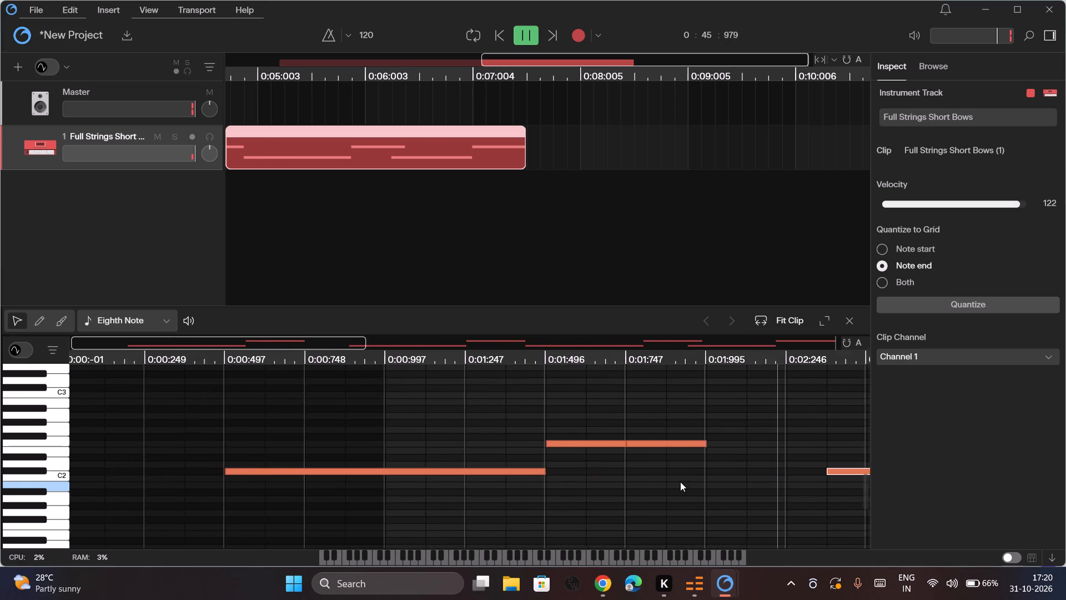
pyautogui.hscroll(1, 680, 482)
pyautogui.press('Left')
pyautogui.hscroll(7, 680, 482)
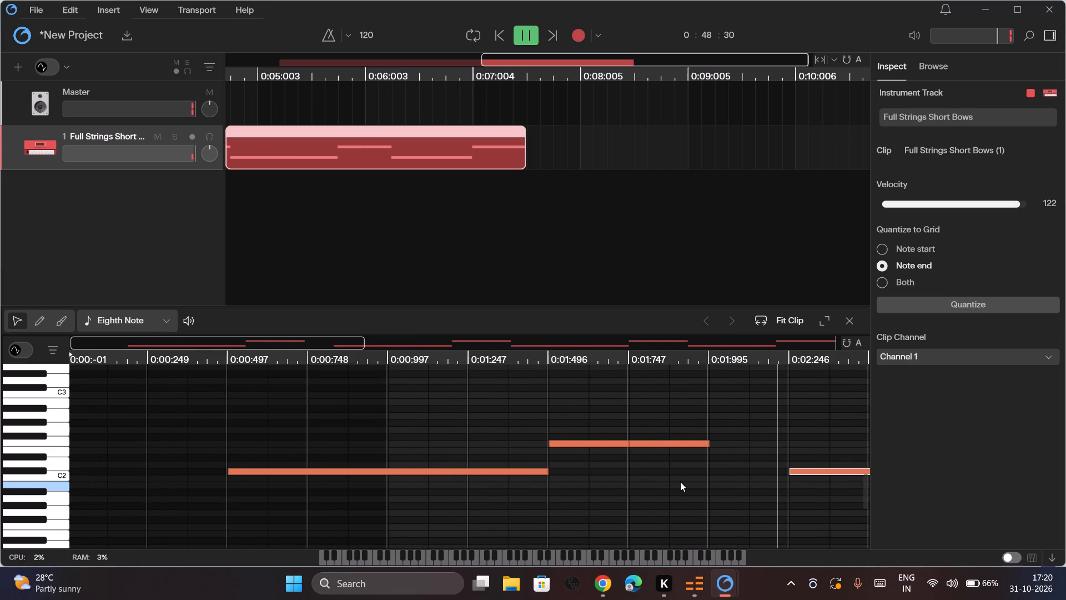
pyautogui.hscroll(1, 680, 482)
pyautogui.press('Left')
pyautogui.hscroll(6, 680, 482)
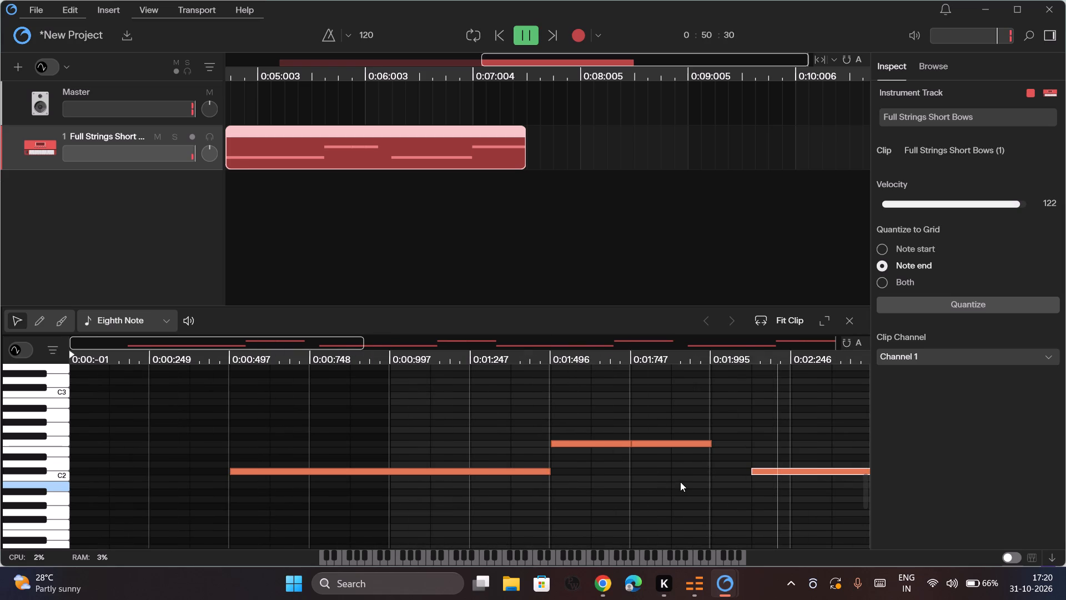
# Clear the note selection and play the arrangement from about 0:04:750, and again from the clip's start at 0:01:000.
pyautogui.click(227, 112)
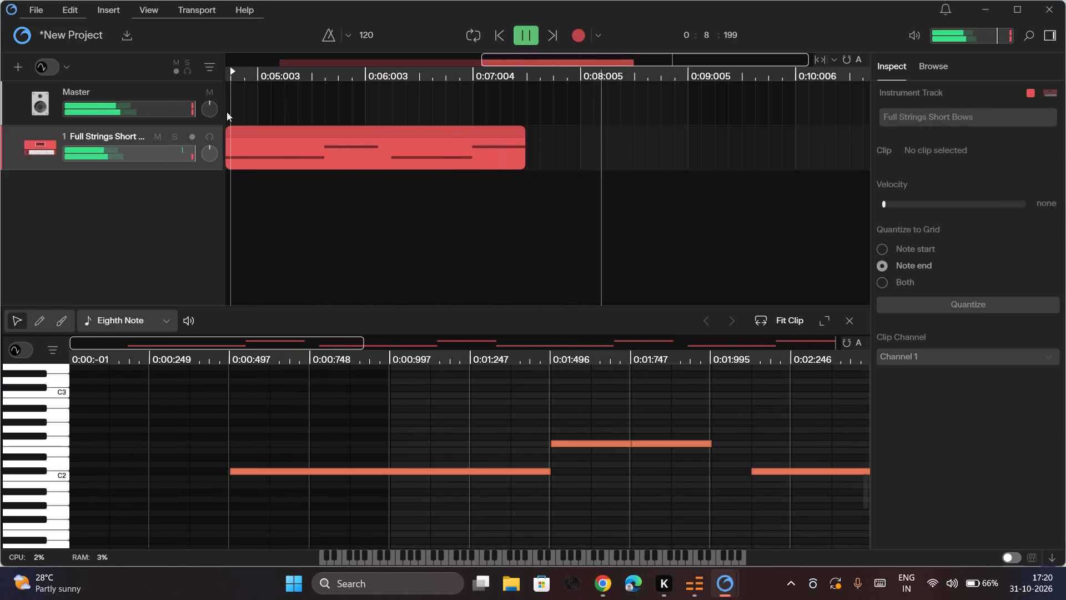
pyautogui.hscroll(-9, 479, 386)
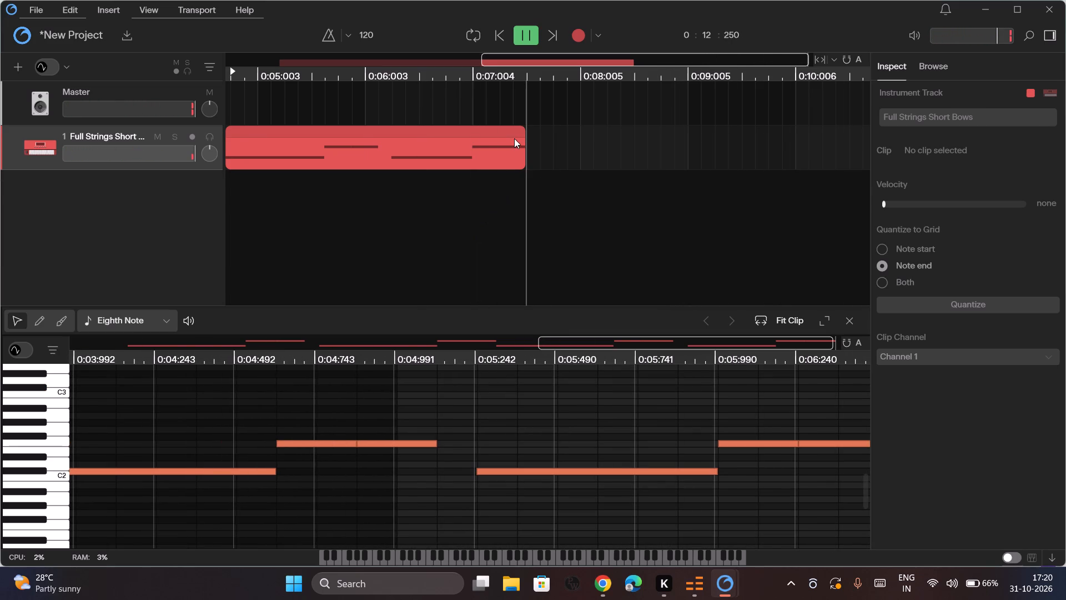
pyautogui.hscroll(6, 514, 138)
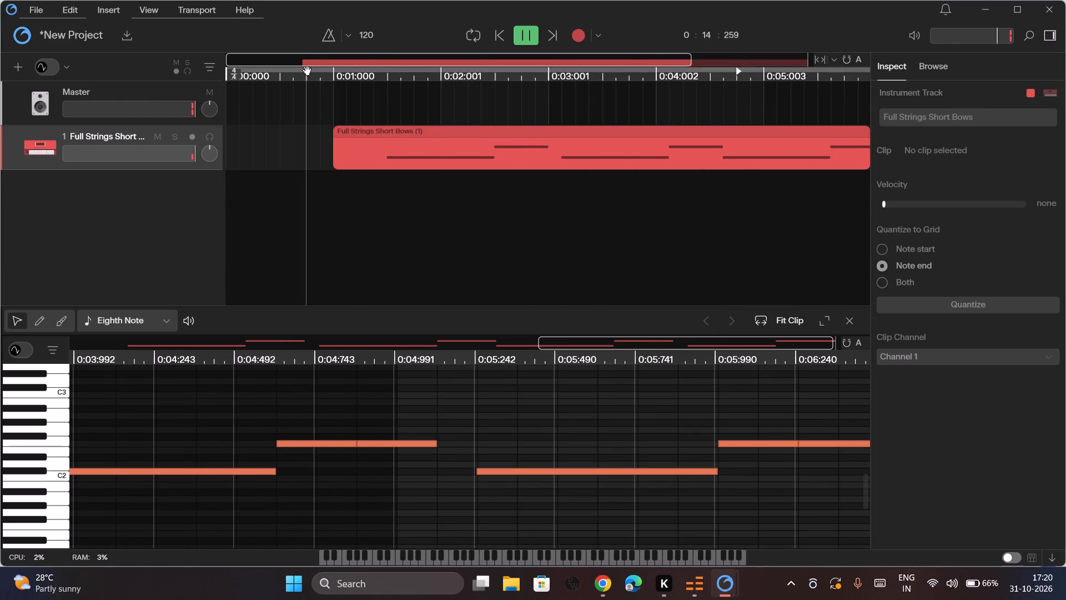
pyautogui.click(330, 101)
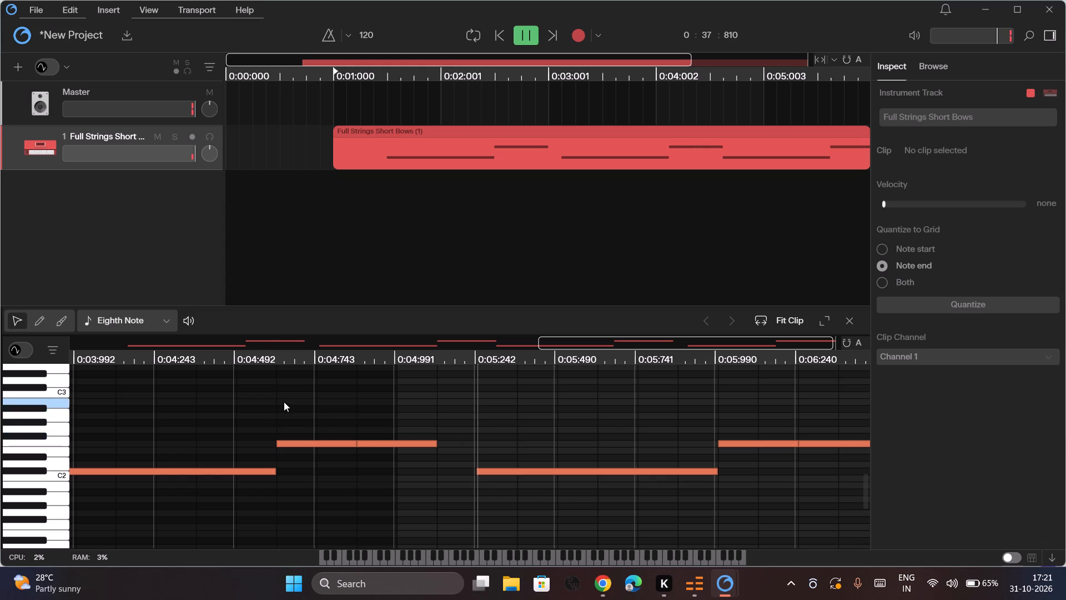
# Replay the arrangement from the start of the Full Strings Short Bows clip at 0:01:000.
pyautogui.click(262, 409)
pyautogui.hscroll(8, 262, 409)
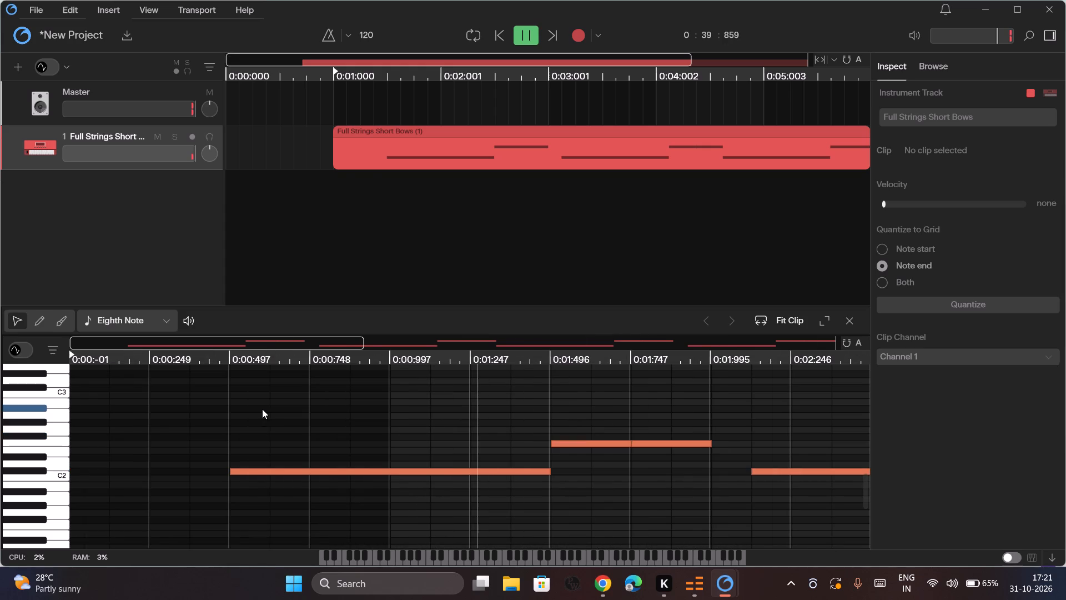
pyautogui.click(104, 12)
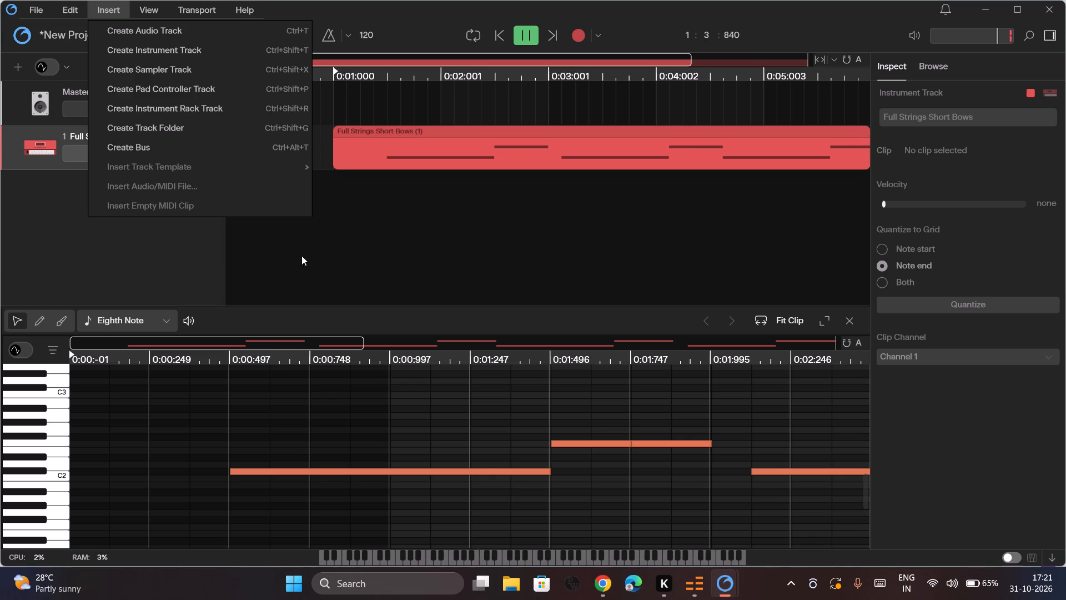
pyautogui.click(330, 112)
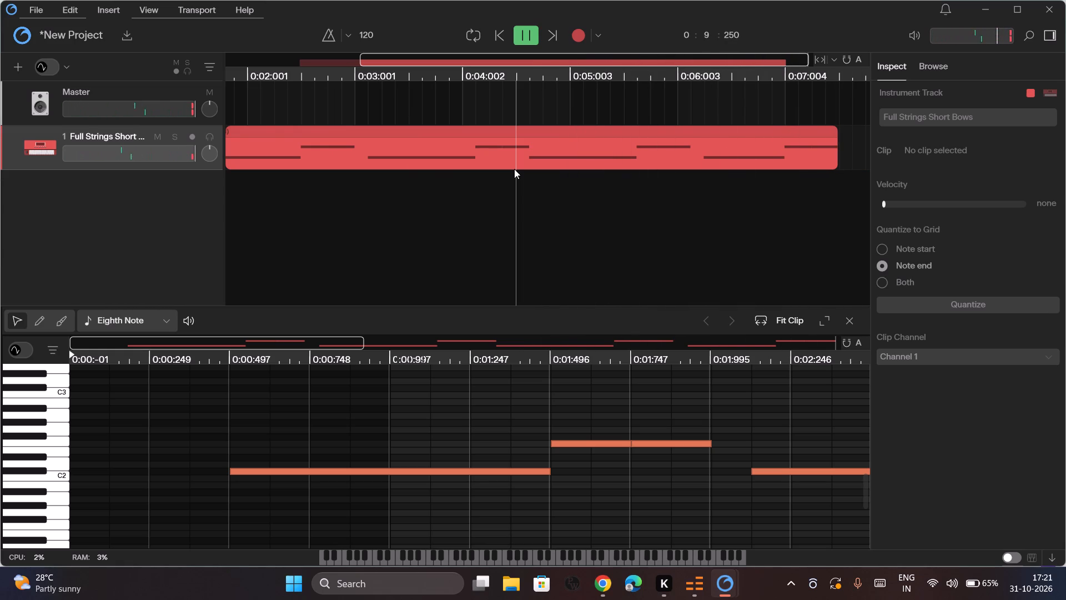
pyautogui.hscroll(5, 514, 169)
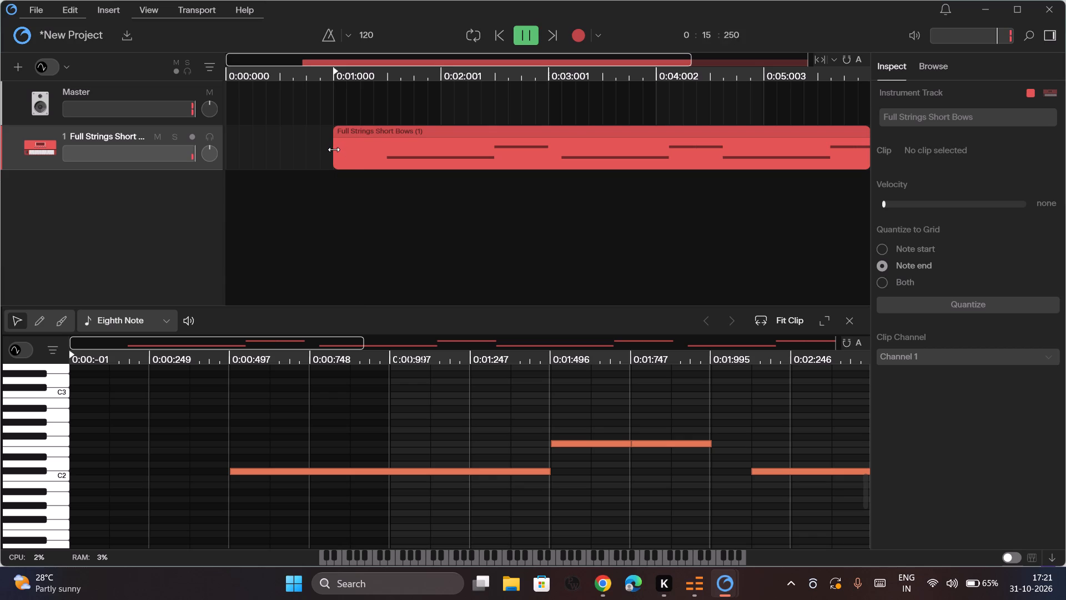
# Extend the end of the Full Strings Short Bows clip to about 0:07:750 in the arrangement.
pyautogui.hscroll(-5, 620, 168)
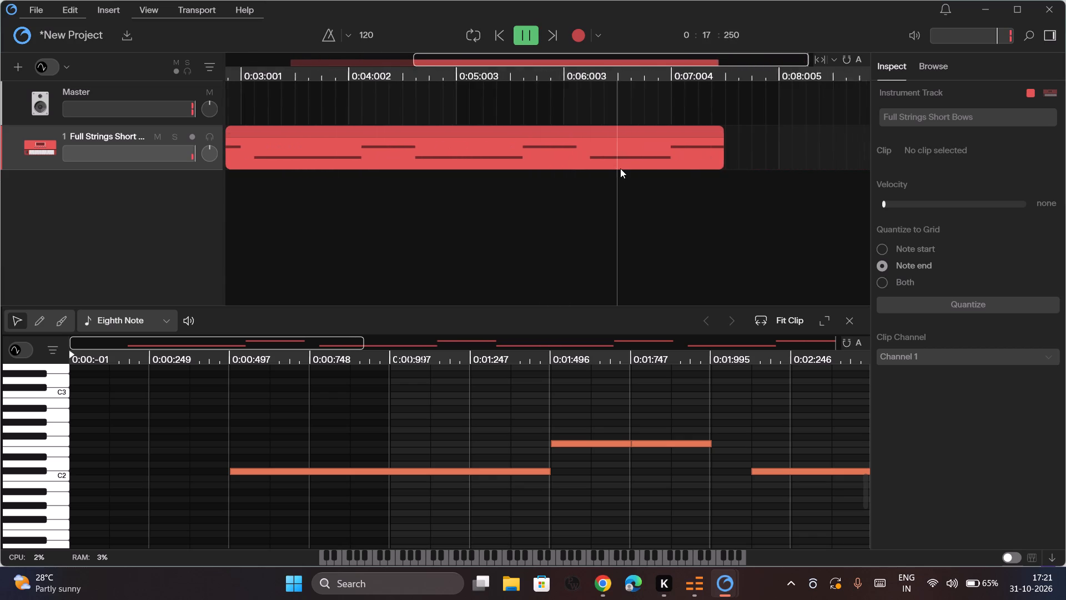
pyautogui.hscroll(-2, 620, 168)
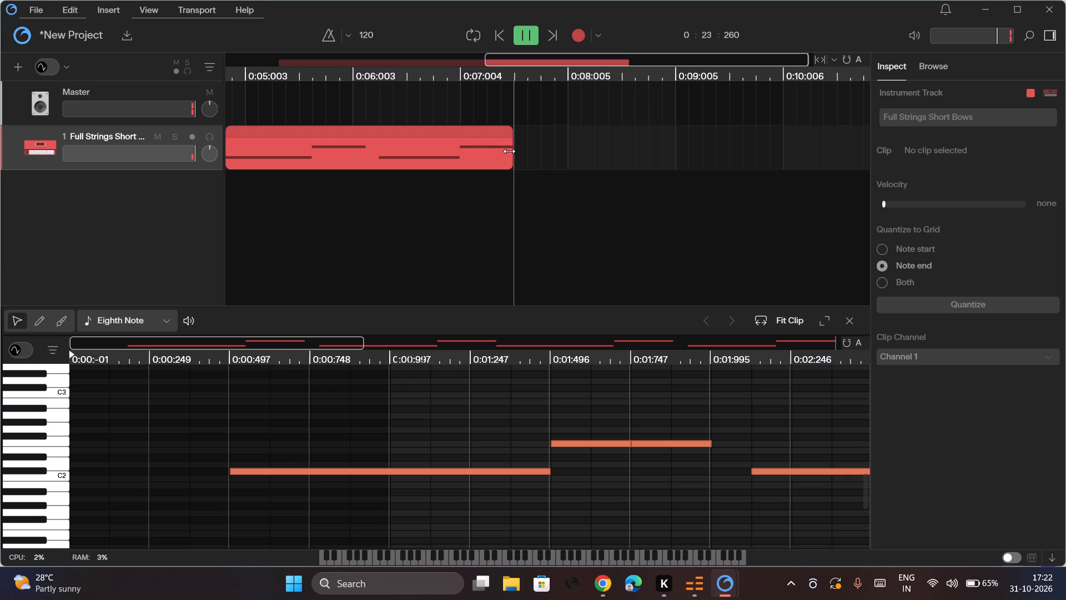
pyautogui.moveTo(509, 151); pyautogui.dragTo(552, 148)
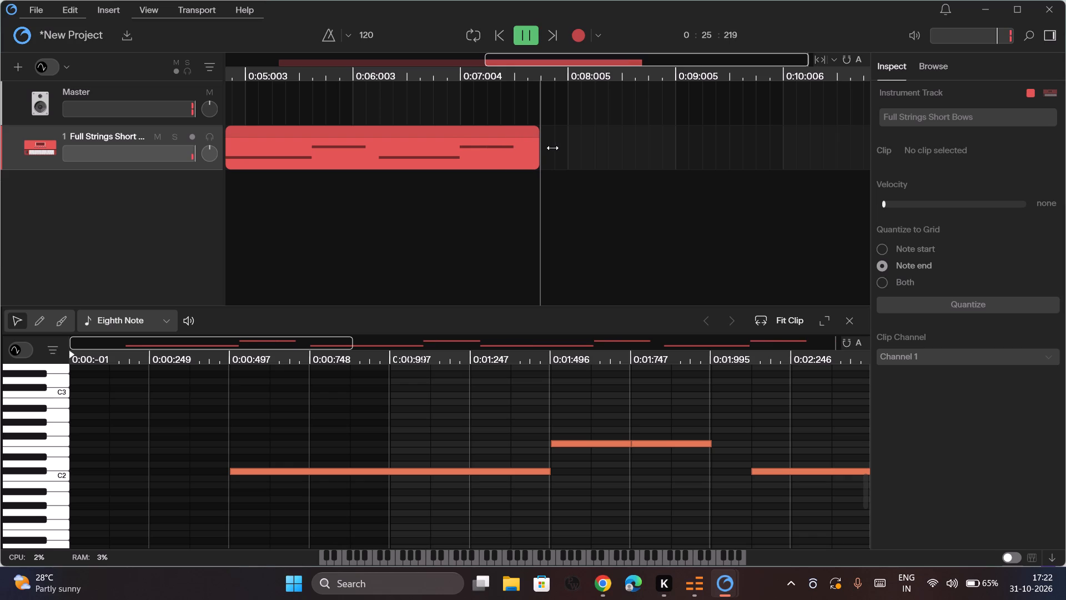
pyautogui.moveTo(552, 148); pyautogui.dragTo(552, 148)
# Play the extended clip from its start at 0:01:000, and stop playback partway through.
pyautogui.hscroll(3, 552, 148)
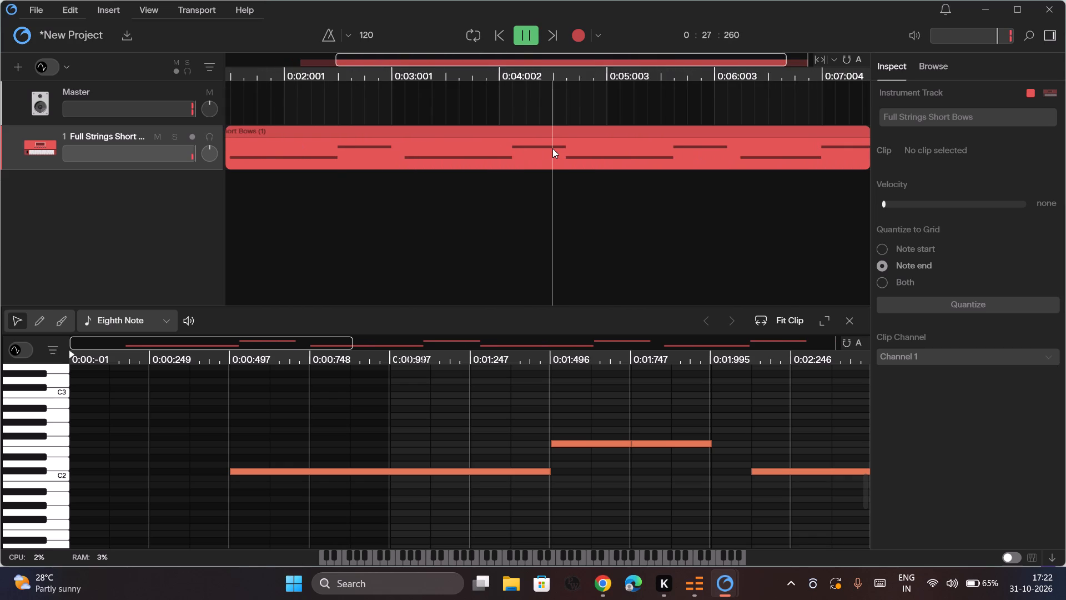
pyautogui.hscroll(4, 552, 148)
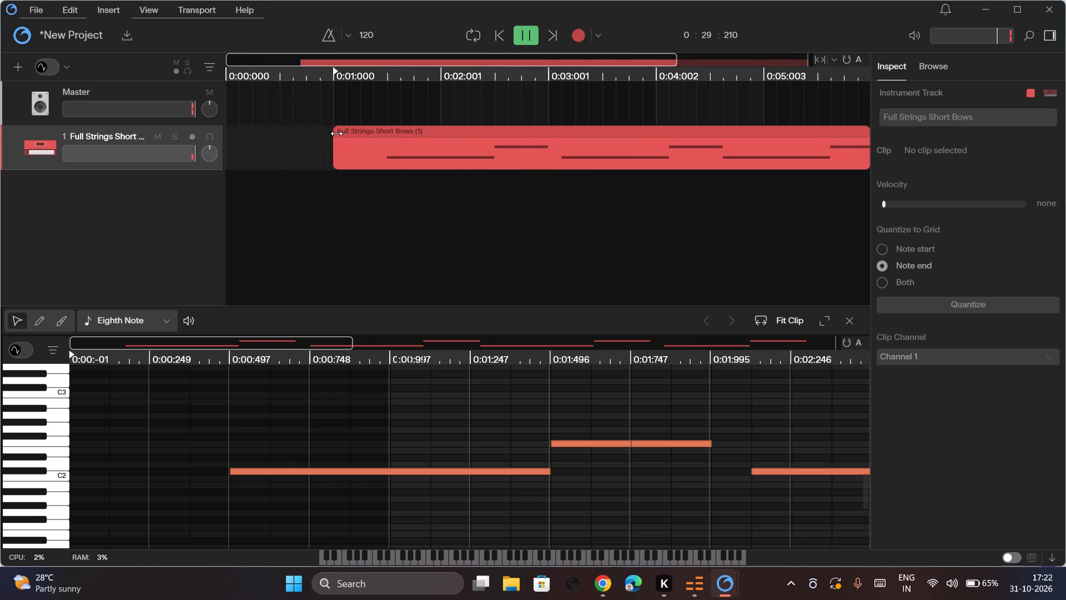
pyautogui.click(335, 116)
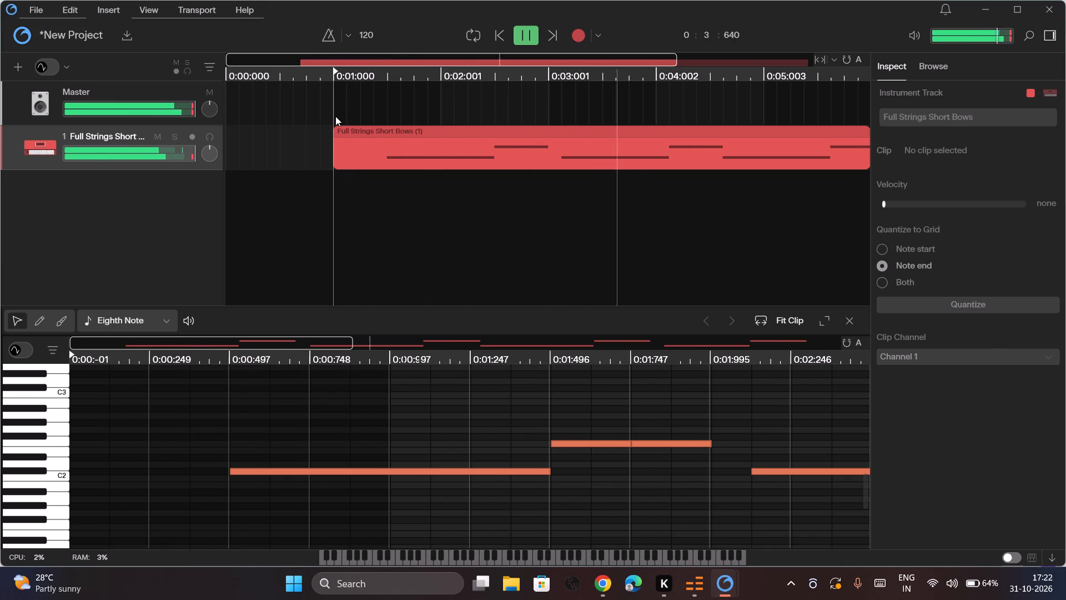
pyautogui.hscroll(-1, 335, 116)
pyautogui.press('space')
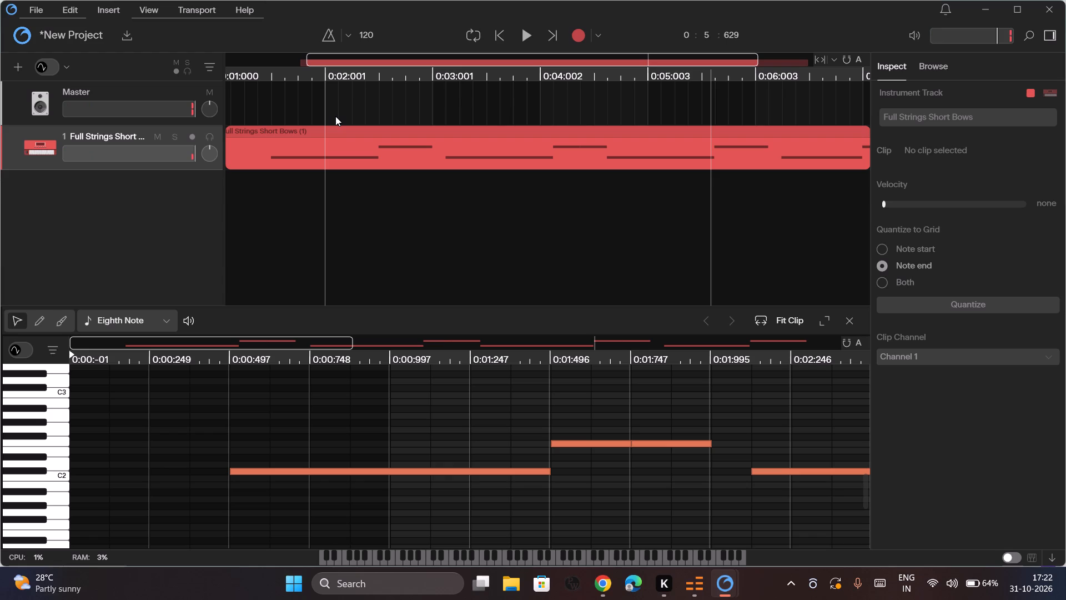
# Play the arrangement briefly from the first note at about 0:01:500, and stop playback.
pyautogui.hscroll(3, 335, 116)
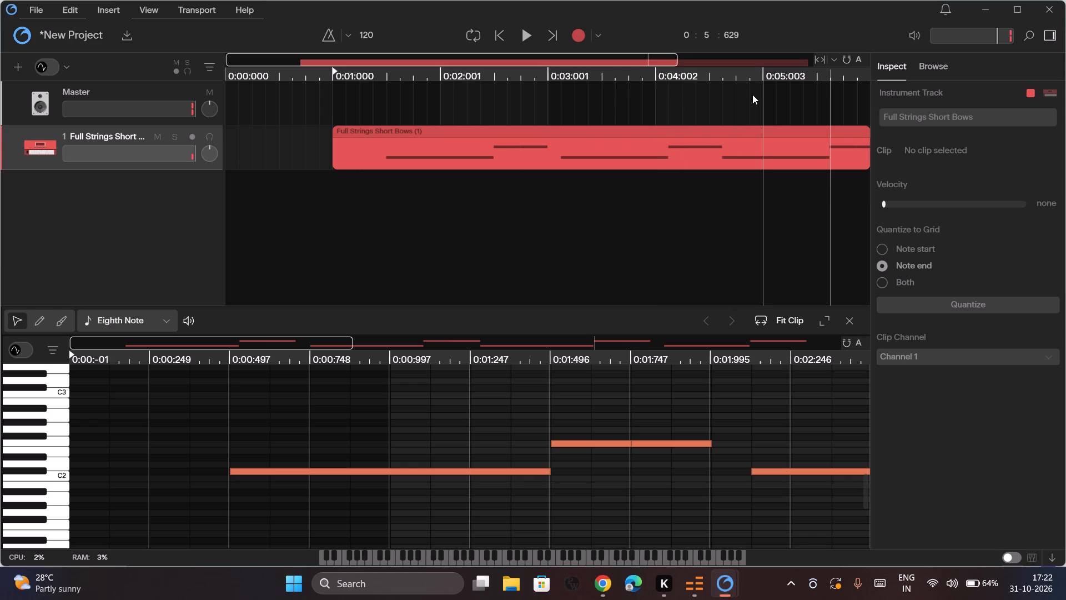
pyautogui.hscroll(-4, 752, 94)
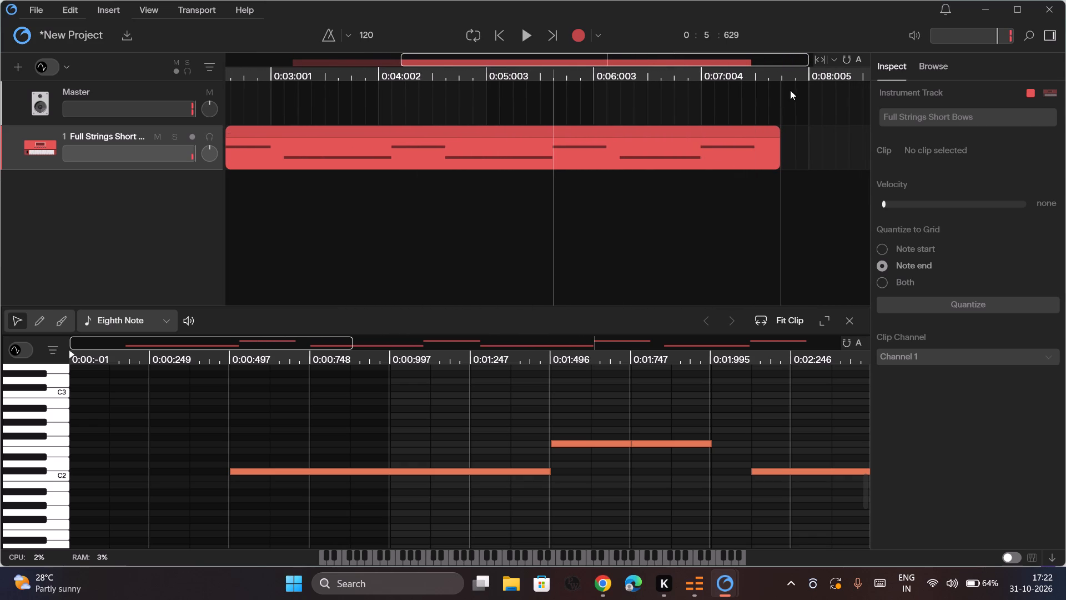
pyautogui.hscroll(-10, 802, 124)
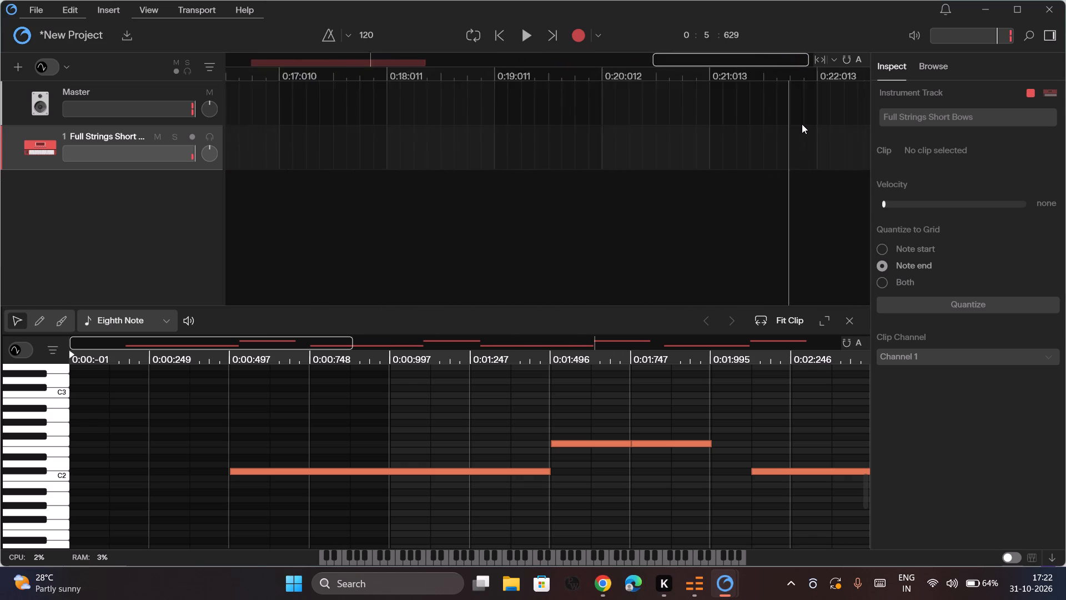
pyautogui.hscroll(-2, 802, 124)
pyautogui.hscroll(11, 802, 124)
pyautogui.hscroll(12, 802, 124)
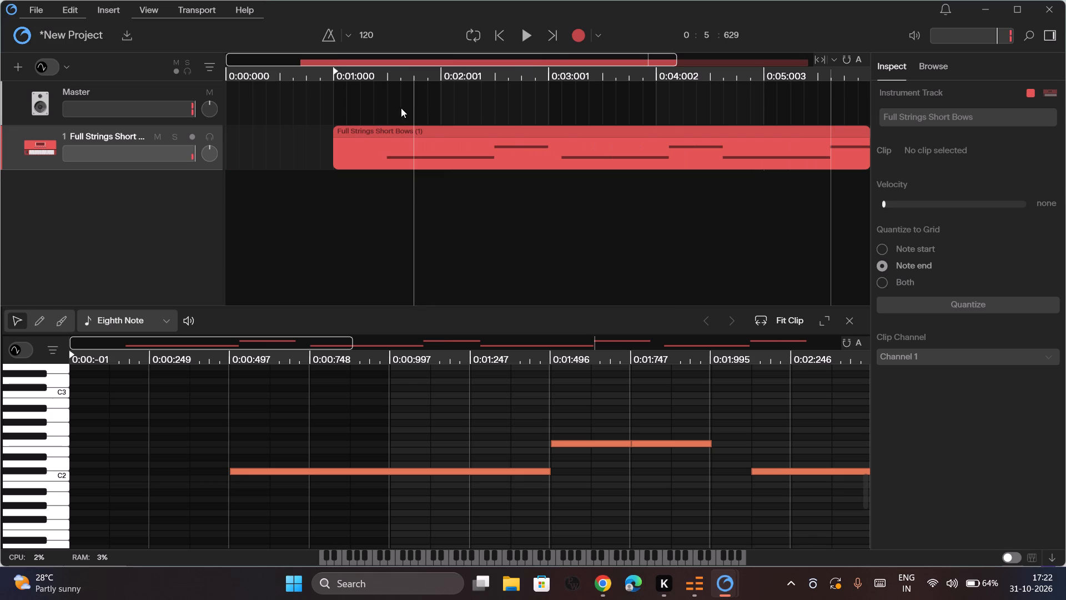
pyautogui.click(389, 108)
pyautogui.press('space')
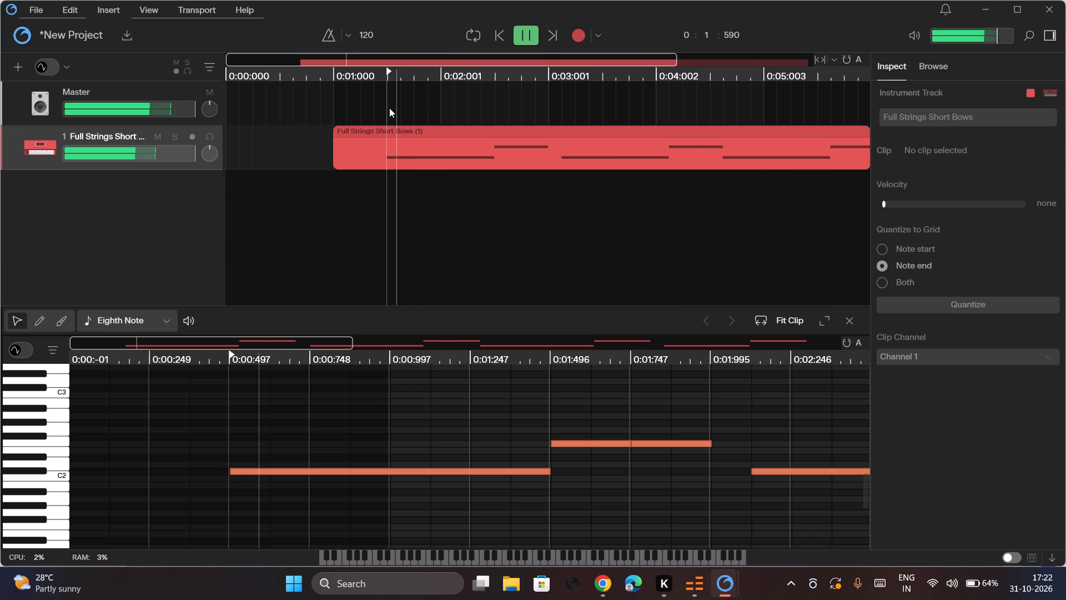
pyautogui.press('space')
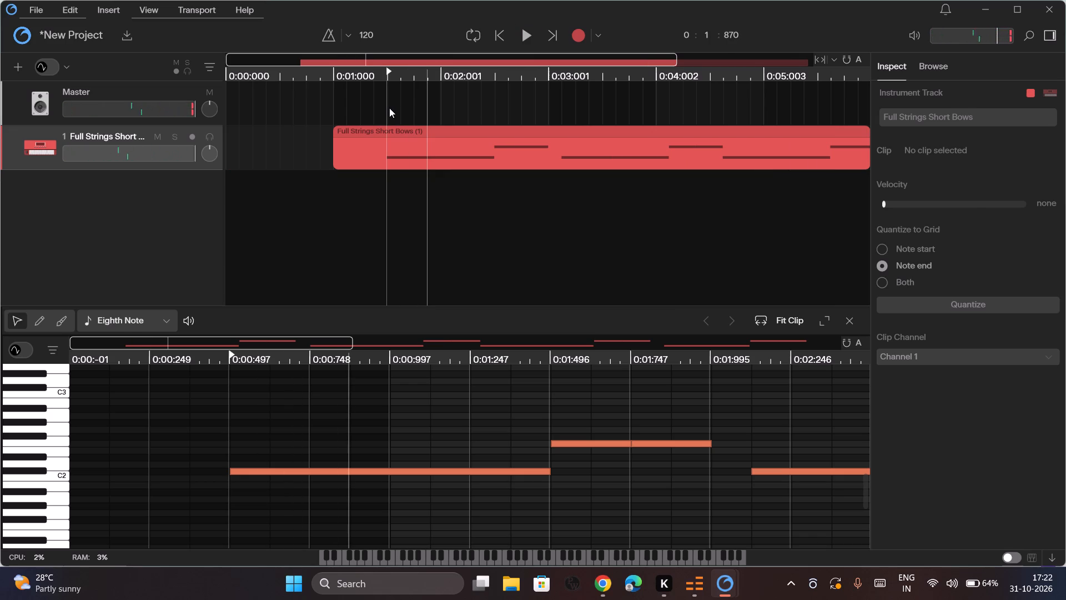
# Return the playback position to the start of the Full Strings Short Bows clip at 0:01:000.
pyautogui.hscroll(5, 389, 108)
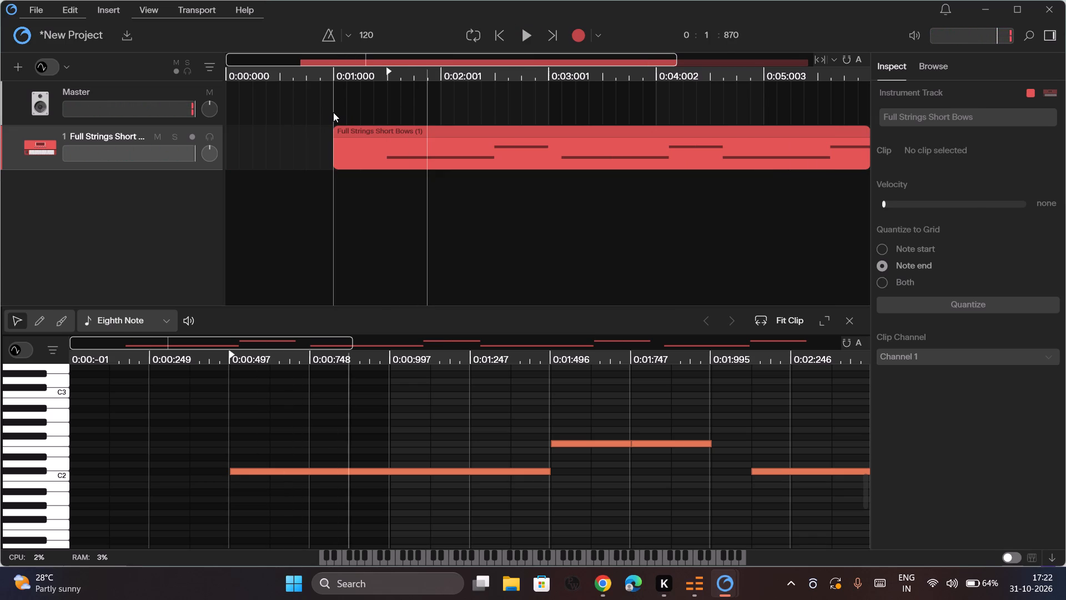
pyautogui.click(333, 112)
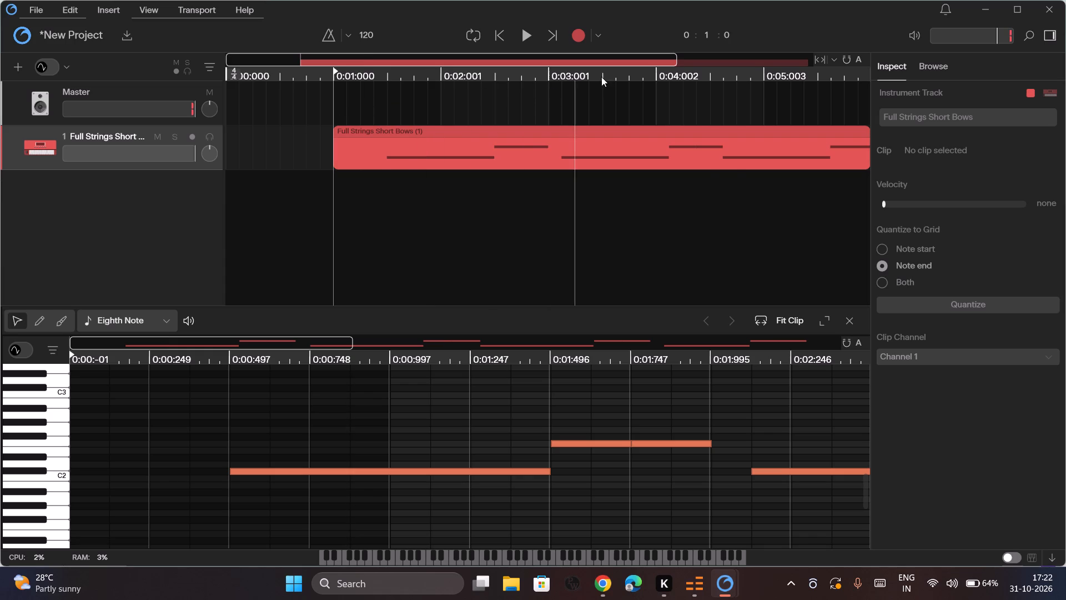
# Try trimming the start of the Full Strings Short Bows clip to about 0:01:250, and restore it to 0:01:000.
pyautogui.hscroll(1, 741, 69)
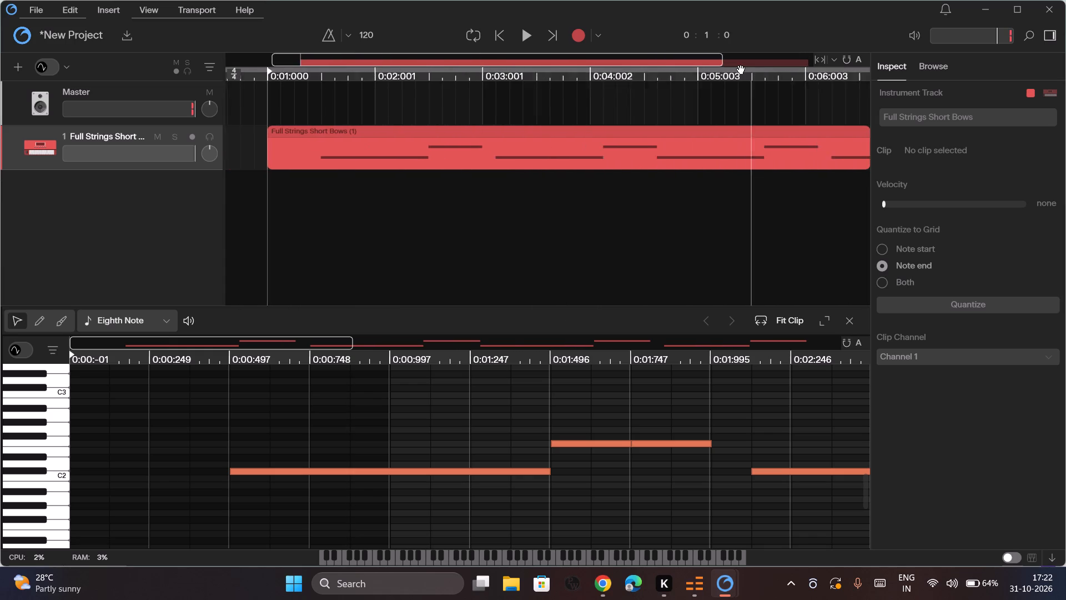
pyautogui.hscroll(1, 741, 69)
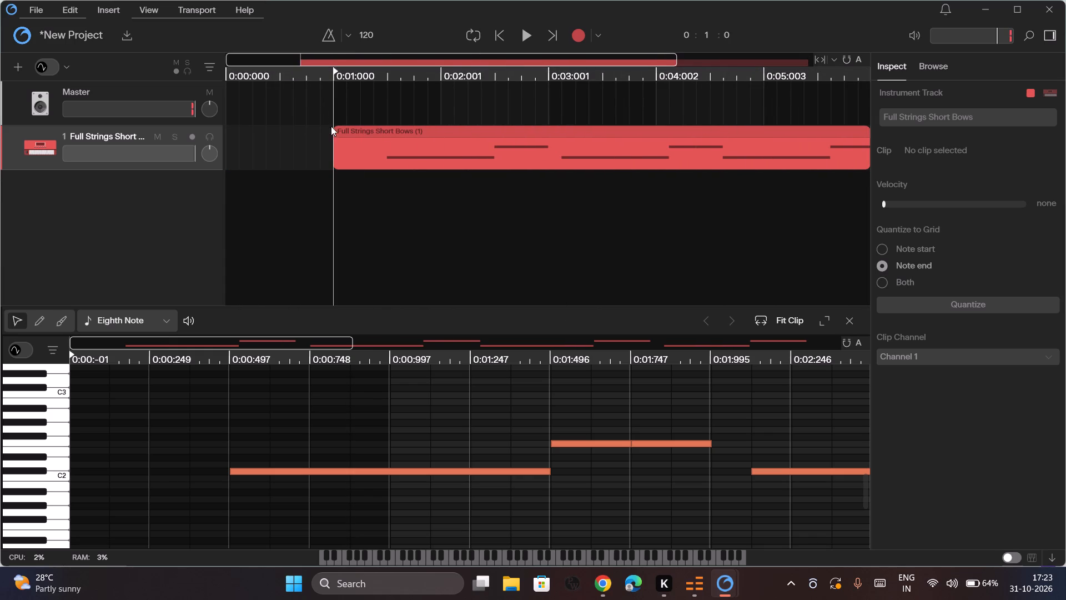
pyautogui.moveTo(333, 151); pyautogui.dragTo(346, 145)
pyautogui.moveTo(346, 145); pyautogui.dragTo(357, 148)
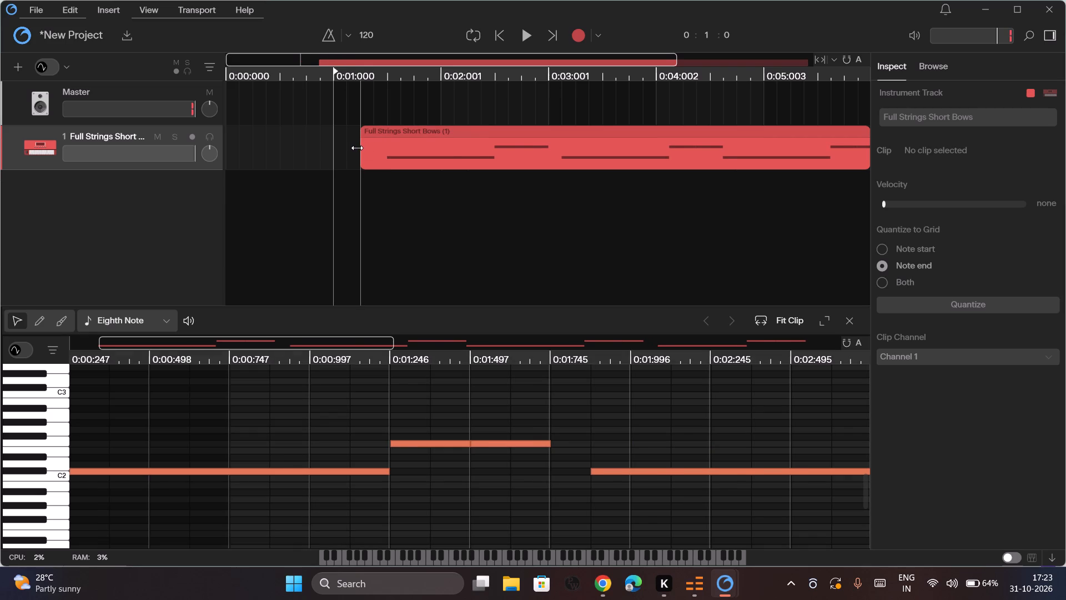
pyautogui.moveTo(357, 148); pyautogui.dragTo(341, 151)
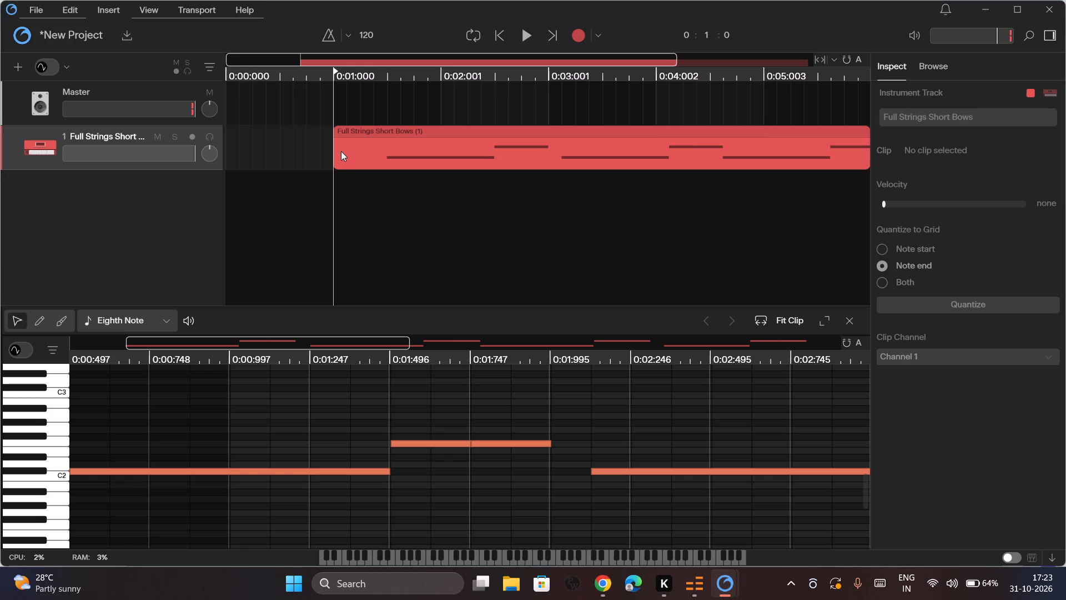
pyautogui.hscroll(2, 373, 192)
# Examine the Full Strings Short Bows note pattern in the piano roll from its first notes through its last.
pyautogui.hscroll(5, 200, 484)
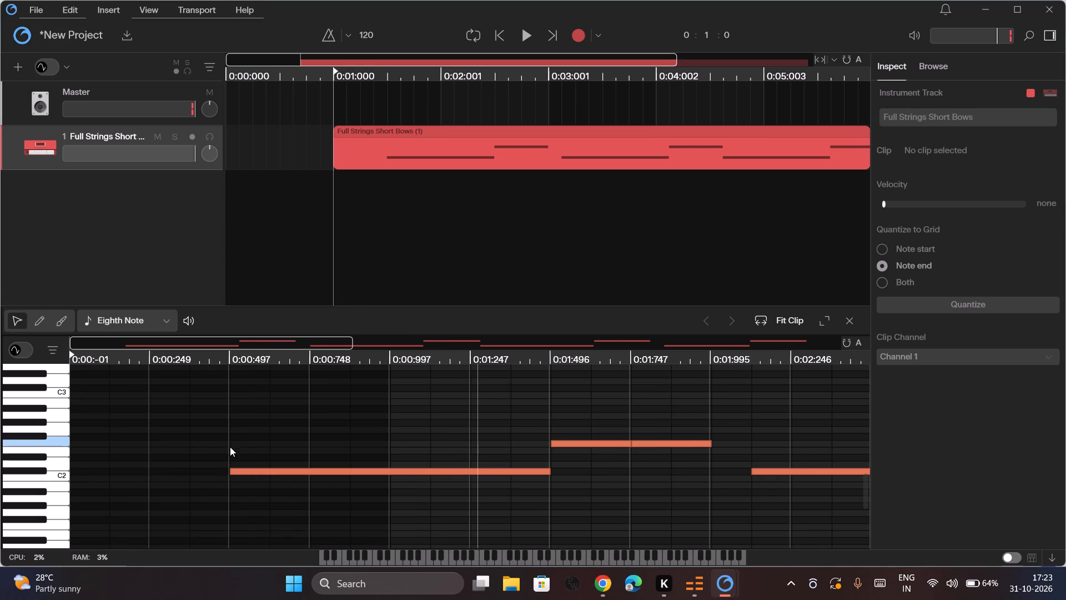
pyautogui.click(230, 447)
pyautogui.click(219, 446)
pyautogui.moveTo(479, 447); pyautogui.dragTo(320, 432)
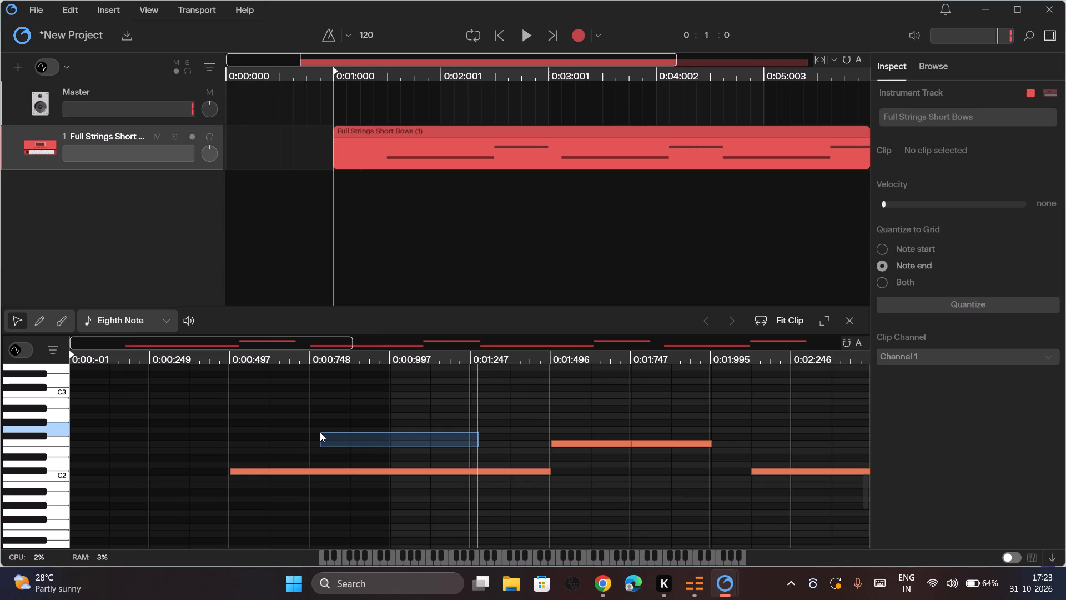
pyautogui.hscroll(-10, 320, 432)
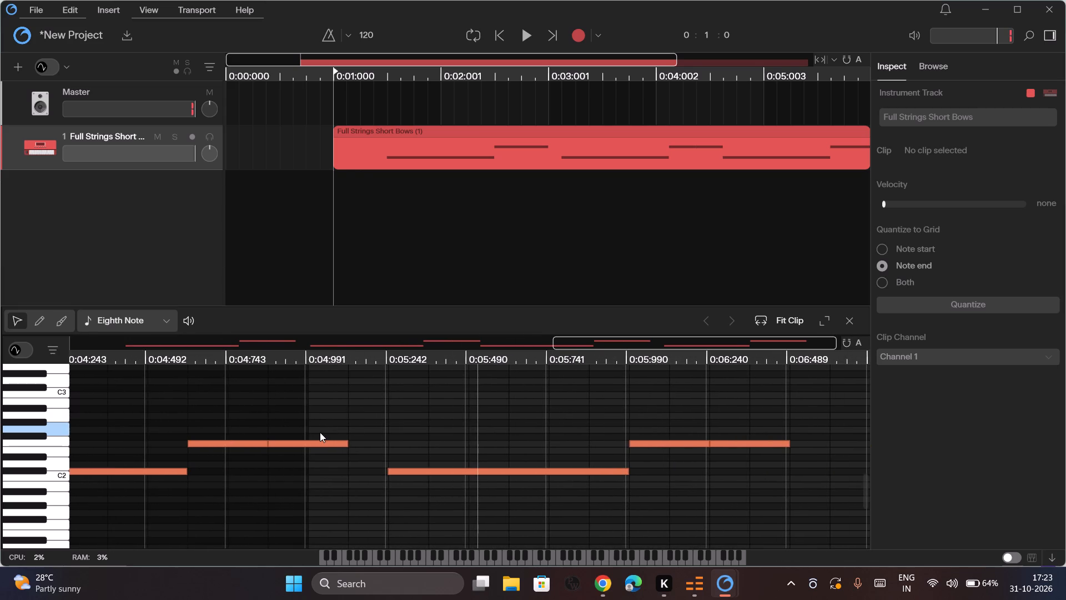
pyautogui.hscroll(7, 646, 452)
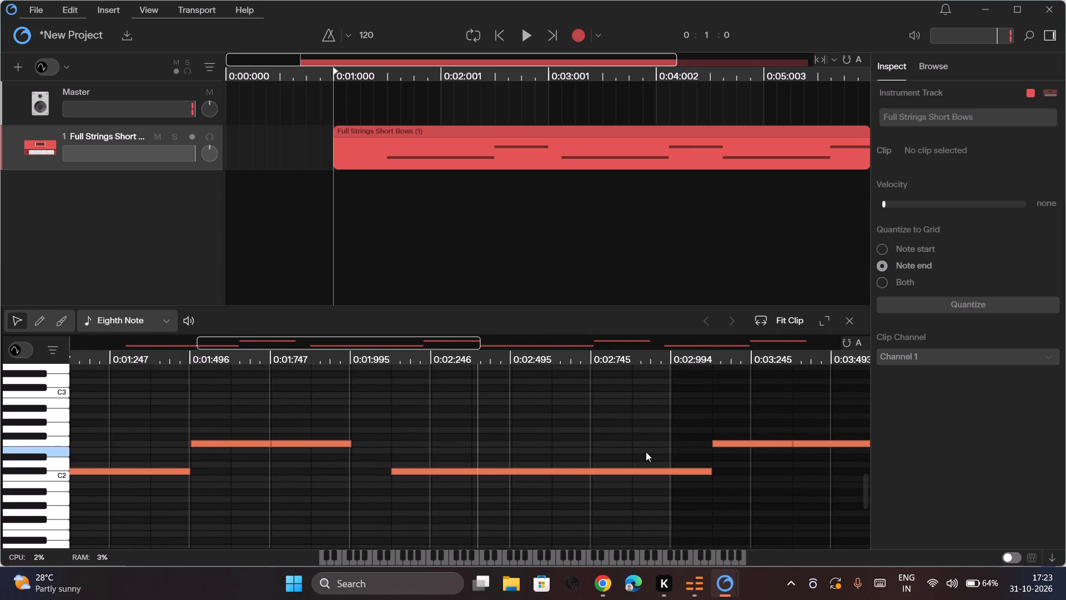
pyautogui.hscroll(4, 646, 452)
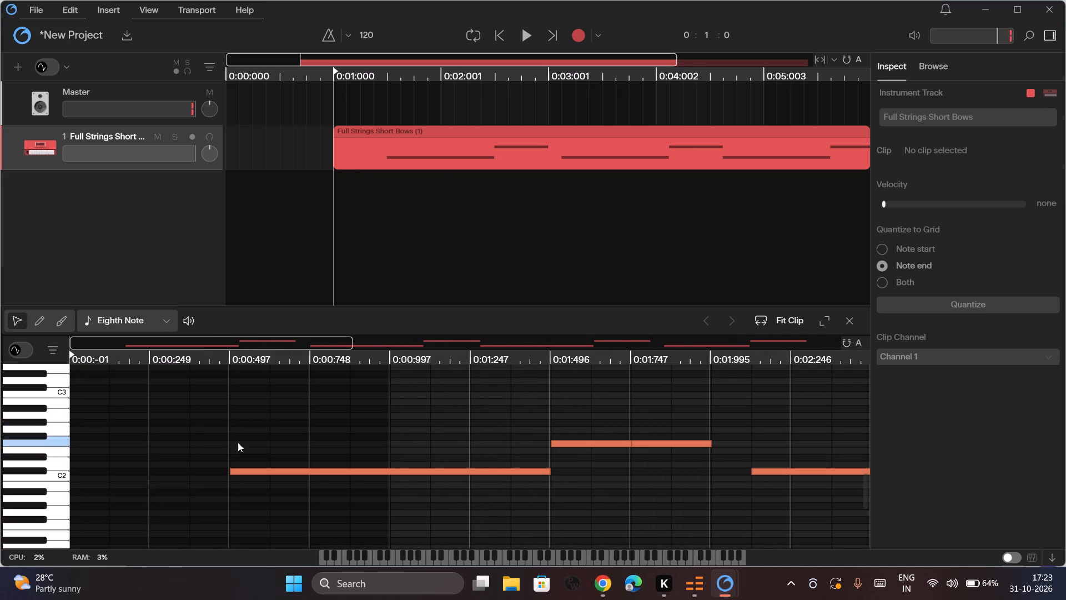
# Play the Full Strings Short Bows clip from its start at 0:01:000 through its end.
pyautogui.click(205, 429)
pyautogui.press('space')
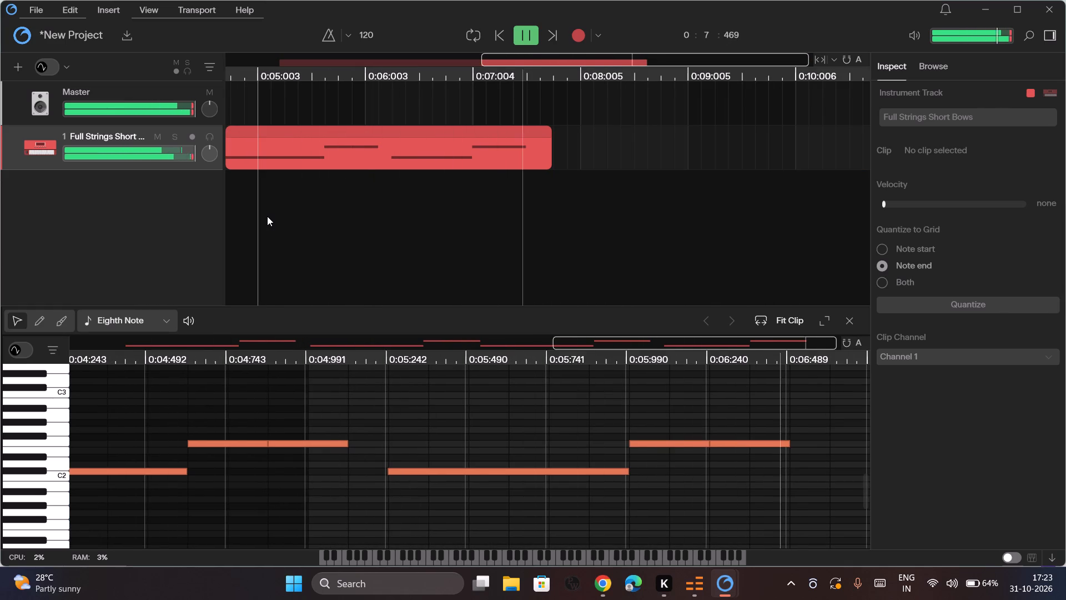
pyautogui.hscroll(5, 267, 216)
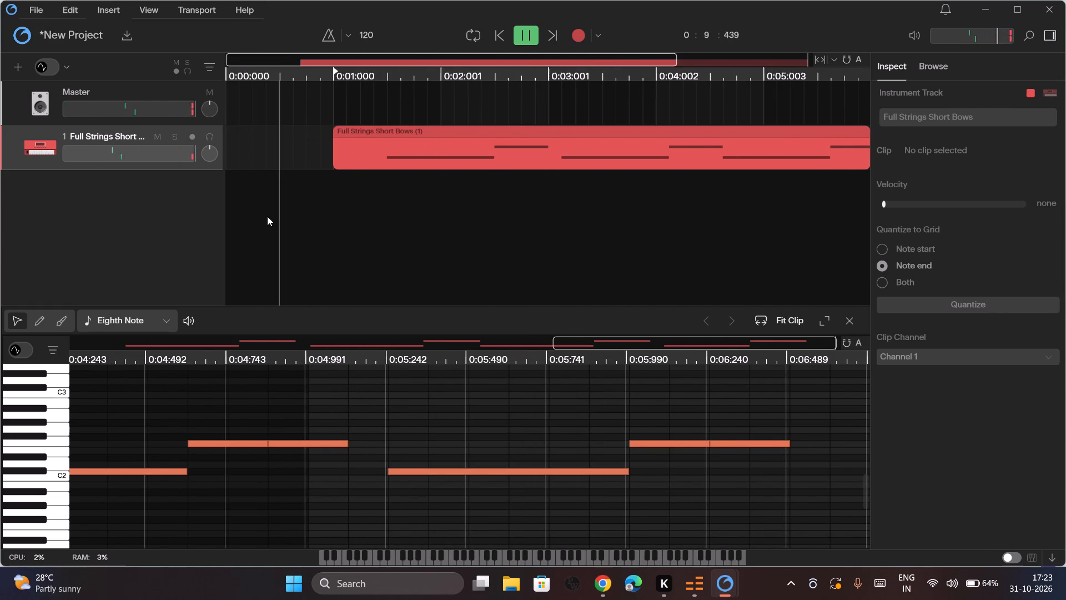
pyautogui.hscroll(2, 267, 216)
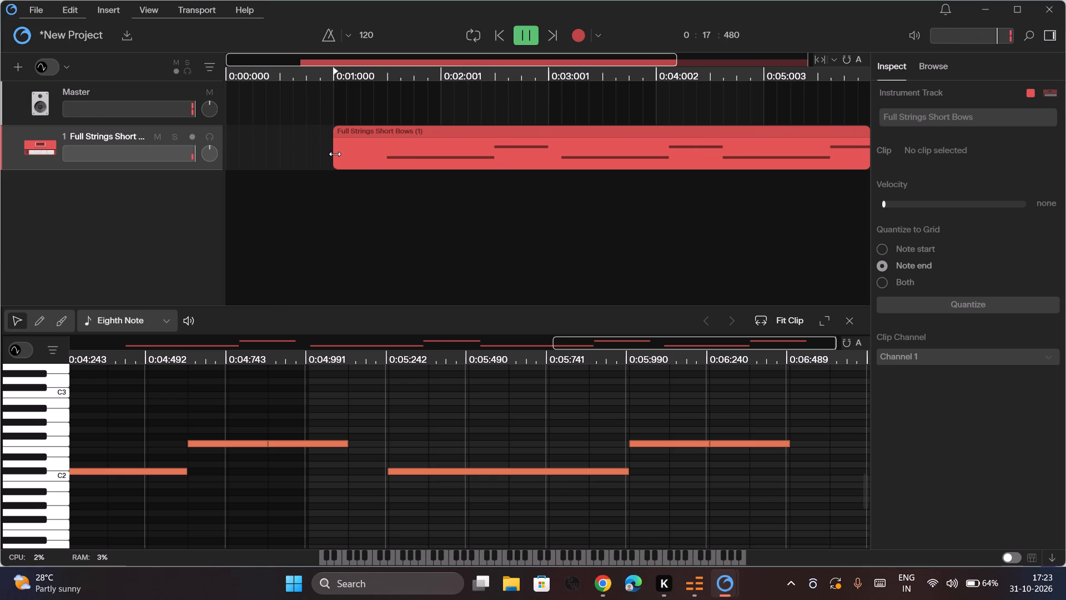
pyautogui.scroll(1, 373, 229)
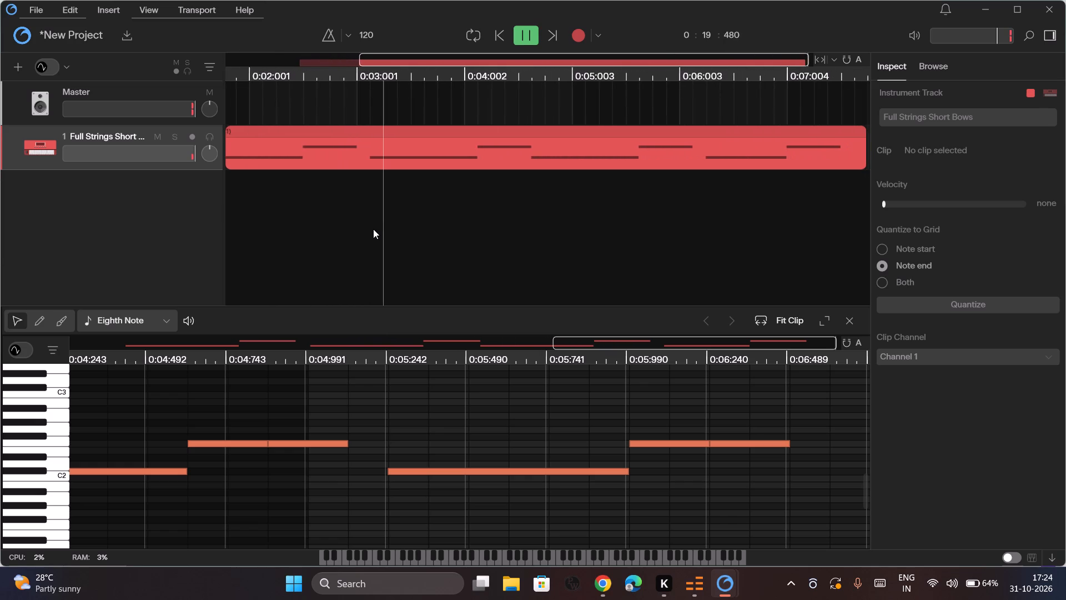
pyautogui.scroll(2, 373, 229)
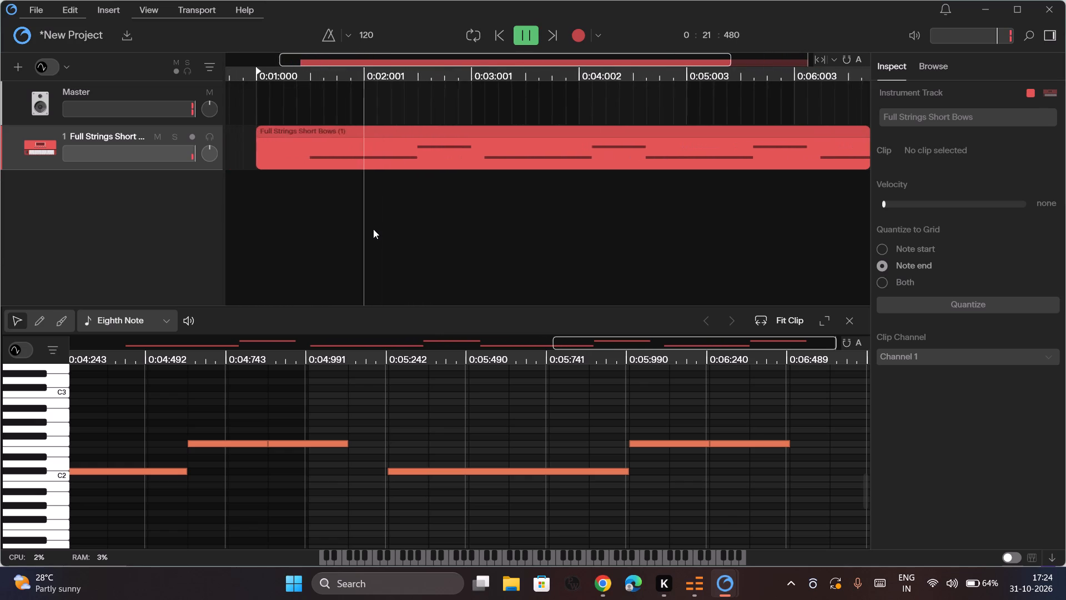
pyautogui.scroll(1, 373, 229)
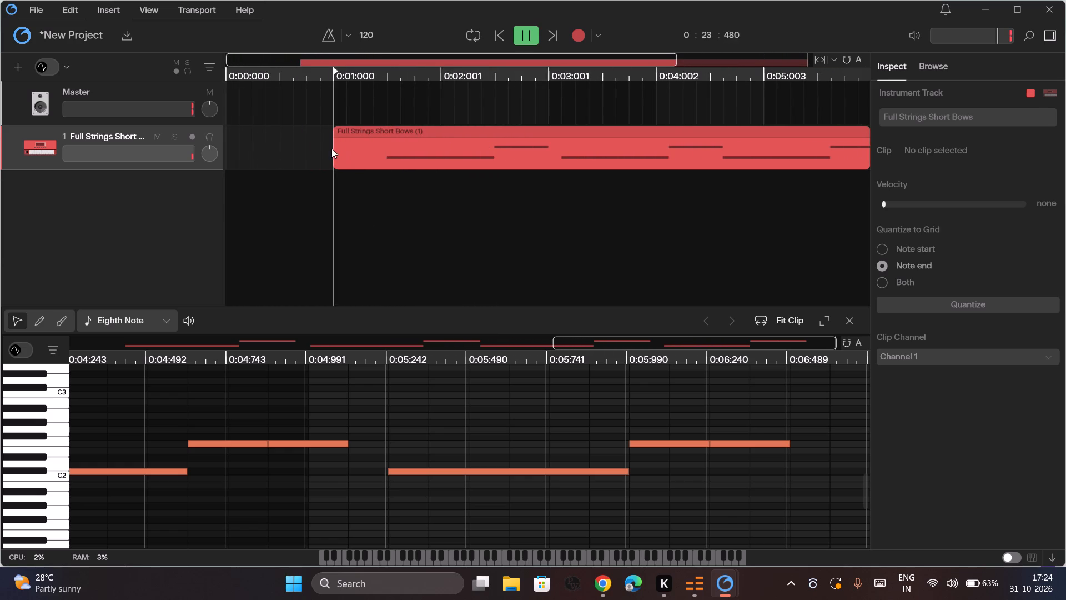
# Replay the arrangement from about 0:00:750, just before the Full Strings Short Bows clip, and follow it through the clip's end.
pyautogui.click(315, 112)
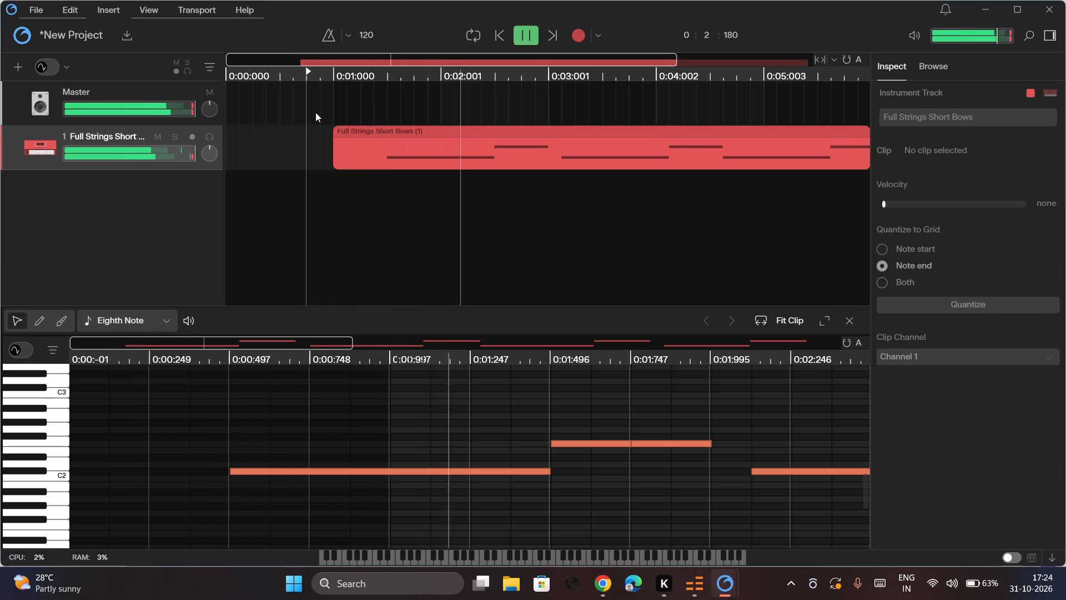
pyautogui.hscroll(-1, 315, 112)
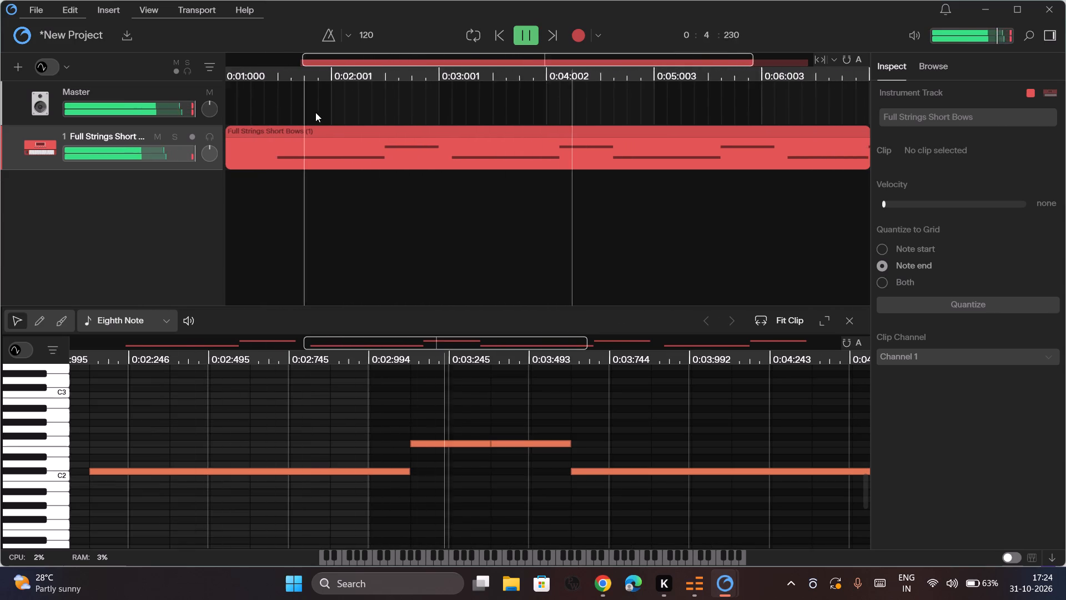
pyautogui.hscroll(-2, 315, 112)
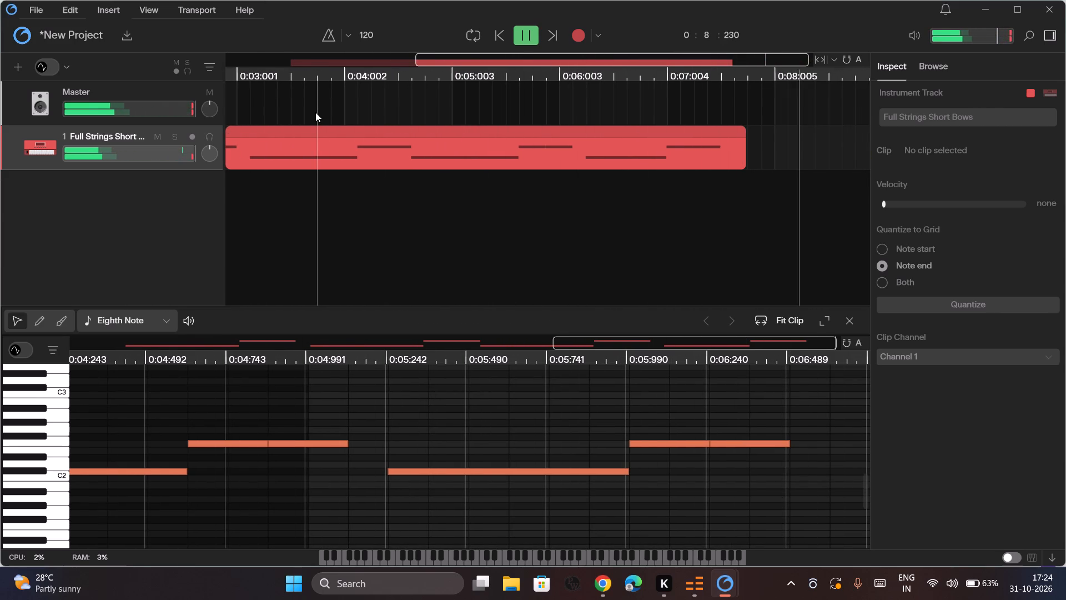
pyautogui.hscroll(3, 338, 184)
pyautogui.scroll(1, 338, 184)
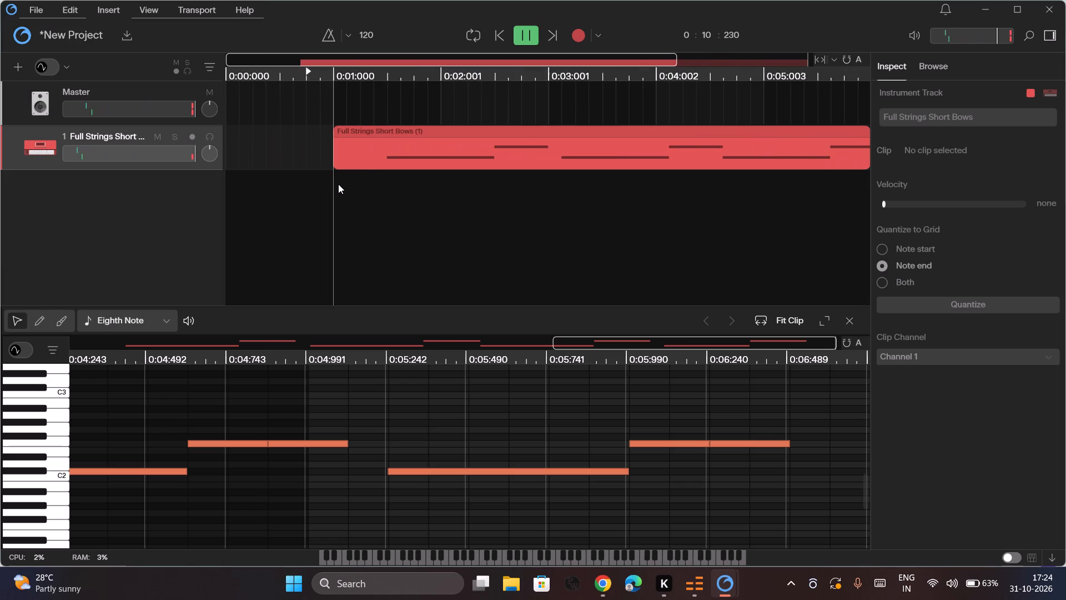
pyautogui.scroll(2, 338, 184)
pyautogui.click(198, 391)
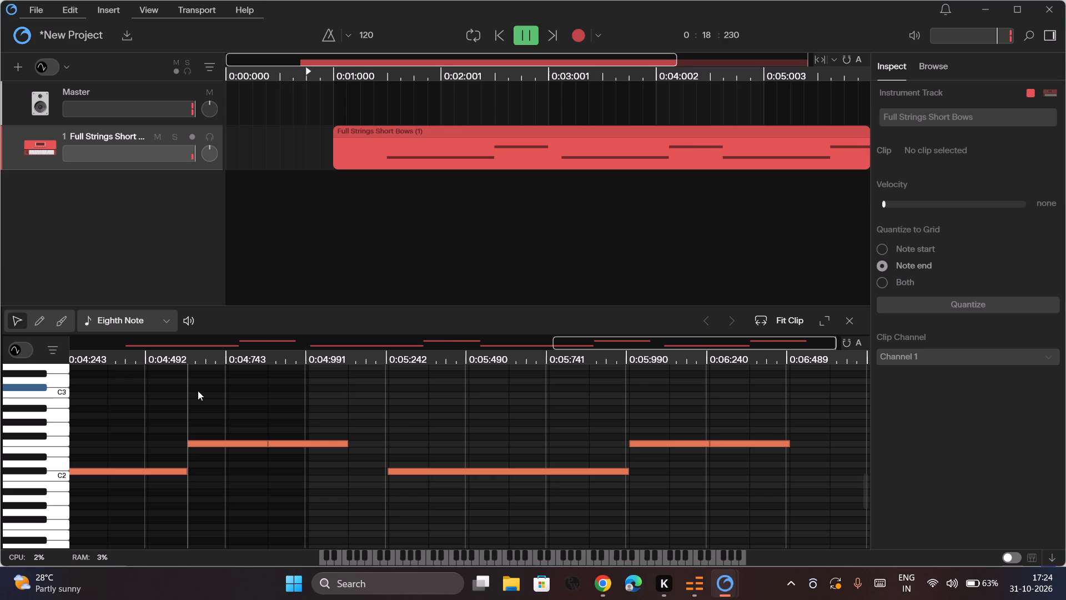
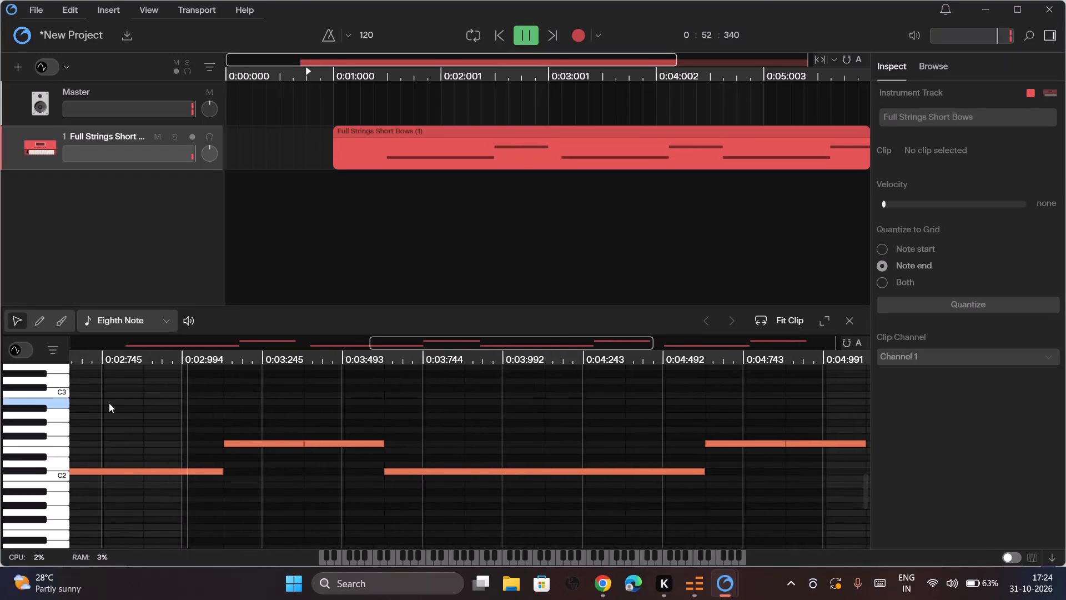
# Stop playback and replay the Full Strings Short Bows clip from 0:01:000 through its end, following its notes in the piano roll.
pyautogui.hscroll(5, 113, 402)
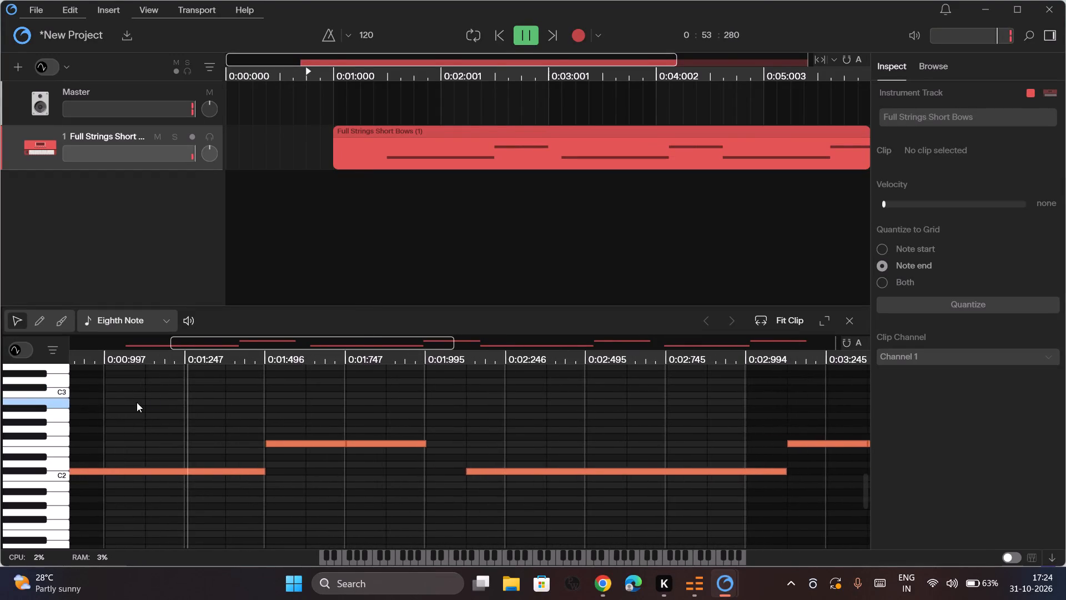
pyautogui.hscroll(5, 154, 399)
pyautogui.click(217, 417)
pyautogui.press('space')
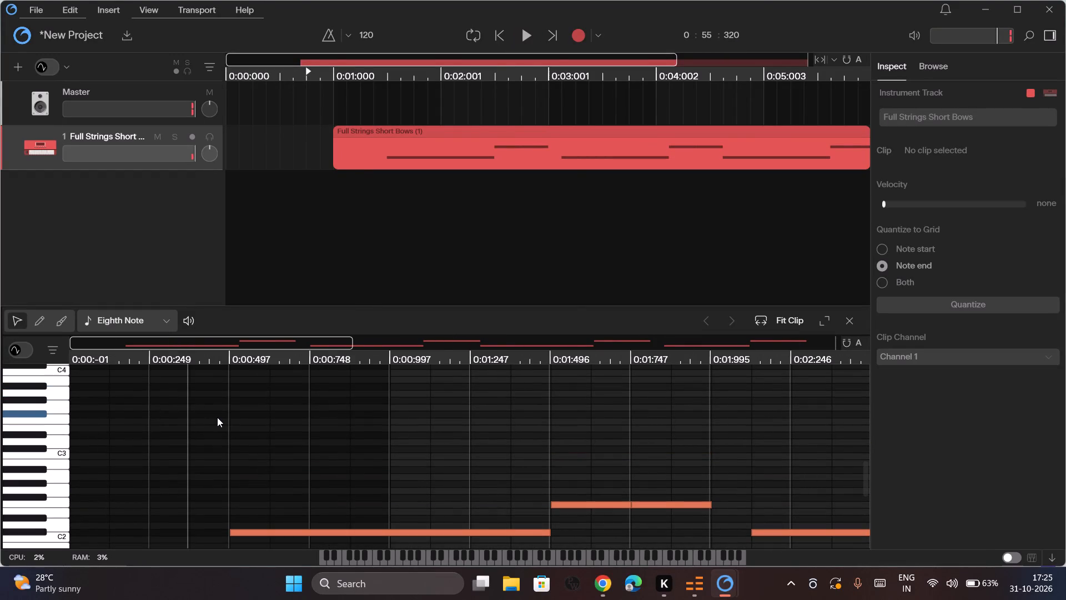
pyautogui.click(326, 86)
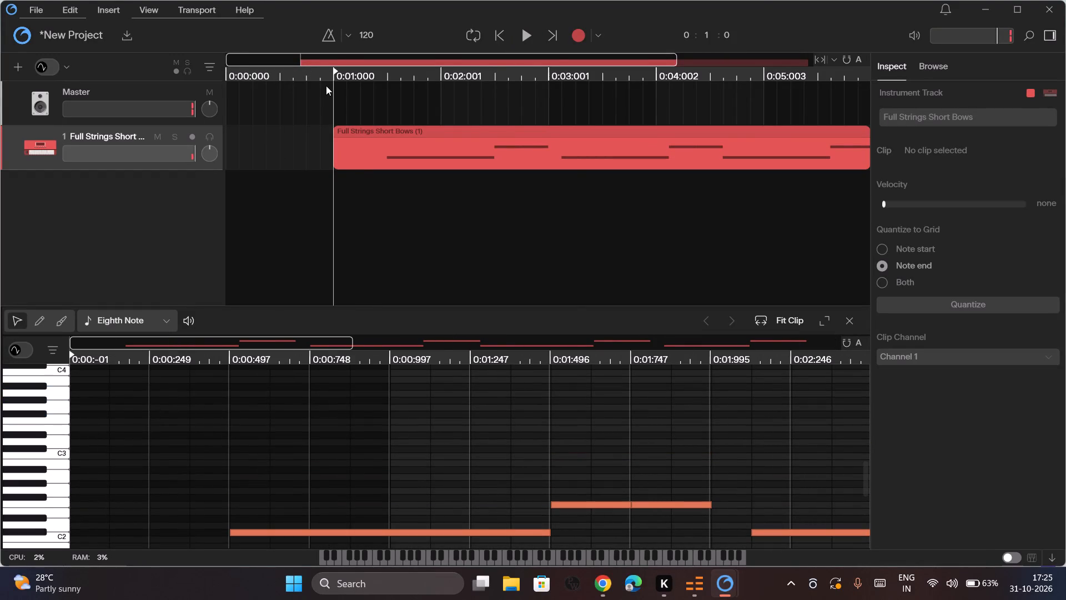
pyautogui.press('space')
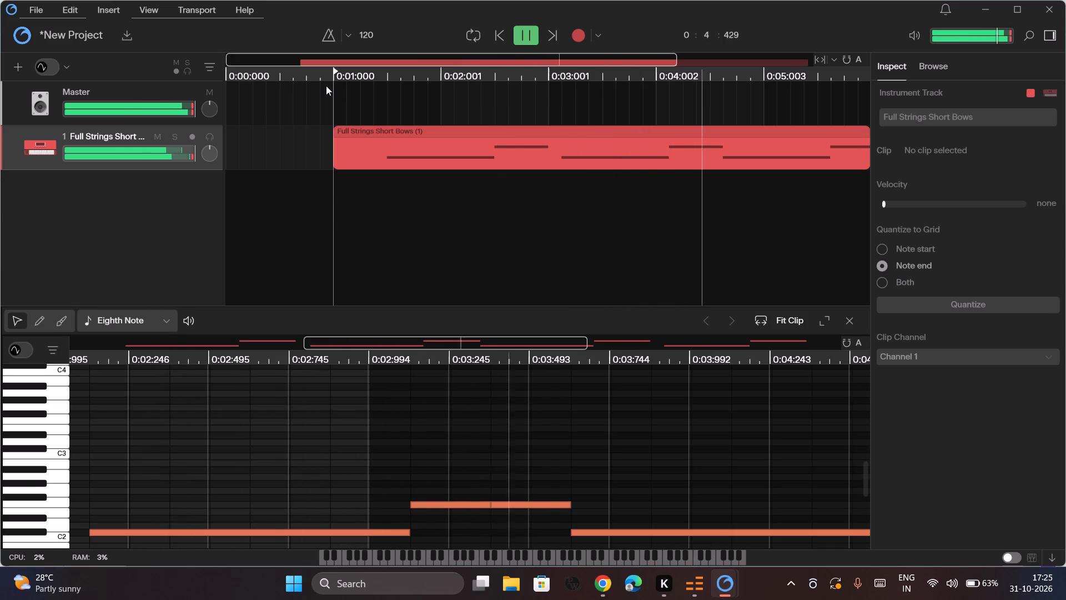
pyautogui.scroll(-1, 509, 408)
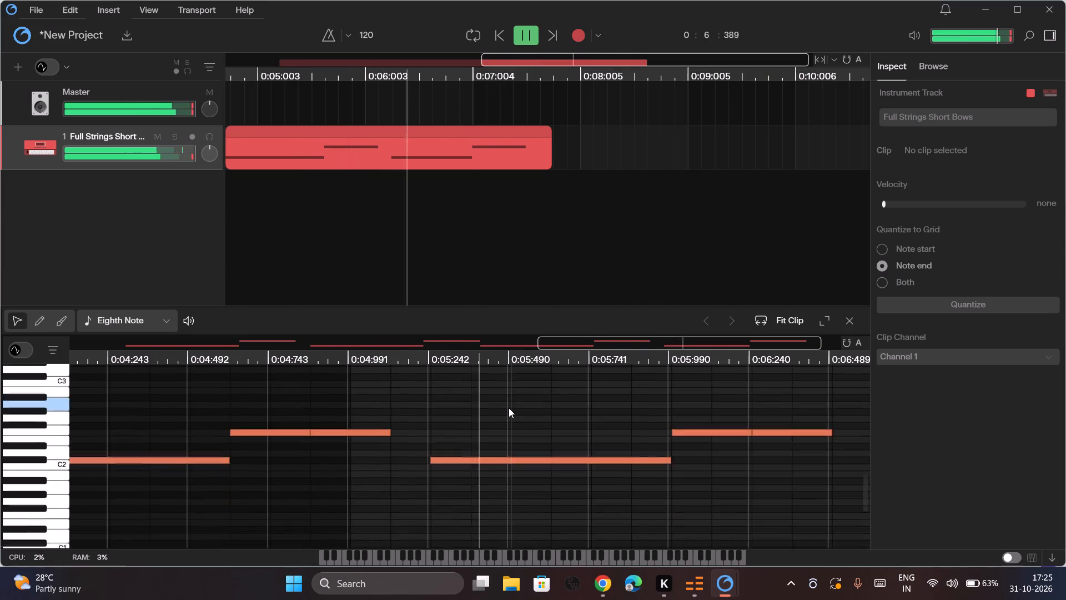
pyautogui.scroll(-1, 509, 408)
pyautogui.hscroll(3, 459, 418)
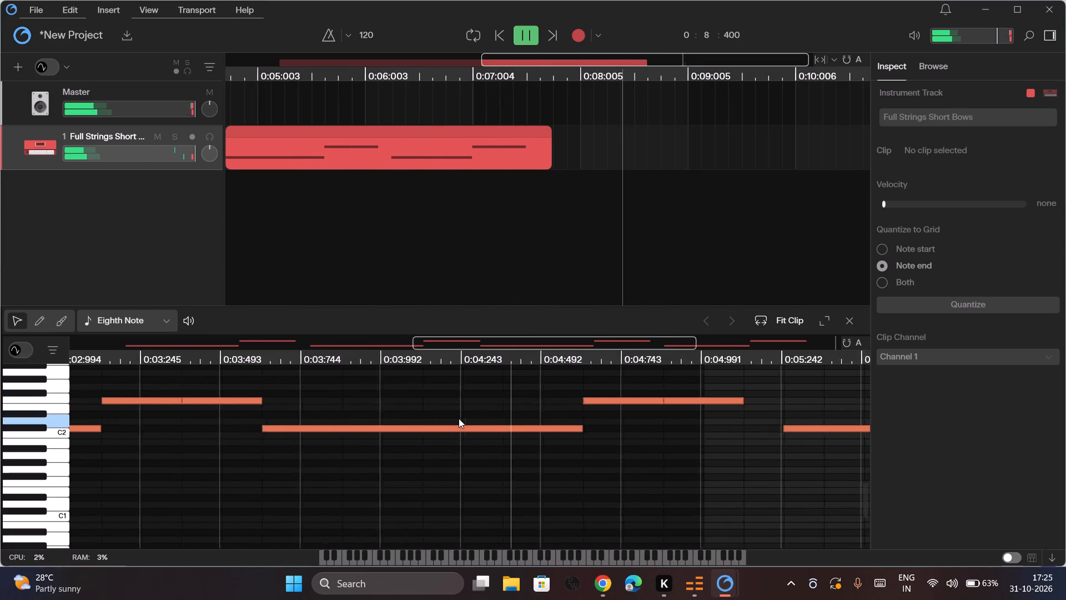
pyautogui.hscroll(9, 459, 418)
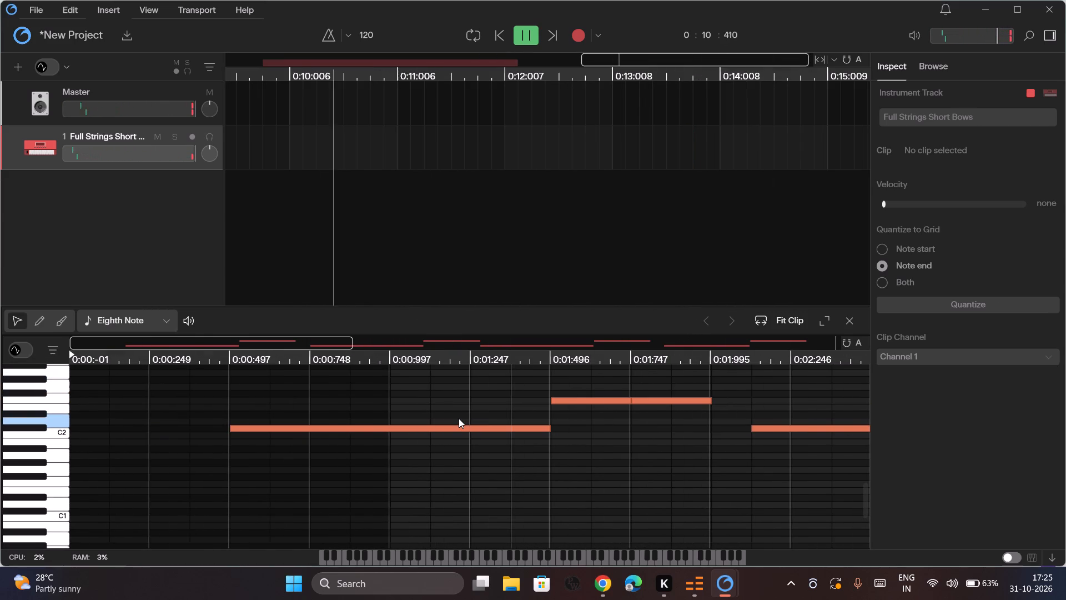
pyautogui.hscroll(2, 459, 418)
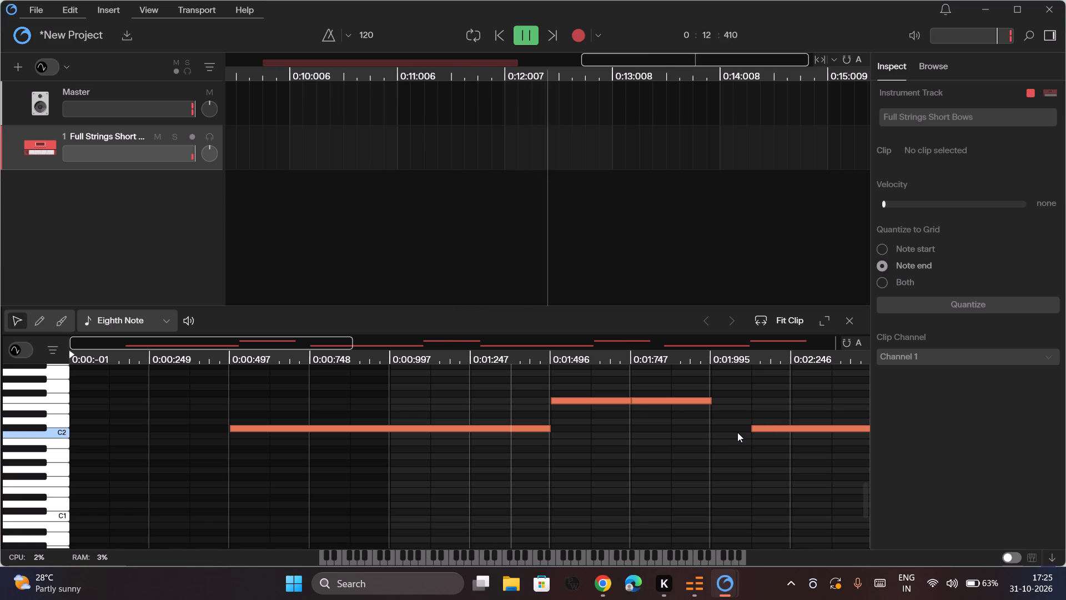
# Move the second long low note earlier in the piano roll to start at 0:01:995, directly after the first high pair.
pyautogui.click(737, 432)
pyautogui.click(752, 428)
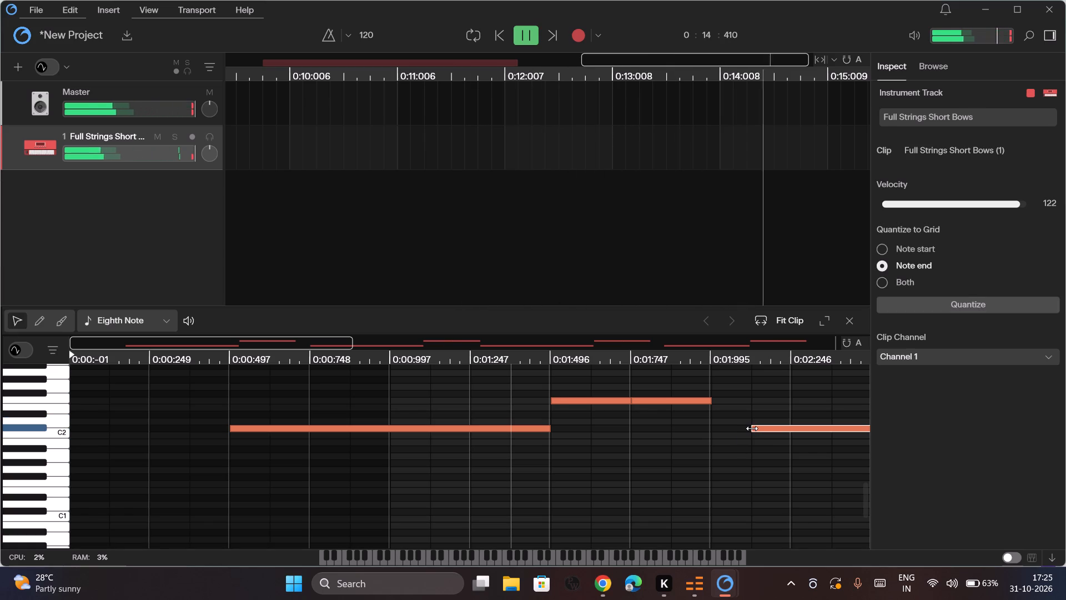
pyautogui.hscroll(-2, 752, 428)
pyautogui.moveTo(669, 427); pyautogui.dragTo(657, 428)
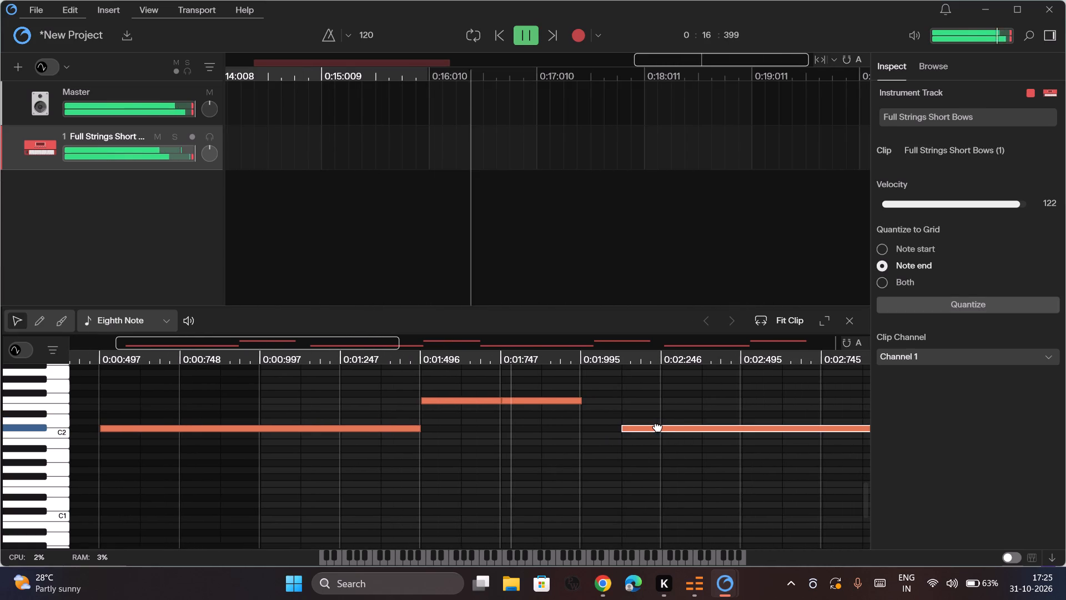
pyautogui.moveTo(657, 428); pyautogui.dragTo(634, 430)
# Select all notes from the second high pair to the clip's end and nudge them earlier so they begin at 0:02:994.
pyautogui.hscroll(-1, 634, 430)
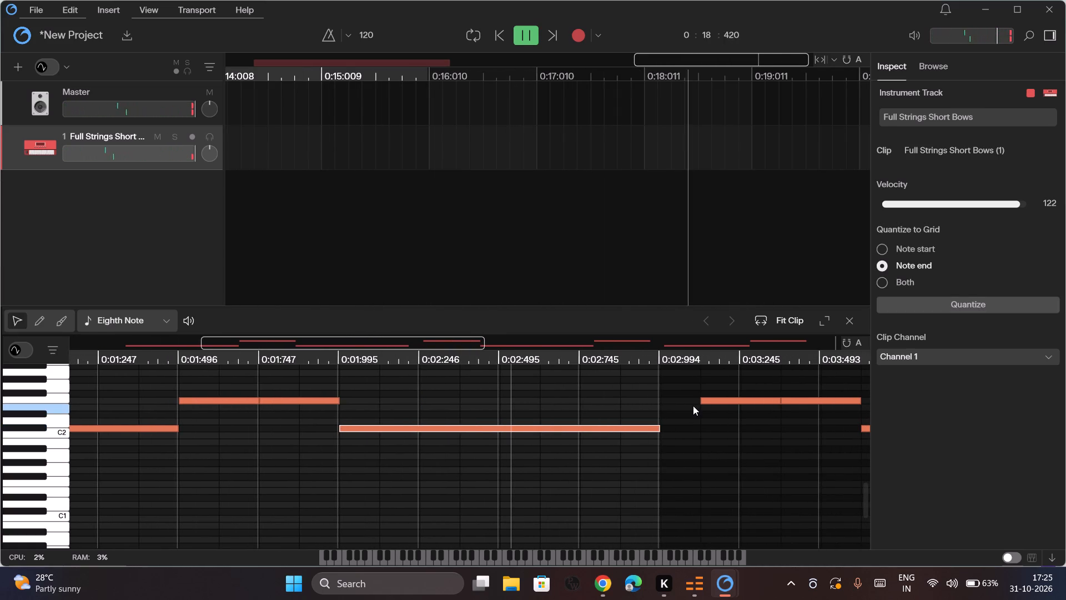
pyautogui.moveTo(693, 406); pyautogui.dragTo(906, 483)
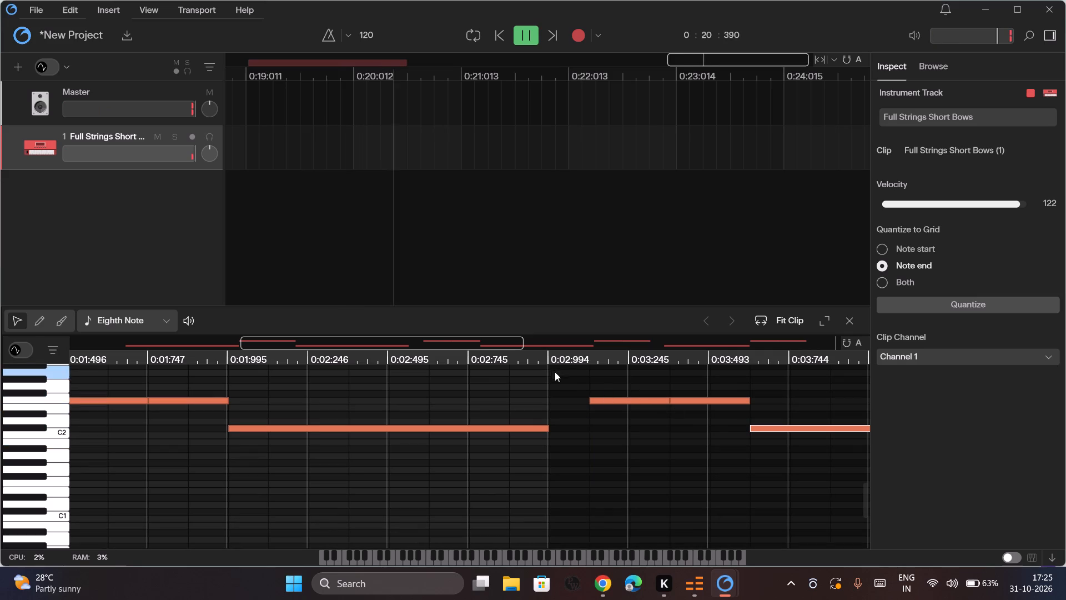
pyautogui.moveTo(577, 384); pyautogui.dragTo(1065, 507)
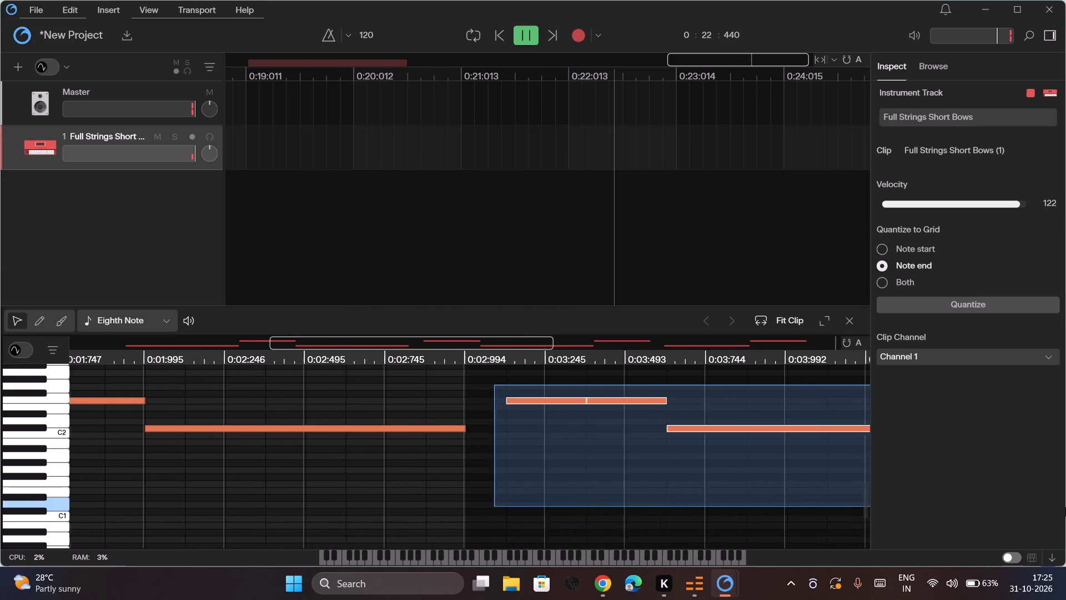
pyautogui.moveTo(1065, 507); pyautogui.dragTo(1065, 508)
pyautogui.press('Left')
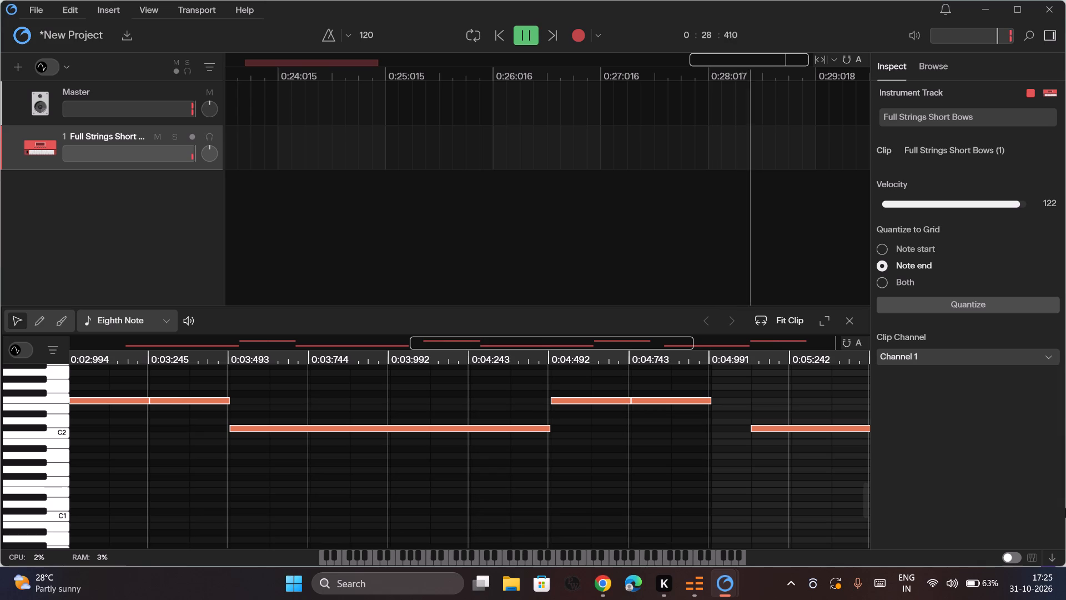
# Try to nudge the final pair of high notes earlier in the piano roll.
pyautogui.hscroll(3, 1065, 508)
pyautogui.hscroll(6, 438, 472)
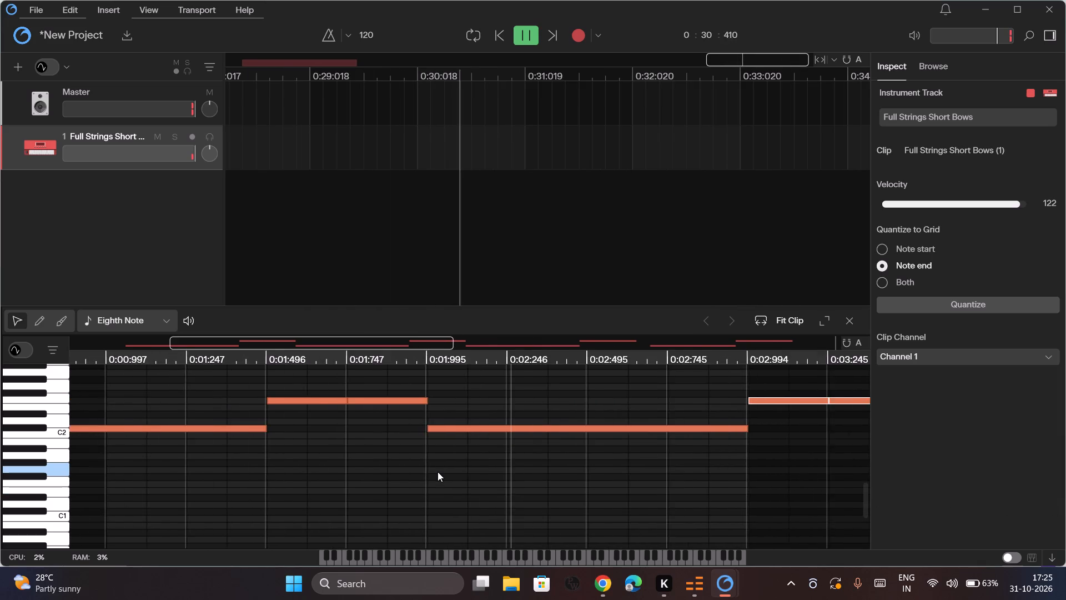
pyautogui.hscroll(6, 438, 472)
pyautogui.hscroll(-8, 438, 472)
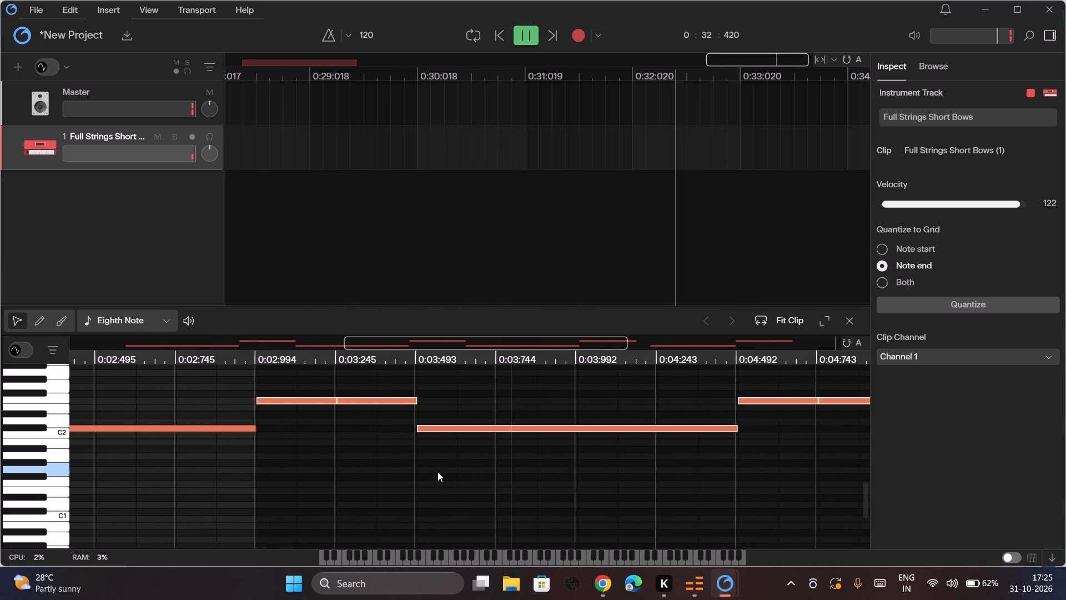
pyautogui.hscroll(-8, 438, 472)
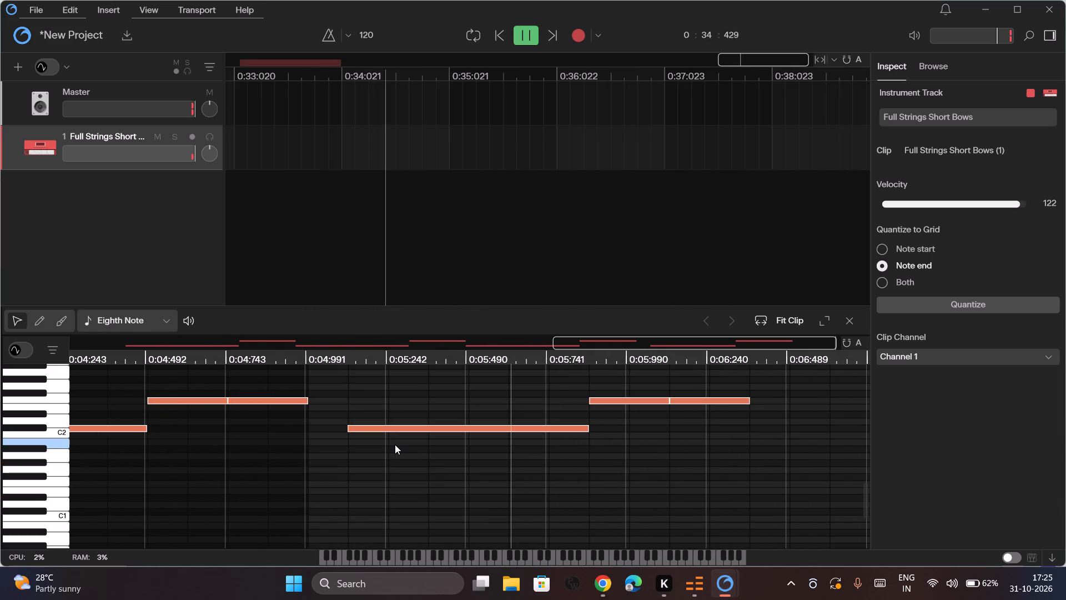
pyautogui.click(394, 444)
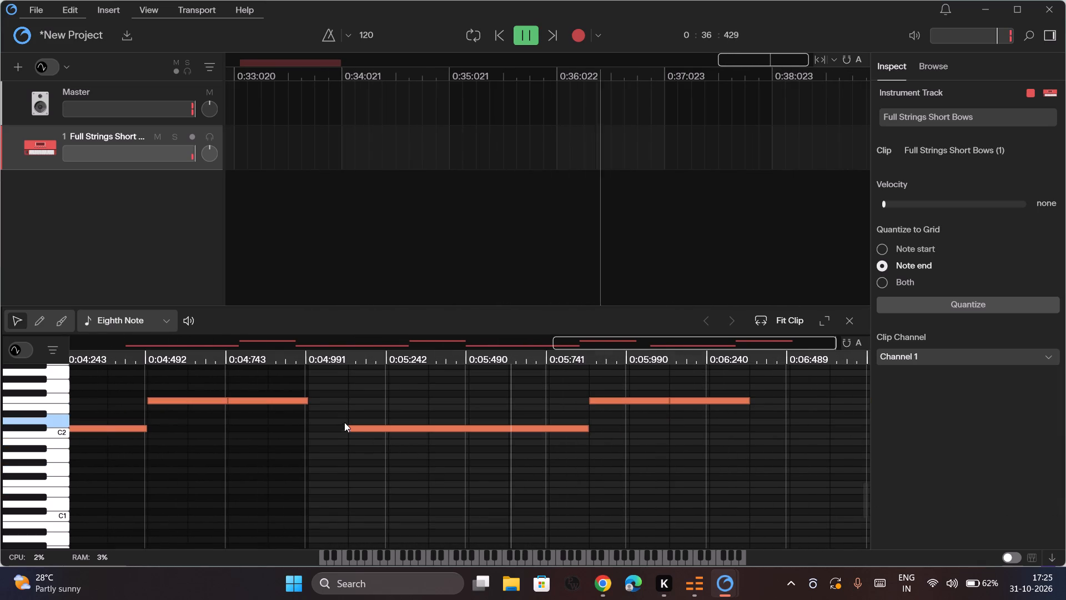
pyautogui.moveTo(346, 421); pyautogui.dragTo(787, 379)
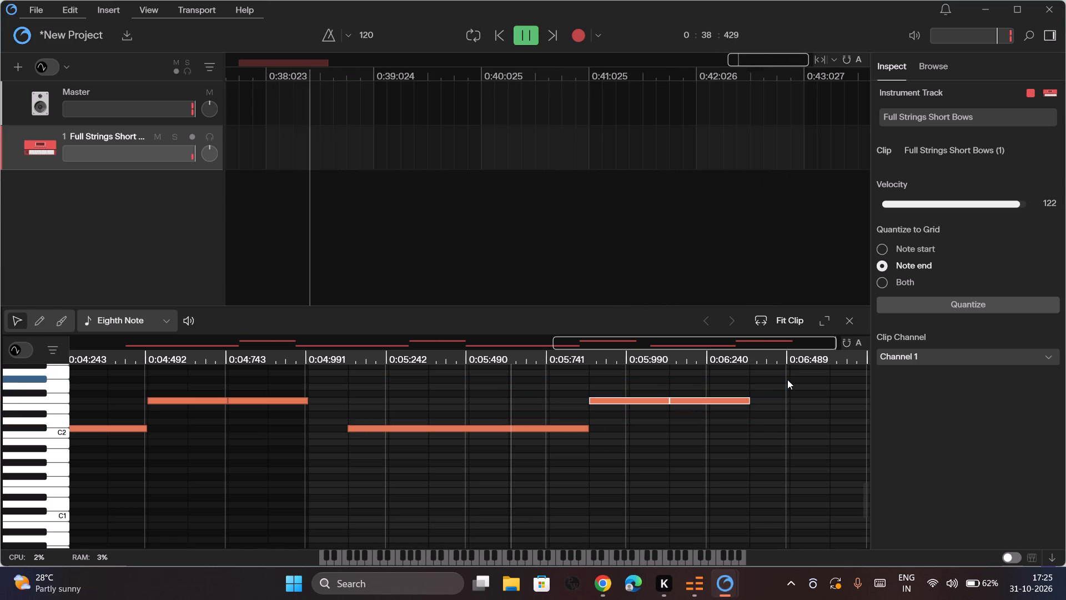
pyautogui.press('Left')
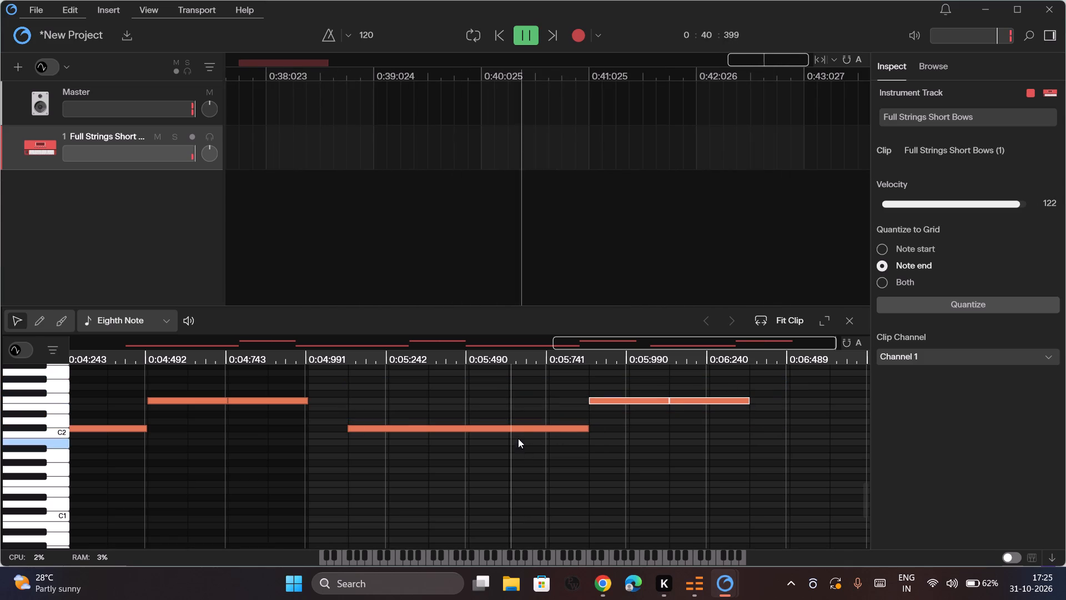
# Nudge the last low note to start at 0:04:991 and the first high note after it to start at 0:05:741.
pyautogui.click(523, 434)
pyautogui.click(524, 428)
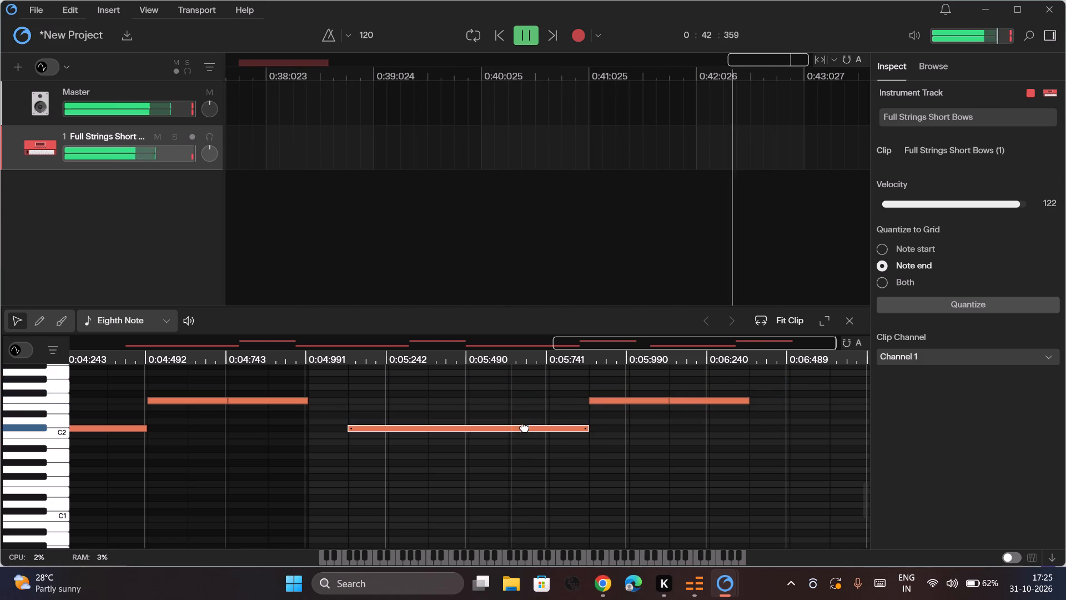
pyautogui.press('Left')
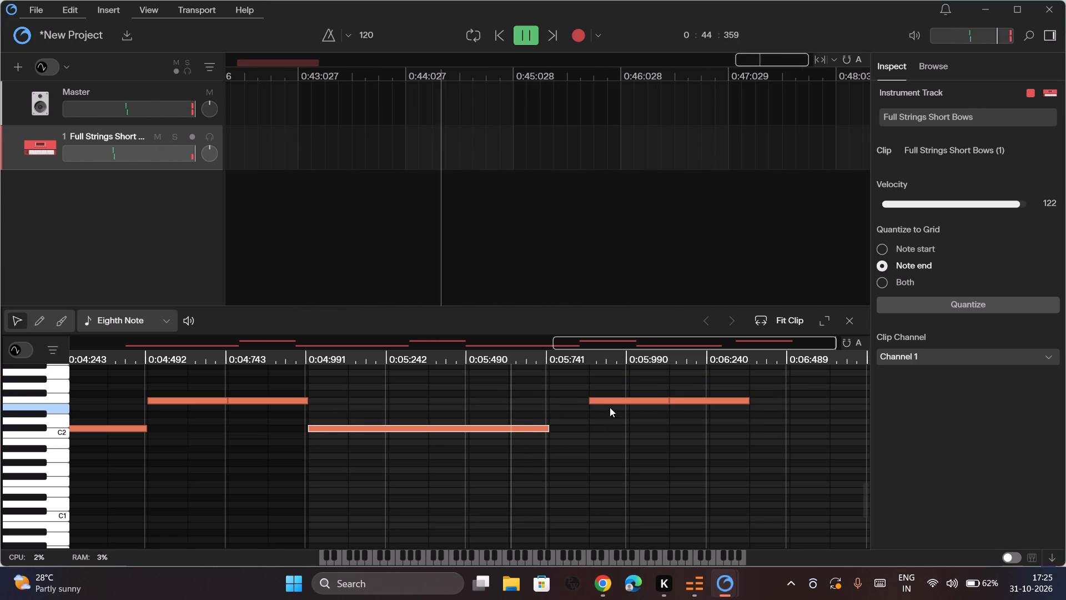
pyautogui.click(614, 402)
pyautogui.press('Left')
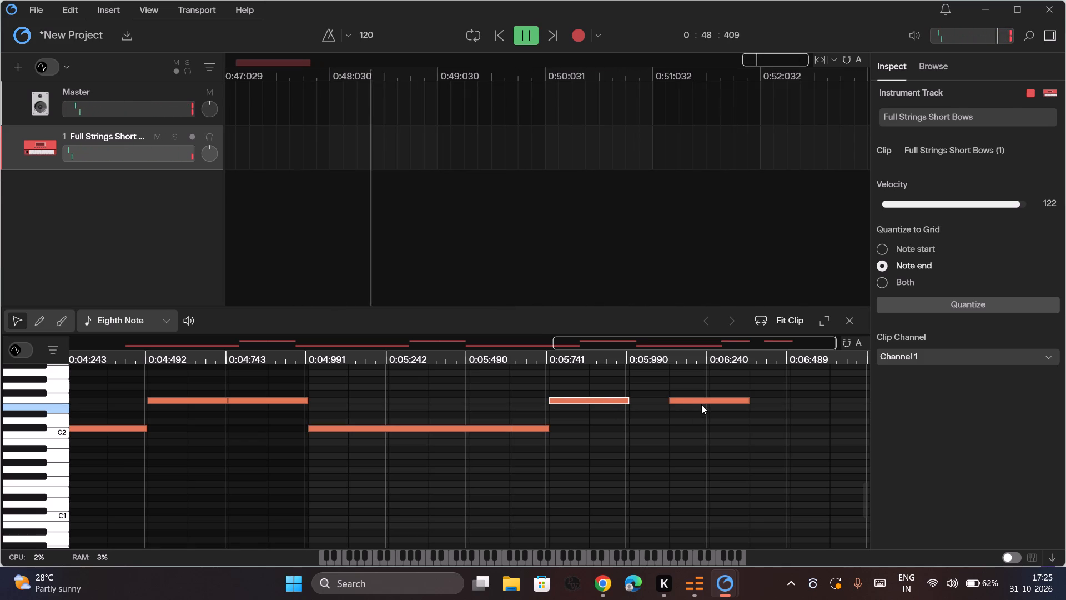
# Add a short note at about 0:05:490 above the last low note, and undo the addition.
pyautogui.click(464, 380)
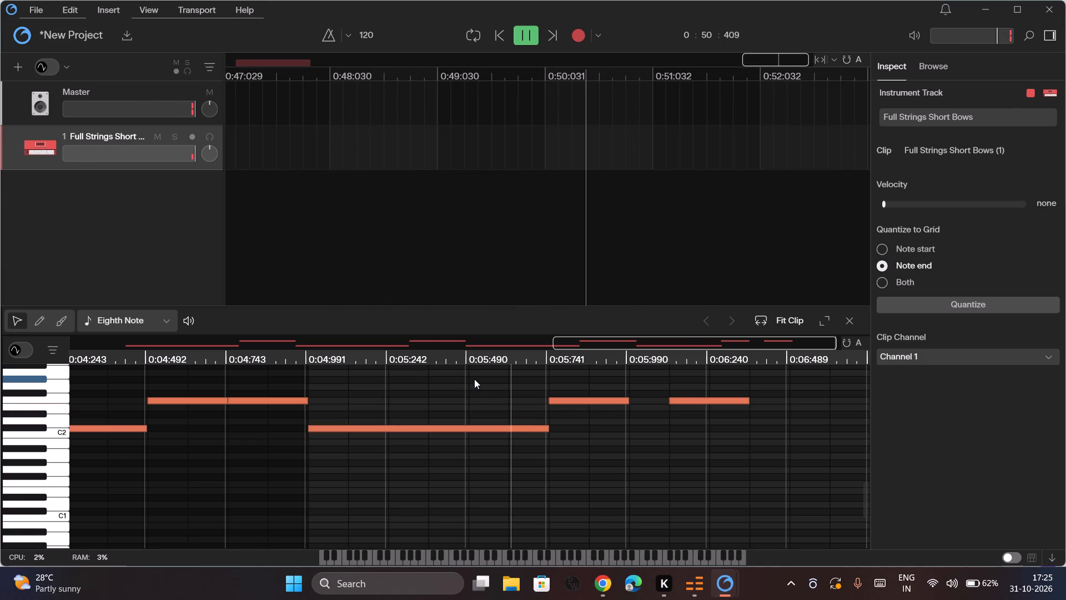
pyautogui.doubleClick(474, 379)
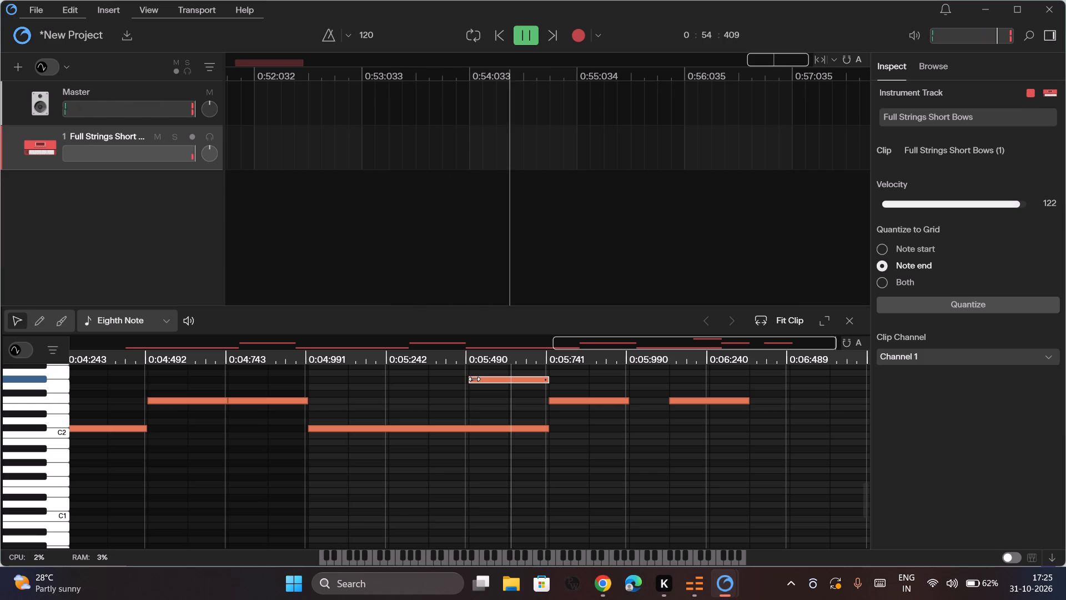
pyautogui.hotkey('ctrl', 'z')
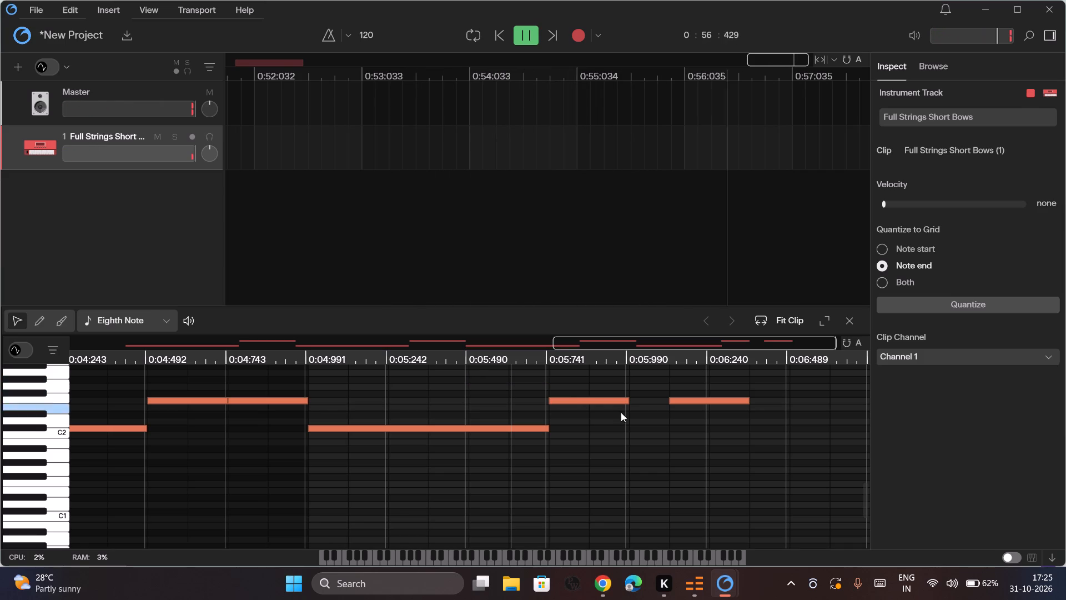
# Play the end of the Full Strings Short Bows clip from about 0:05:500 on the arrangement timeline.
pyautogui.hscroll(-1, 543, 439)
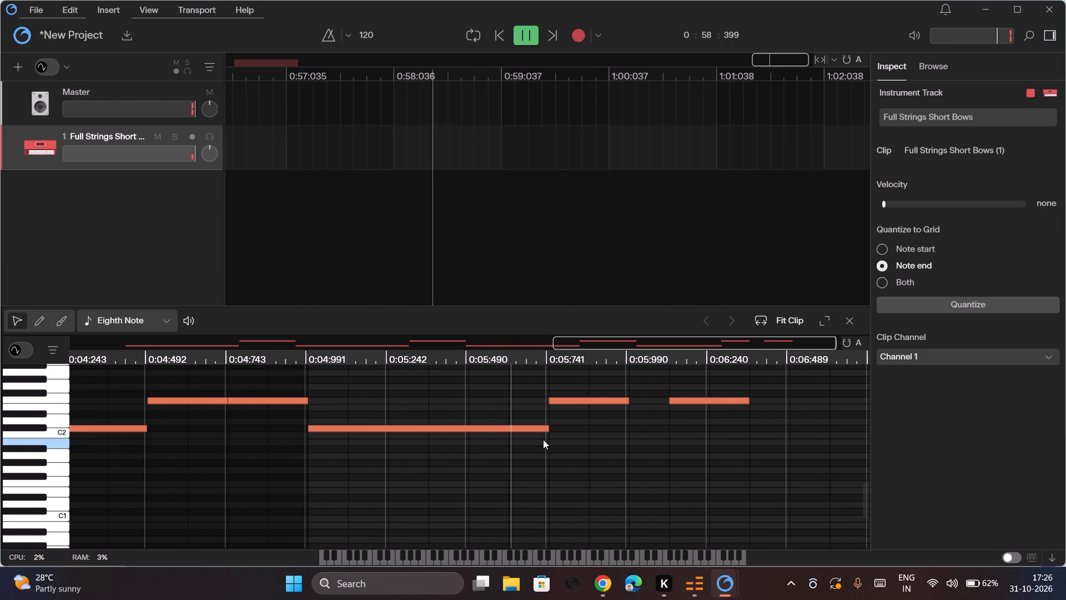
pyautogui.hscroll(-1, 543, 439)
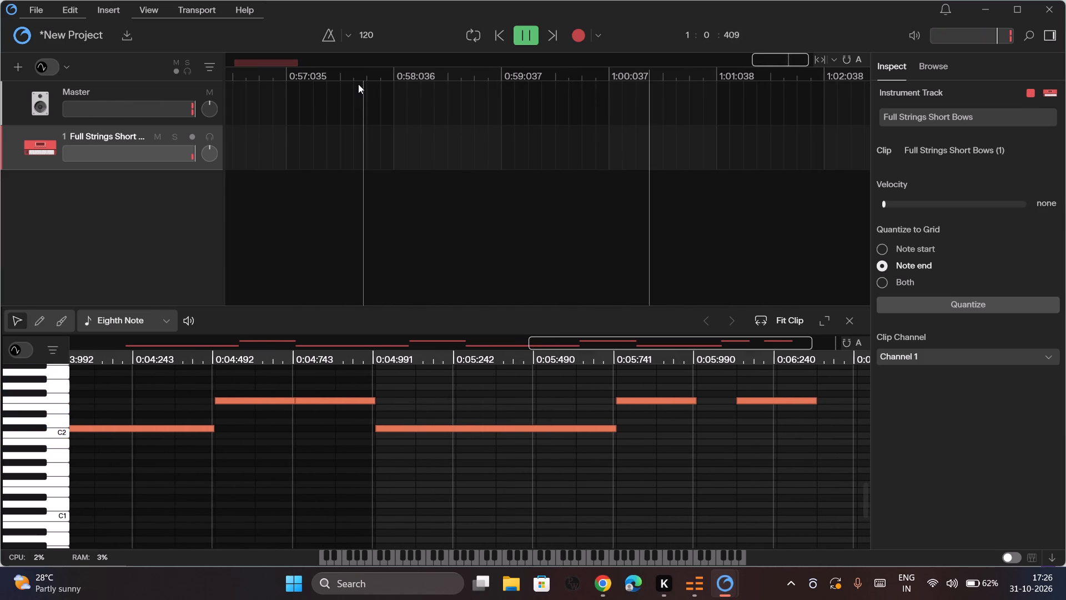
pyautogui.hscroll(17, 358, 84)
pyautogui.hscroll(13, 358, 84)
pyautogui.hscroll(-3, 358, 84)
pyautogui.click(321, 89)
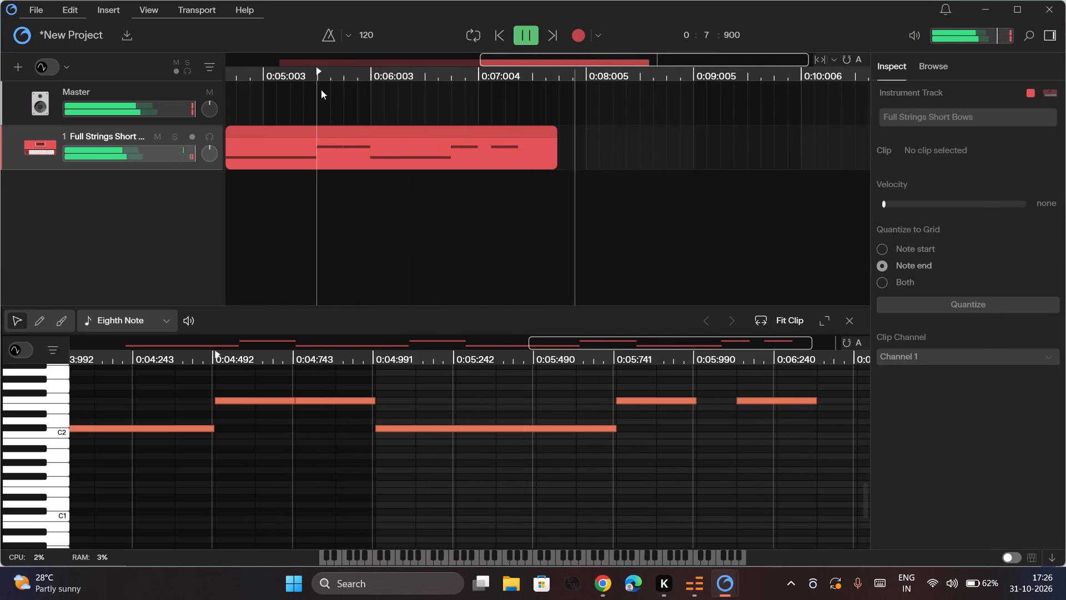
pyautogui.click(321, 89)
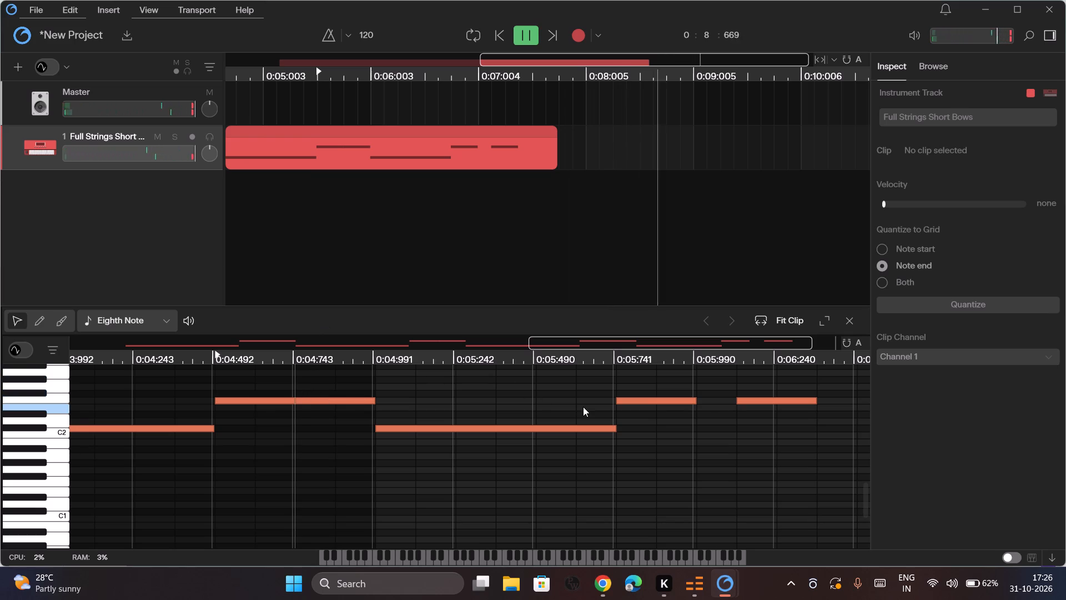
# Delete the second note of the third high pair, starting at 0:04:743 in the piano roll.
pyautogui.click(355, 403)
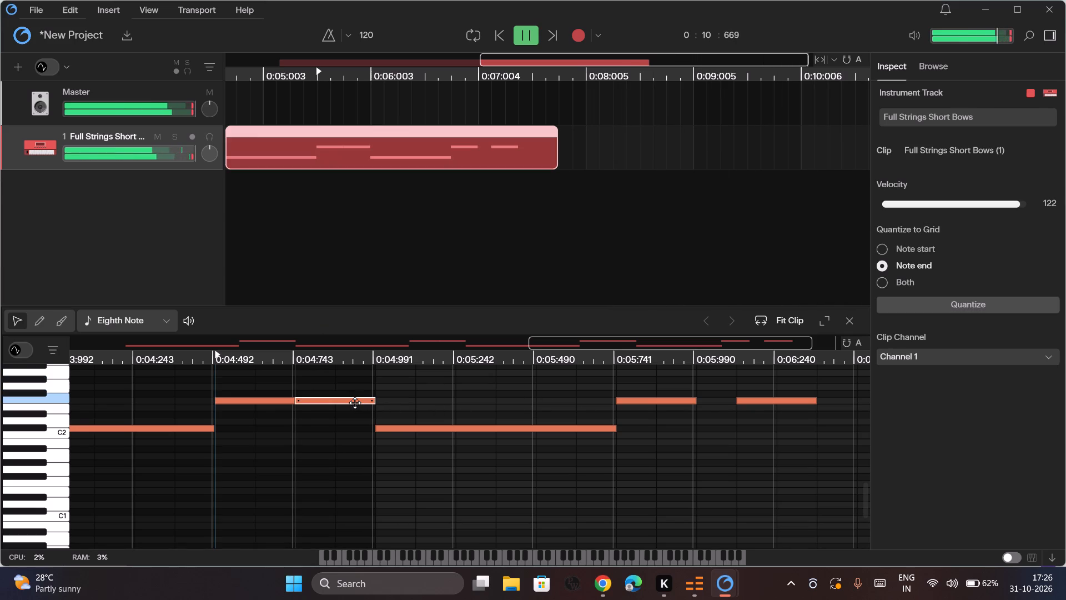
pyautogui.press('Delete')
# Move the last low note earlier to start at 0:04:743, keeping it at the same pitch as the preceding low note.
pyautogui.click(389, 431)
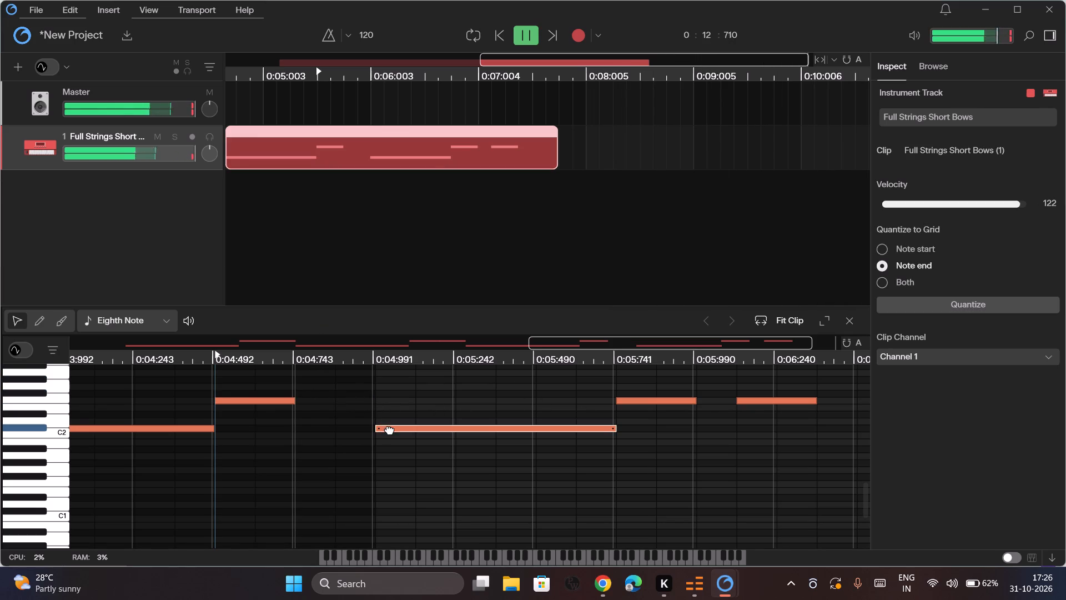
pyautogui.moveTo(389, 431); pyautogui.dragTo(326, 440)
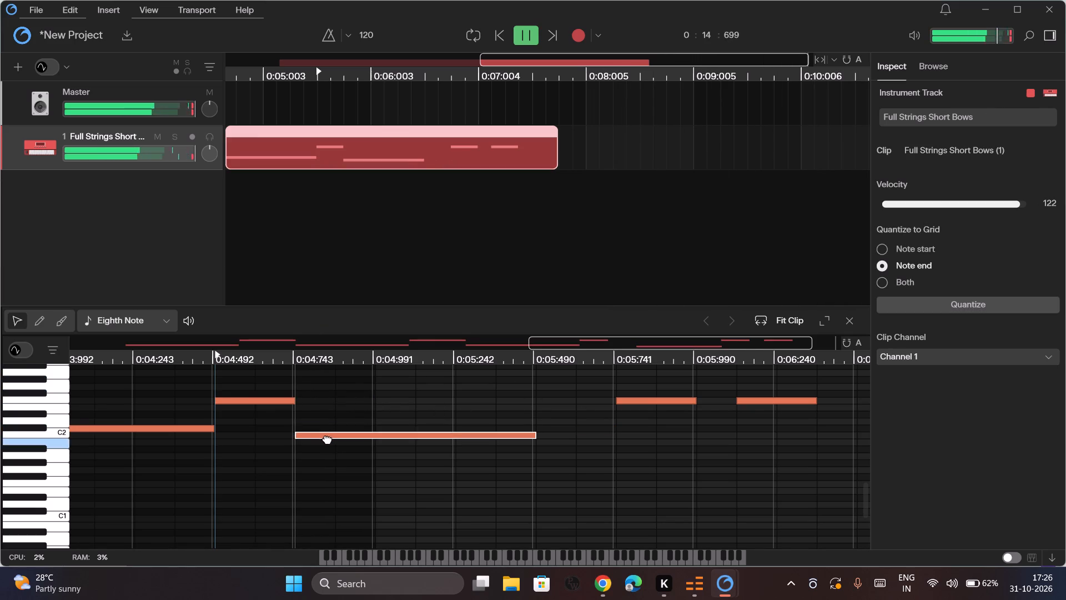
pyautogui.moveTo(326, 440); pyautogui.dragTo(315, 474)
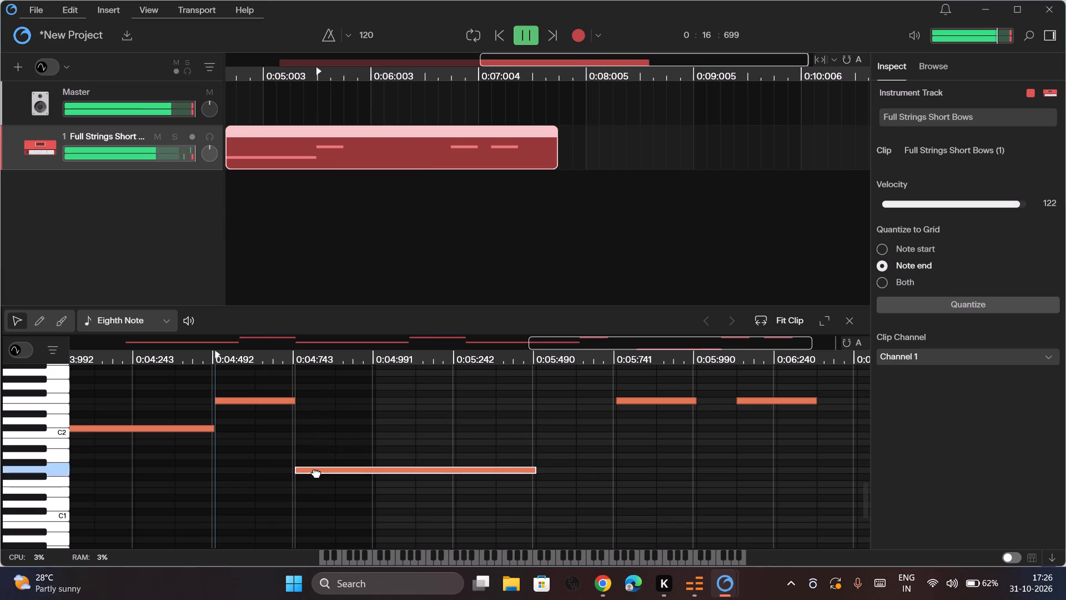
pyautogui.moveTo(315, 474); pyautogui.dragTo(301, 429)
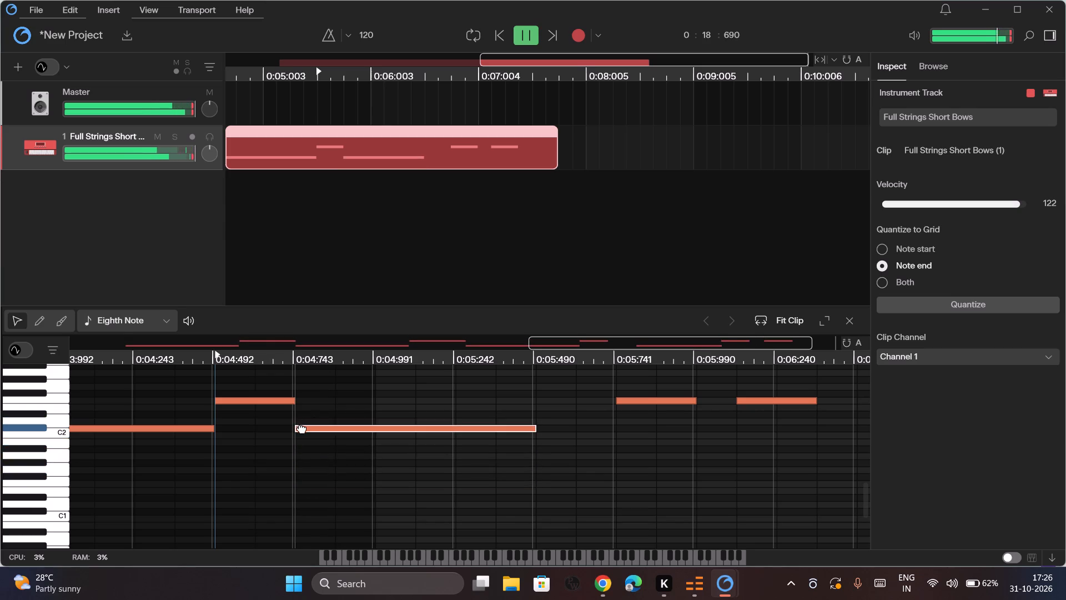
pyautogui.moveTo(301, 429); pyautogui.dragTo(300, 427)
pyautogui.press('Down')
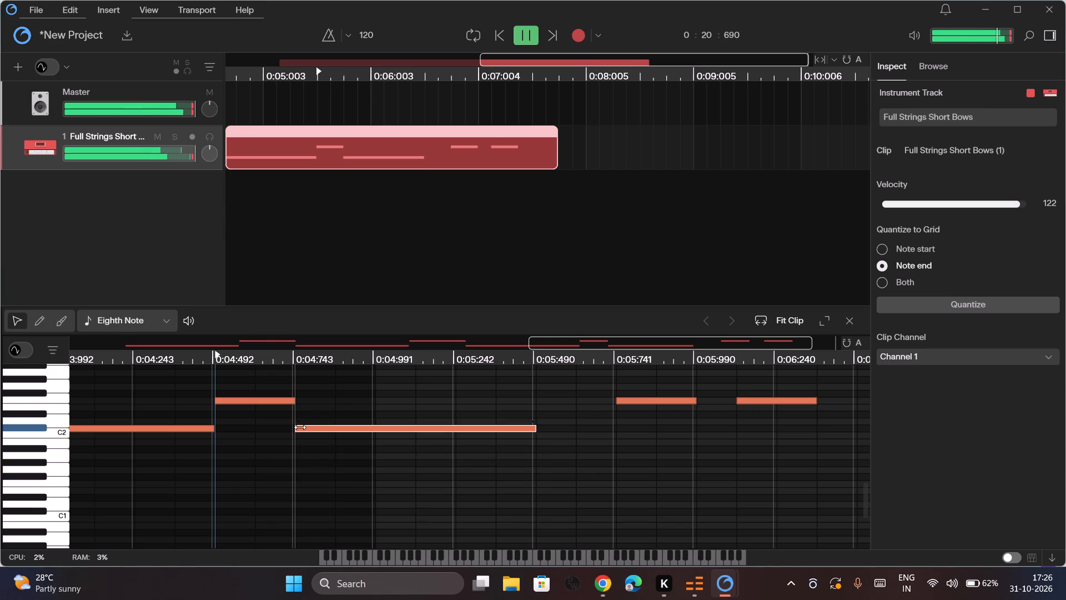
# Play the Full Strings Short Bows clip from about 0:05:000 and again from about 0:03:250.
pyautogui.click(273, 140)
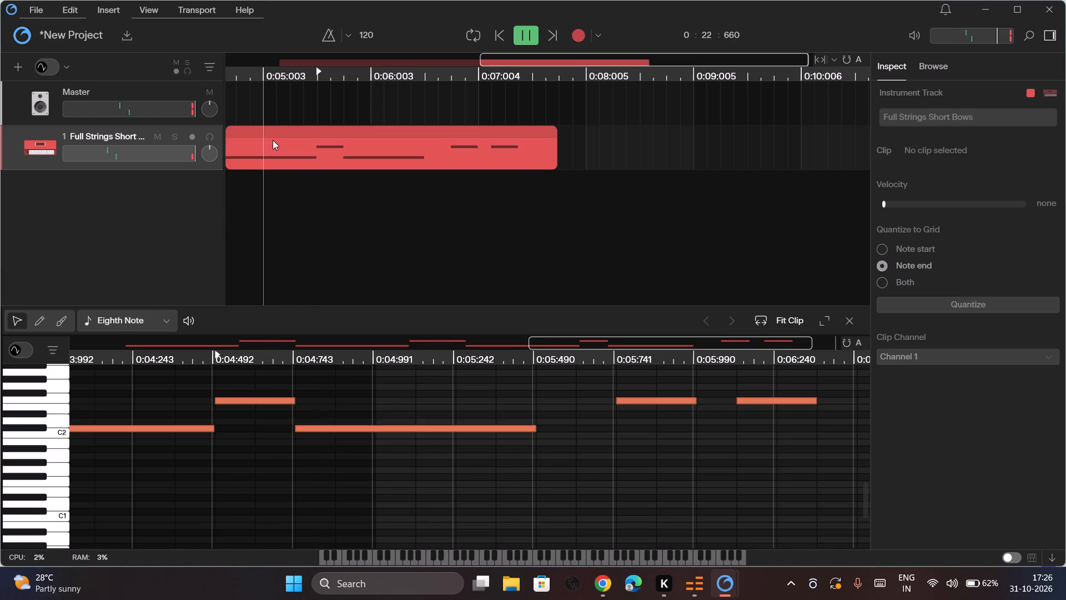
pyautogui.press('space')
pyautogui.press('space')
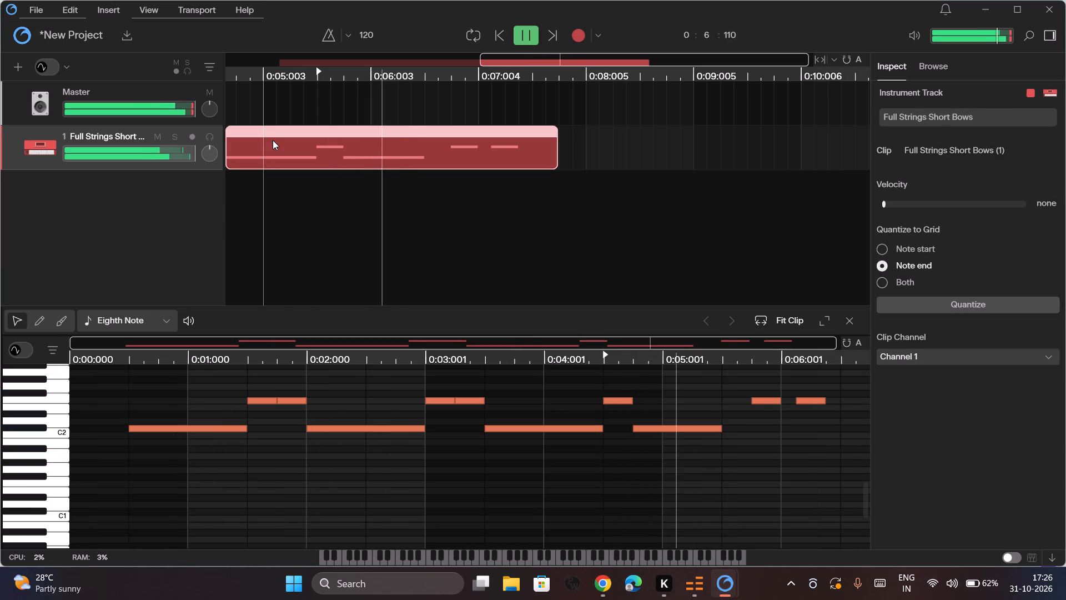
pyautogui.click(273, 140)
pyautogui.hscroll(2, 273, 140)
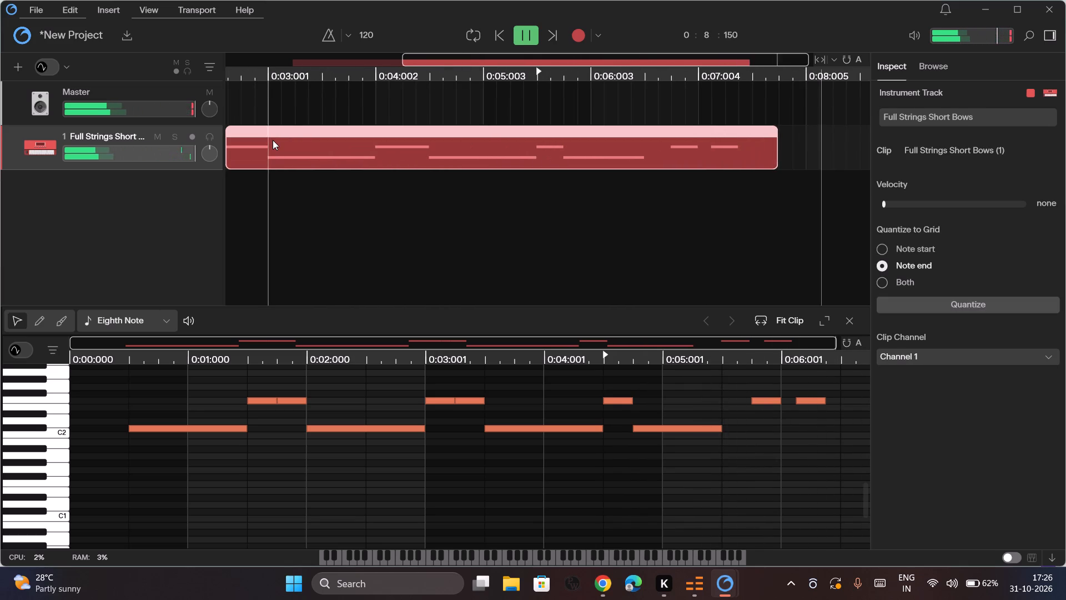
pyautogui.click(283, 121)
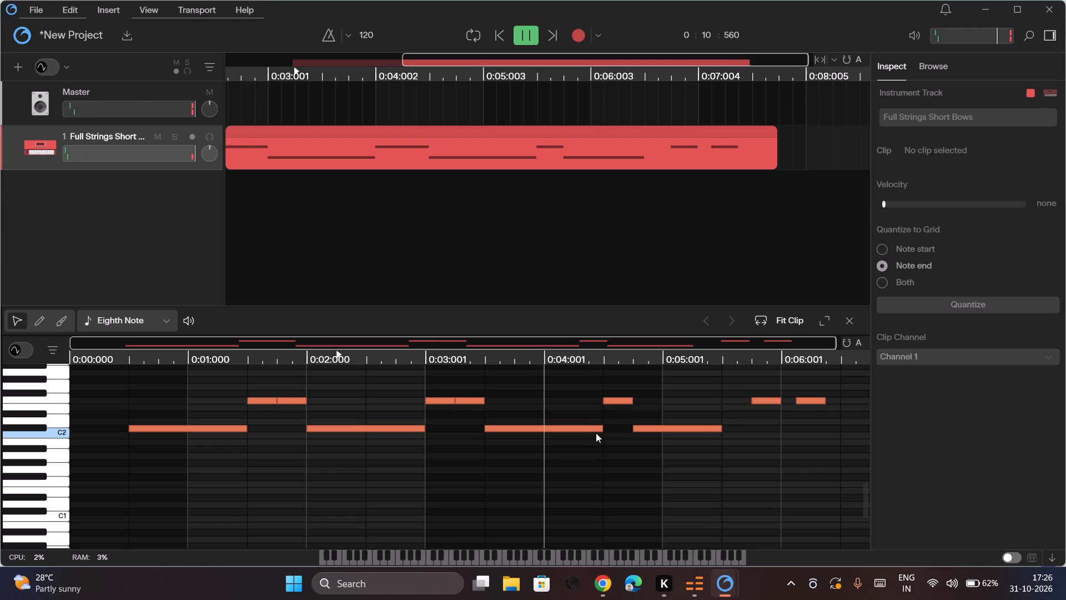
pyautogui.hscroll(3, 596, 433)
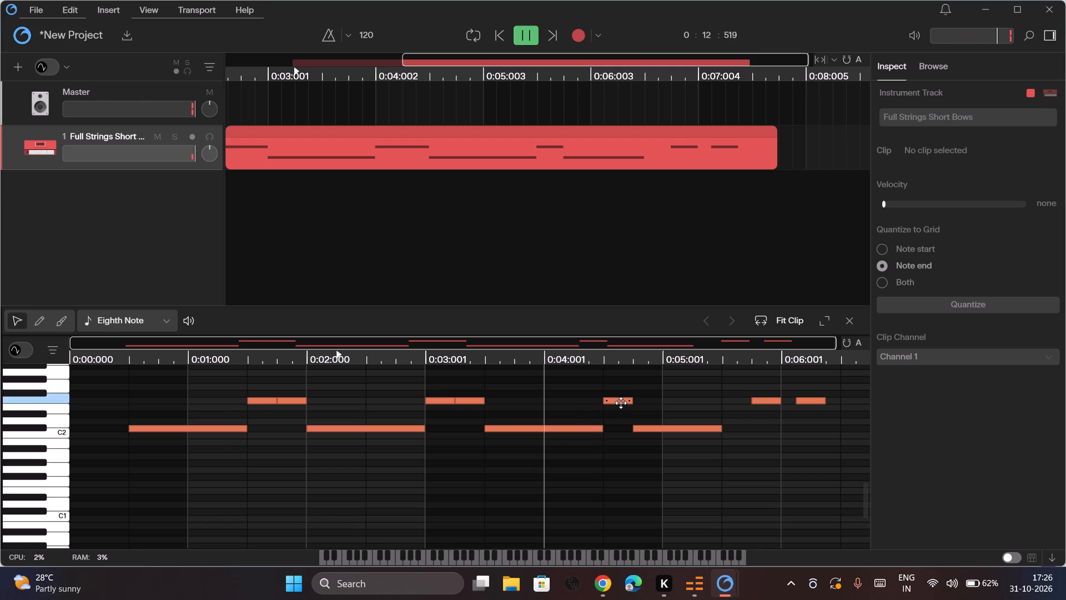
# Undo the move of the last low note and the deletion of the third high pair's second note.
pyautogui.hotkey('ctrl', 'z')
pyautogui.hotkey('ctrl', 'z')
pyautogui.hotkey('ctrl', 'z')
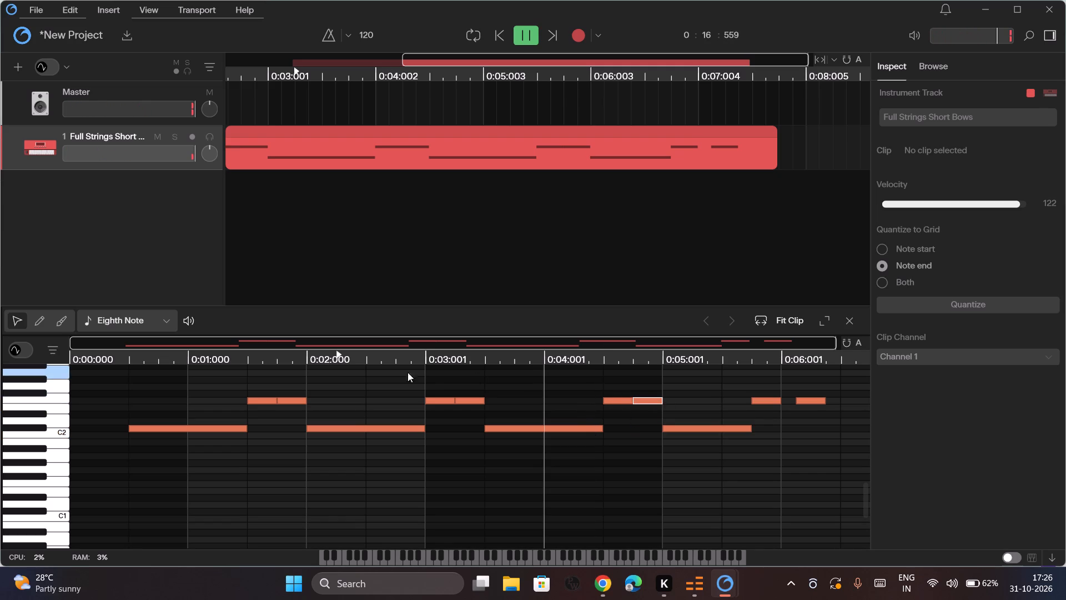
# Play the clip again from about 0:02:750 on the arrangement timeline.
pyautogui.click(247, 118)
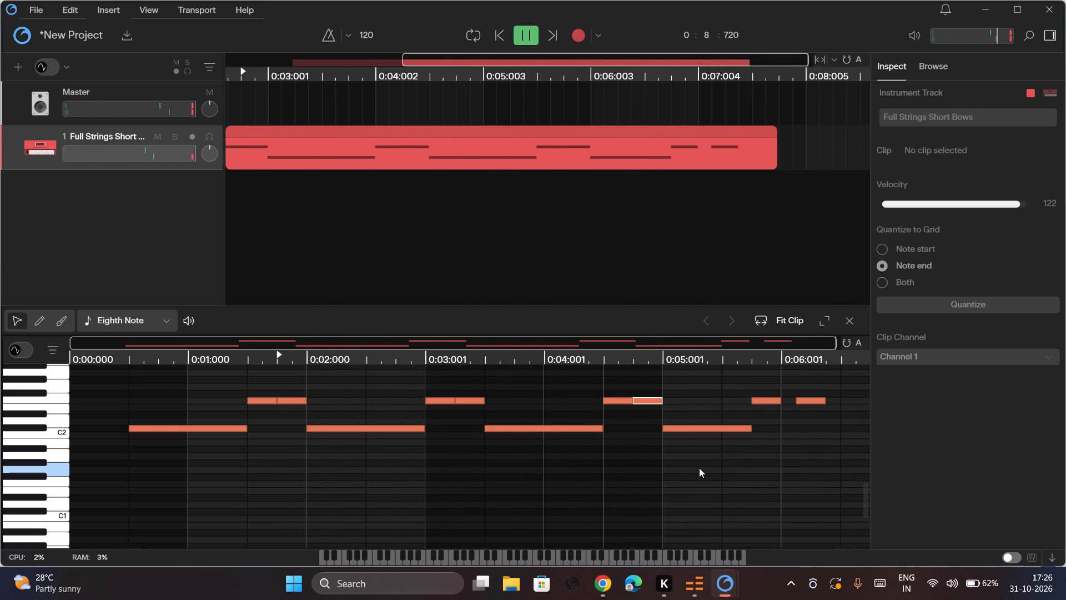
pyautogui.hscroll(-7, 699, 468)
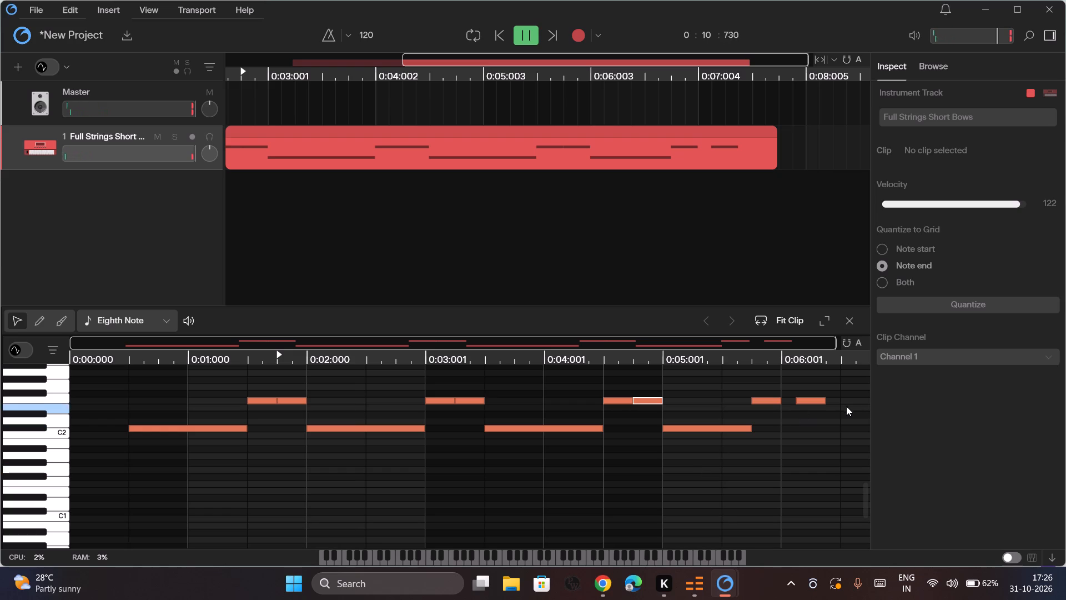
# Duplicate the last high note in the piano roll three times so the copies follow it end to end.
pyautogui.click(854, 403)
pyautogui.click(800, 398)
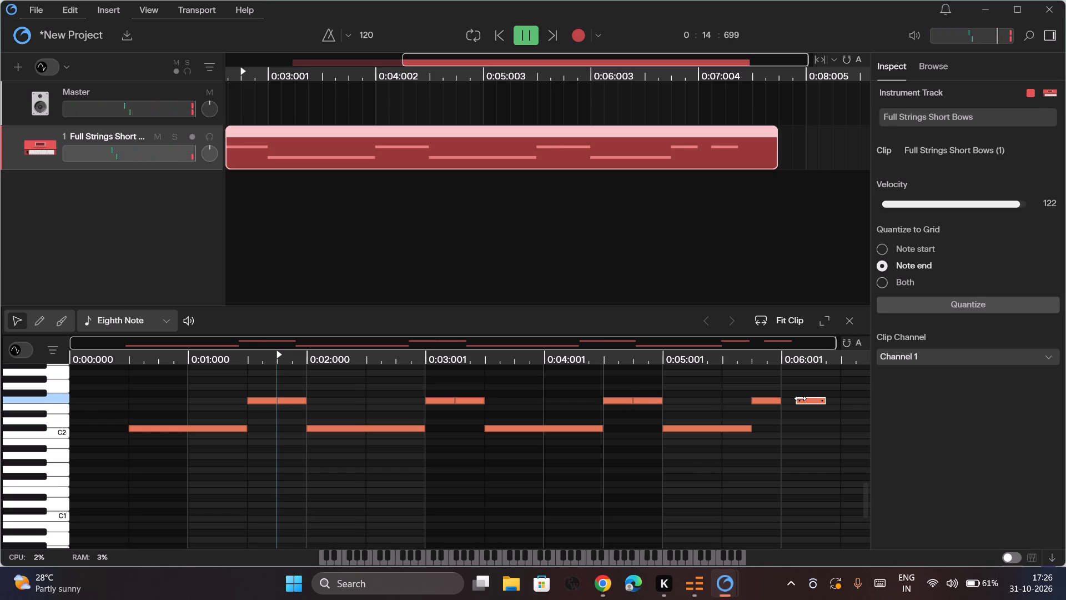
pyautogui.hotkey('ctrl', 'd')
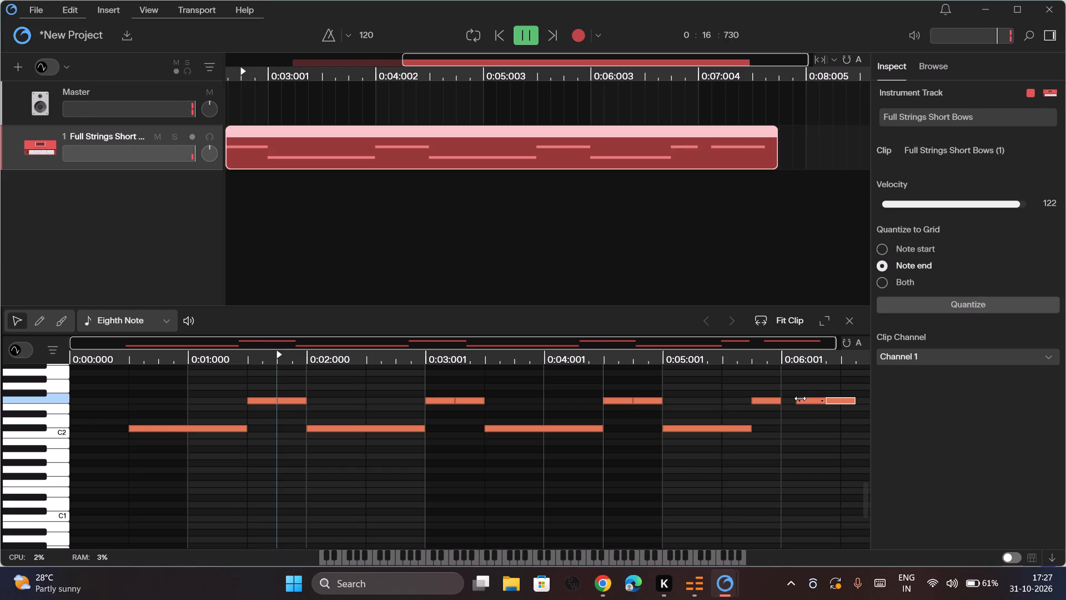
pyautogui.hotkey('ctrl', 'd')
pyautogui.hotkey('ctrl', 'd')
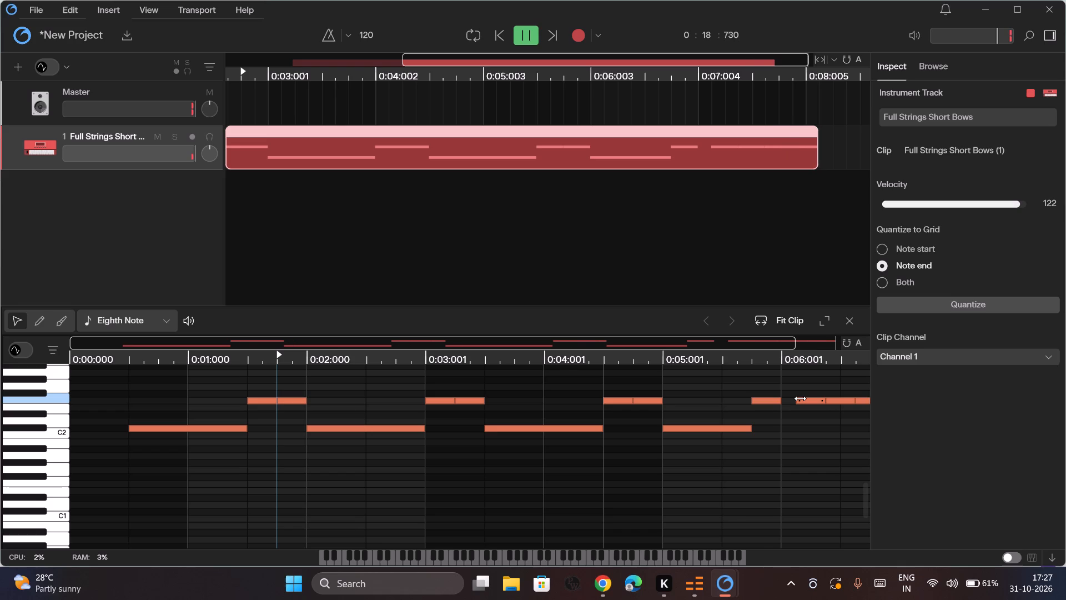
# Delete the first and third copies of the last high note, keeping only the middle copy.
pyautogui.hscroll(-3, 800, 398)
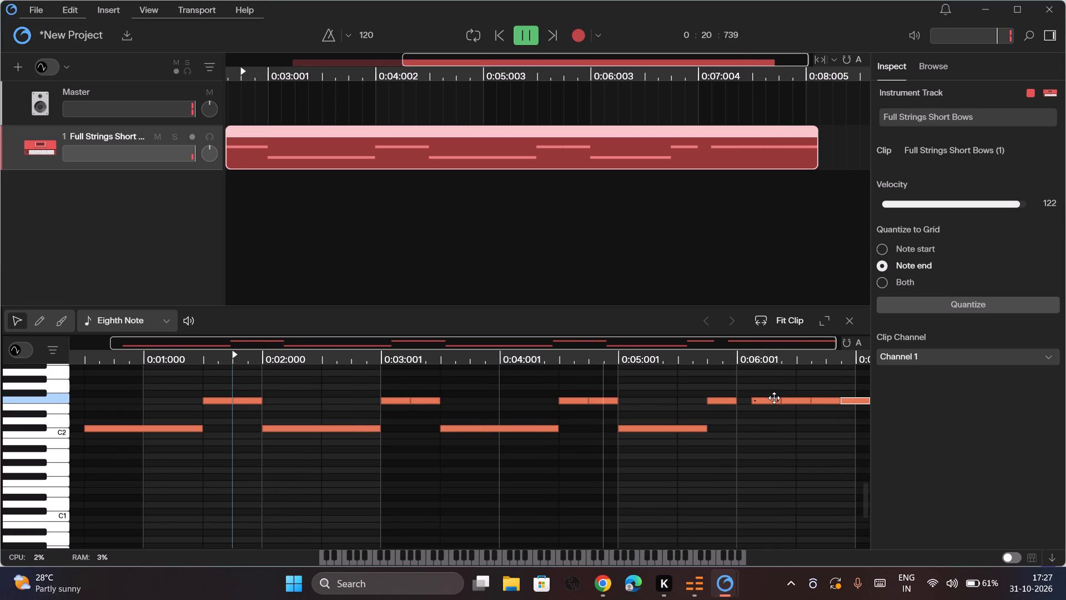
pyautogui.click(772, 401)
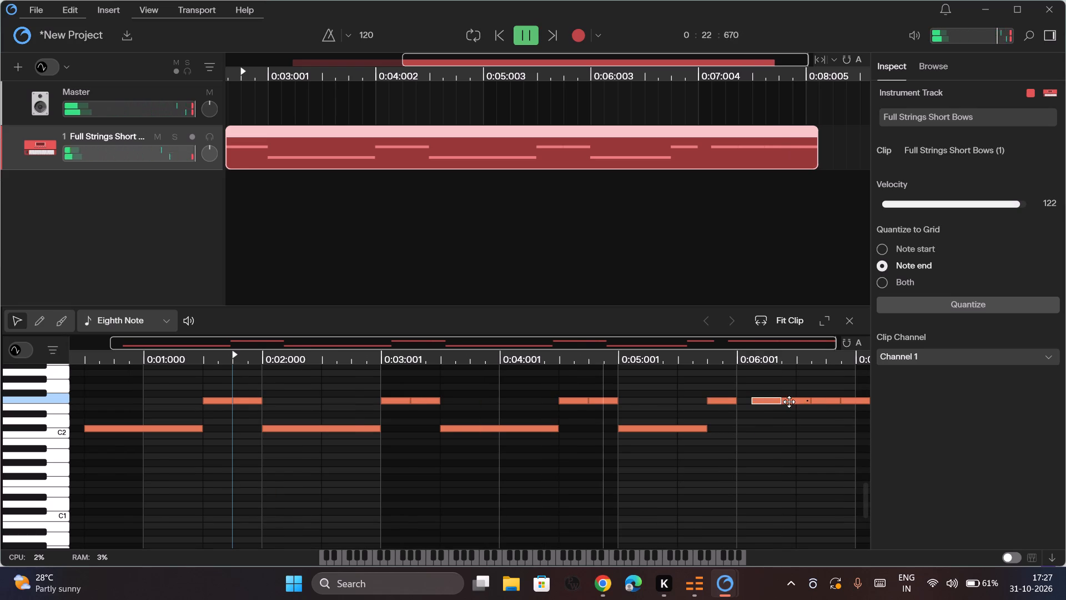
pyautogui.click(791, 402)
pyautogui.press('Delete')
pyautogui.hscroll(-1, 791, 402)
pyautogui.click(849, 399)
pyautogui.press('Delete')
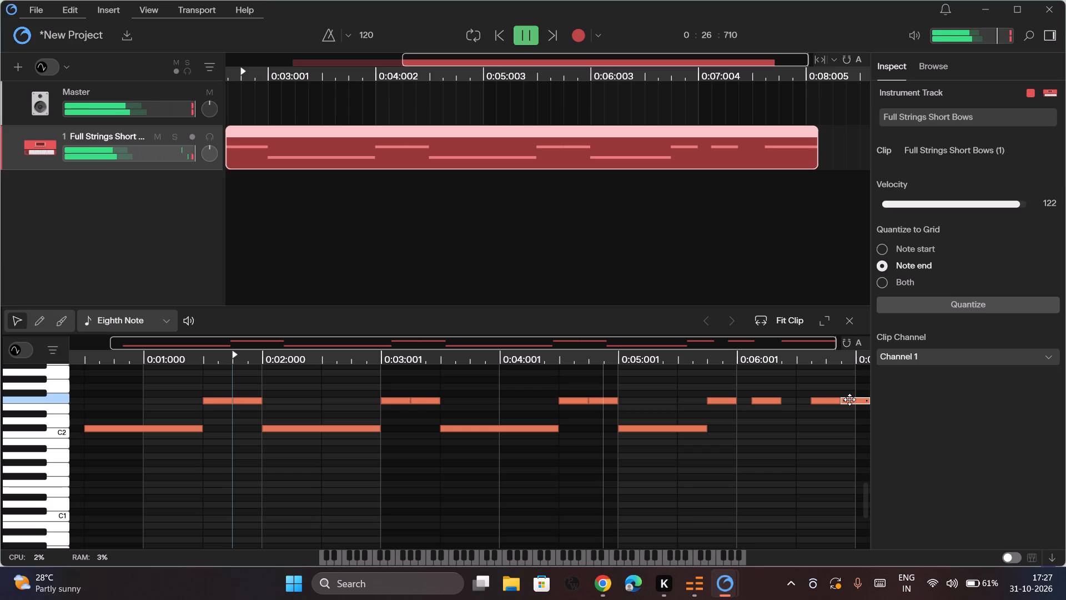
# Move the remaining copied high note earlier to start at about 0:06:500 in the piano roll.
pyautogui.click(814, 397)
pyautogui.click(817, 401)
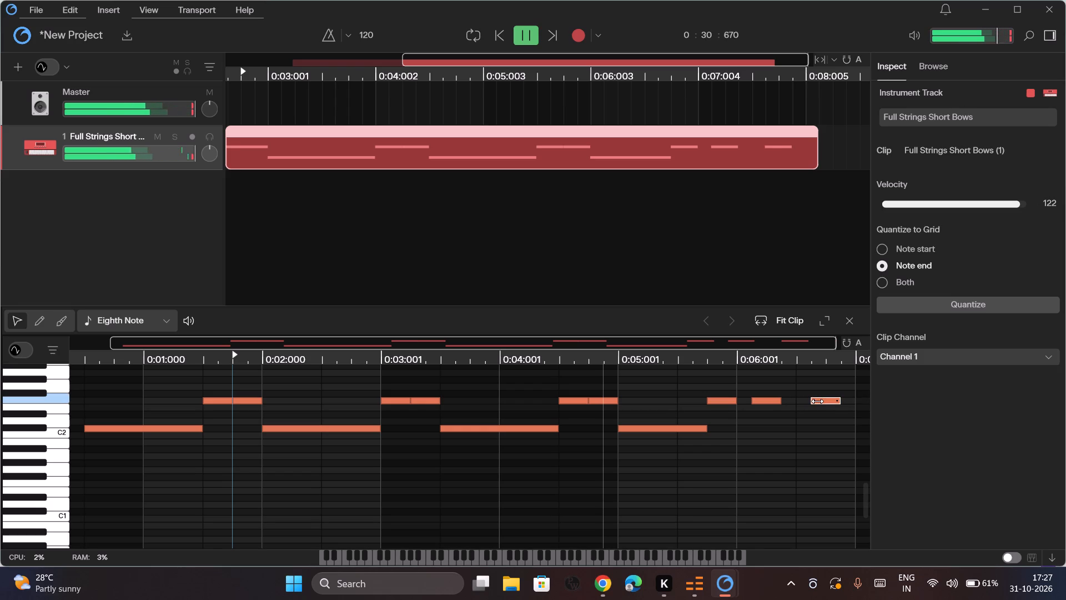
pyautogui.press('Left')
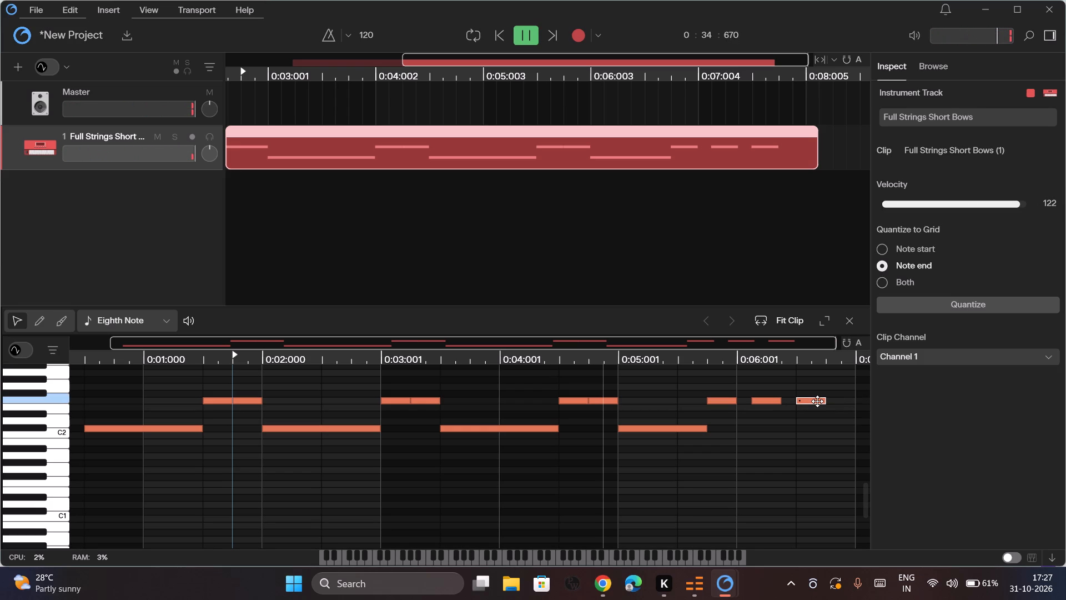
# Play the Full Strings Short Bows clip from near its start and again from about 0:04:500.
pyautogui.hscroll(4, 328, 164)
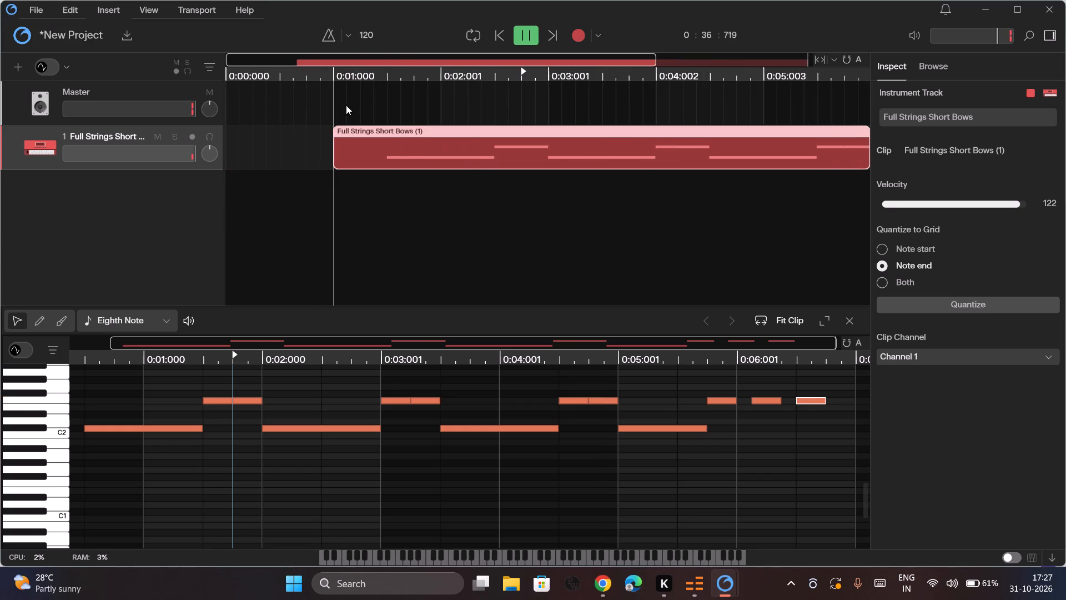
pyautogui.click(350, 103)
pyautogui.hscroll(-2, 350, 103)
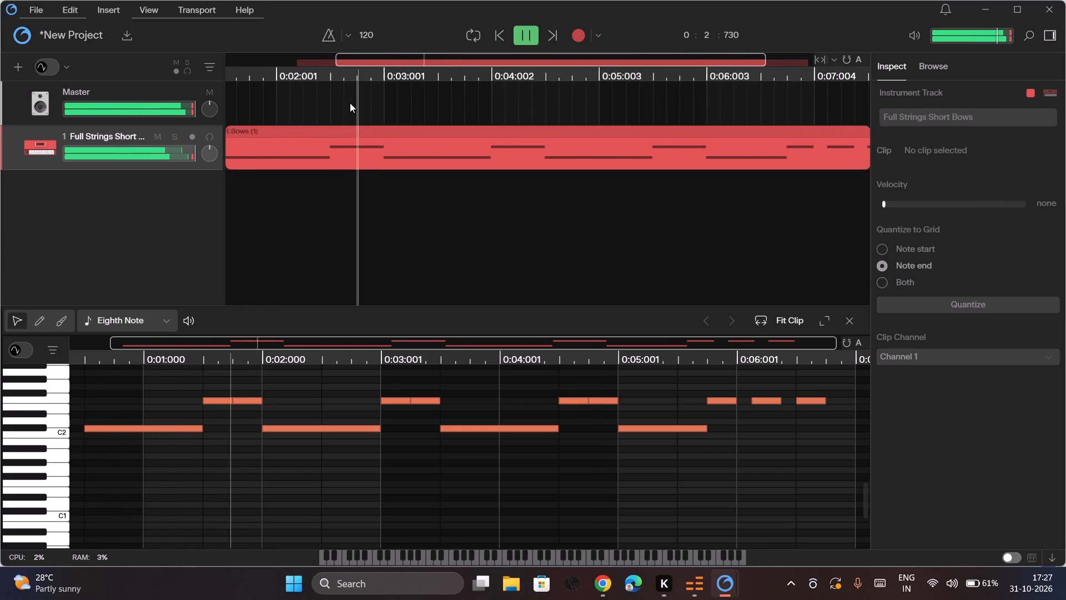
pyautogui.hscroll(-2, 350, 103)
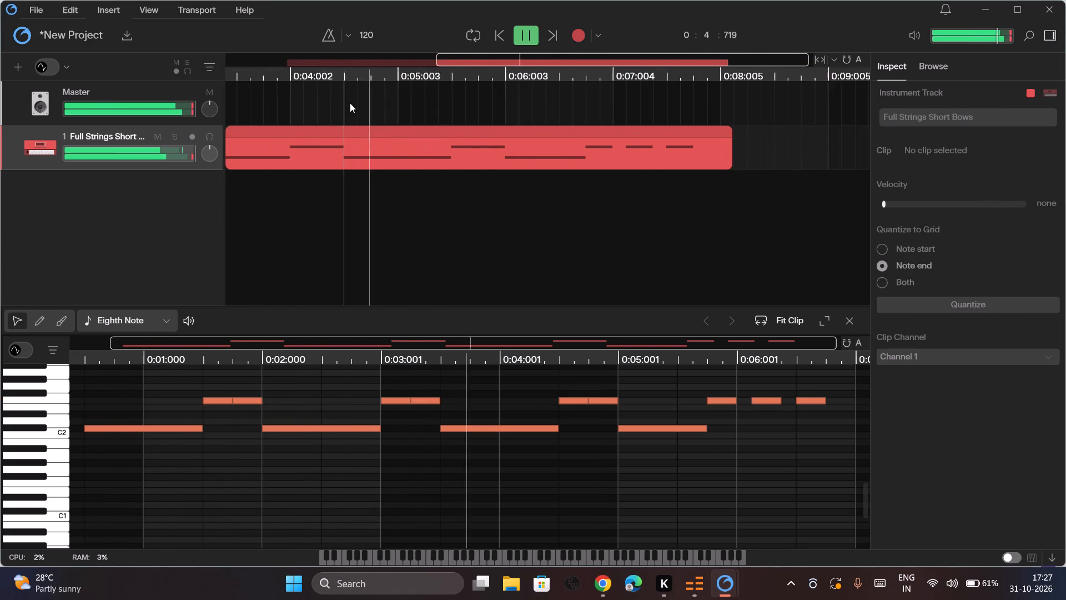
pyautogui.hscroll(-1, 350, 103)
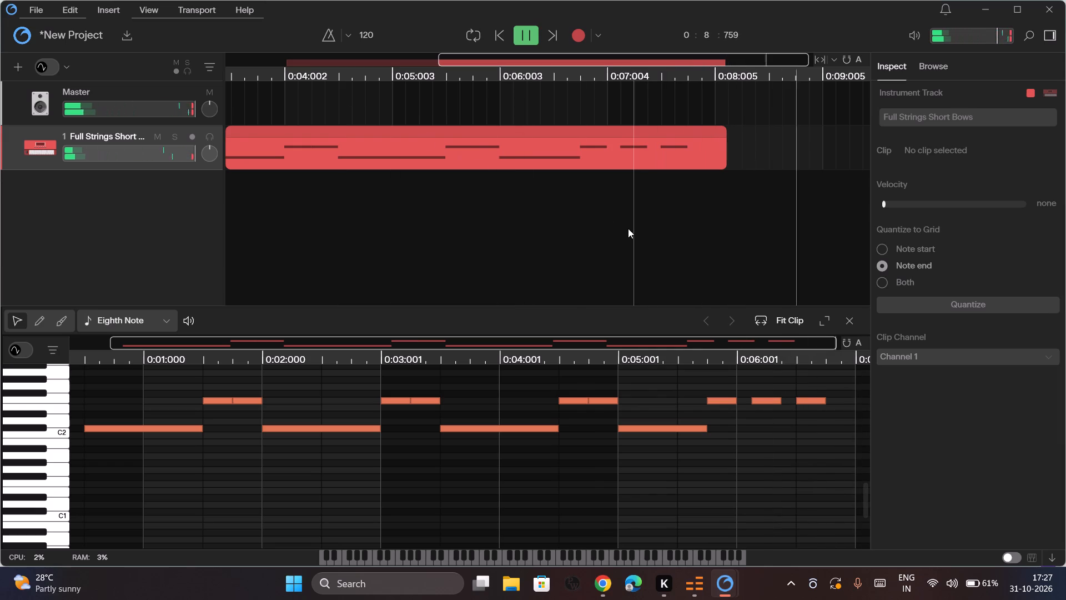
pyautogui.click(345, 122)
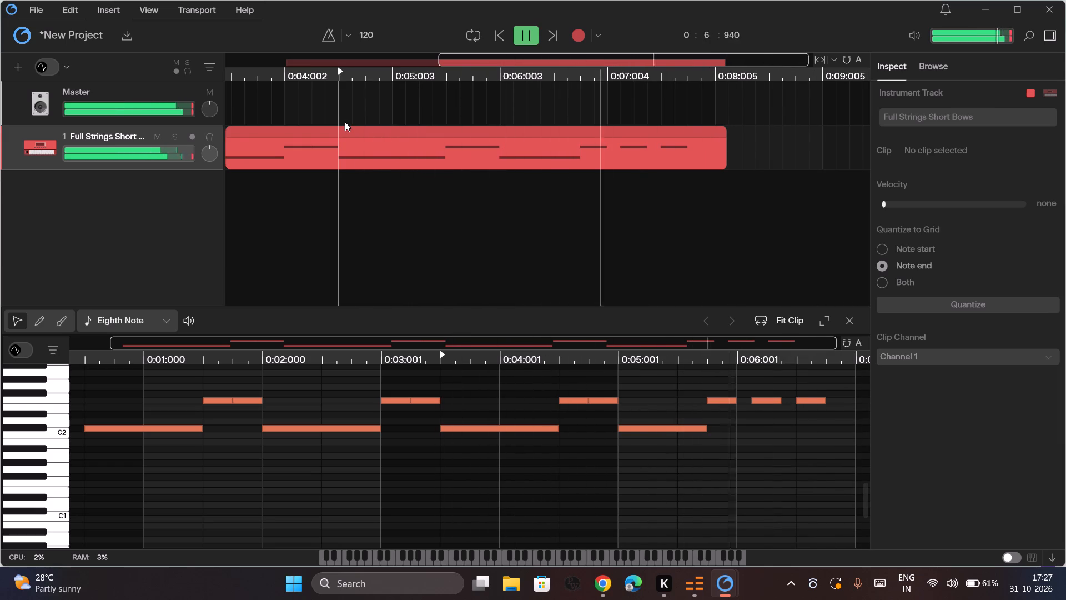
# Move the second of the last three high notes earlier to start at 0:06:001, directly after the first.
pyautogui.click(767, 401)
pyautogui.press('Left')
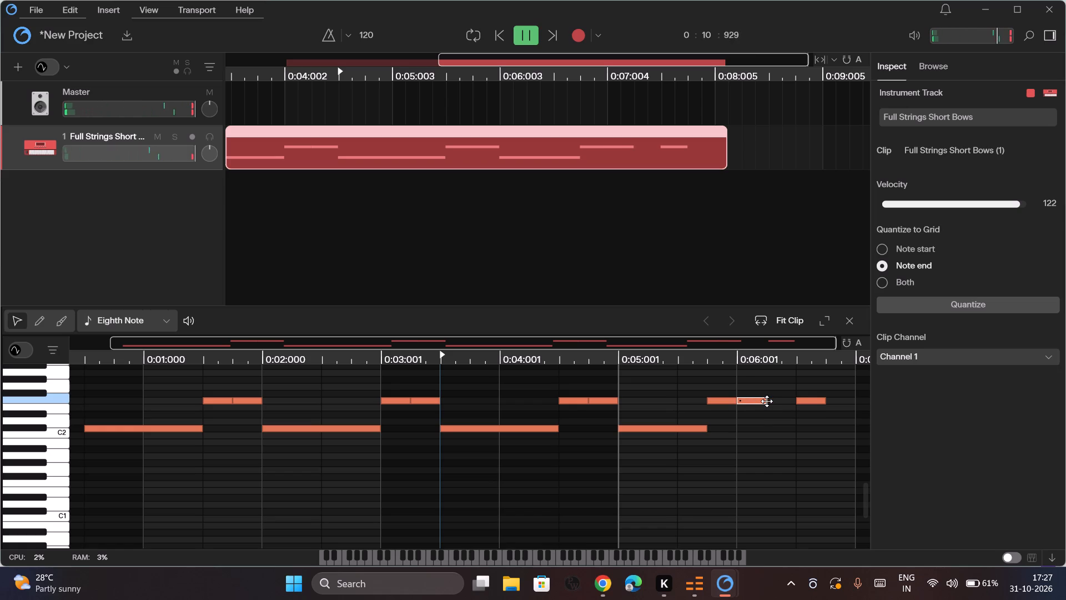
pyautogui.click(815, 404)
pyautogui.click(815, 399)
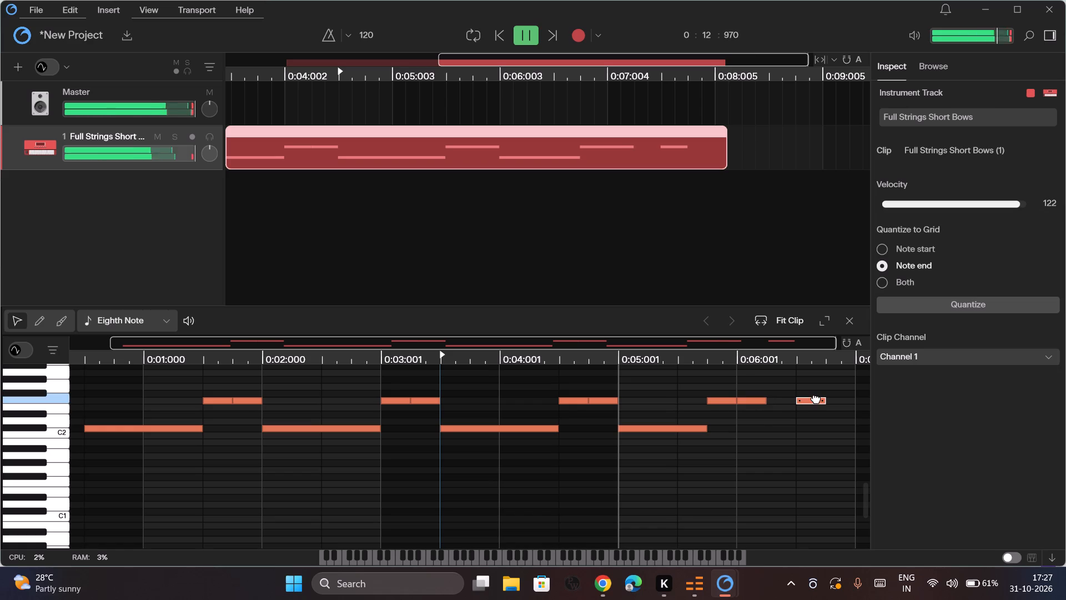
# Extend the end of the Full Strings Short Bows clip to about 0:09:750 on the arrangement timeline.
pyautogui.hscroll(-2, 815, 399)
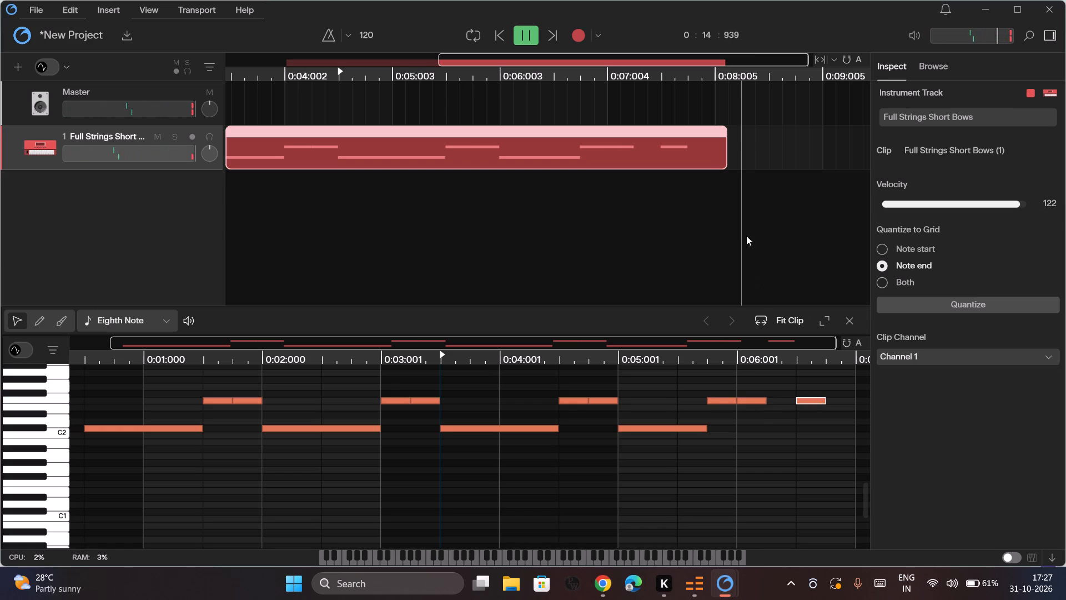
pyautogui.moveTo(725, 153); pyautogui.dragTo(853, 161)
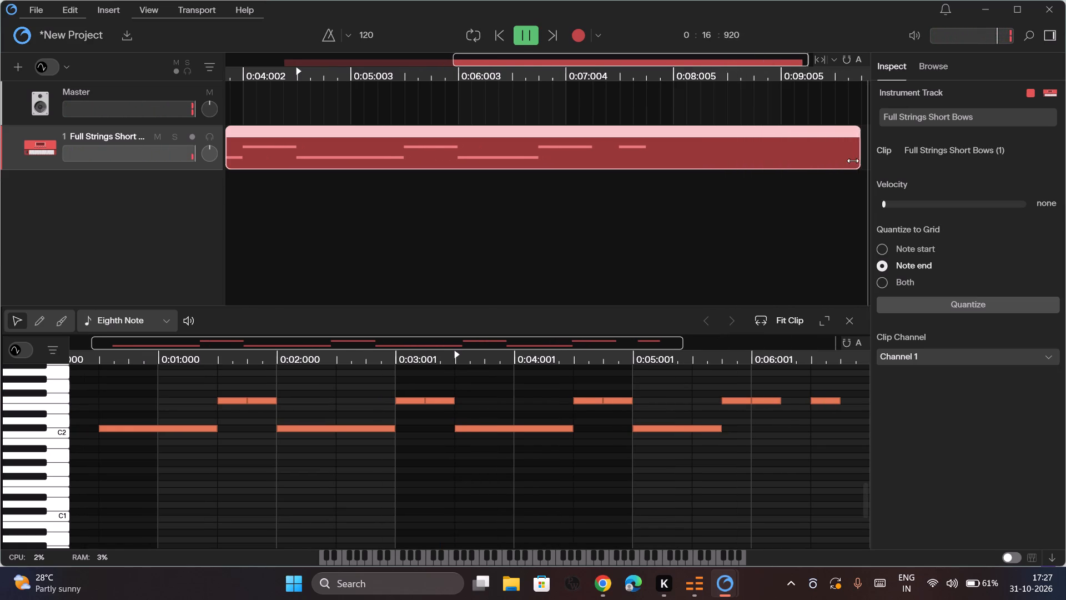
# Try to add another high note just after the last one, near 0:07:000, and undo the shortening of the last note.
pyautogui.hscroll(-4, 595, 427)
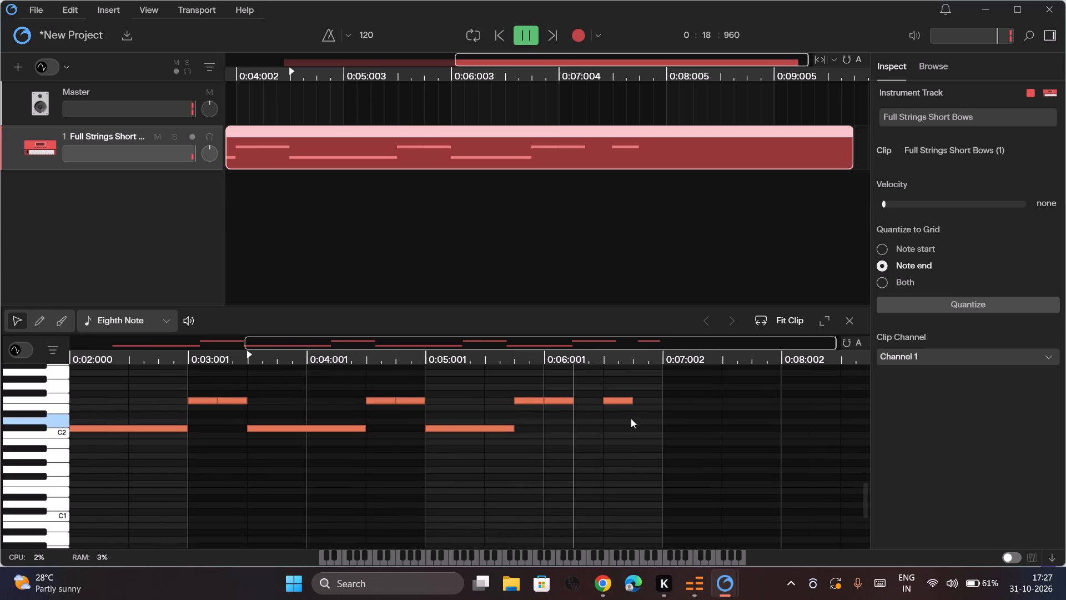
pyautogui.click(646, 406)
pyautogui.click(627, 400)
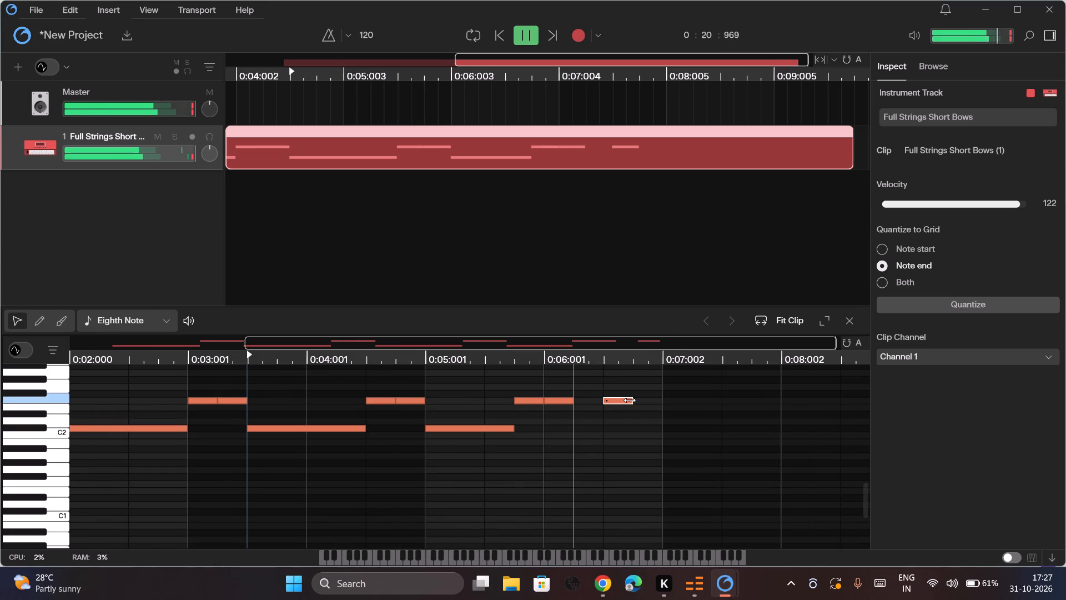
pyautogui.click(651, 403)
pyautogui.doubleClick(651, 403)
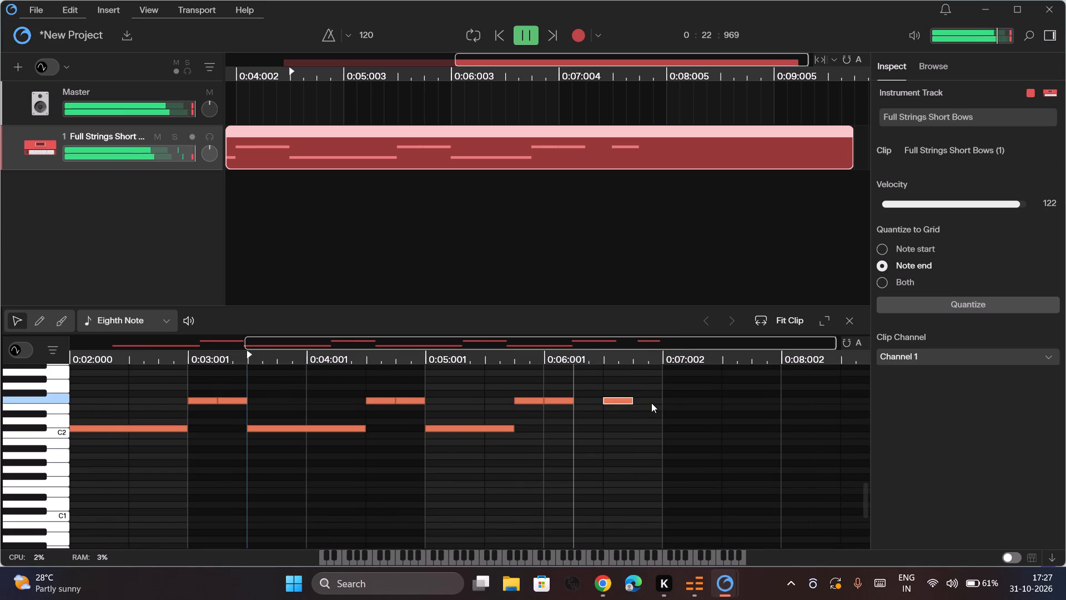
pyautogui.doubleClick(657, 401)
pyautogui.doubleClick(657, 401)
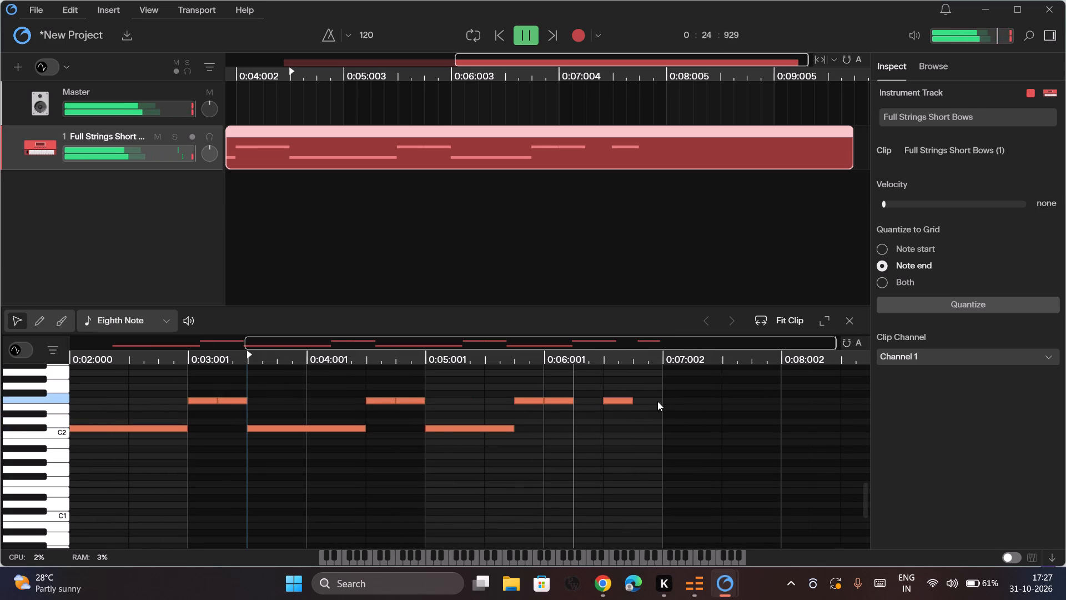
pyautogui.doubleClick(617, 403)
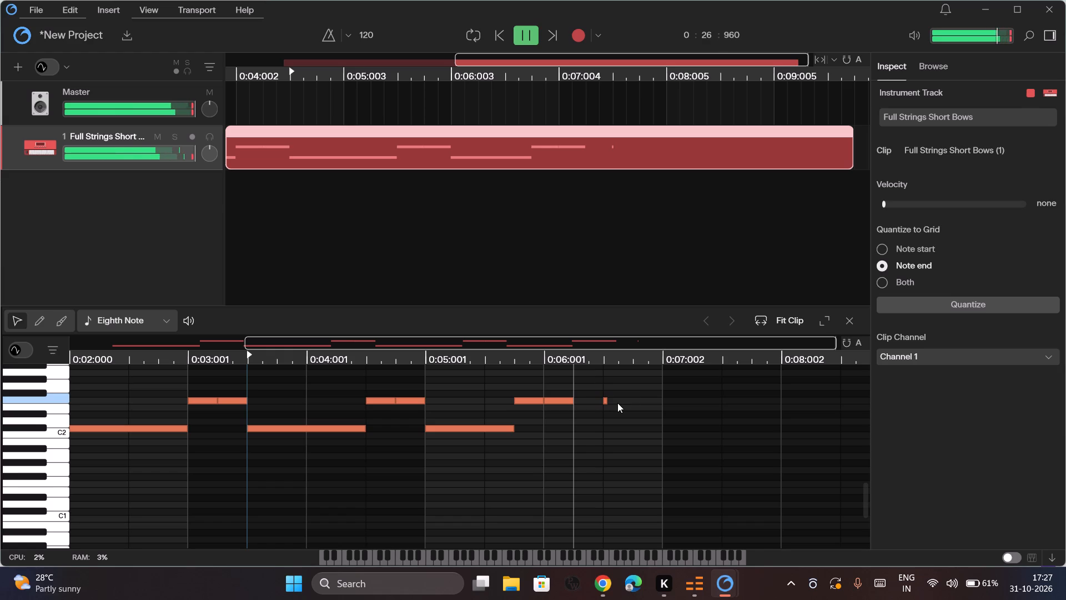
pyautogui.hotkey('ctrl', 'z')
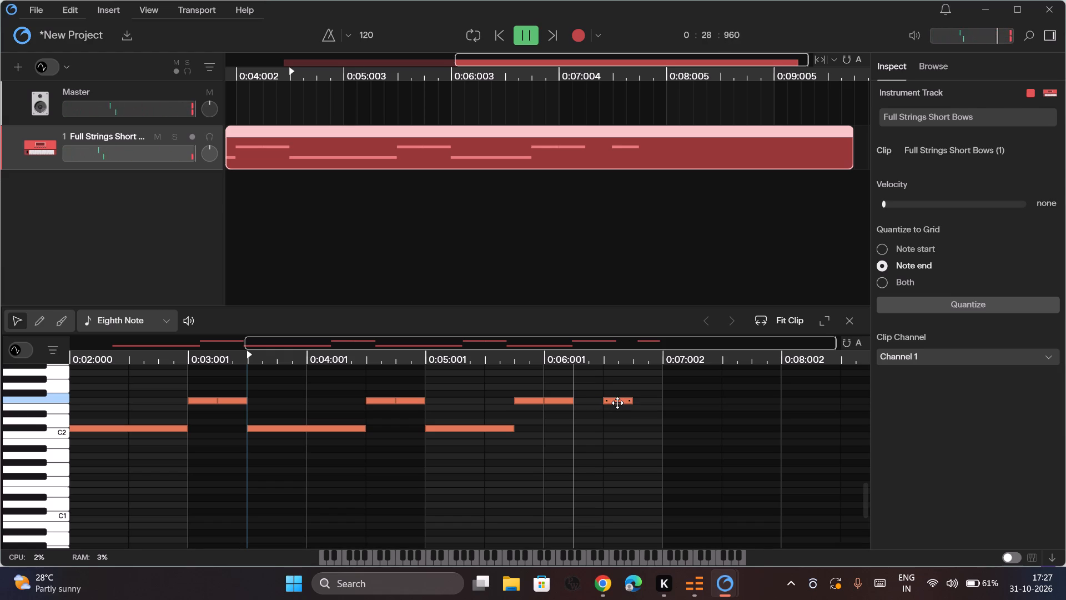
# Add a high note at 0:07:002 in the piano roll, after the last high note and on the same pitch.
pyautogui.click(621, 403)
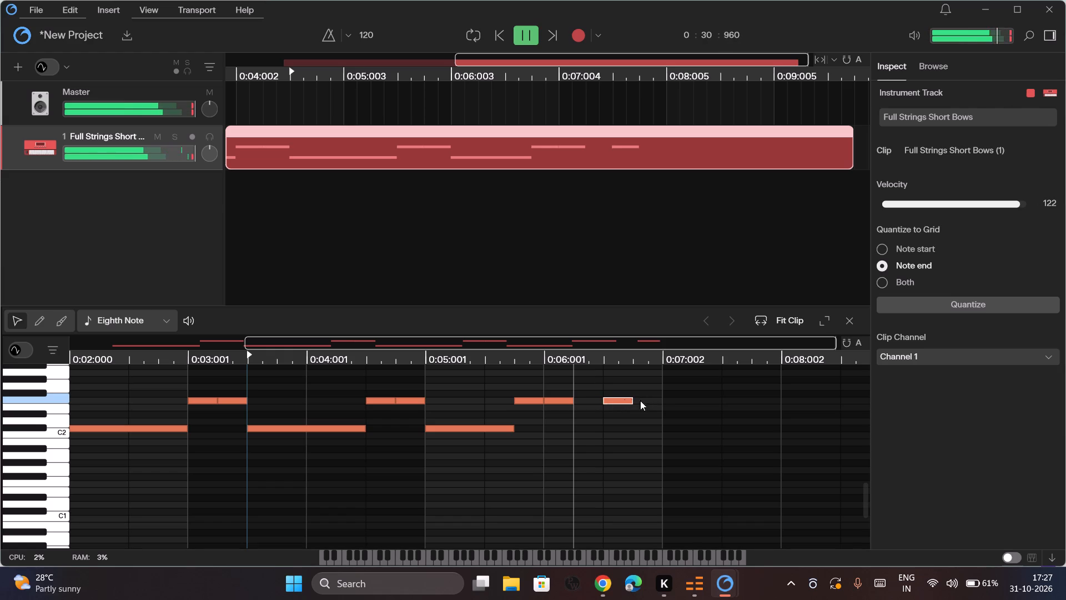
pyautogui.doubleClick(659, 402)
pyautogui.doubleClick(670, 402)
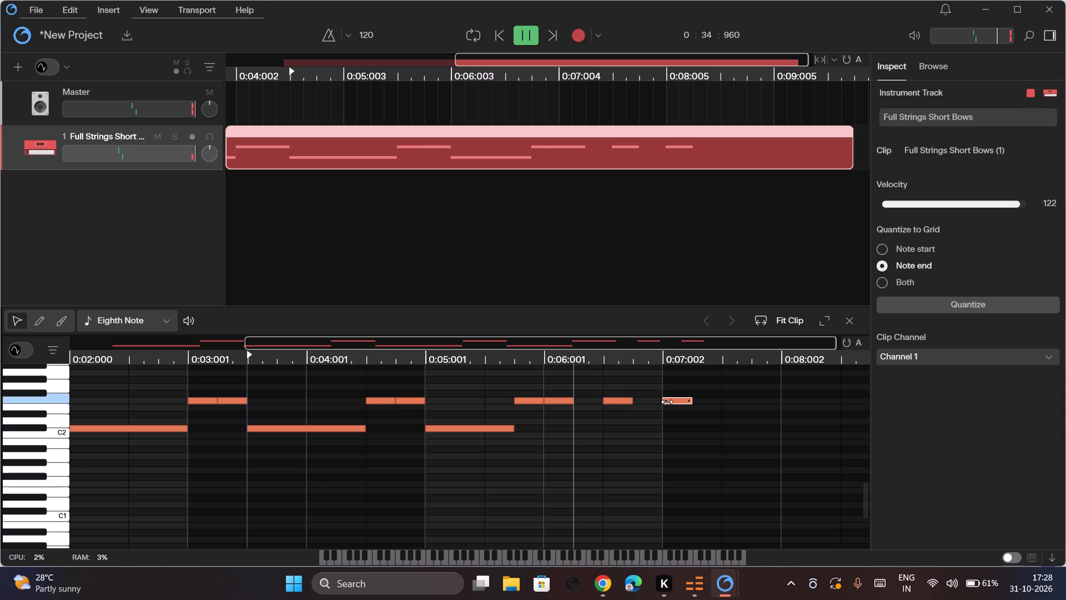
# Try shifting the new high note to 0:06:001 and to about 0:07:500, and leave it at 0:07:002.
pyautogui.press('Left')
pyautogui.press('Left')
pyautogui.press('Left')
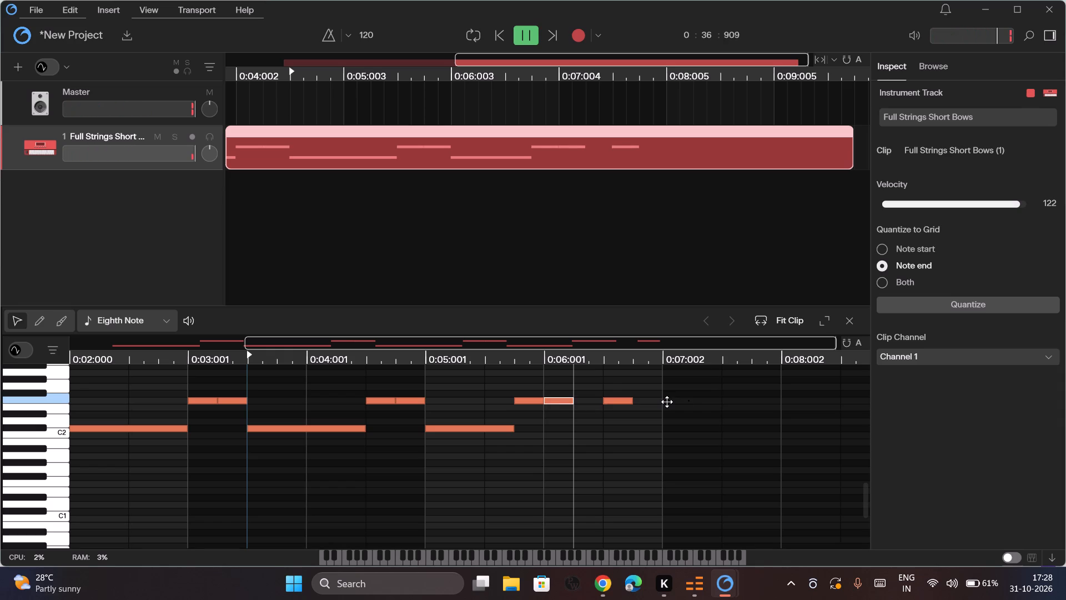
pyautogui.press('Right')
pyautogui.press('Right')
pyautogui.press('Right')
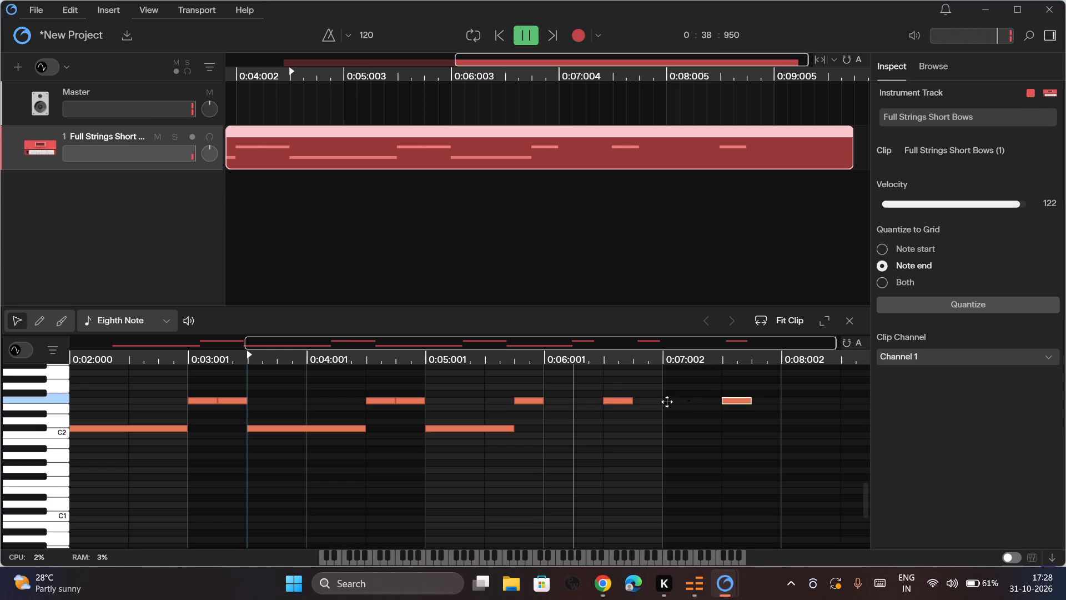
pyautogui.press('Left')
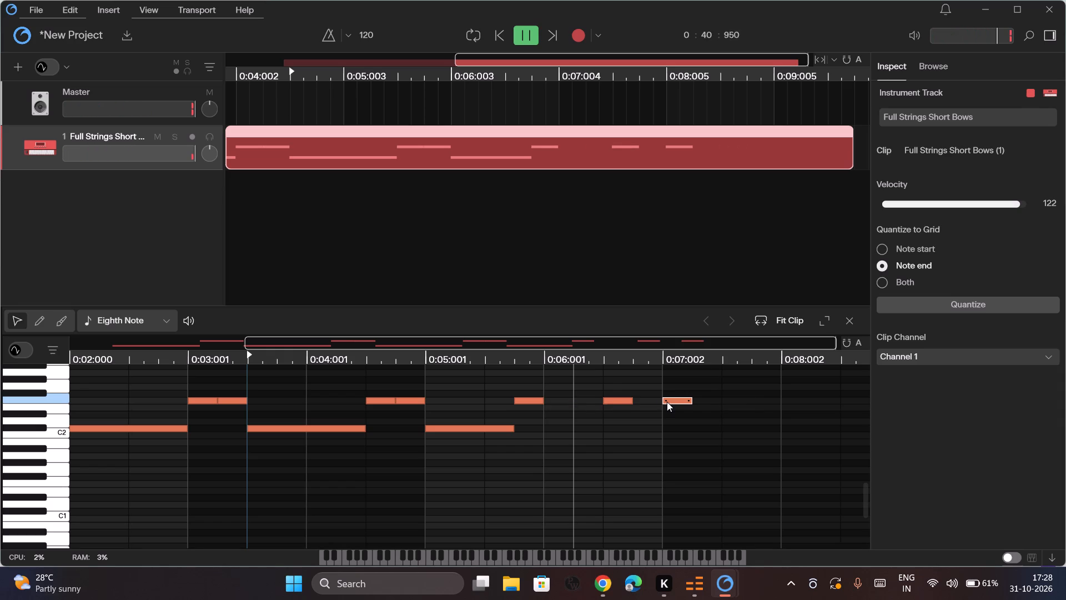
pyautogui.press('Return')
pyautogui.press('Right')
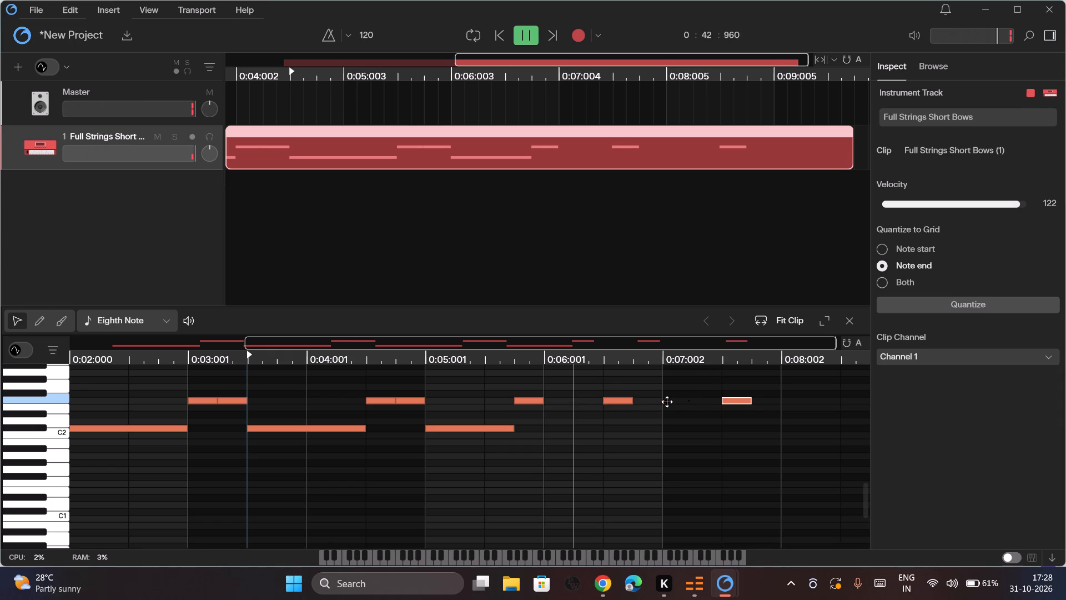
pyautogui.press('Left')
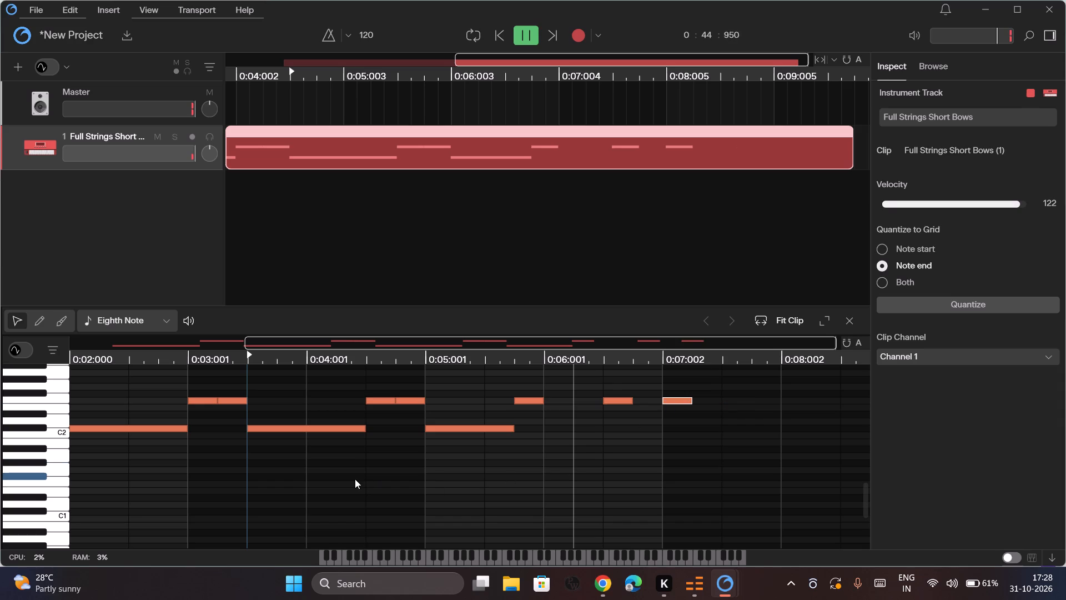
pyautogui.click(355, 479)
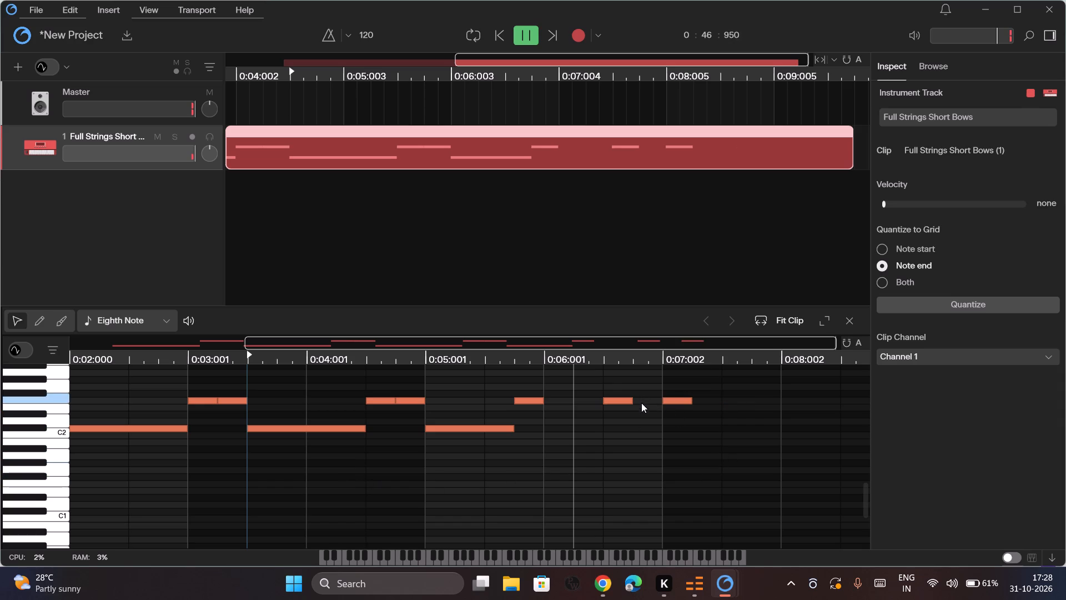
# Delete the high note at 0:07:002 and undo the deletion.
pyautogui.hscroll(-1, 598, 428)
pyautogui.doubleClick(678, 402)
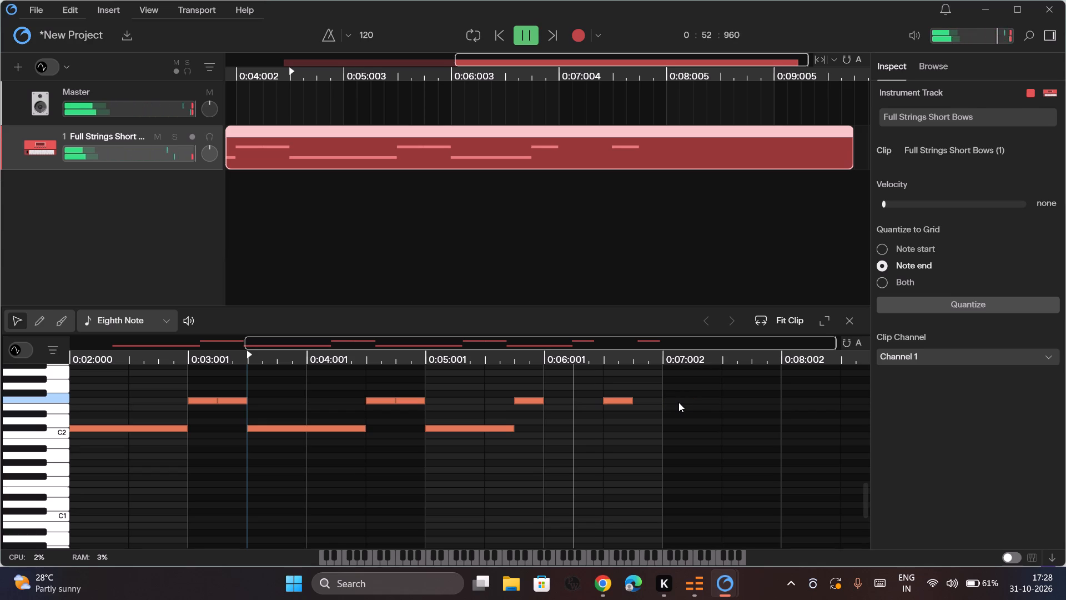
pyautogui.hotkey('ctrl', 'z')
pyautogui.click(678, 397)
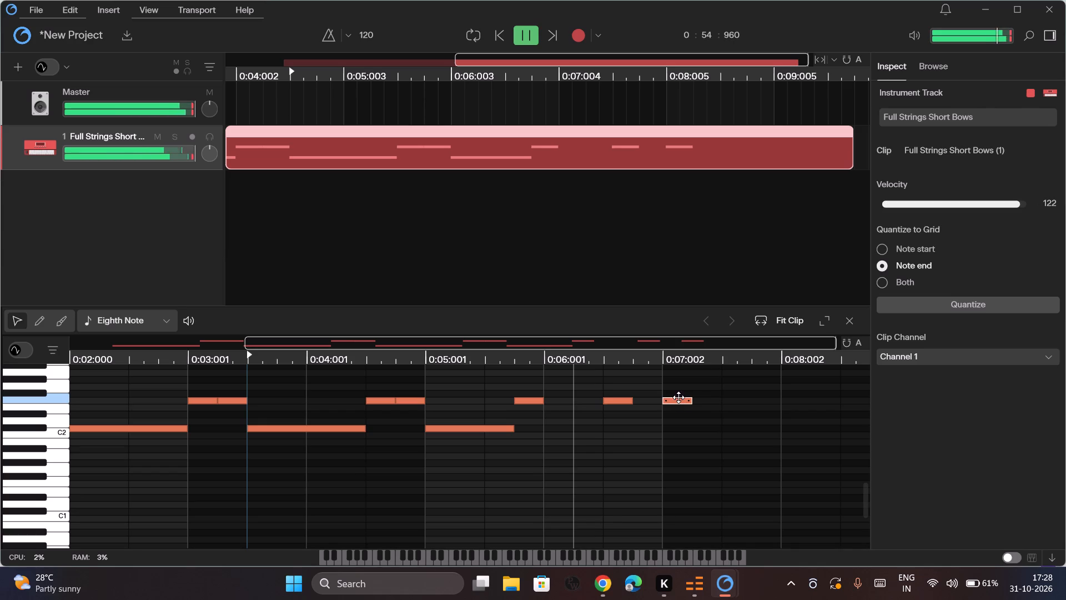
# Add another high note of the same pitch at about 0:07:500, after the note at 0:07:002.
pyautogui.click(732, 403)
pyautogui.click(732, 403)
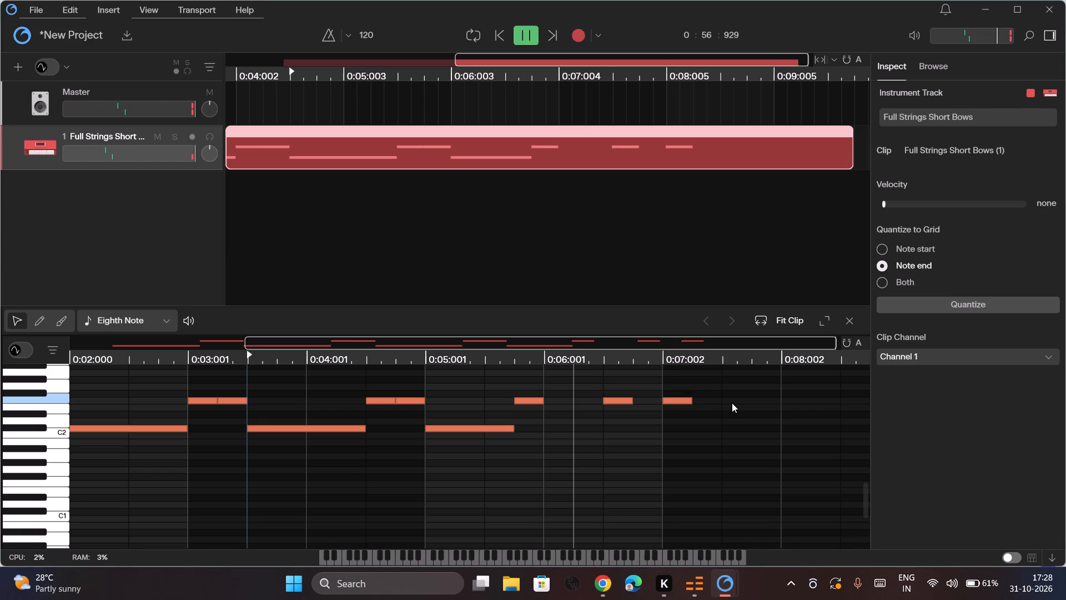
pyautogui.doubleClick(732, 403)
pyautogui.click(671, 400)
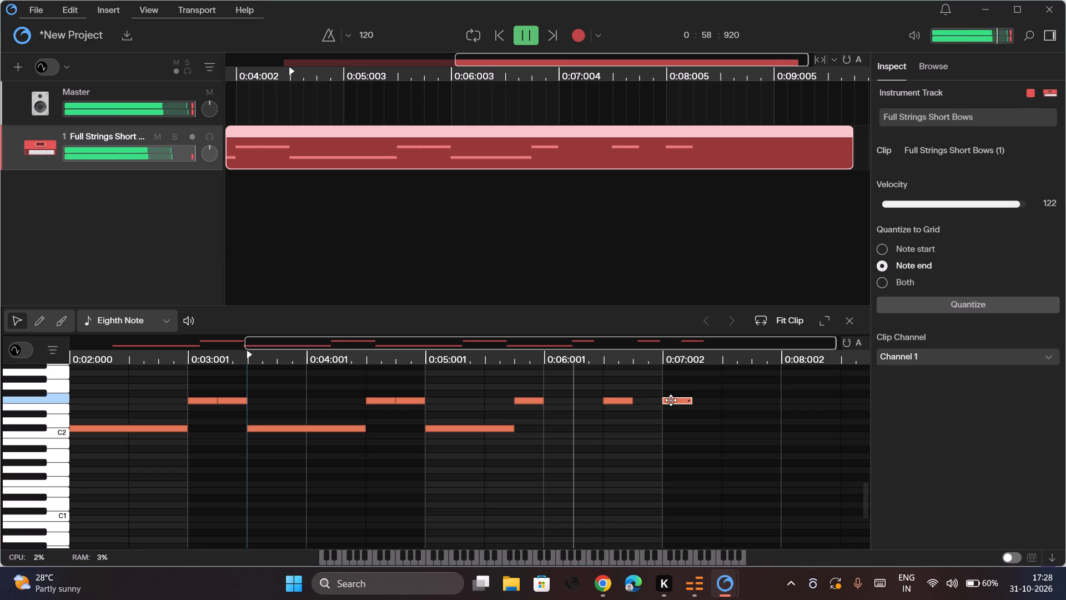
pyautogui.doubleClick(727, 401)
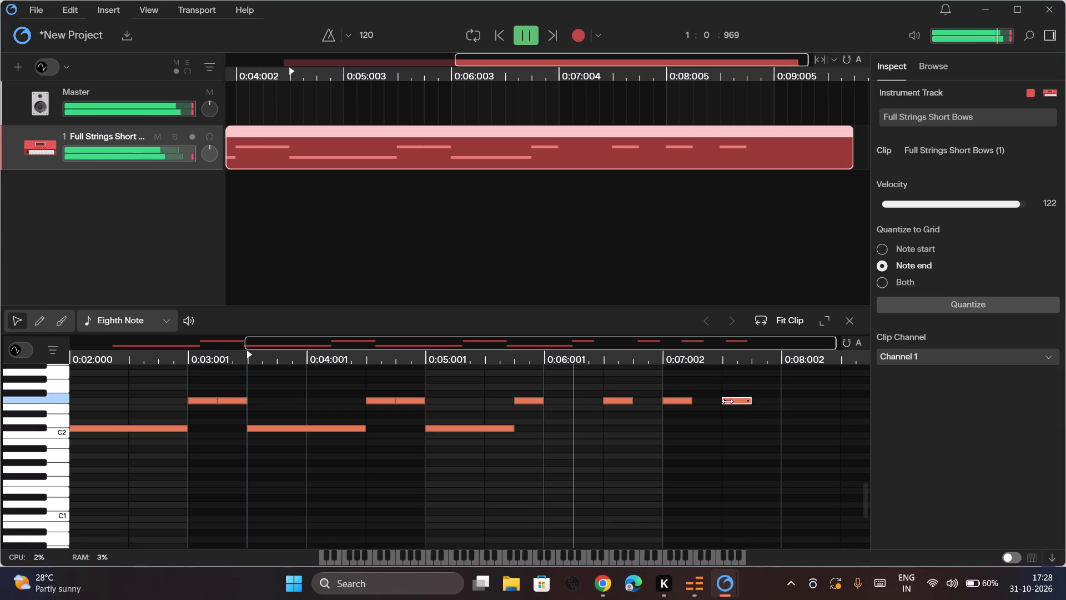
# Play the Full Strings Short Bows clip from about 0:05:250 and again from about 0:04:250.
pyautogui.click(489, 392)
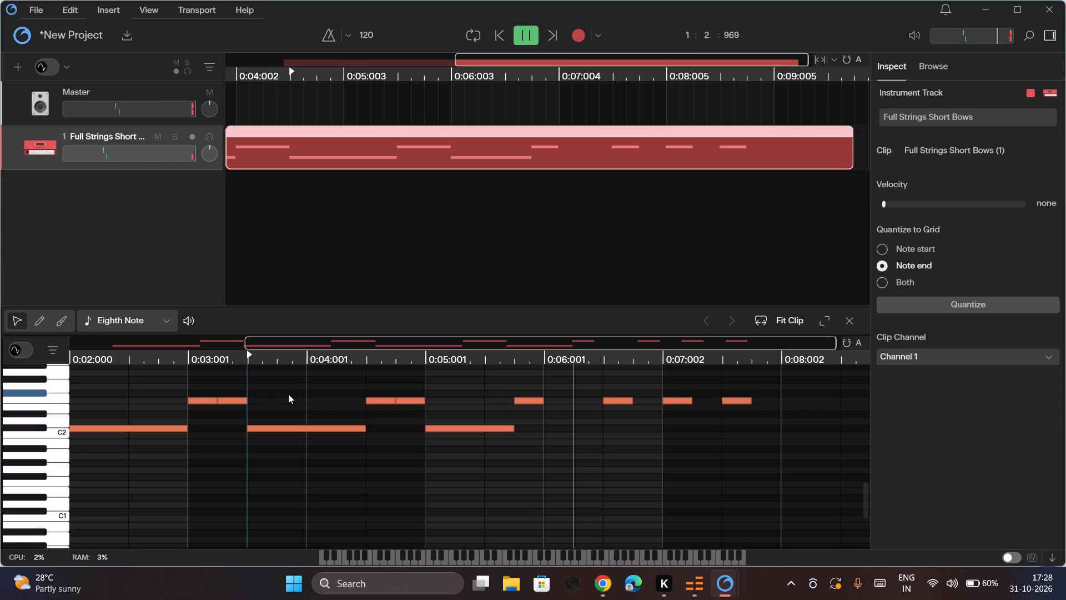
pyautogui.click(288, 394)
pyautogui.hscroll(1, 329, 408)
pyautogui.click(383, 107)
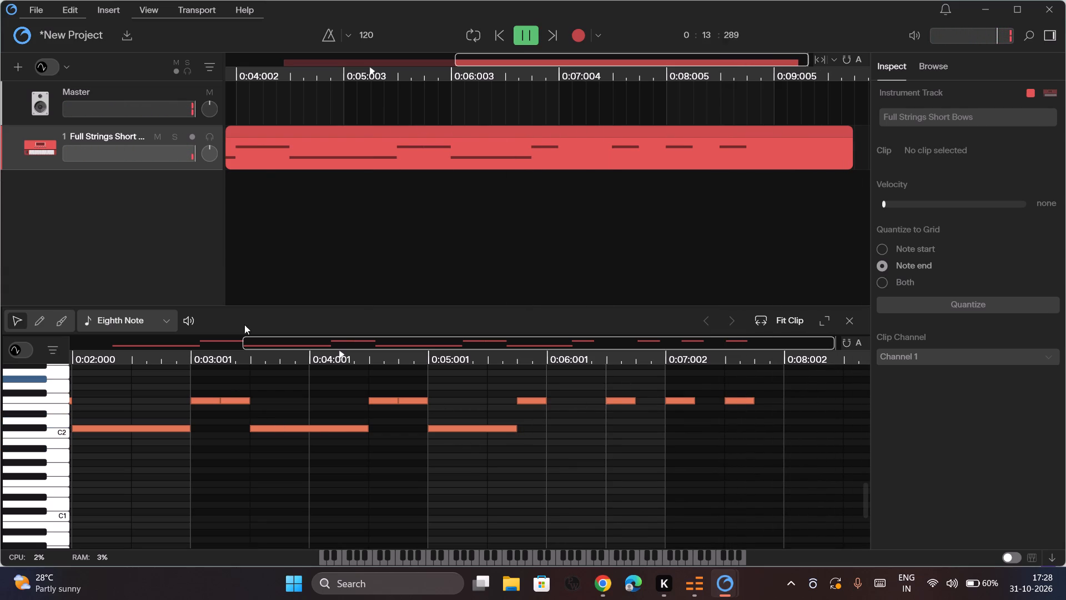
pyautogui.click(260, 137)
pyautogui.click(258, 117)
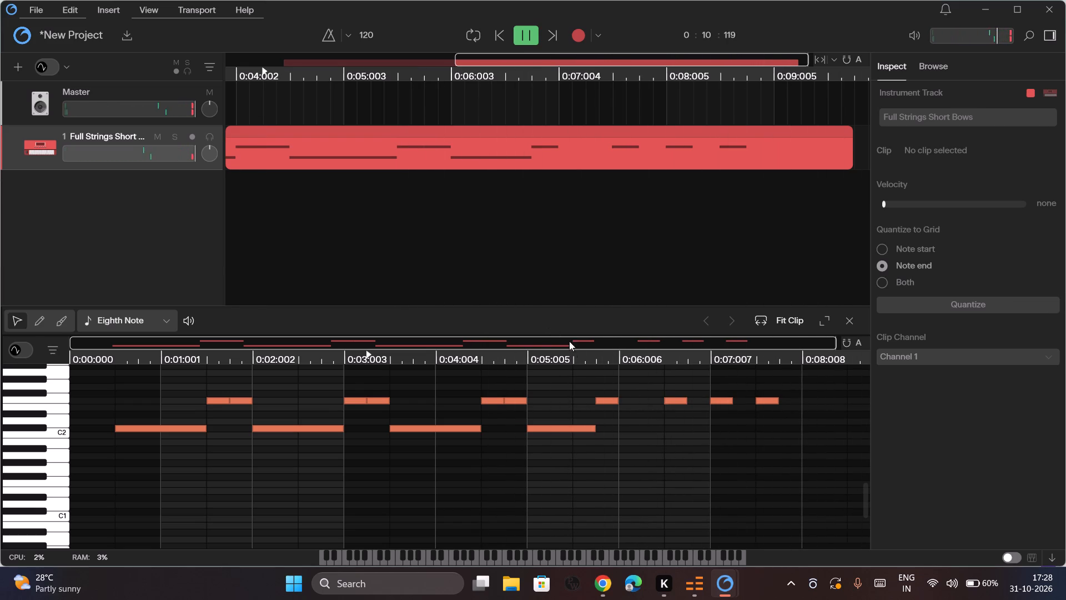
# Move the high note at about 0:06:500 earlier to 0:06:006, directly after the preceding high note.
pyautogui.click(670, 402)
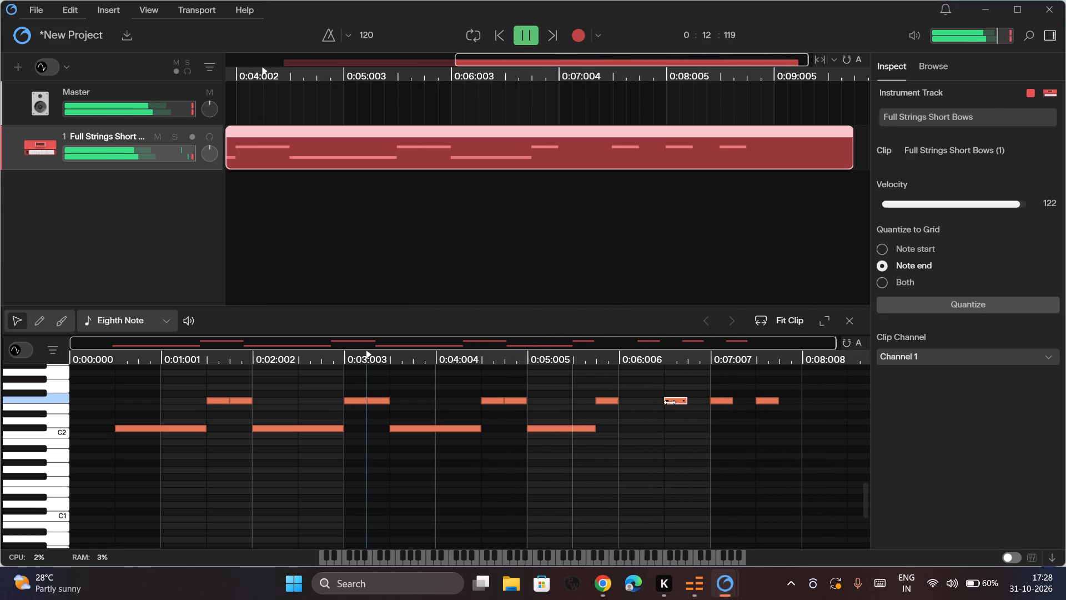
pyautogui.press('Left')
pyautogui.press('Left')
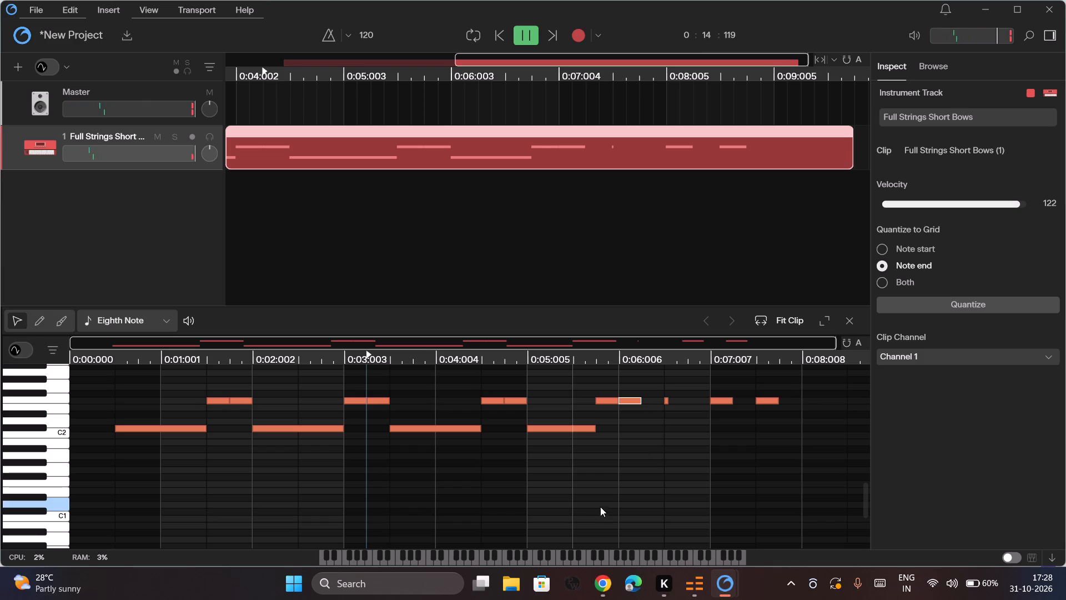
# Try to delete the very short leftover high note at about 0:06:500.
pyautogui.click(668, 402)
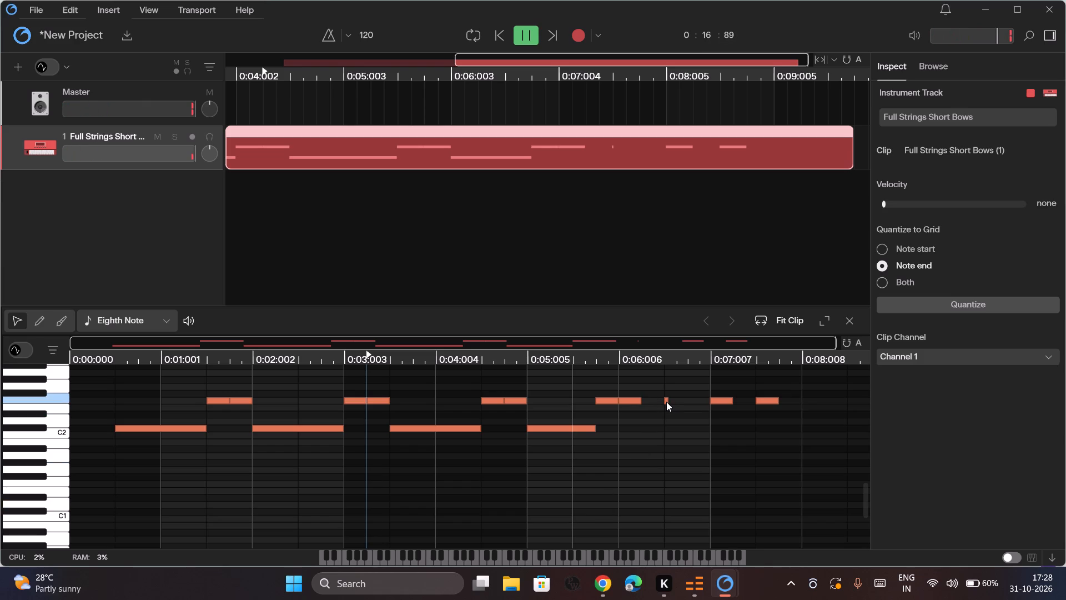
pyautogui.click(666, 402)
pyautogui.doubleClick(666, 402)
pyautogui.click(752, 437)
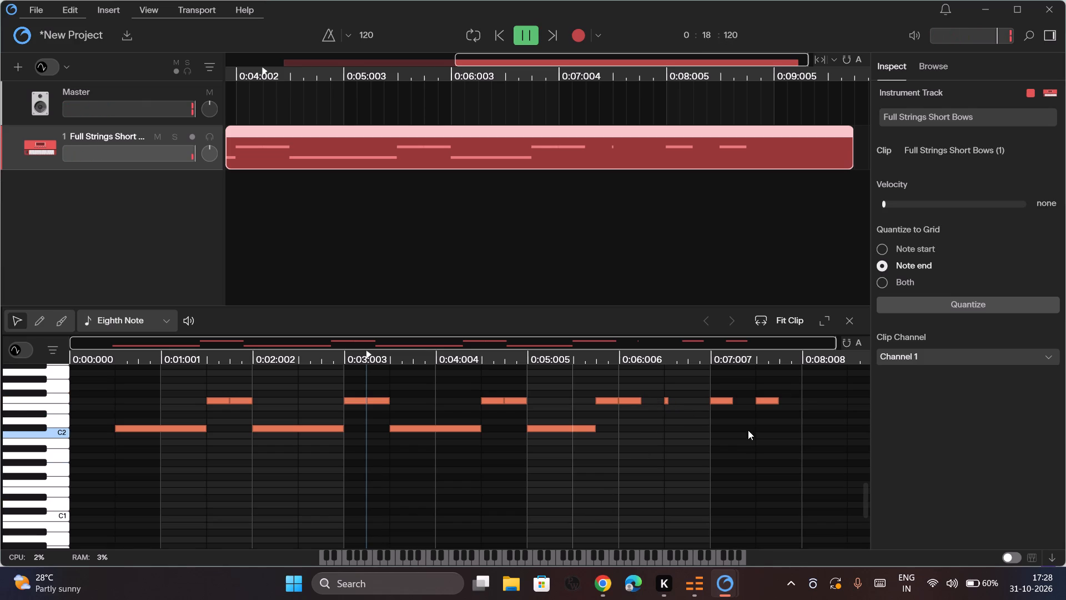
# Move the last two high notes earlier to start at about 0:06:500 and 0:07:007.
pyautogui.click(723, 401)
pyautogui.press('Left')
pyautogui.press('Left')
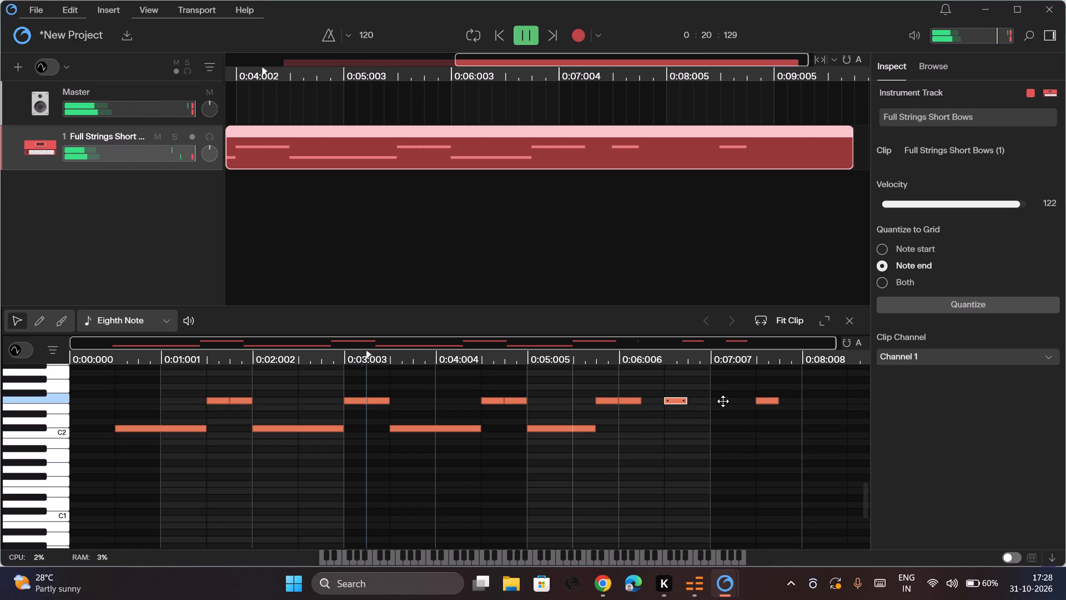
pyautogui.press('Right')
pyautogui.press('Left')
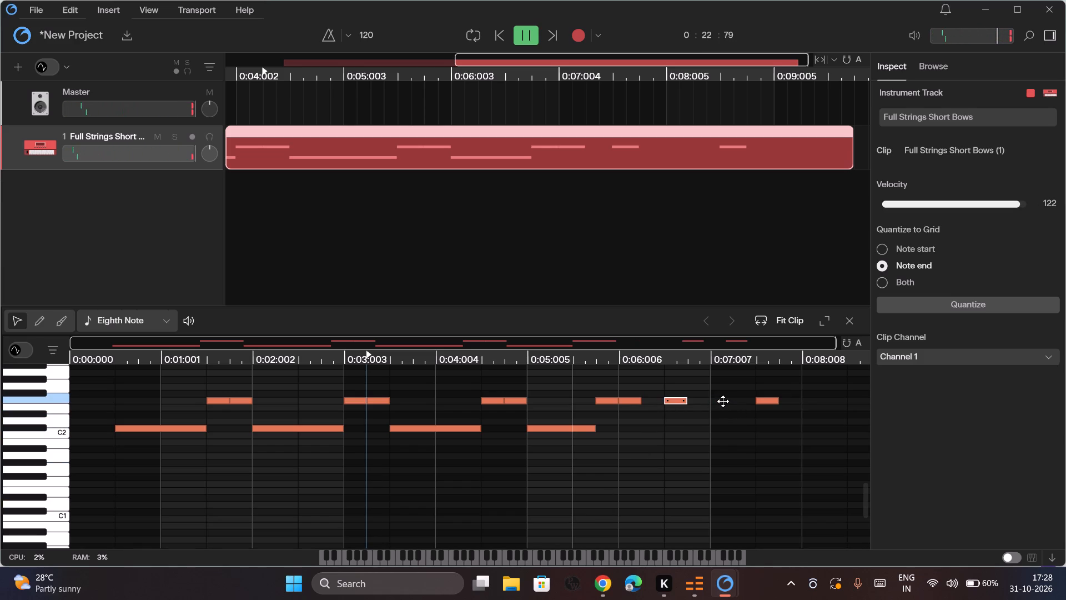
pyautogui.click(764, 398)
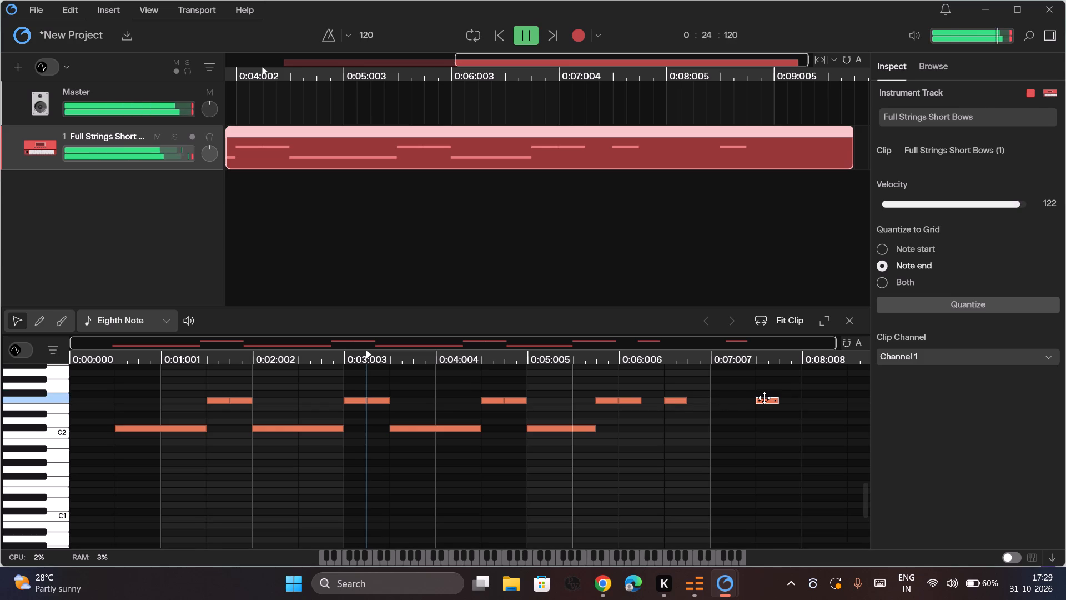
pyautogui.press('Left')
pyautogui.press('Left')
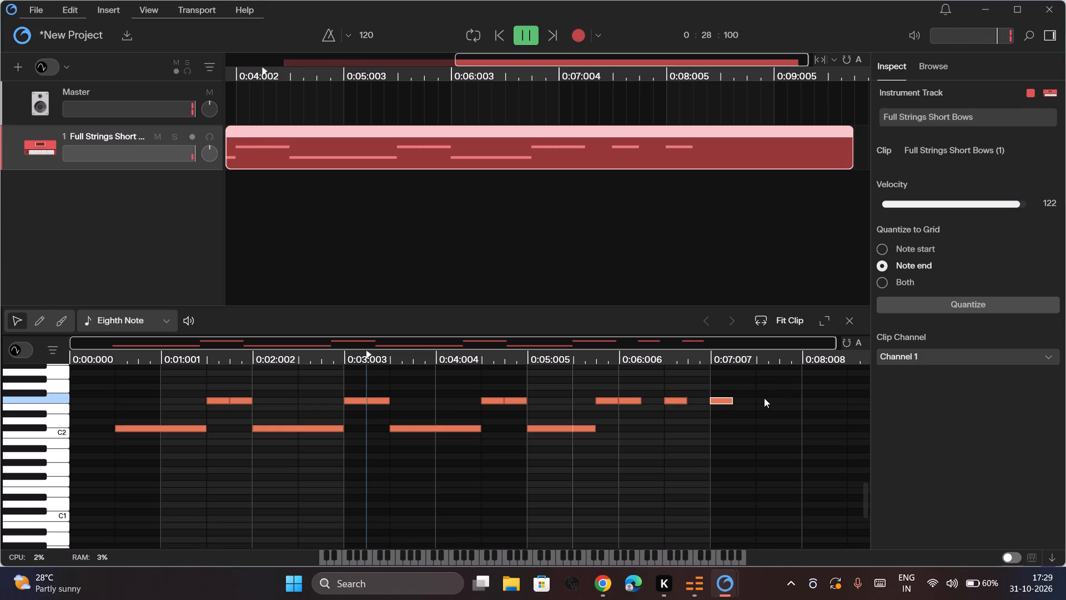
# Duplicate the last high note three times, spacing the copies at about 0:07:500, 0:08:008 and 0:08:500.
pyautogui.hotkey('ctrl', 'd')
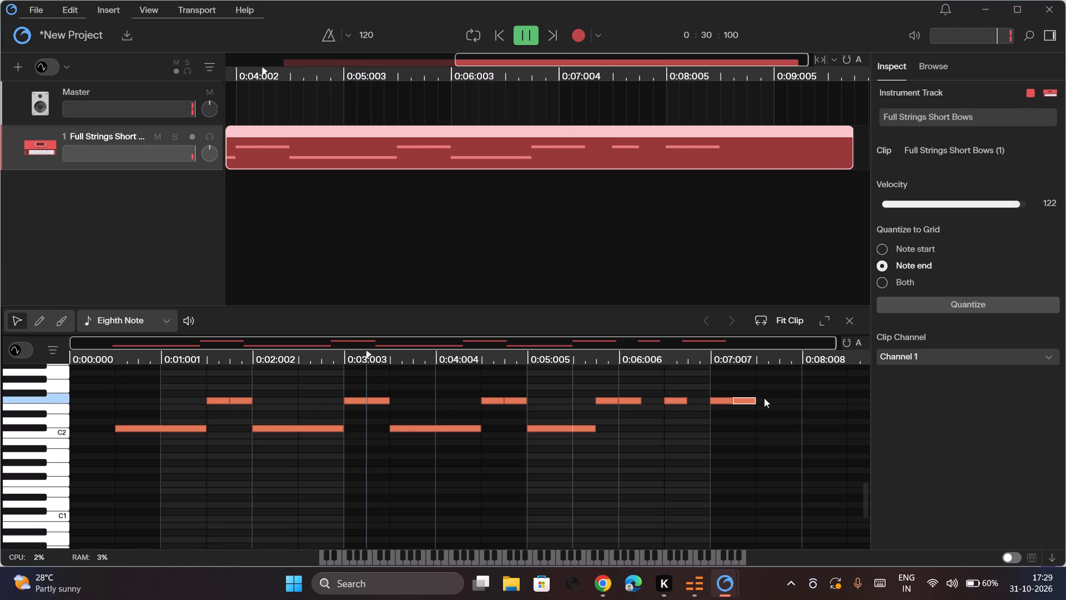
pyautogui.press('Right')
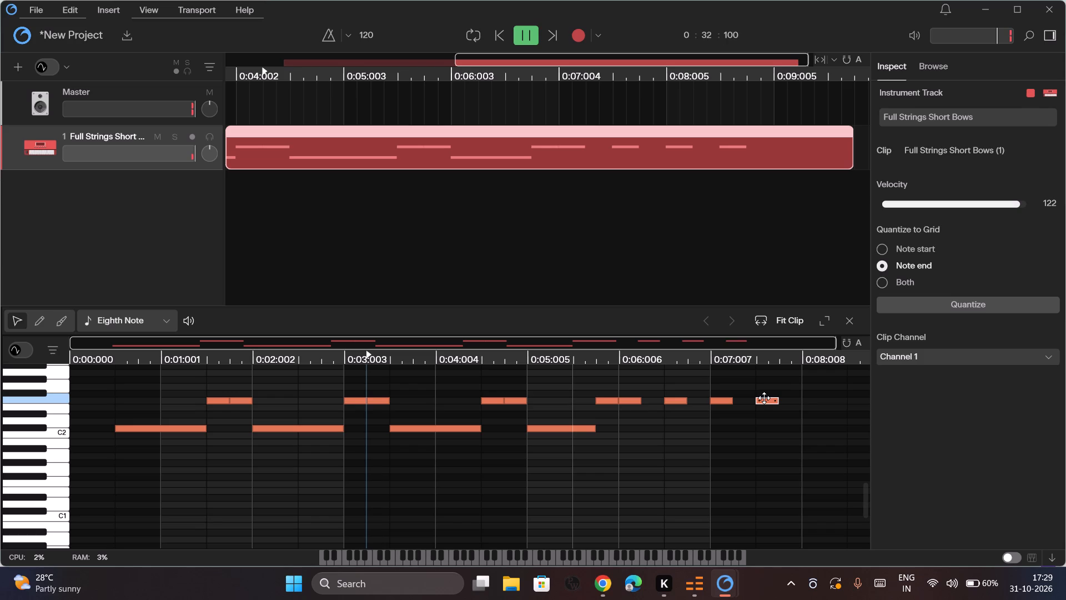
pyautogui.hotkey('ctrl', 'd')
pyautogui.press('Right')
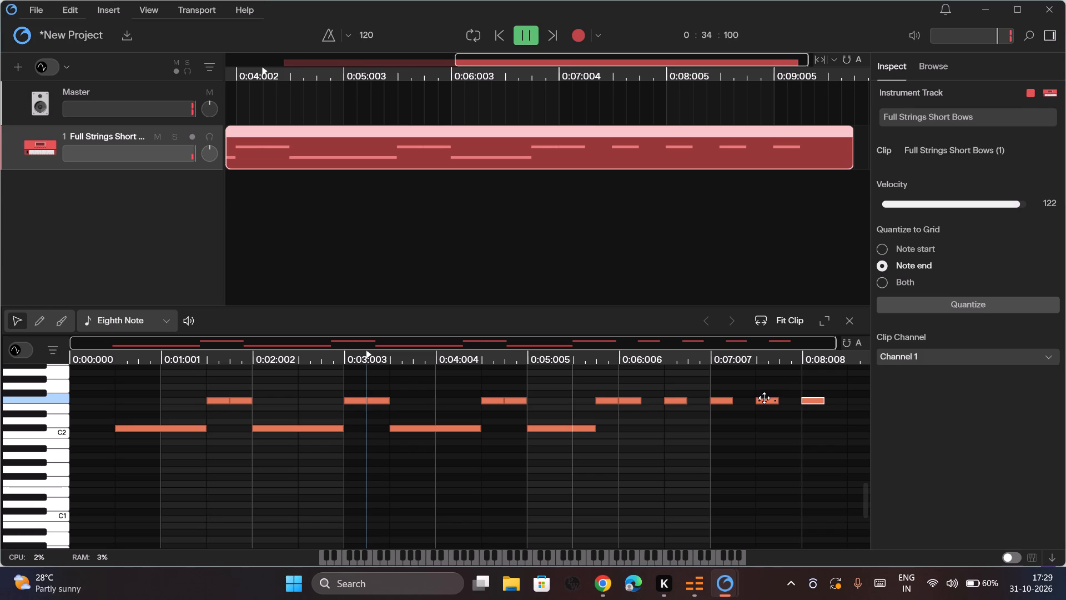
pyautogui.hotkey('ctrl', 'd')
pyautogui.press('Right')
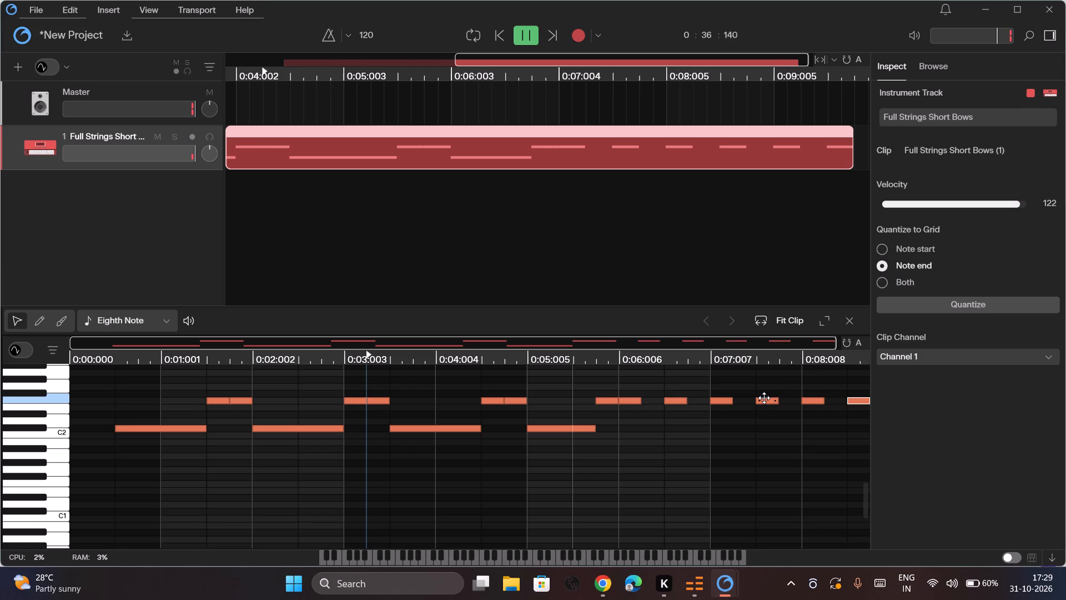
# Play the Full Strings Short Bows clip from about 0:01:250 and again from about 0:05:250 to check the ending.
pyautogui.hscroll(8, 764, 398)
pyautogui.click(248, 102)
pyautogui.hscroll(5, 248, 102)
pyautogui.click(356, 100)
pyautogui.hscroll(-1, 356, 100)
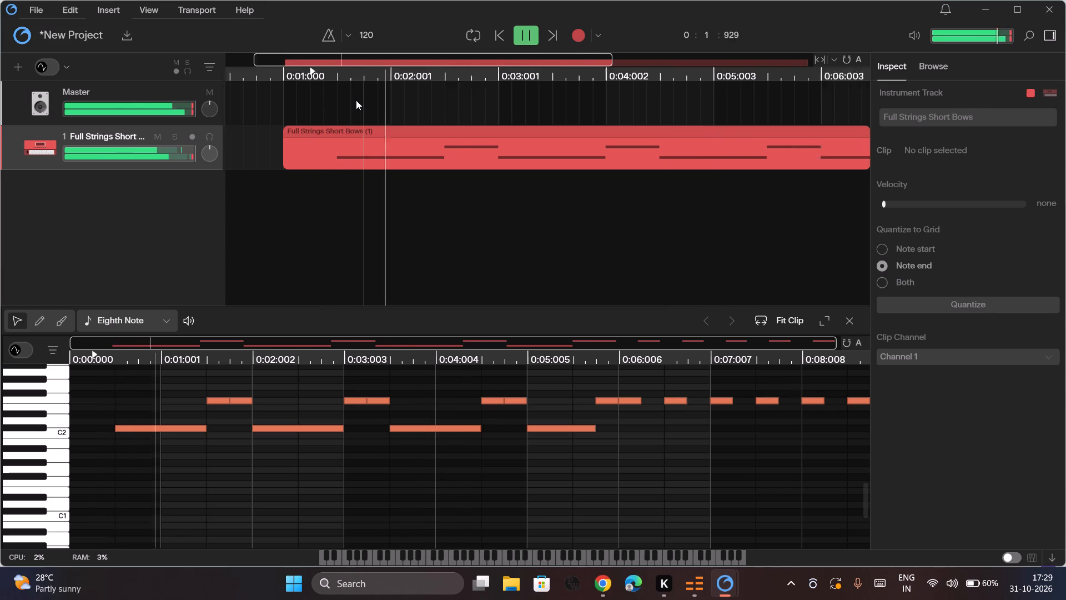
pyautogui.hscroll(-1, 356, 100)
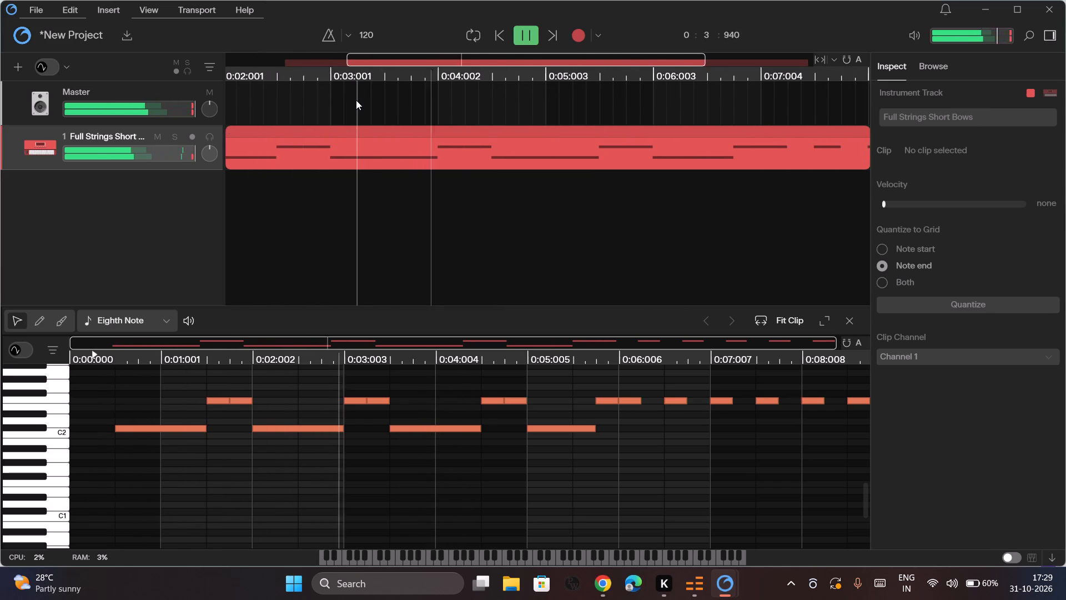
pyautogui.hscroll(-1, 356, 100)
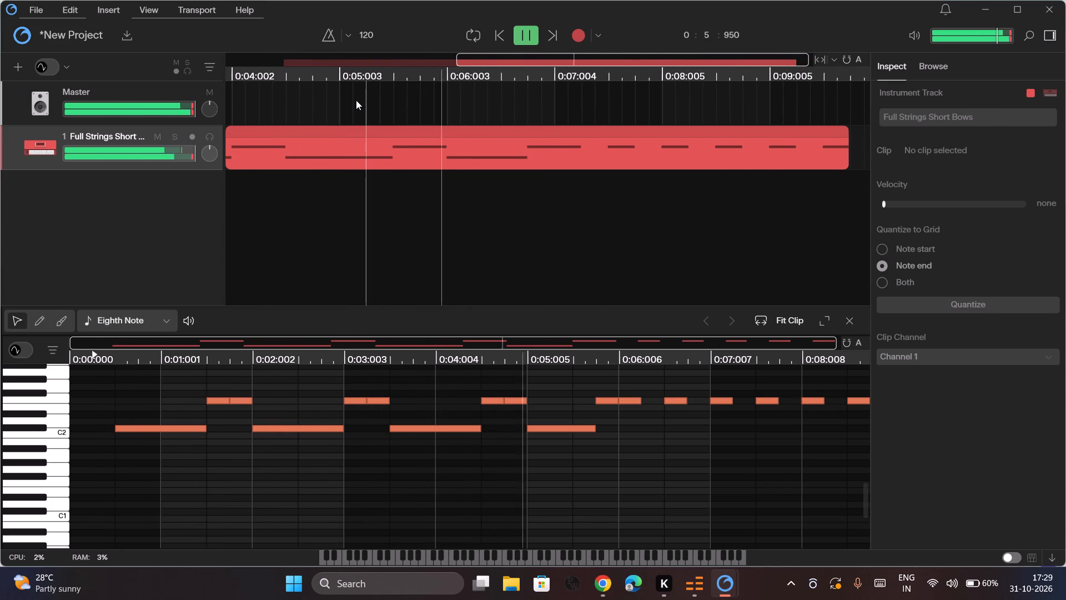
pyautogui.hscroll(-1, 356, 100)
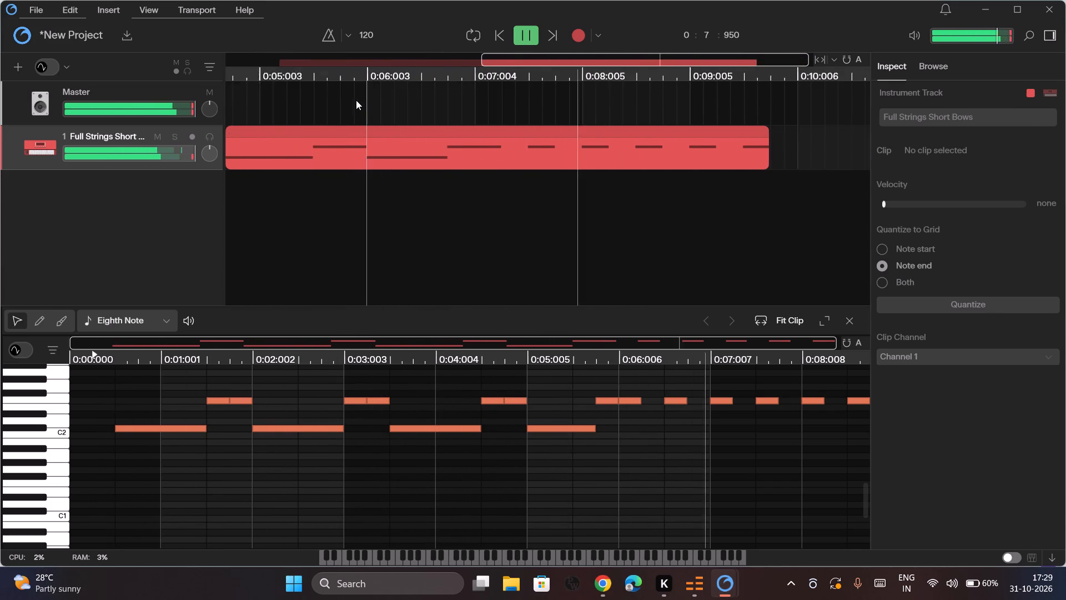
pyautogui.hscroll(-1, 356, 100)
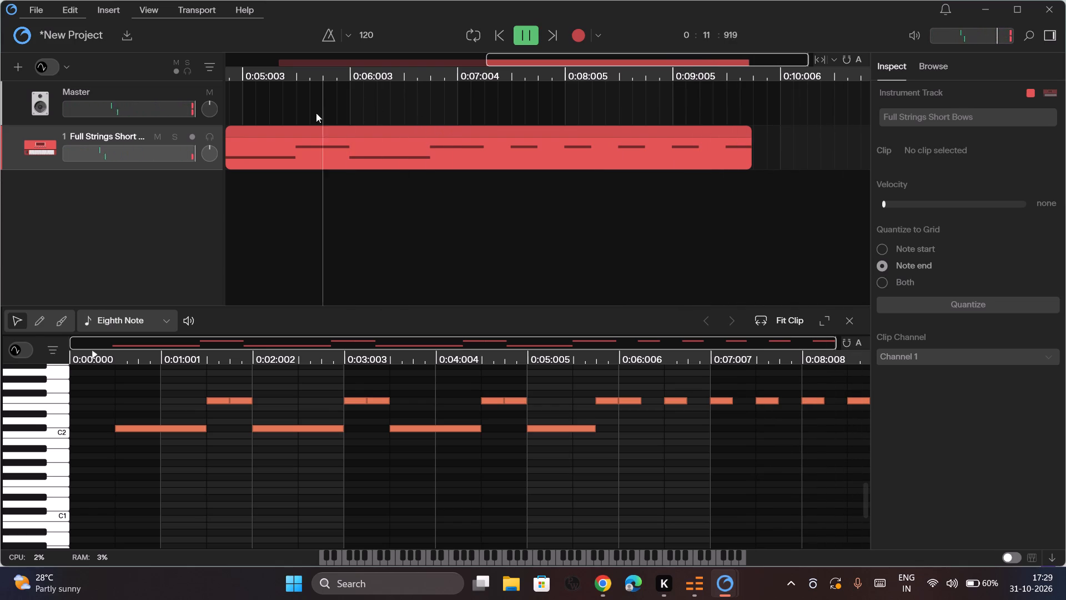
pyautogui.click(281, 115)
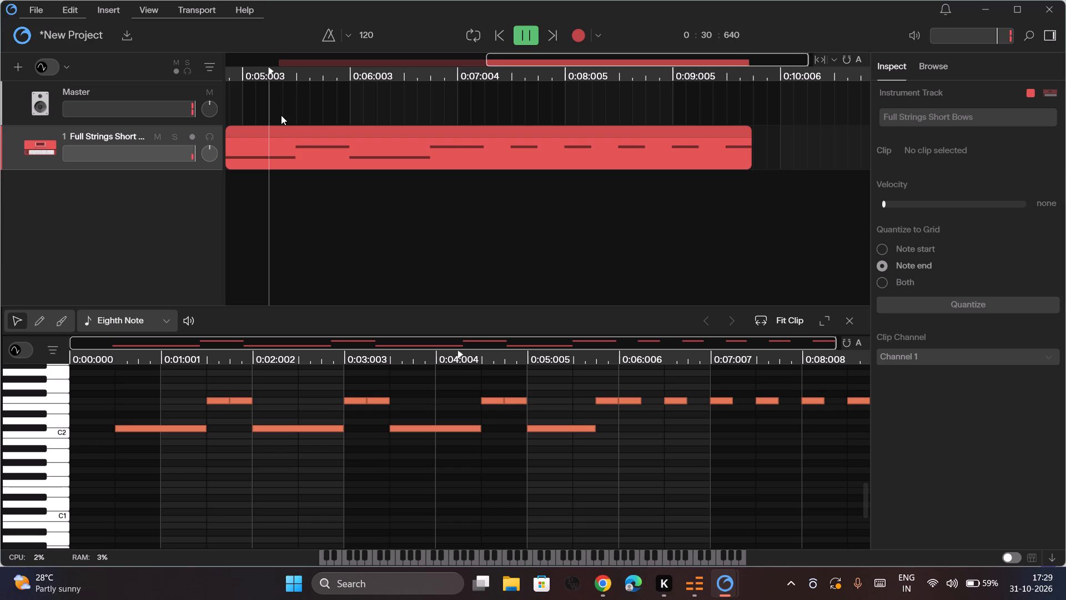
# Start creating an instrument track and preview the 12 String Guitar and 303 Acid instruments.
pyautogui.click(104, 4)
pyautogui.click(107, 7)
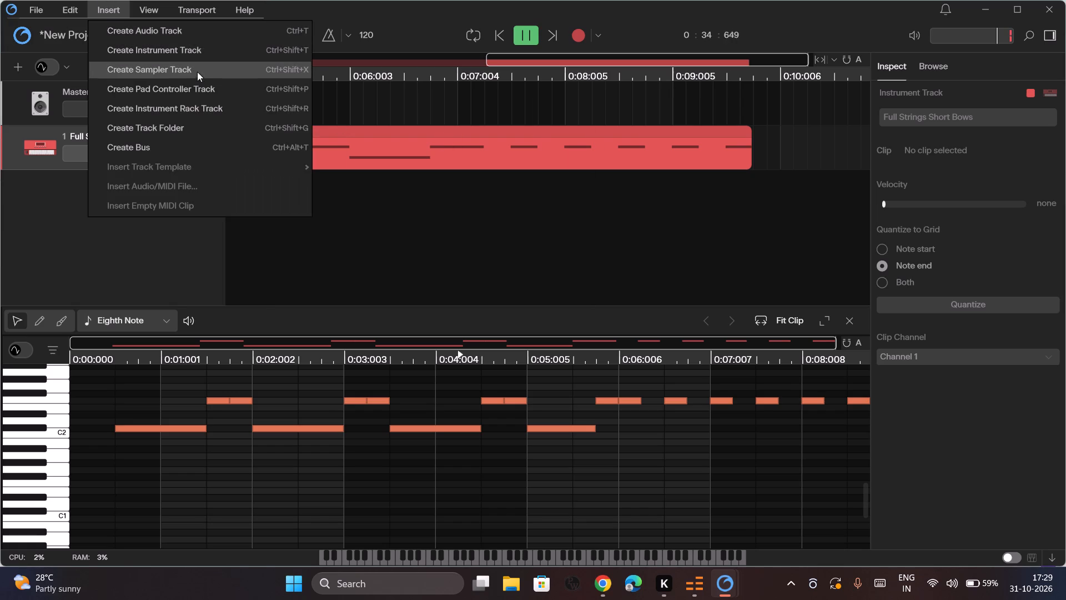
pyautogui.click(193, 52)
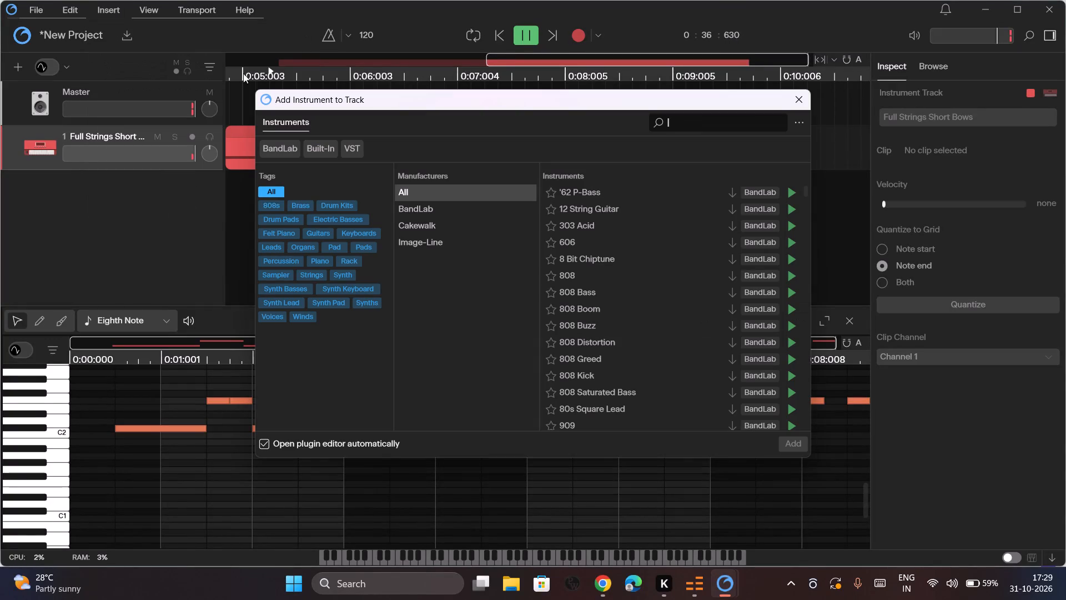
pyautogui.click(790, 211)
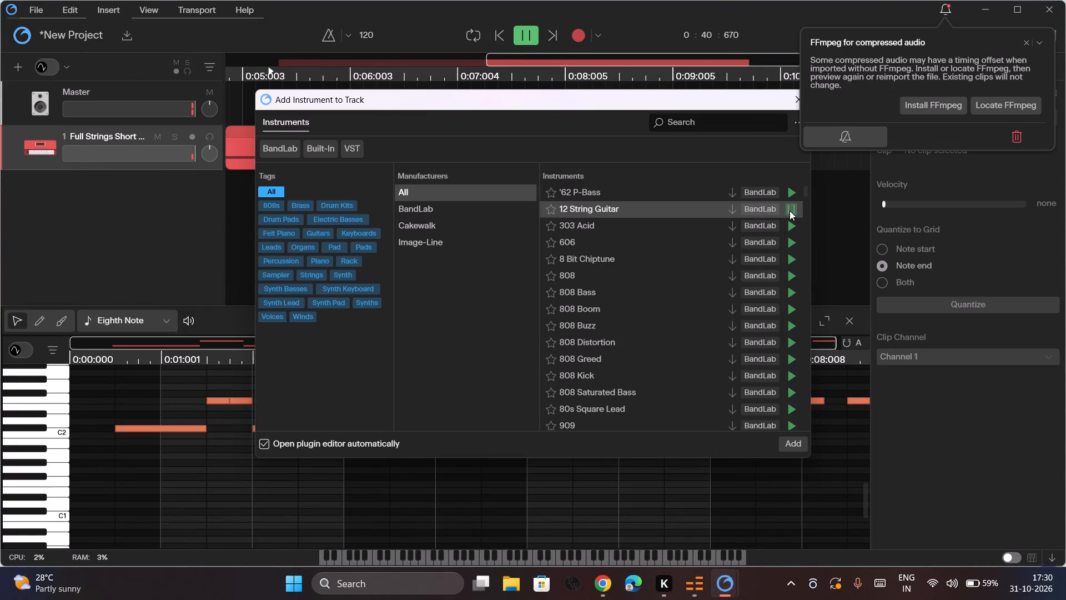
pyautogui.click(790, 225)
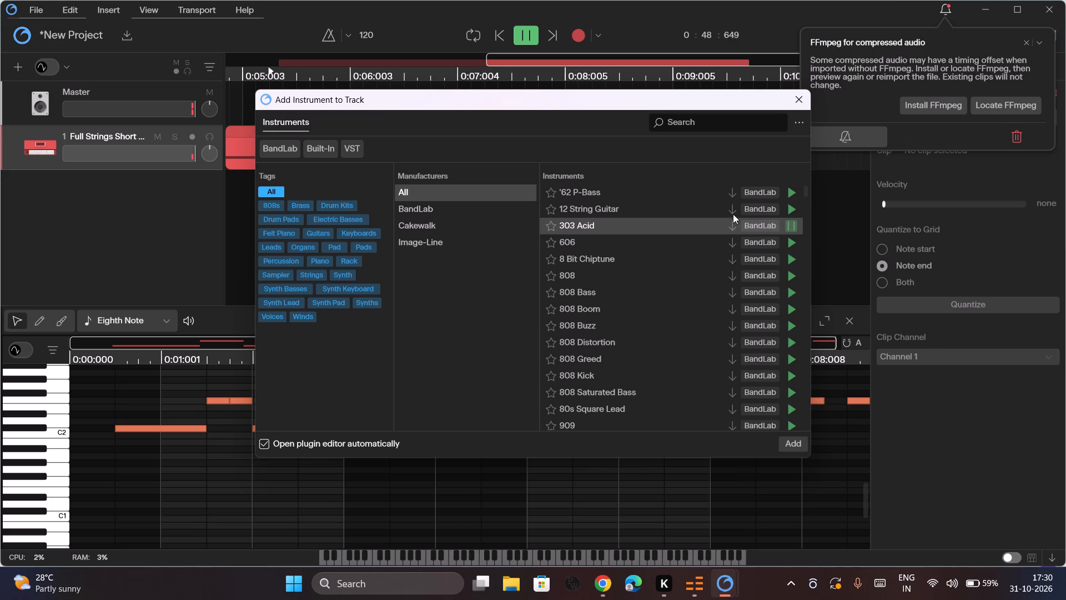
# Filter the instruments by Guitars and Drum Kits, and preview 12 String Guitar, Acoustic Guitar, Ballad, Banjo and Blues.
pyautogui.click(325, 234)
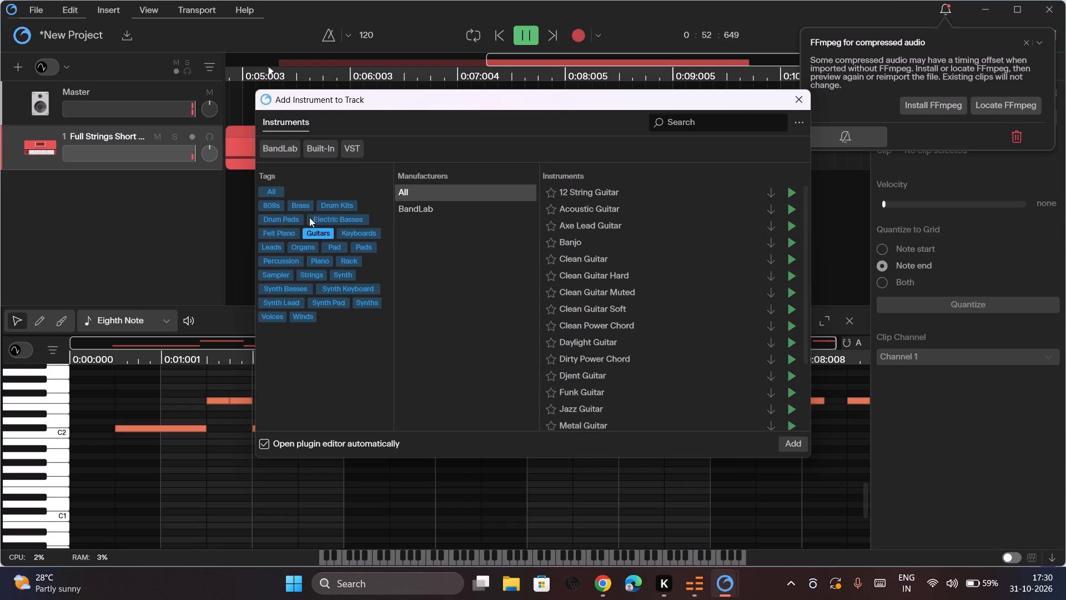
pyautogui.click(330, 208)
pyautogui.click(789, 190)
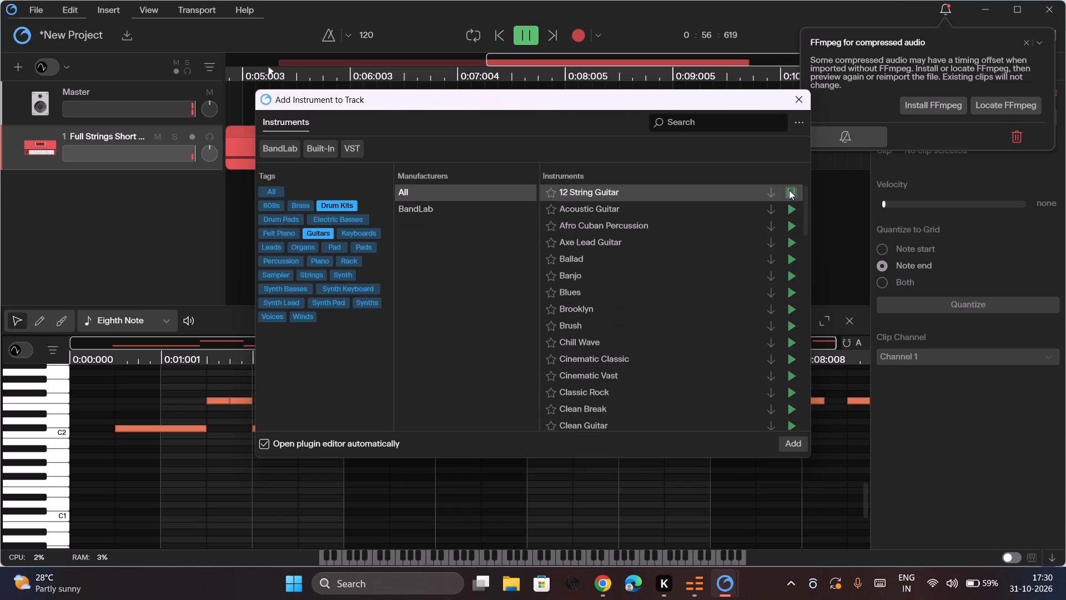
pyautogui.click(790, 208)
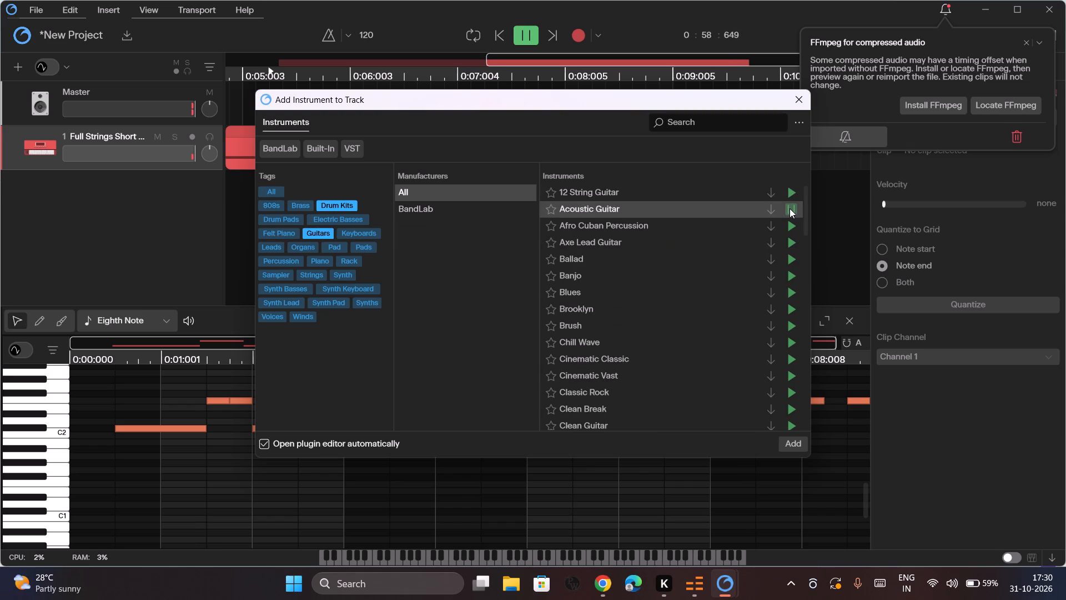
pyautogui.click(795, 259)
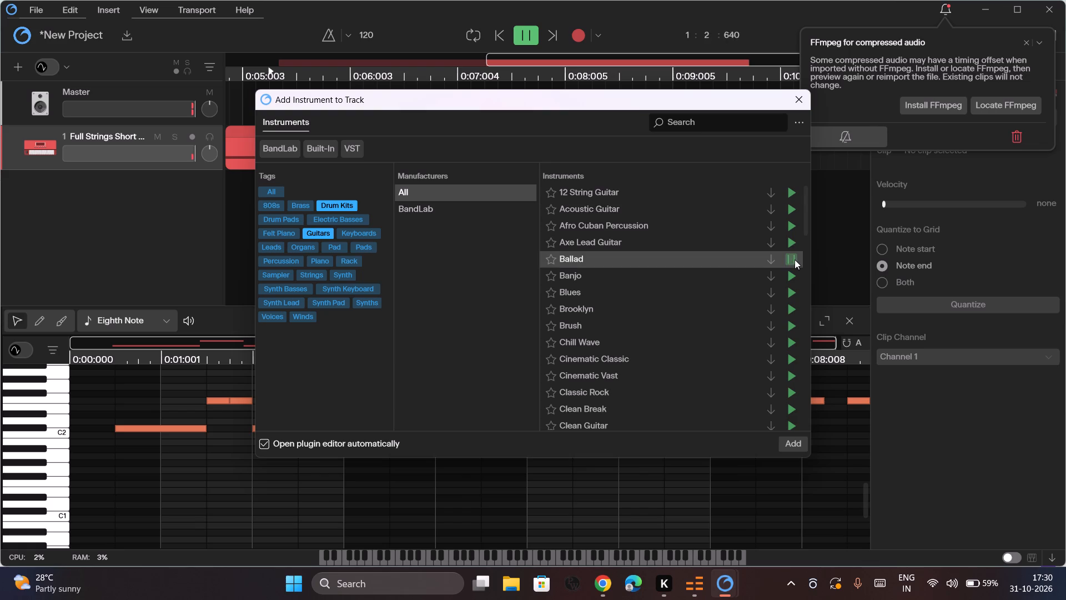
pyautogui.click(788, 274)
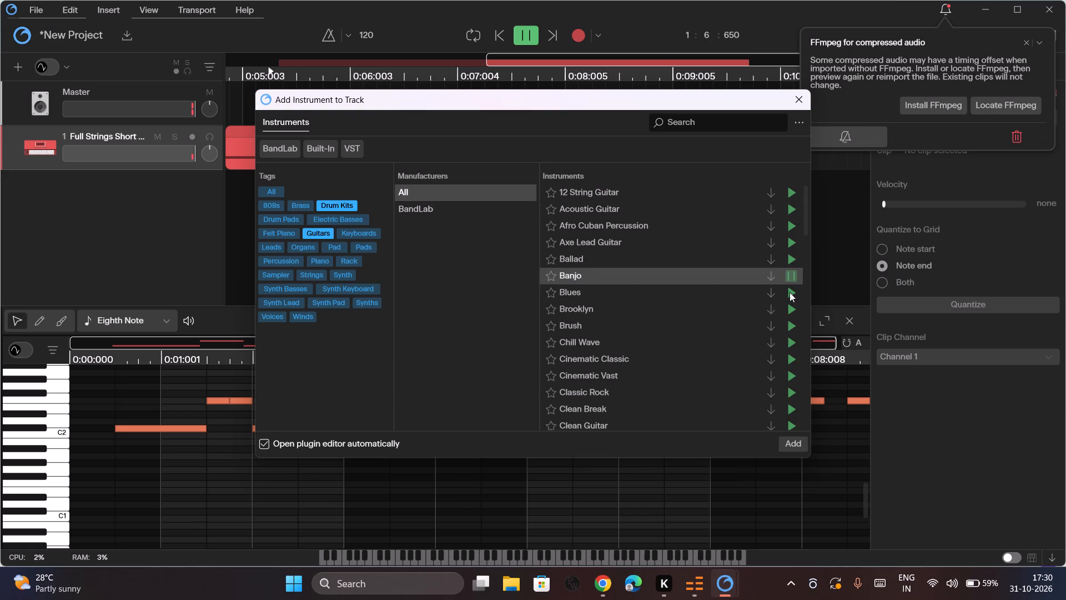
pyautogui.click(790, 292)
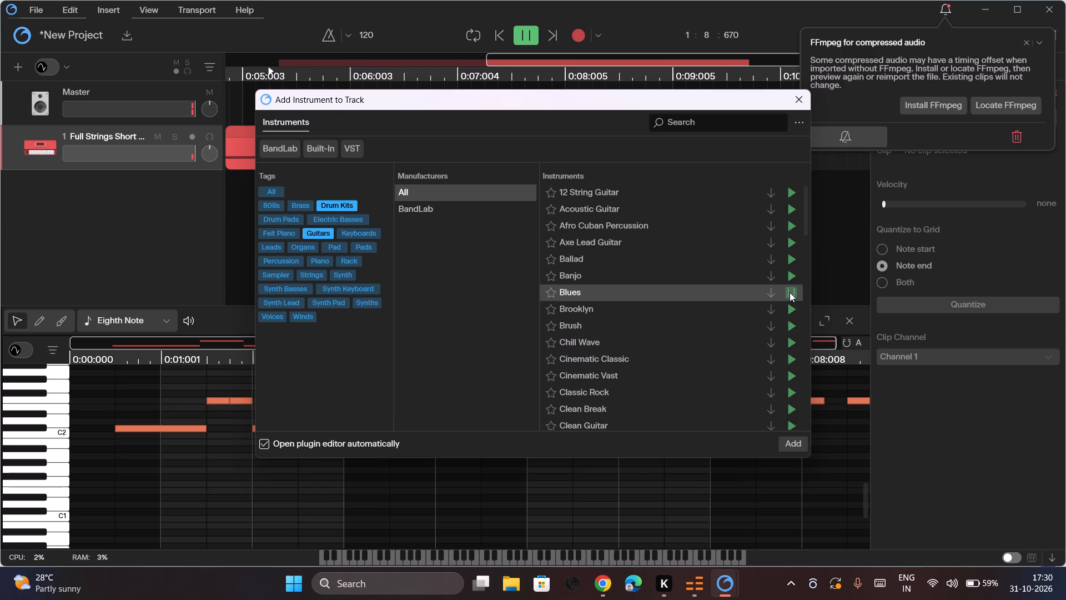
# Add the Blues drum kit to the project as a new instrument track.
pyautogui.click(768, 291)
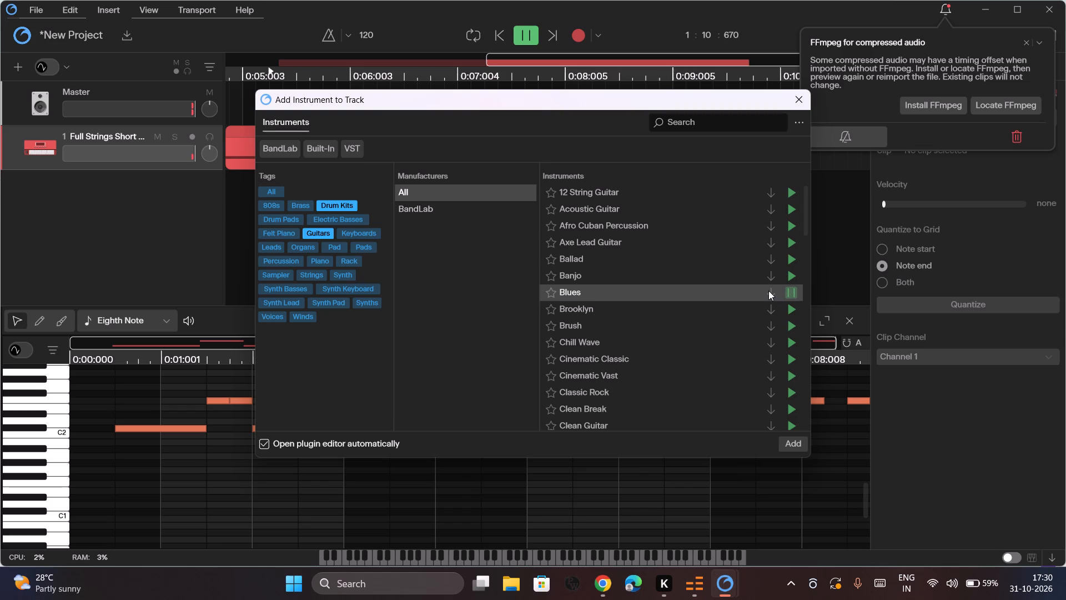
pyautogui.click(768, 291)
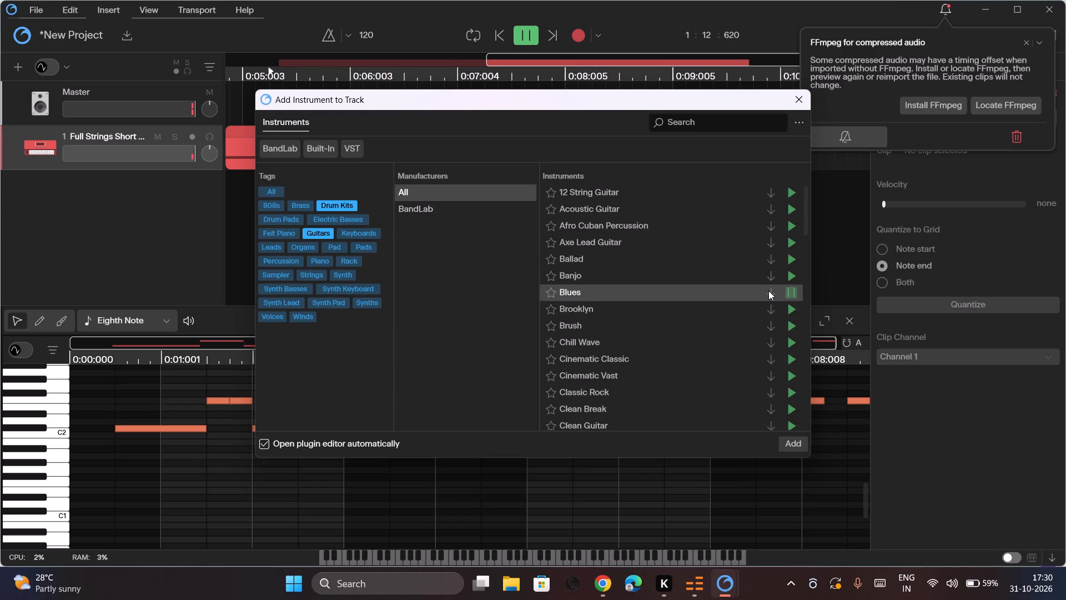
pyautogui.click(768, 291)
pyautogui.click(768, 291)
pyautogui.doubleClick(734, 294)
pyautogui.hscroll(5, 351, 207)
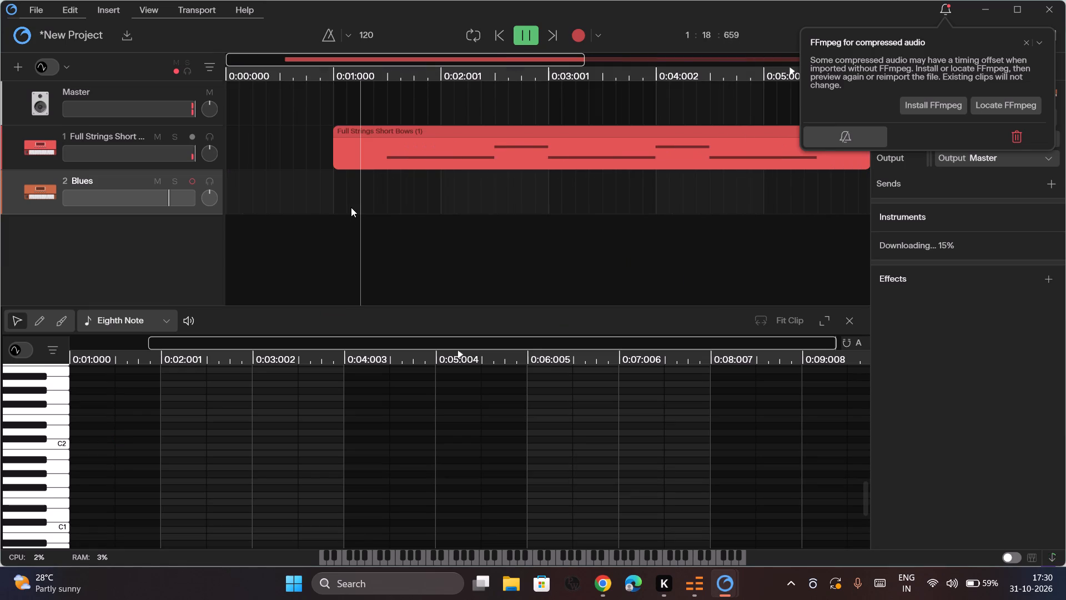
pyautogui.hscroll(3, 351, 207)
# Select the Full Strings Short Bows track and look over its clip in the note editor.
pyautogui.click(34, 154)
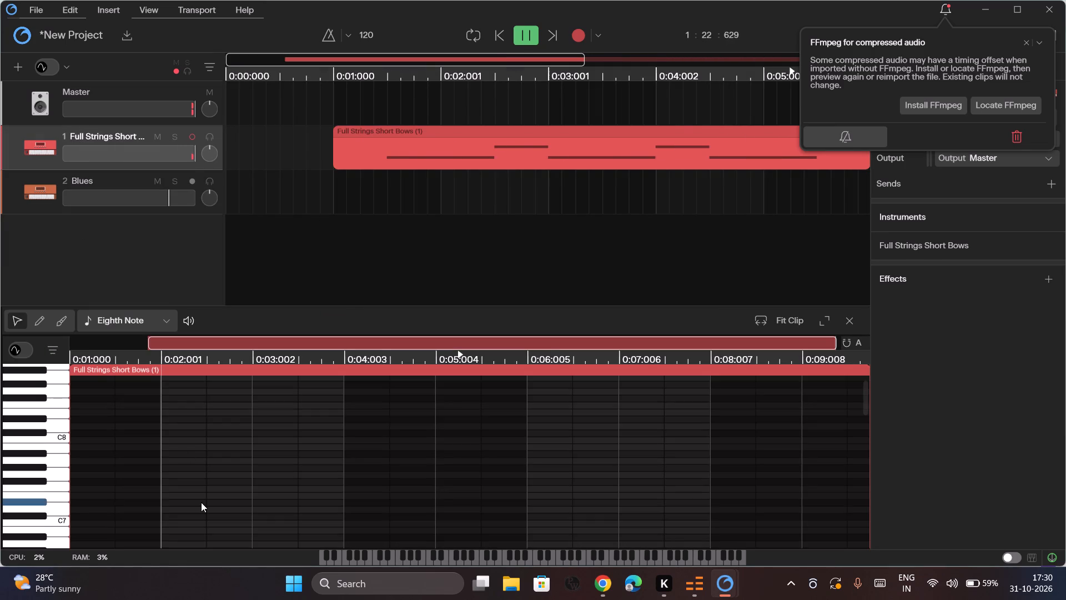
pyautogui.scroll(2, 201, 502)
pyautogui.hscroll(10, 201, 502)
pyautogui.hscroll(-5, 201, 502)
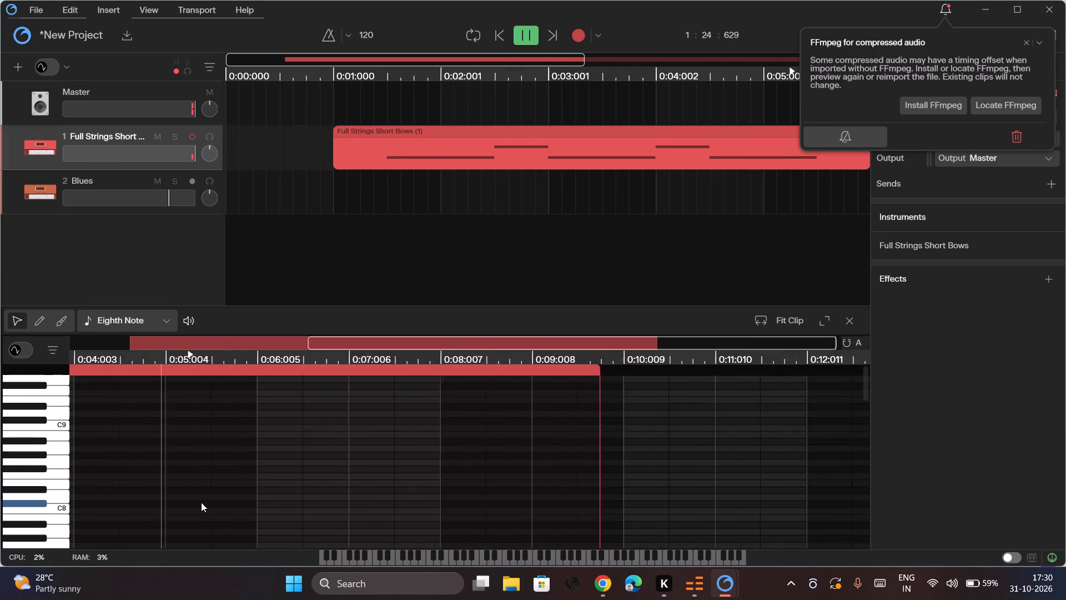
pyautogui.hscroll(2, 201, 502)
pyautogui.scroll(1, 201, 502)
# Select the Blues track and audition its Hi Tom, Crash, Mid Tom and HH Open drum sounds.
pyautogui.click(36, 185)
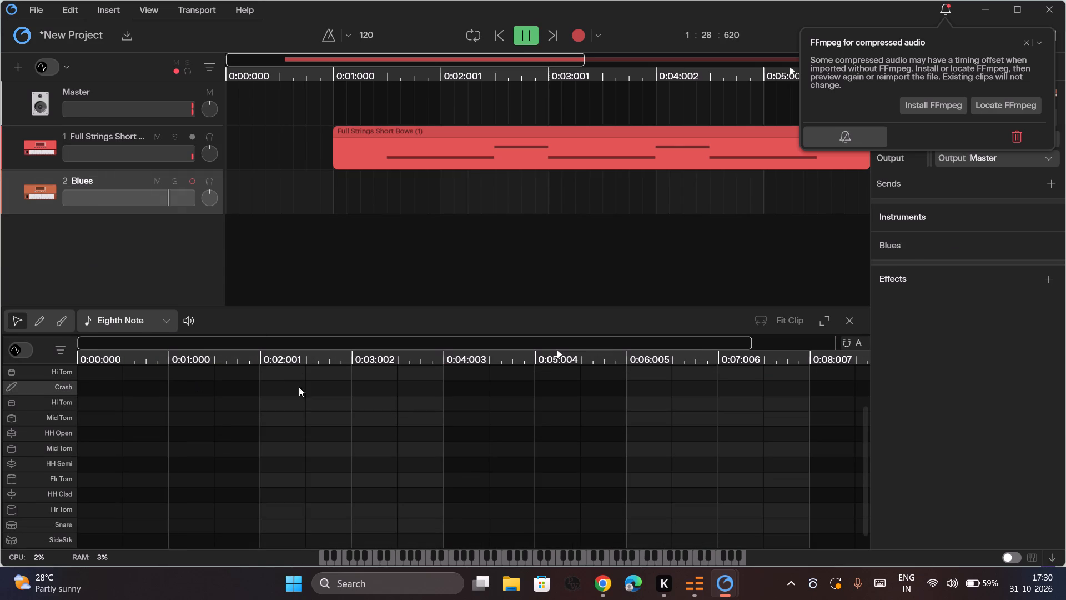
pyautogui.click(36, 369)
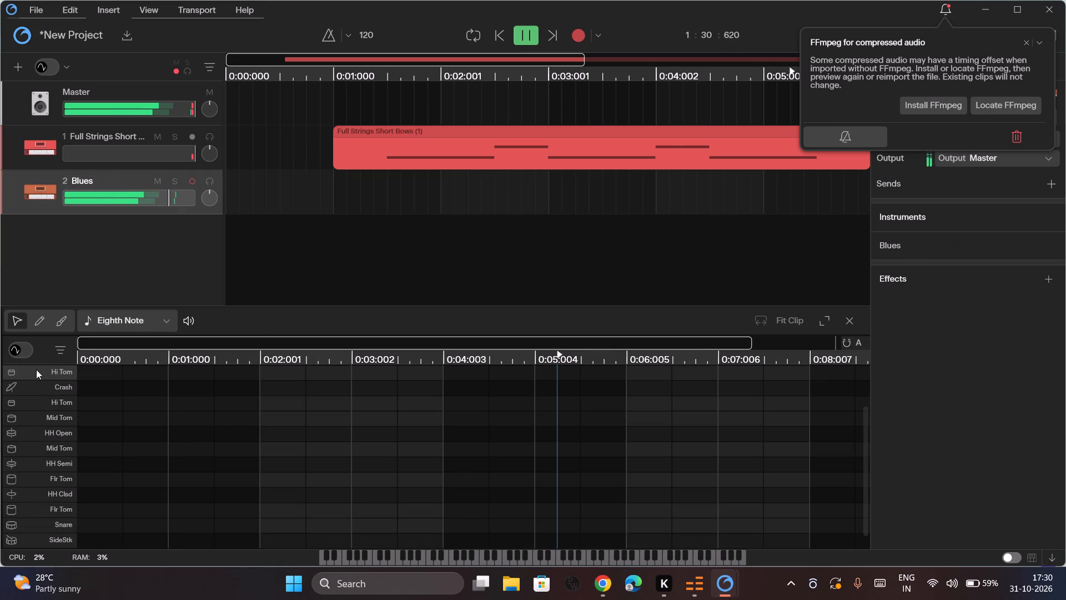
pyautogui.click(44, 386)
pyautogui.click(52, 404)
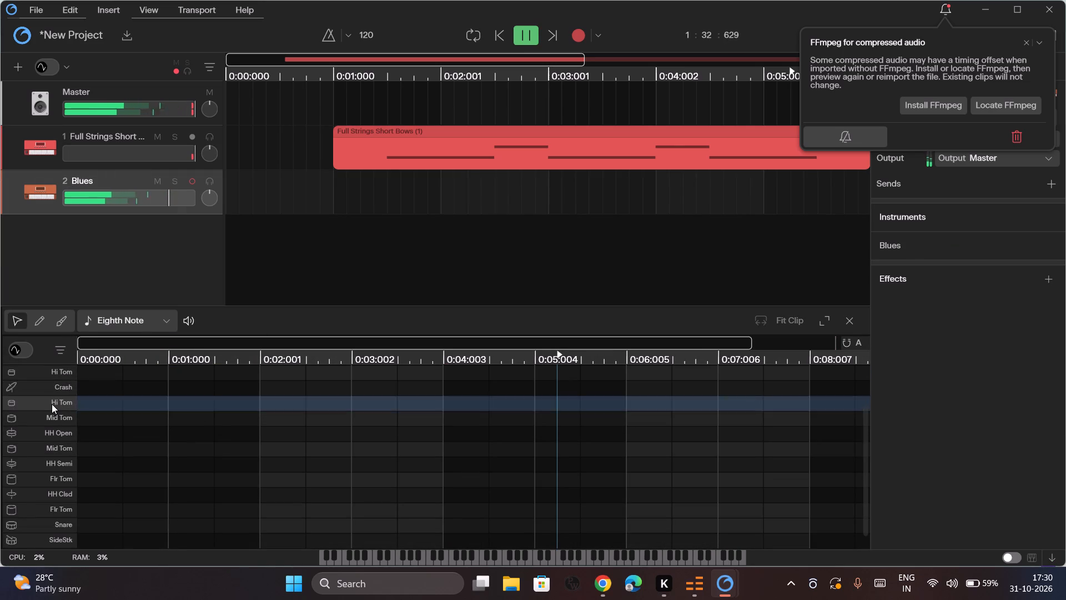
pyautogui.click(56, 420)
pyautogui.click(57, 434)
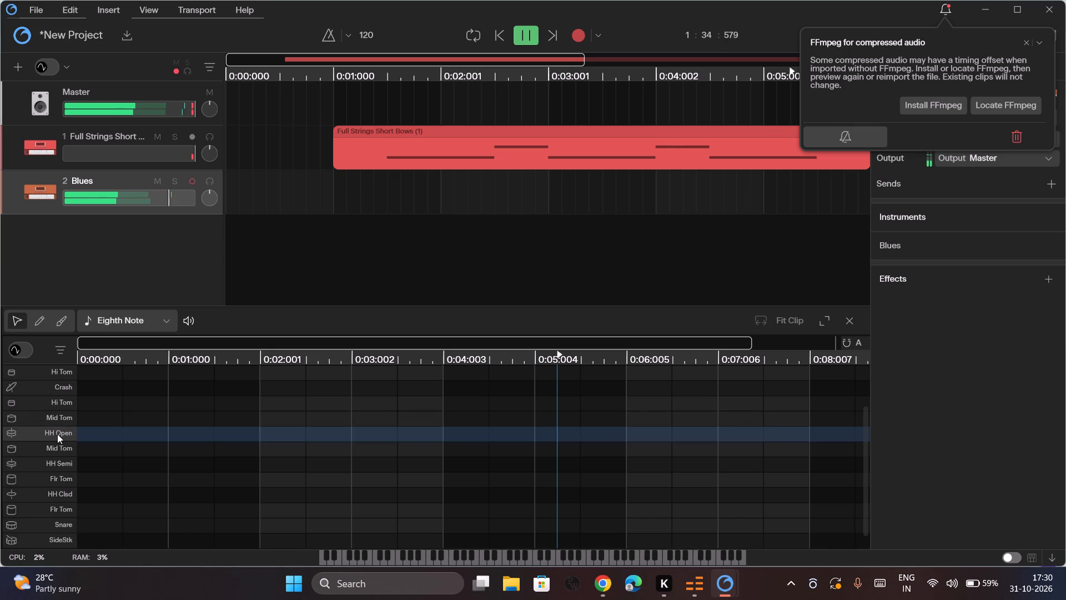
pyautogui.click(58, 444)
# Play the project from 0:01:000 to listen through the Full Strings Short Bows clip to its end.
pyautogui.click(335, 97)
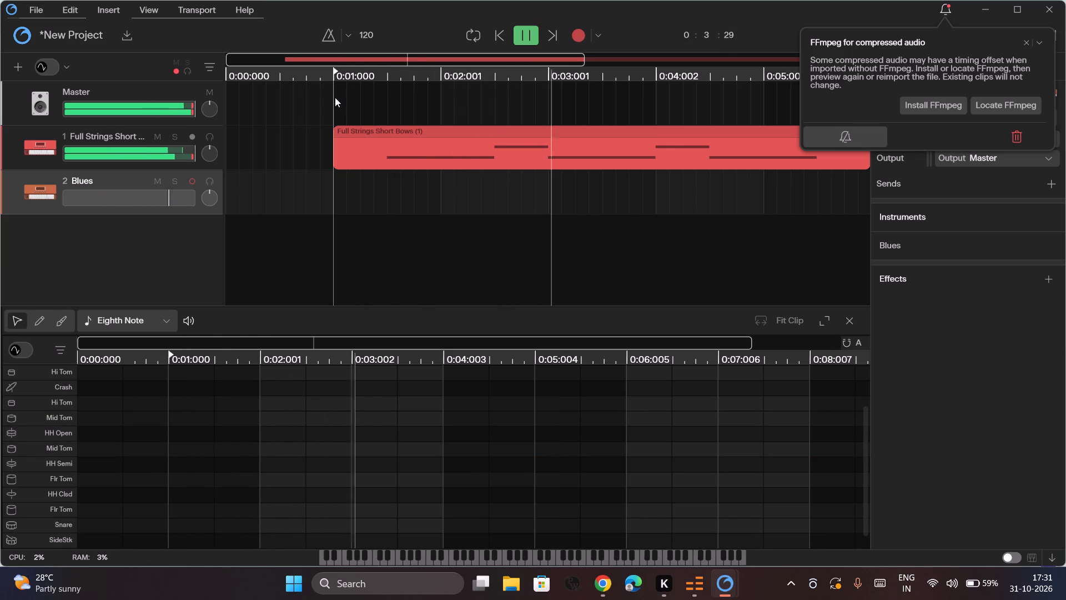
pyautogui.hscroll(-1, 335, 97)
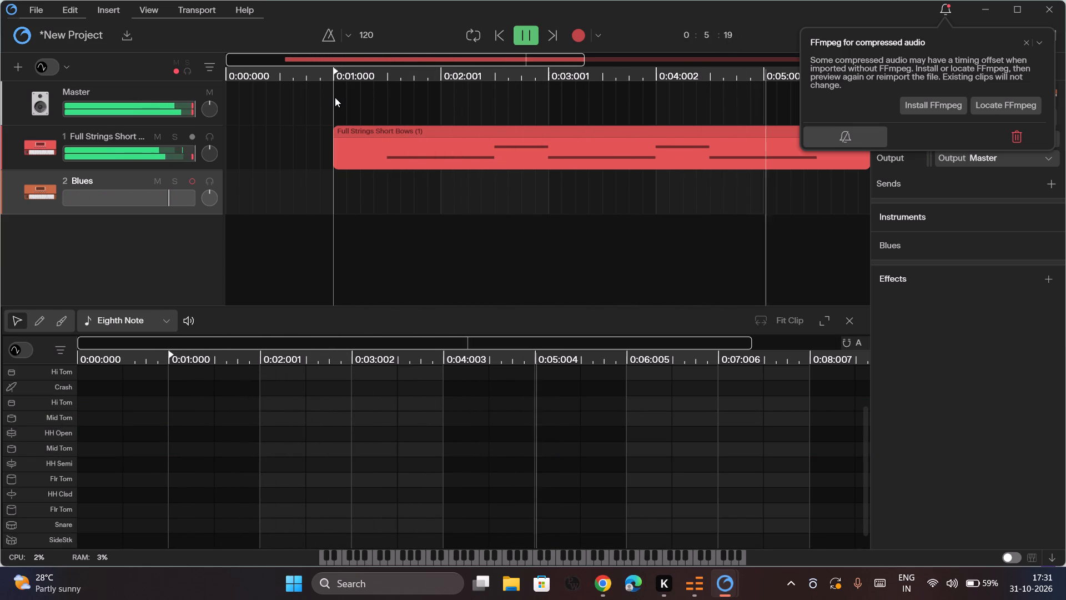
pyautogui.hscroll(-2, 335, 97)
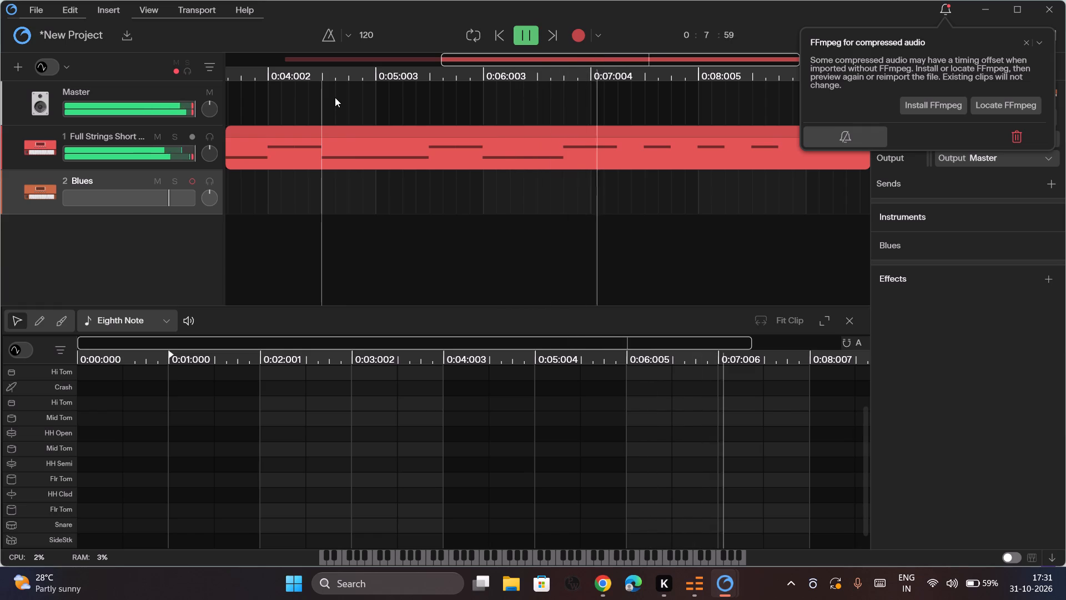
pyautogui.hscroll(-2, 335, 97)
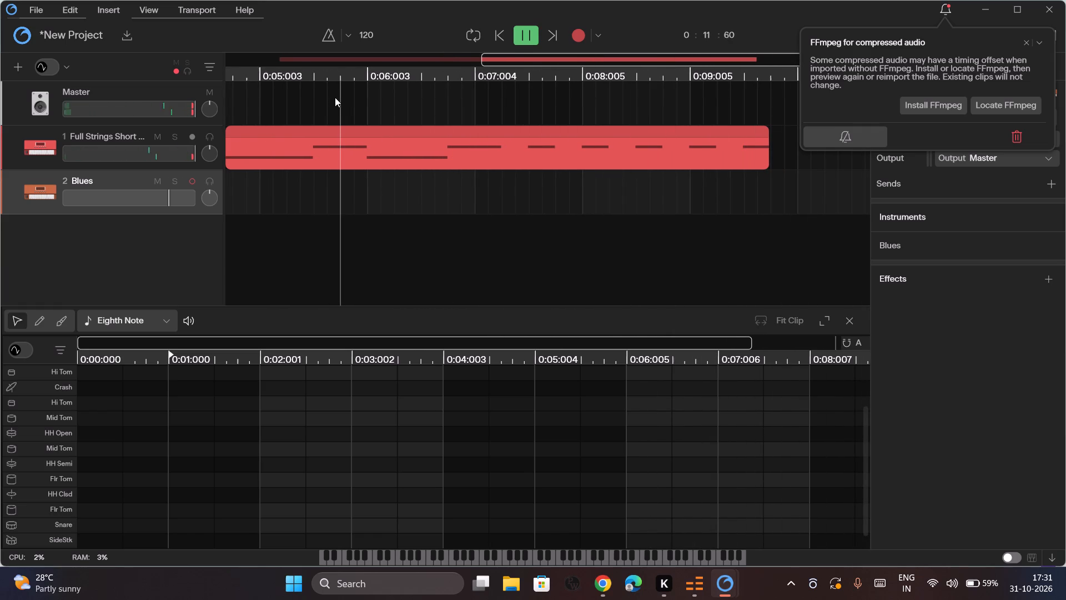
# Audition the Blues kit's upper Hi Tom and Crash sounds repeatedly, followed by the lower Hi Tom.
pyautogui.click(48, 371)
pyautogui.click(49, 379)
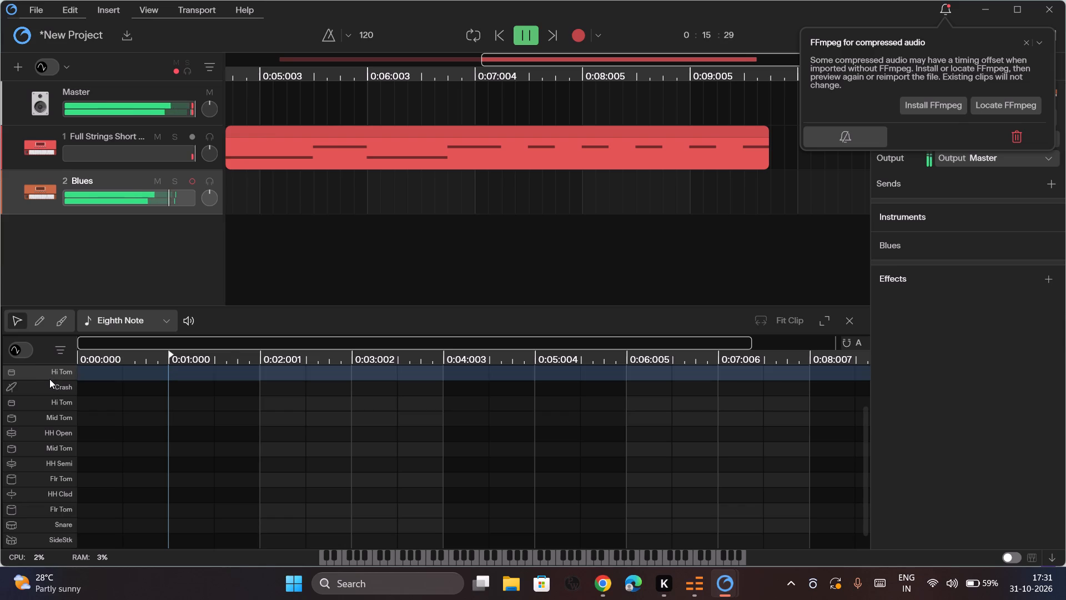
pyautogui.click(49, 370)
pyautogui.click(49, 370)
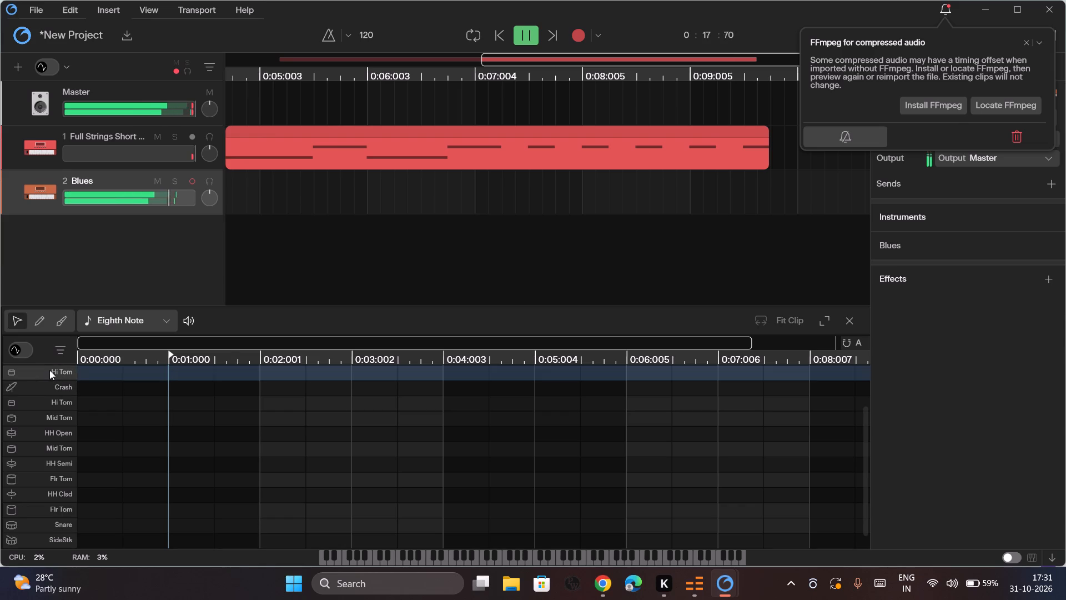
pyautogui.click(49, 370)
pyautogui.moveTo(49, 370); pyautogui.dragTo(51, 388)
pyautogui.click(51, 388)
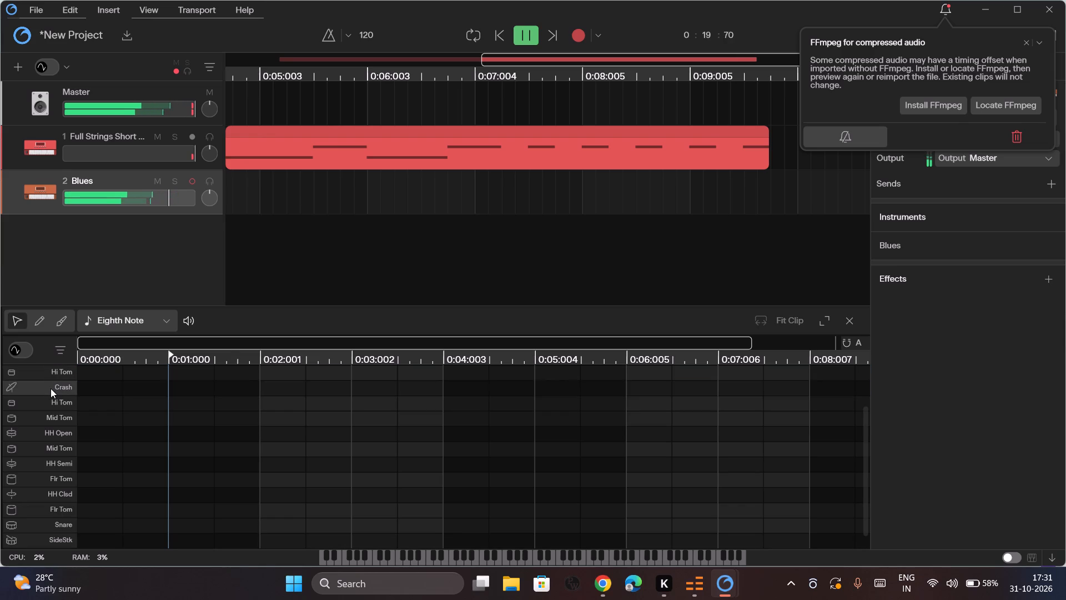
pyautogui.click(51, 388)
pyautogui.click(51, 388)
pyautogui.moveTo(51, 388); pyautogui.dragTo(50, 407)
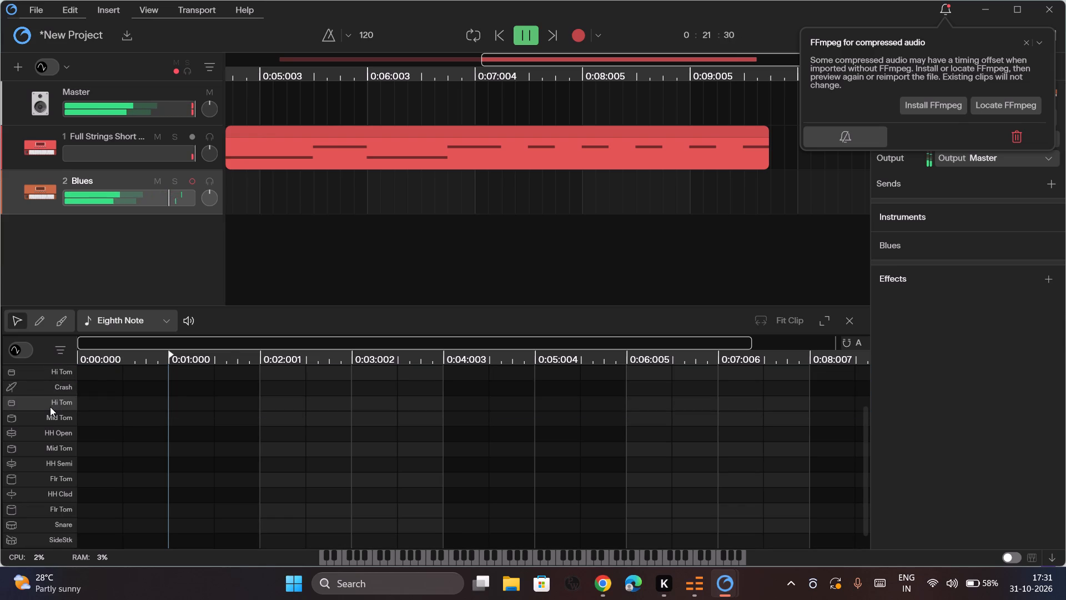
# Audition the Blues kit's upper Mid Tom, HH Open, lower Mid Tom and HH Semi sounds.
pyautogui.click(52, 416)
pyautogui.click(52, 416)
pyautogui.click(52, 416)
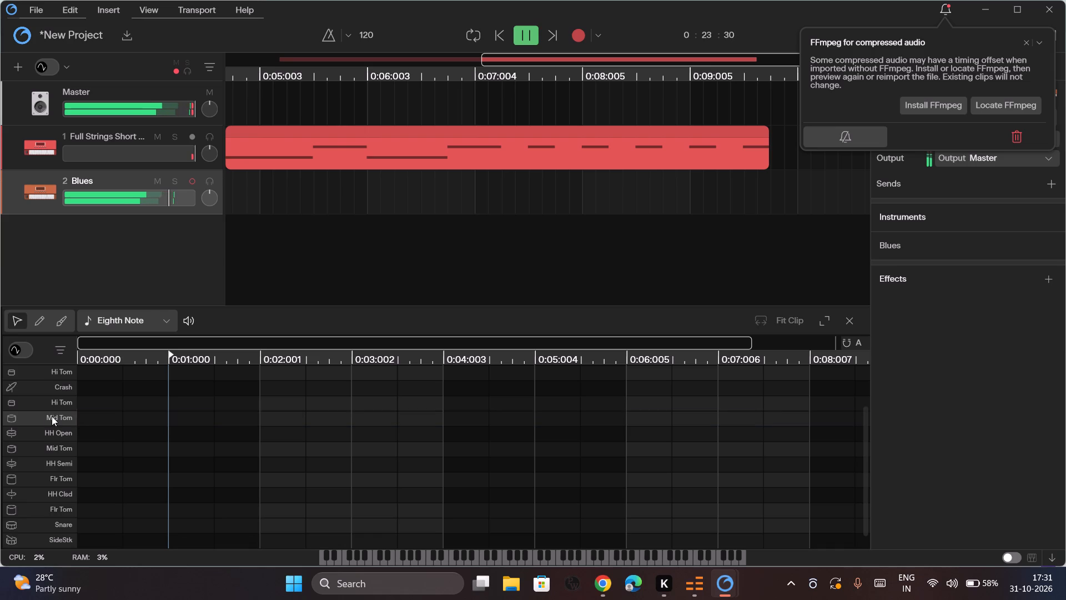
pyautogui.click(46, 428)
pyautogui.click(46, 428)
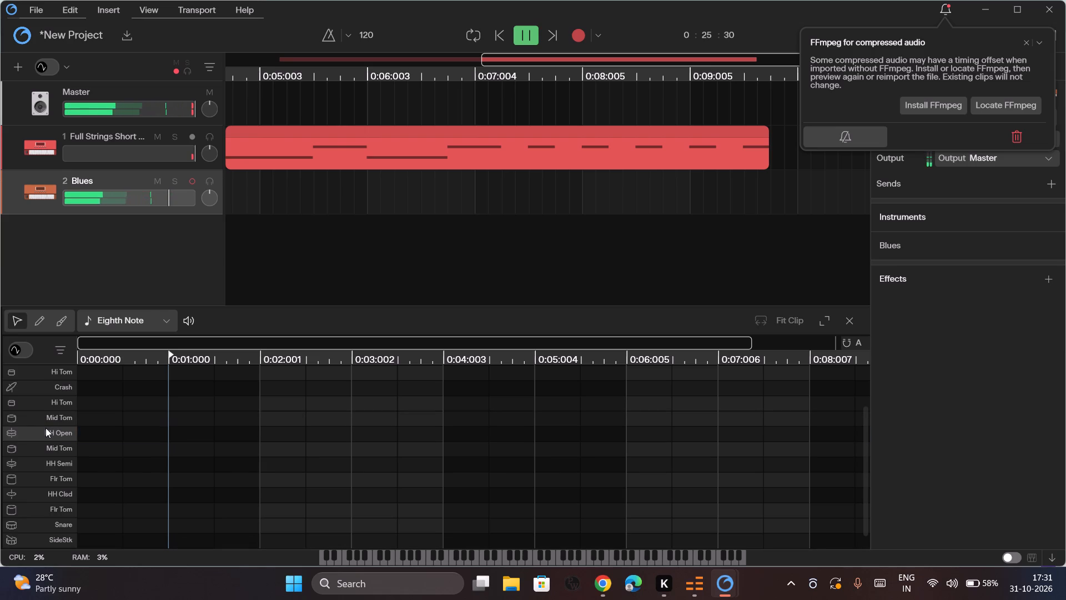
pyautogui.click(46, 428)
pyautogui.moveTo(46, 428); pyautogui.dragTo(48, 449)
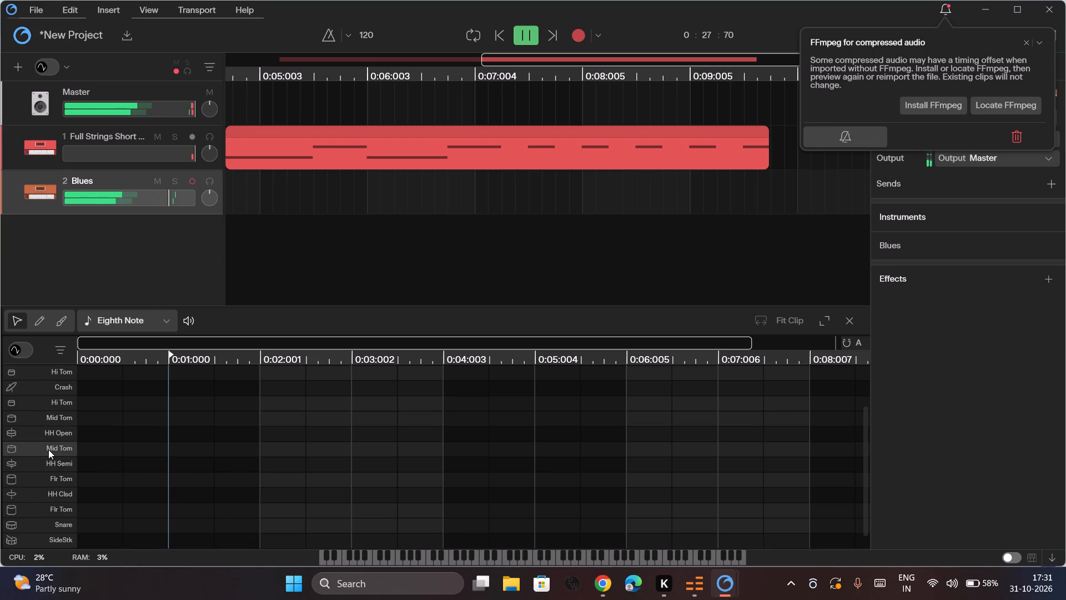
pyautogui.click(49, 451)
pyautogui.click(46, 462)
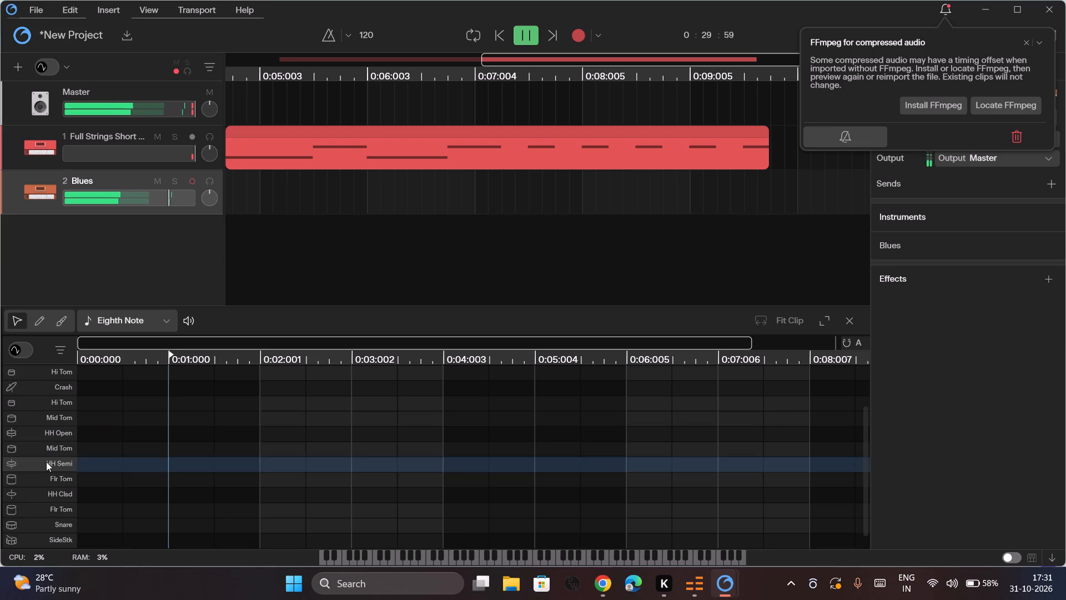
pyautogui.click(46, 462)
pyautogui.moveTo(46, 462); pyautogui.dragTo(49, 476)
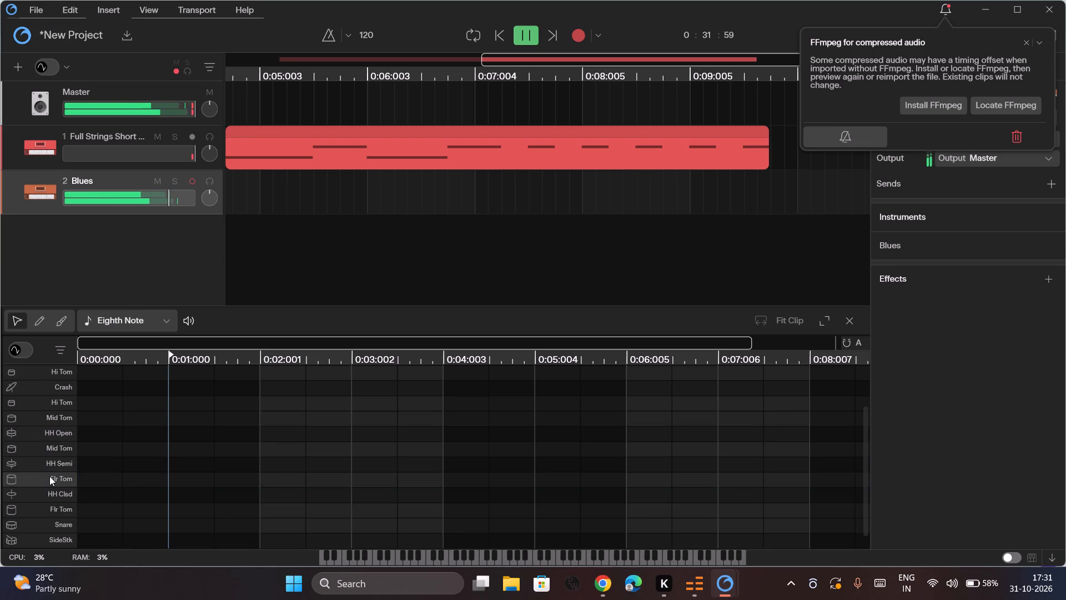
# Audition the Blues kit's upper Flr Tom and HH Clsd sounds repeatedly.
pyautogui.click(49, 476)
pyautogui.click(49, 476)
pyautogui.click(49, 476)
pyautogui.moveTo(49, 476); pyautogui.dragTo(52, 488)
pyautogui.doubleClick(52, 488)
pyautogui.click(52, 488)
pyautogui.click(52, 488)
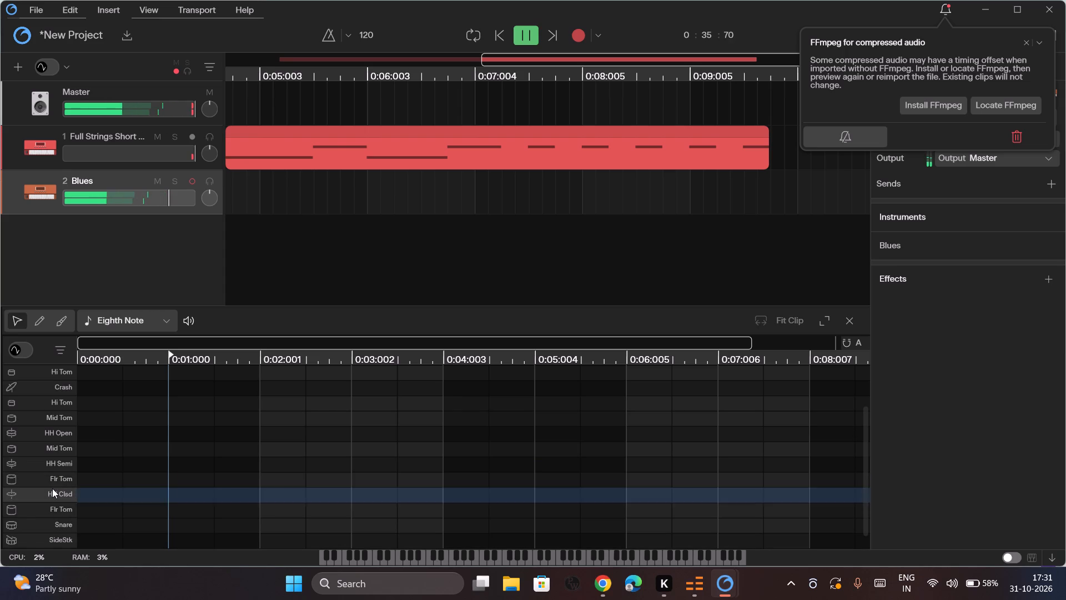
# Audition the Blues kit's lower Flr Tom, Snare and SideStk sounds.
pyautogui.click(52, 505)
pyautogui.click(52, 505)
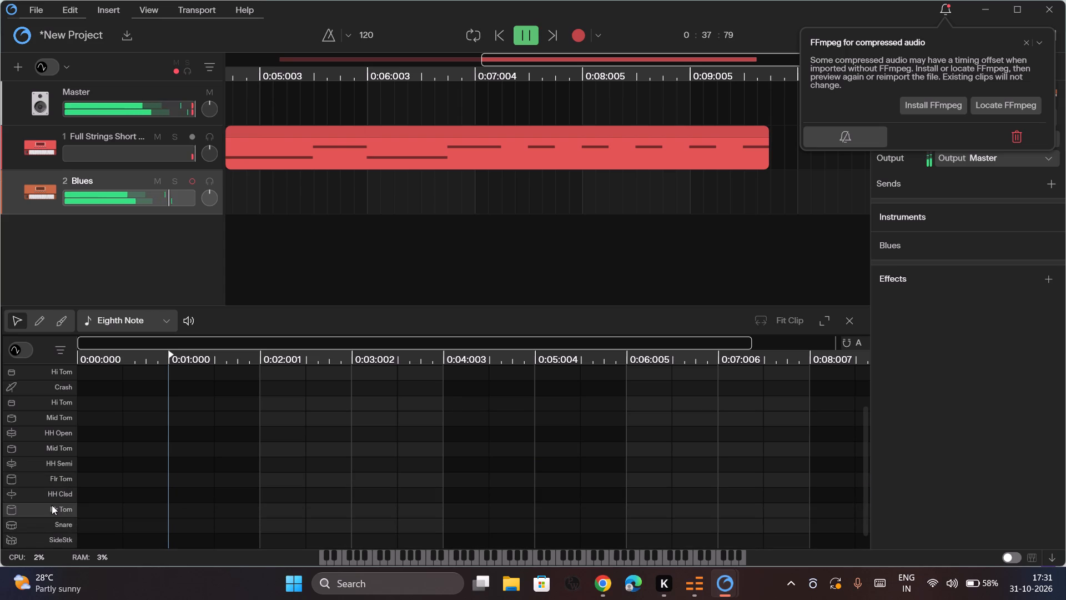
pyautogui.click(55, 525)
pyautogui.click(55, 525)
pyautogui.click(55, 525)
pyautogui.moveTo(55, 525); pyautogui.dragTo(58, 535)
pyautogui.doubleClick(61, 544)
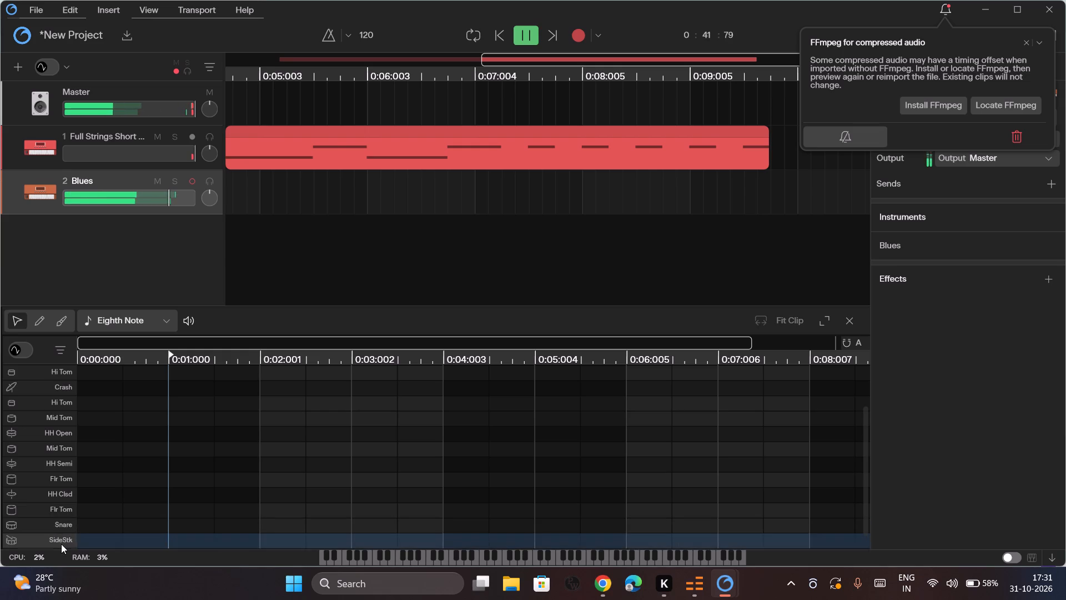
pyautogui.click(61, 544)
# Audition the HH Clsd sound again, comparing it with the lower Flr Tom.
pyautogui.click(53, 500)
pyautogui.click(53, 500)
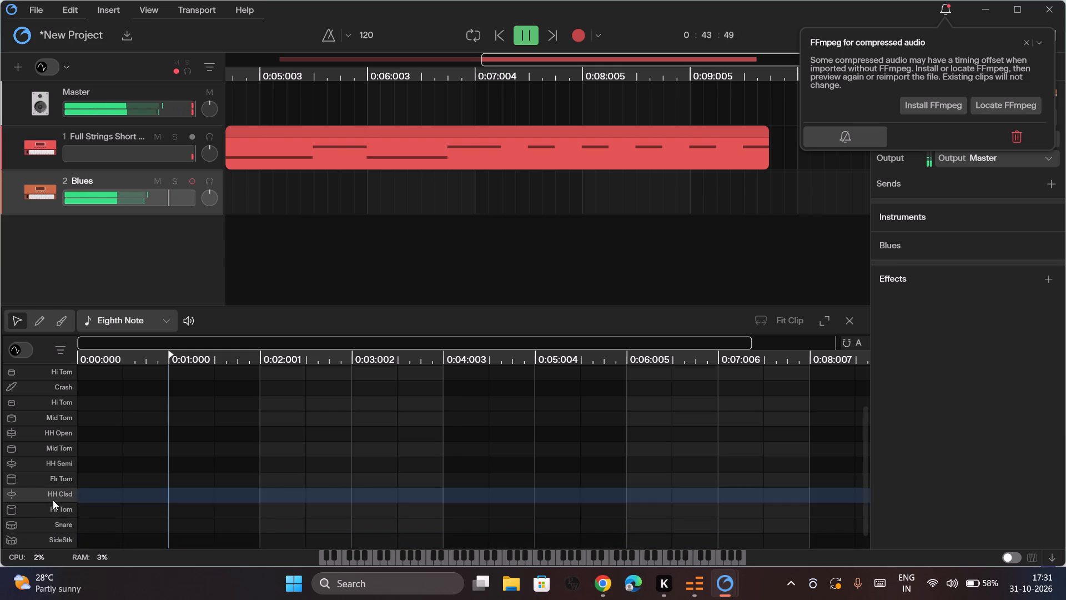
pyautogui.doubleClick(53, 500)
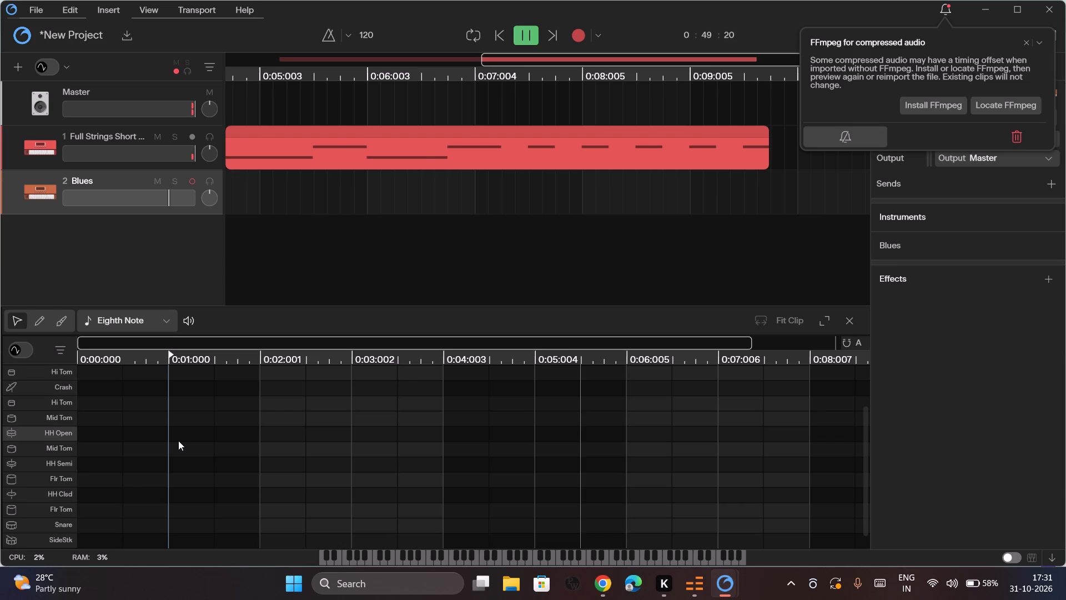
pyautogui.click(38, 509)
pyautogui.click(57, 499)
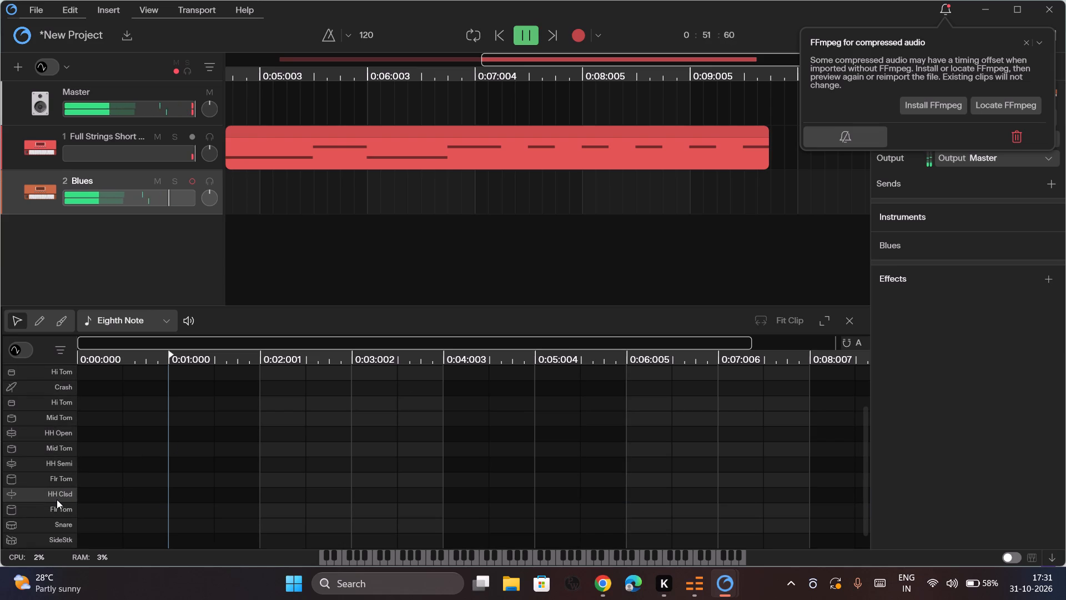
pyautogui.click(57, 499)
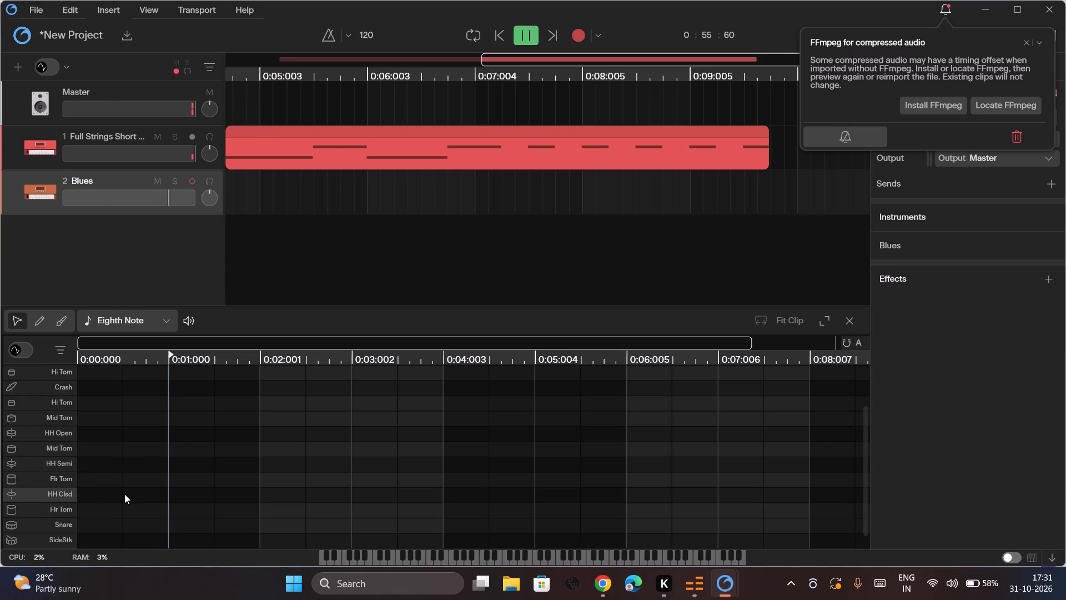
# Add an eighth-note HH Clsd hit to the Blues track at about 0:08:500.
pyautogui.hscroll(-2, 124, 494)
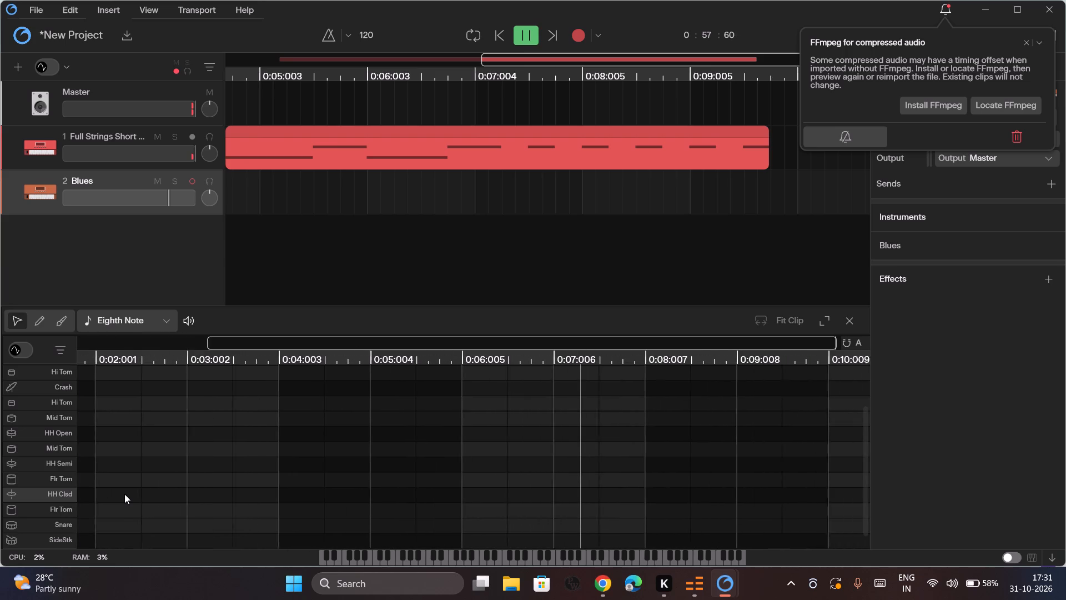
pyautogui.hscroll(-2, 124, 494)
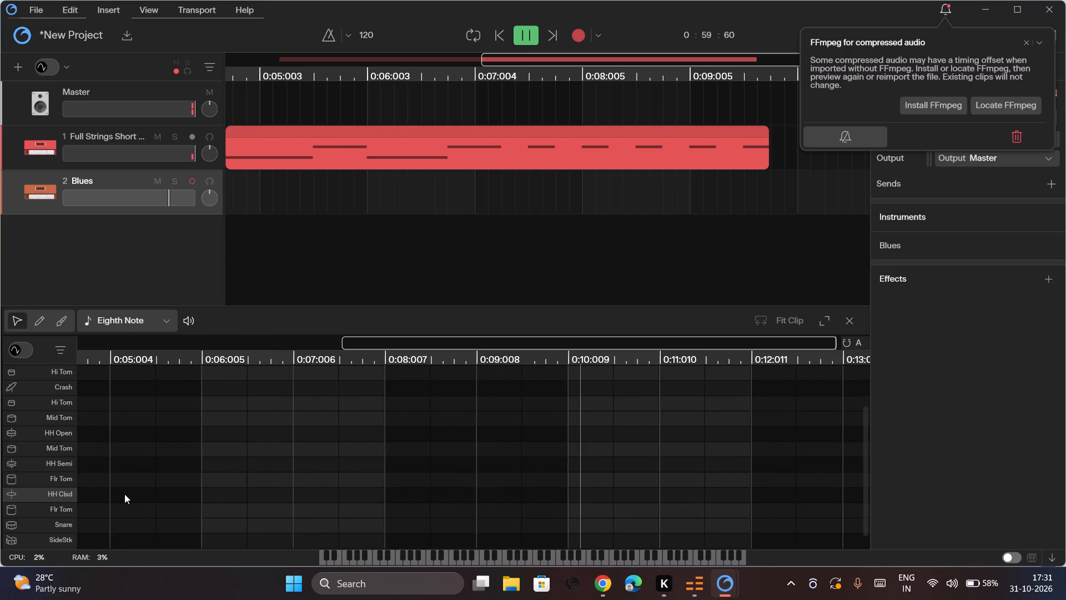
pyautogui.hscroll(-1, 124, 494)
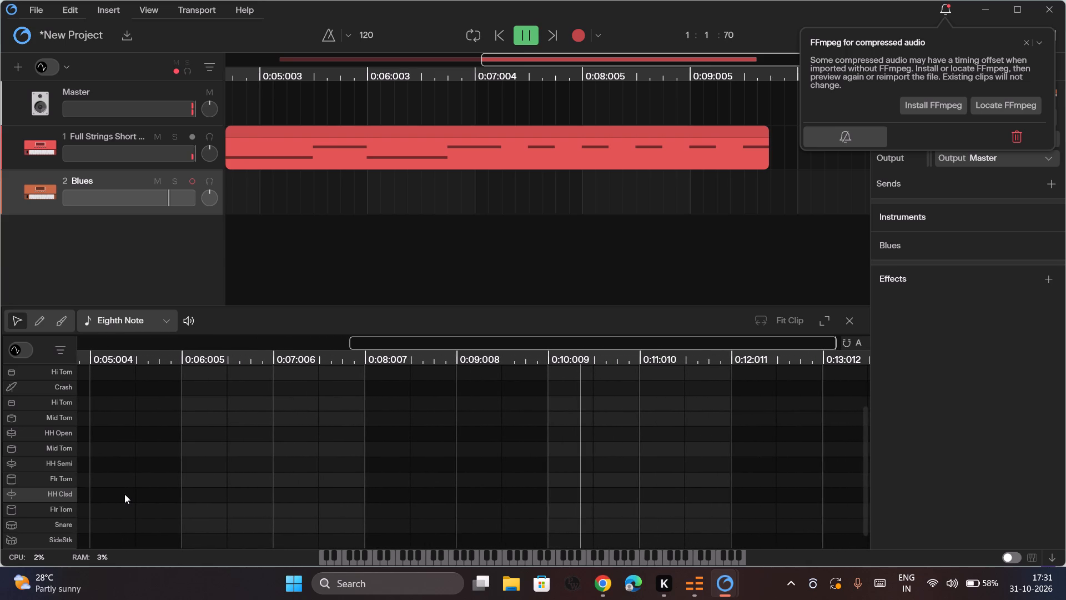
pyautogui.hscroll(-2, 124, 494)
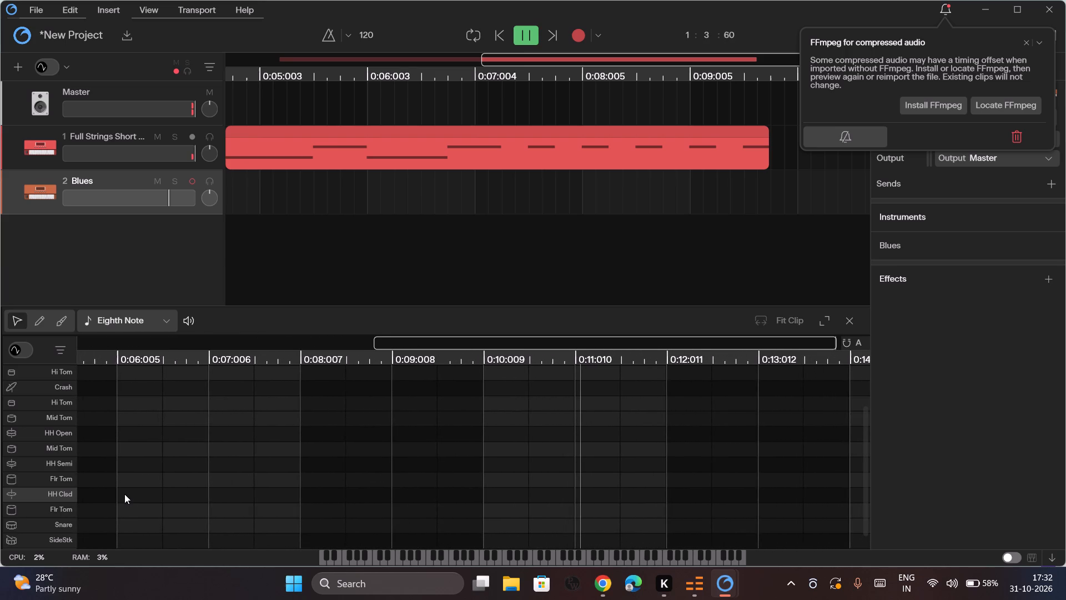
pyautogui.hscroll(-1, 124, 494)
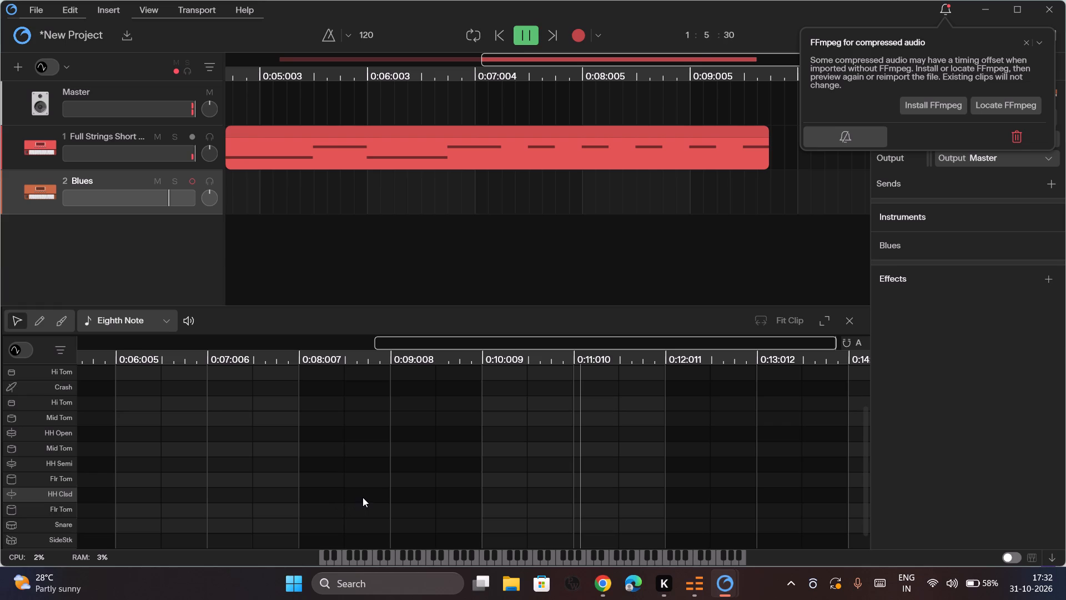
pyautogui.doubleClick(363, 497)
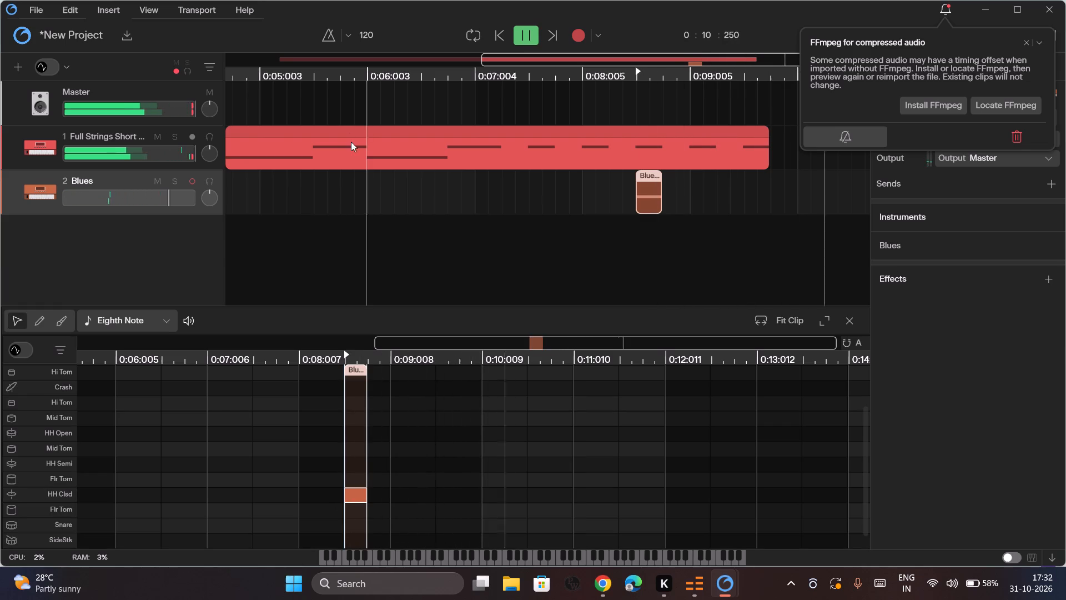
# Play the project from 0:05:250 to hear the HH Clsd hit against the Full Strings Short Bows clip.
pyautogui.click(296, 119)
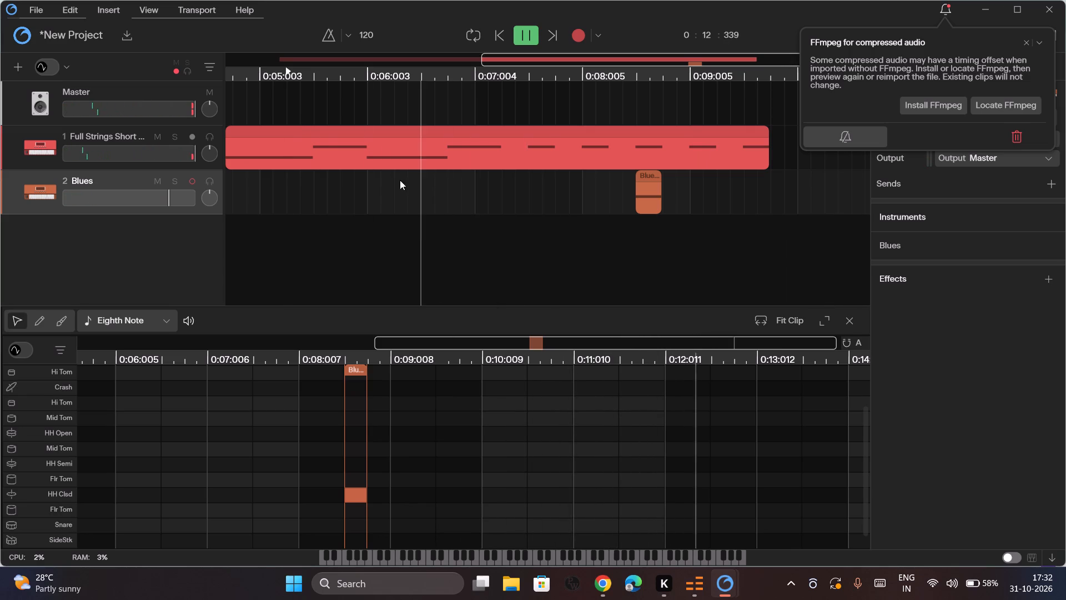
pyautogui.click(396, 165)
pyautogui.press('space')
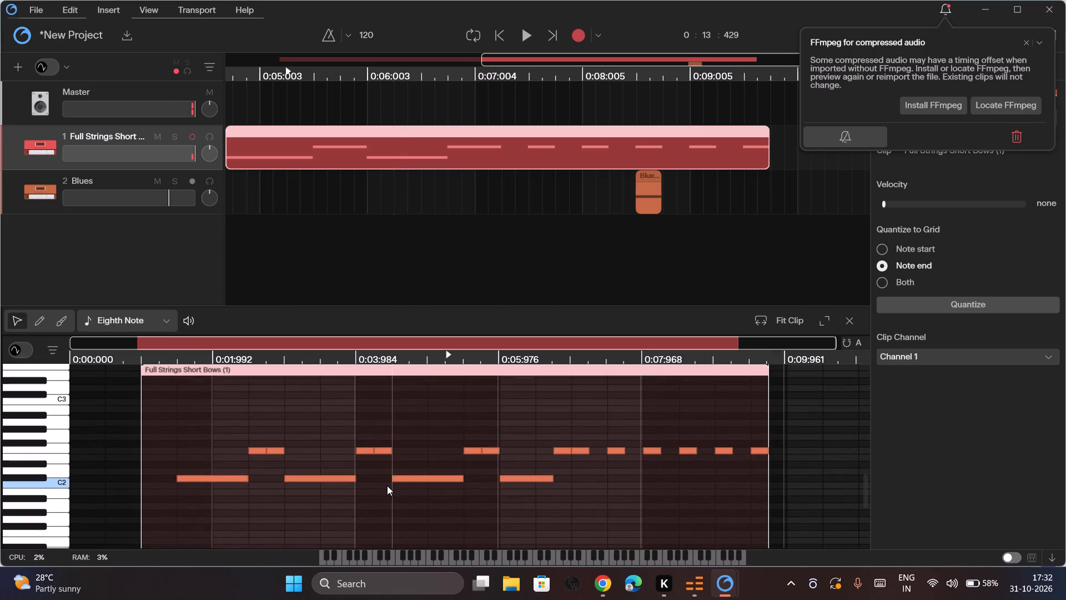
pyautogui.click(50, 103)
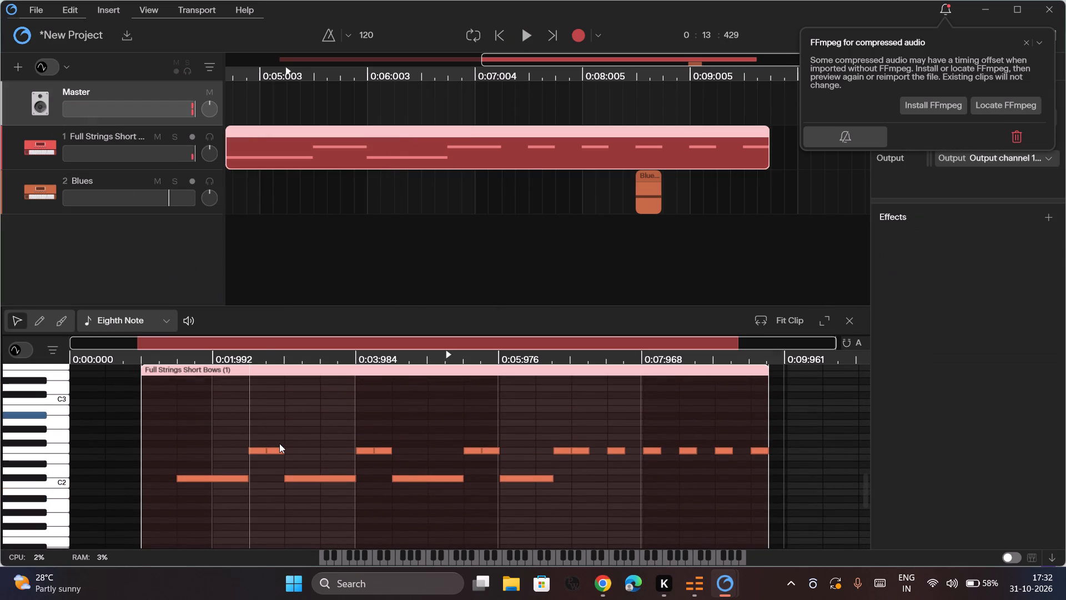
pyautogui.scroll(-1, 279, 443)
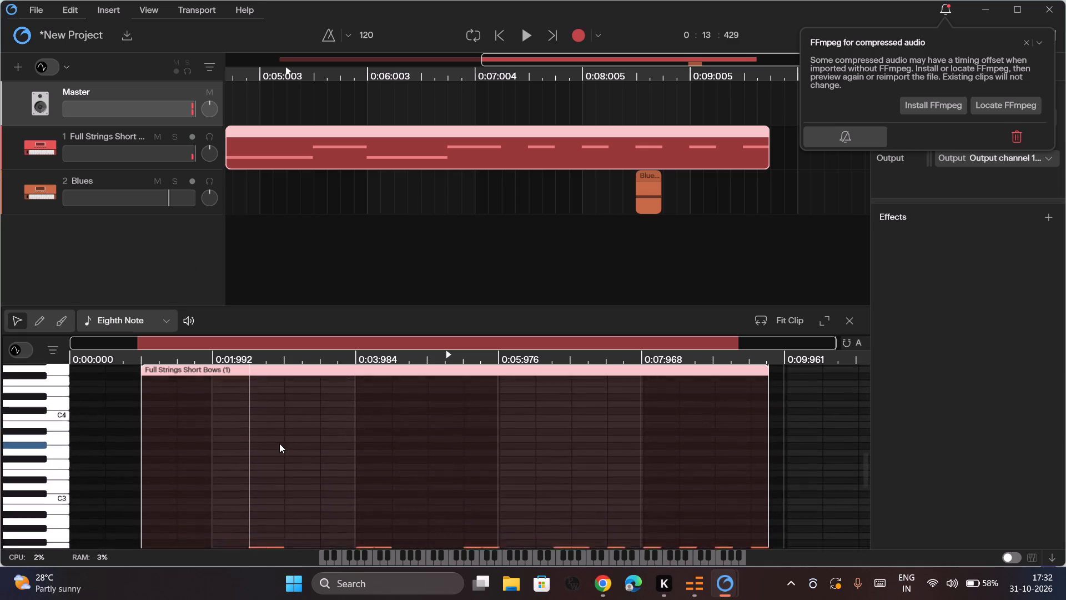
pyautogui.scroll(-1, 279, 443)
pyautogui.click(296, 102)
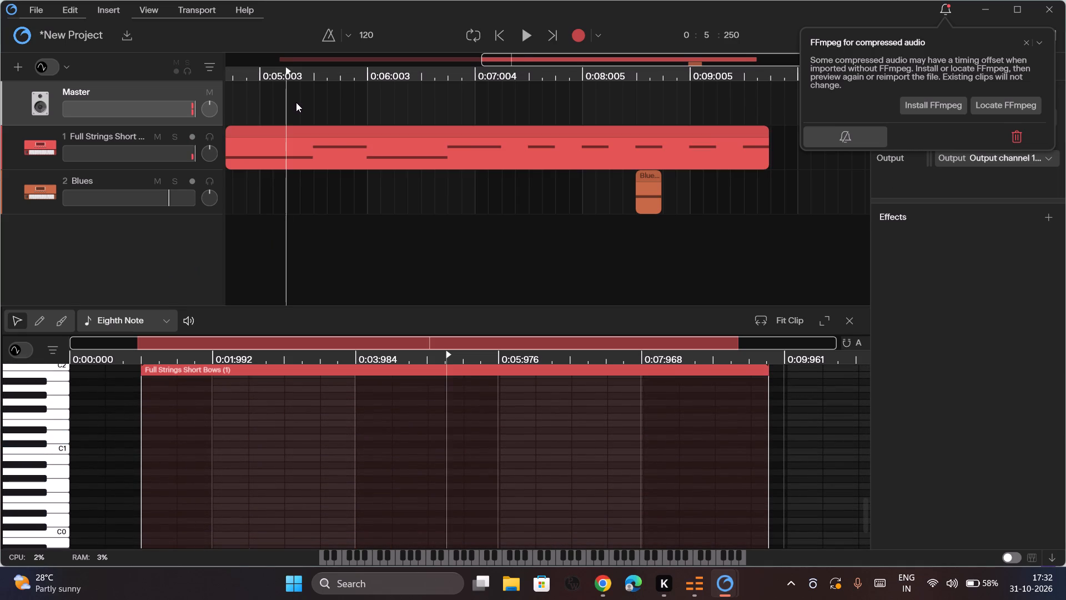
pyautogui.press('space')
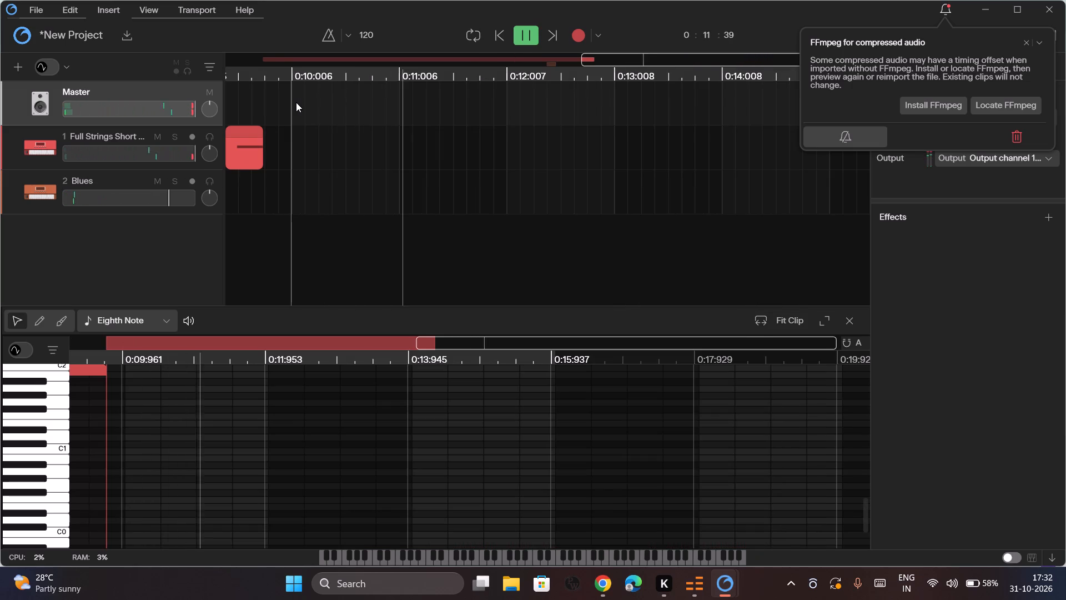
# Duplicate the short HH Clsd clip on the Blues track directly after the original.
pyautogui.click(41, 189)
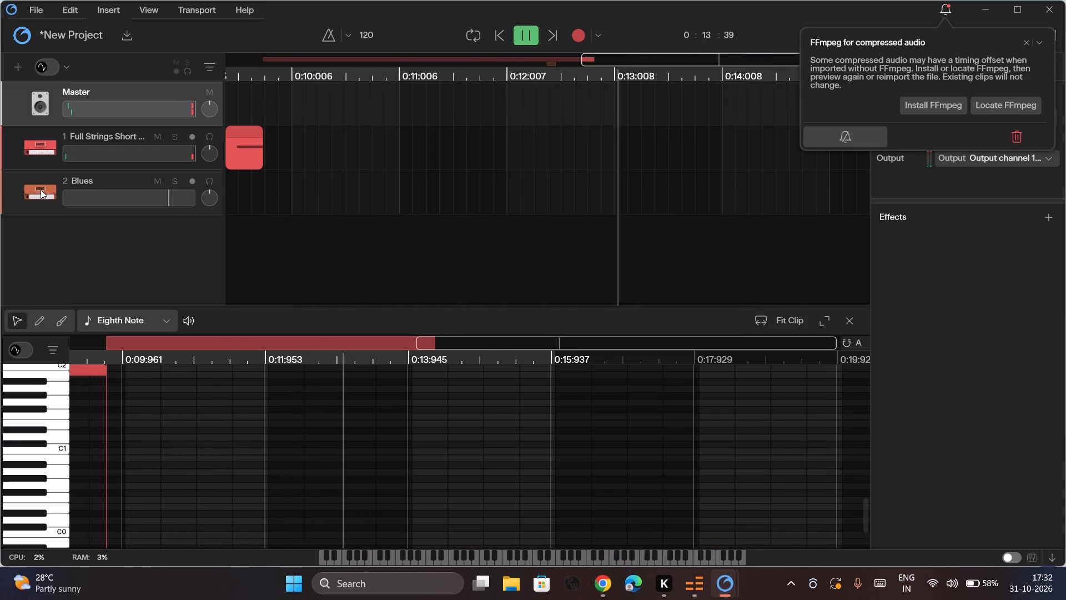
pyautogui.scroll(8, 303, 443)
pyautogui.hscroll(3, 303, 443)
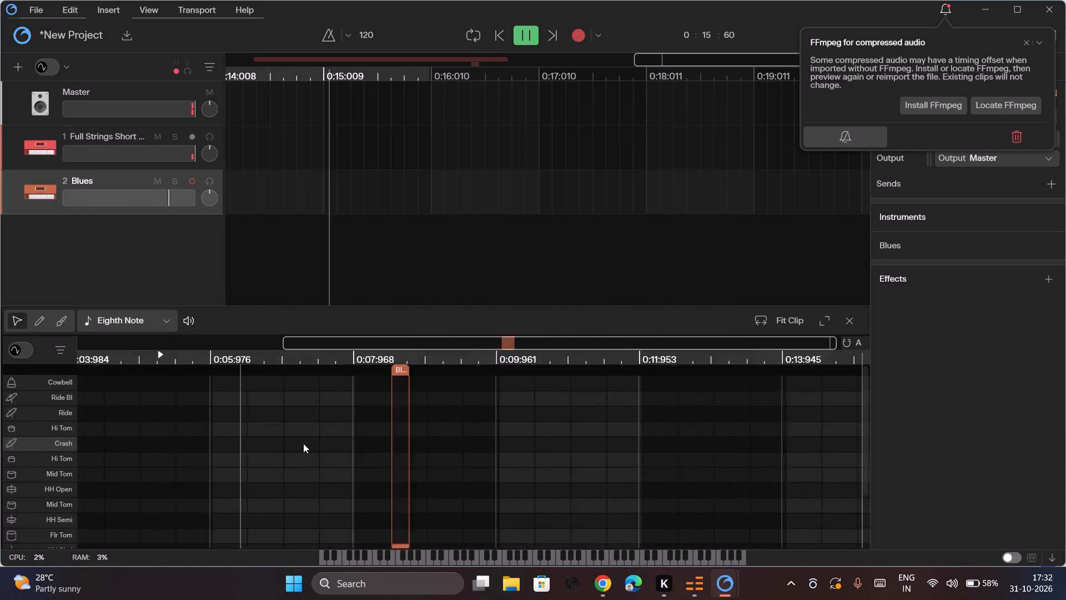
pyautogui.hscroll(2, 303, 443)
pyautogui.scroll(-1, 303, 443)
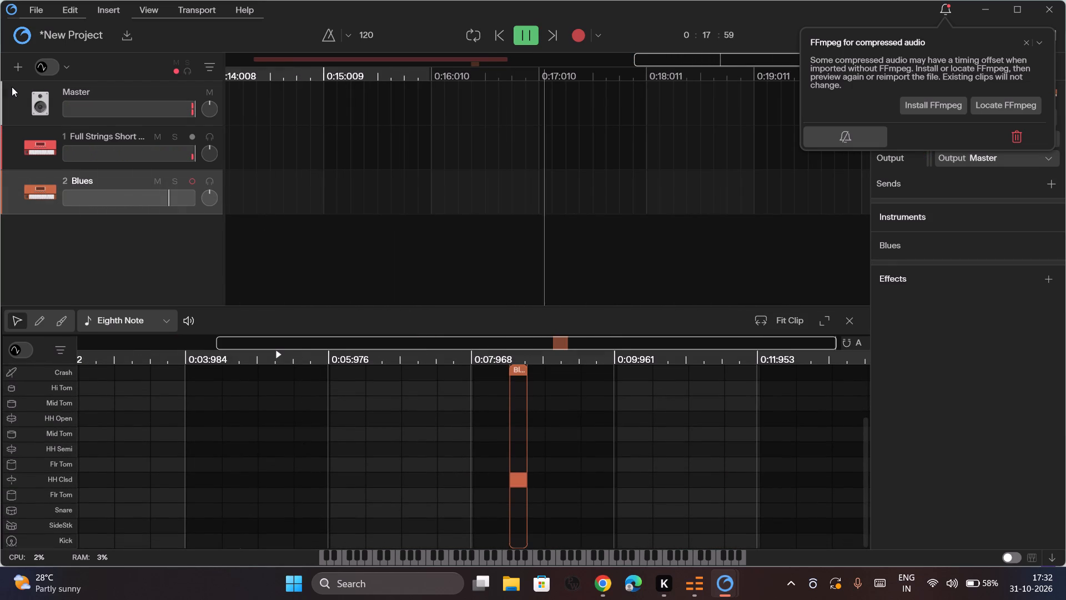
pyautogui.click(9, 94)
pyautogui.scroll(5, 351, 299)
pyautogui.hscroll(4, 351, 299)
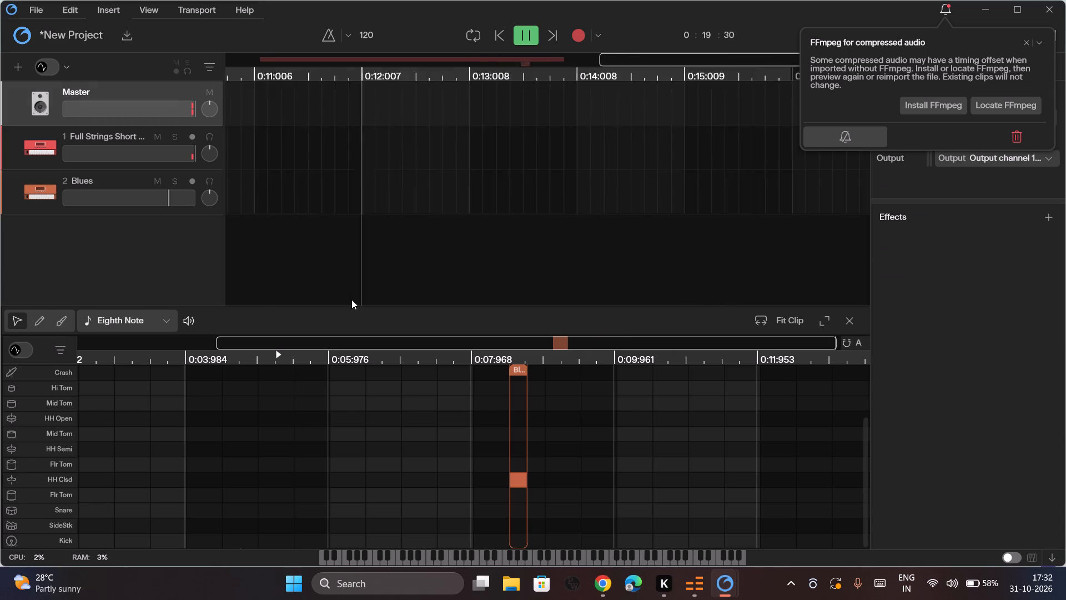
pyautogui.hscroll(10, 351, 299)
pyautogui.hscroll(-3, 351, 299)
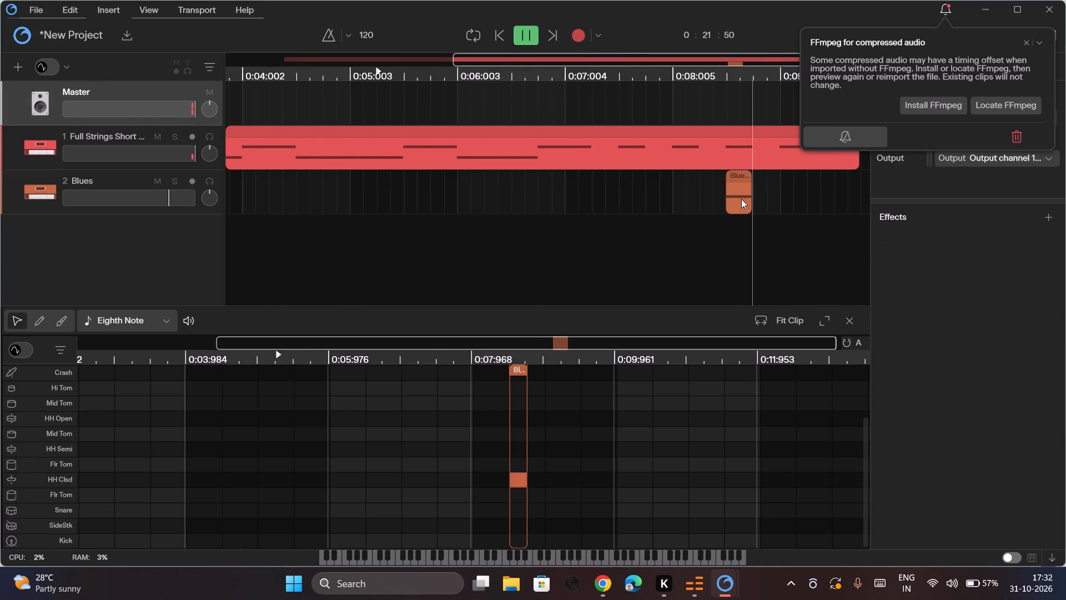
pyautogui.click(735, 201)
pyautogui.hscroll(-1, 735, 201)
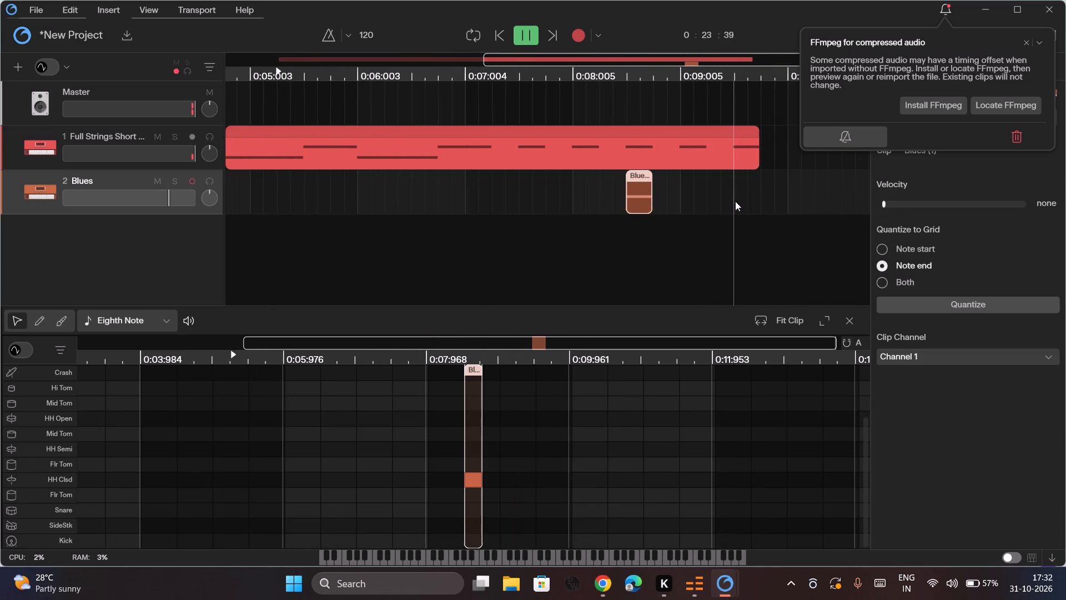
pyautogui.hotkey('ctrl', 'd')
pyautogui.keyDown('ctrl'); pyautogui.click(735, 201); pyautogui.keyUp('ctrl')
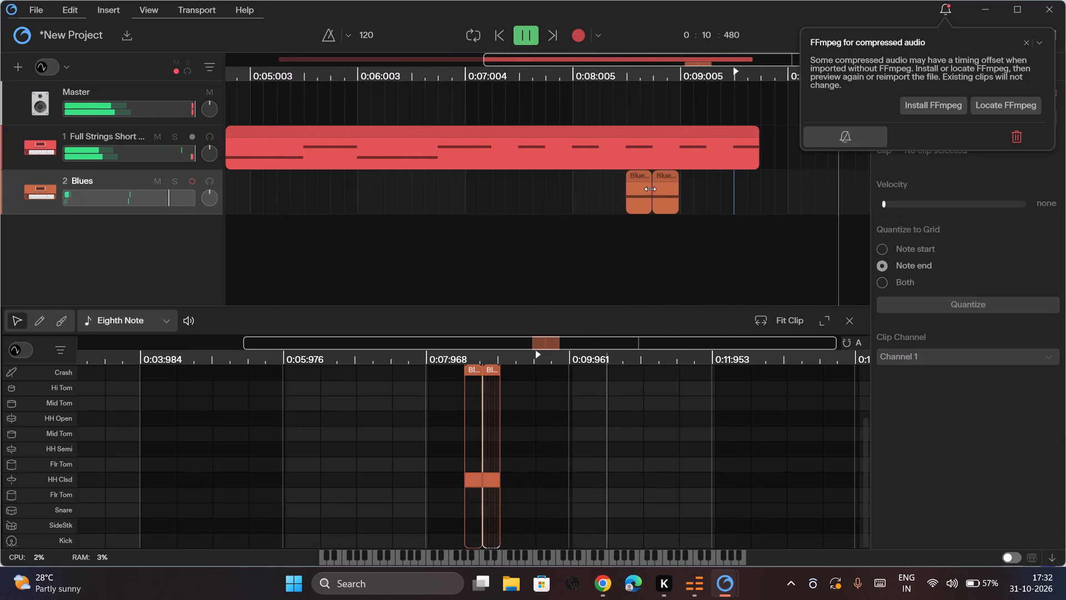
# Move the duplicated Blues clip later so it starts at about 0:09:005, leaving a gap after the first clip.
pyautogui.click(661, 189)
pyautogui.press('Right')
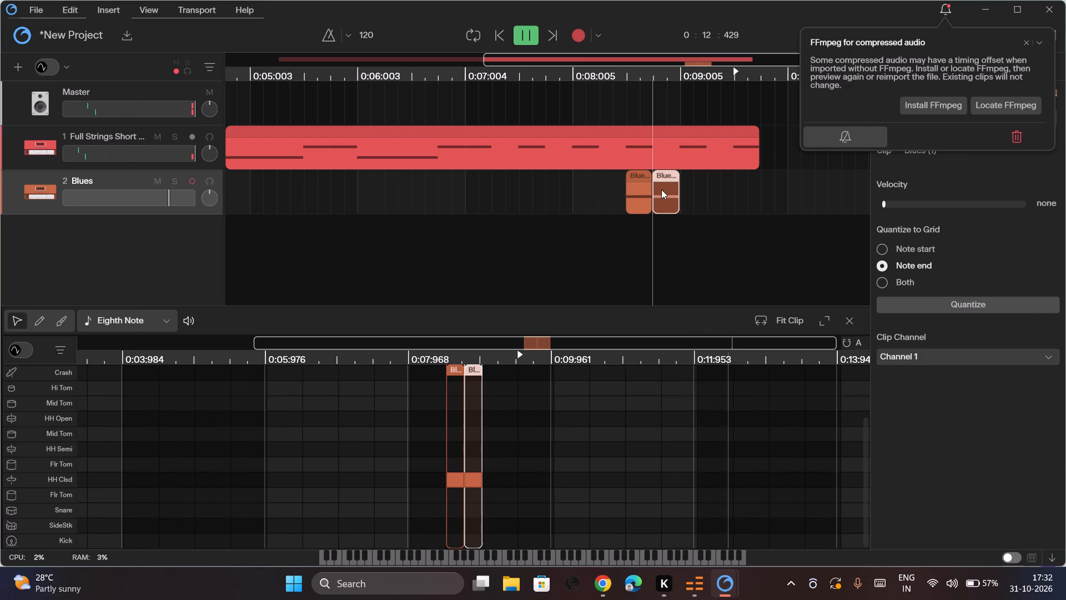
pyautogui.press('Right')
pyautogui.press('Right')
pyautogui.press('Right')
pyautogui.moveTo(661, 189); pyautogui.dragTo(684, 193)
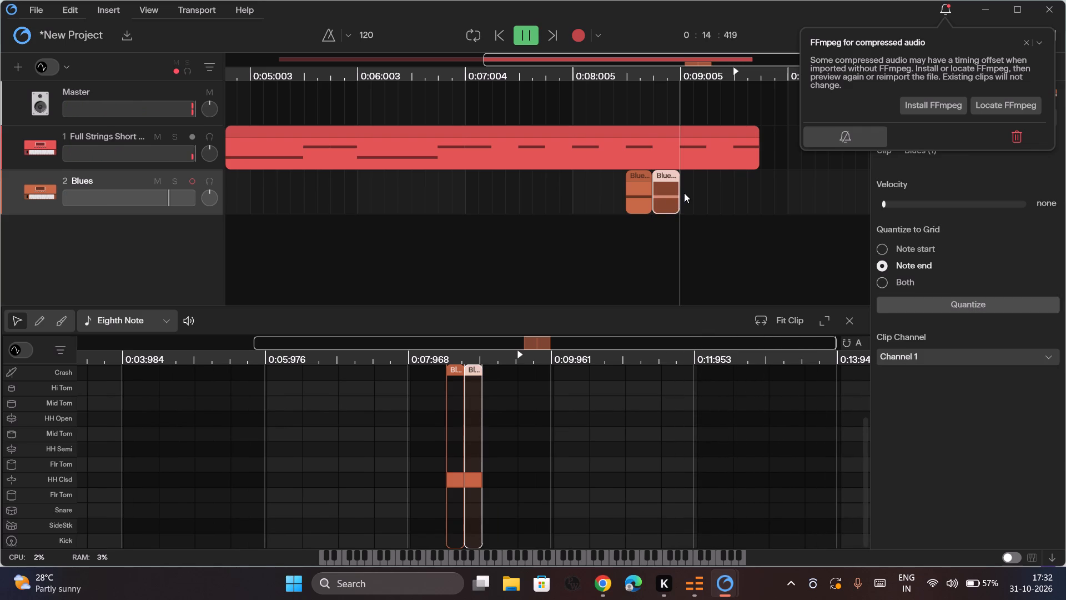
pyautogui.click(662, 198)
pyautogui.moveTo(662, 198); pyautogui.dragTo(708, 198)
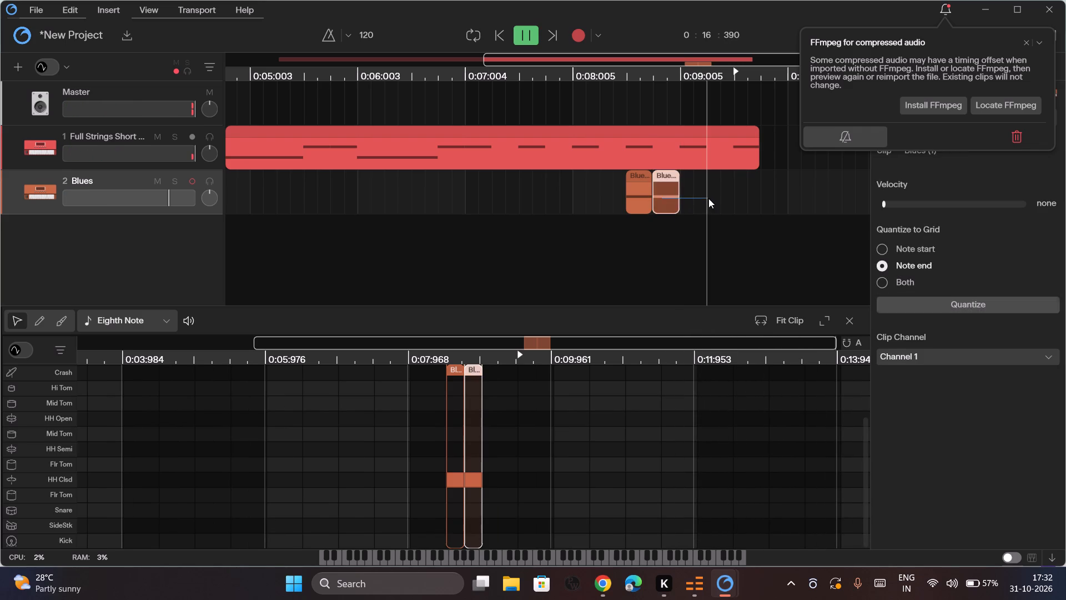
pyautogui.moveTo(661, 173); pyautogui.dragTo(679, 177)
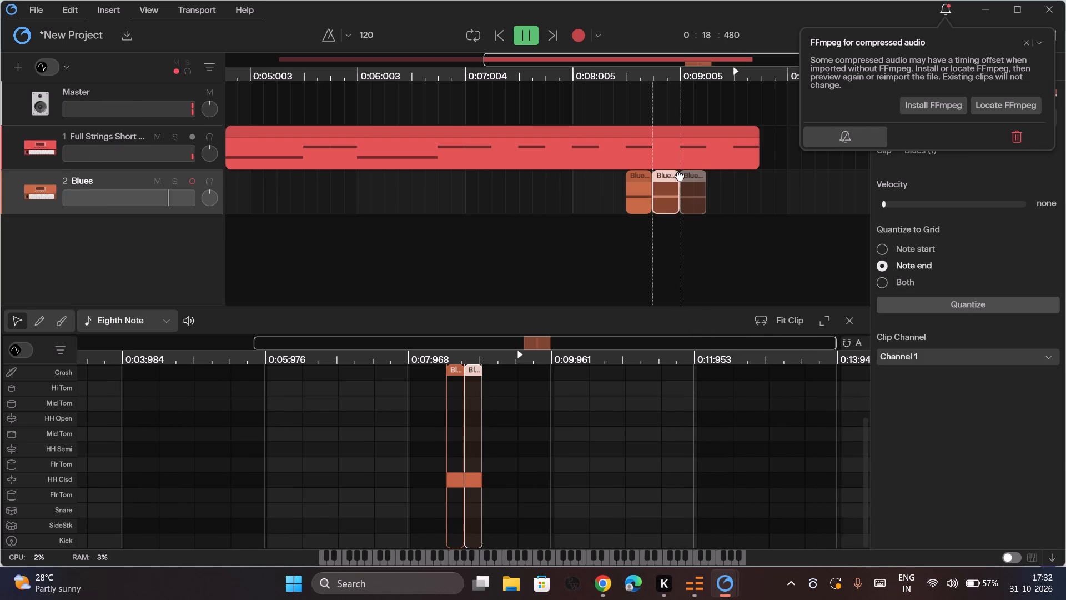
# Move the duplicated HH Clsd clip on the Blues track later so it starts at about 0:09:005.
pyautogui.moveTo(679, 177); pyautogui.dragTo(691, 180)
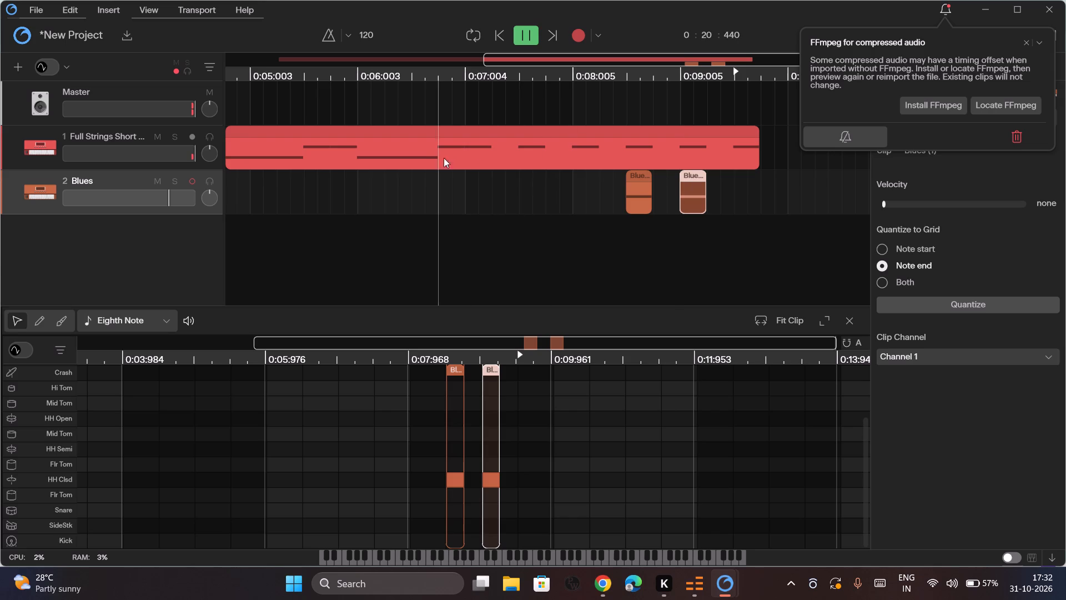
# Play the project from about 0:06:500 and again from about 0:02:250 to hear both HH Clsd hits with the strings.
pyautogui.click(424, 148)
pyautogui.press('space')
pyautogui.press('space')
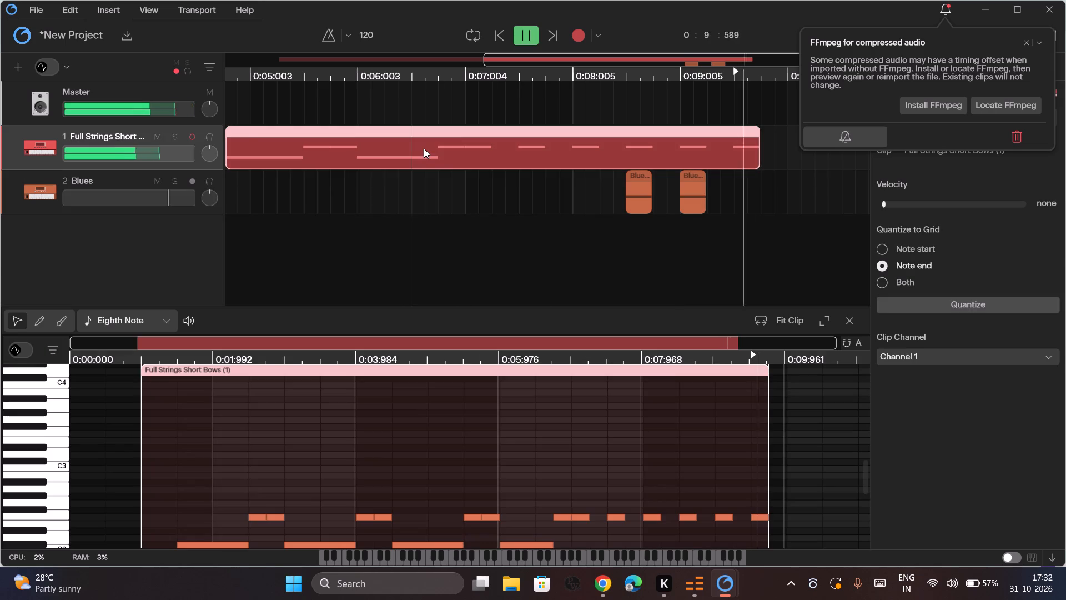
pyautogui.hscroll(8, 424, 148)
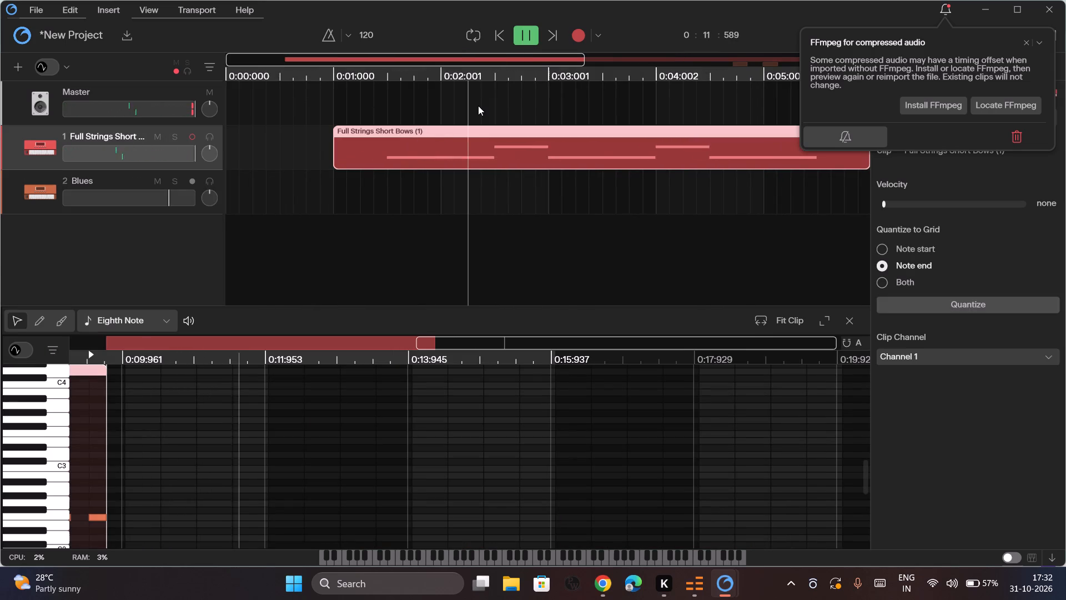
pyautogui.click(478, 106)
pyautogui.hscroll(-4, 478, 106)
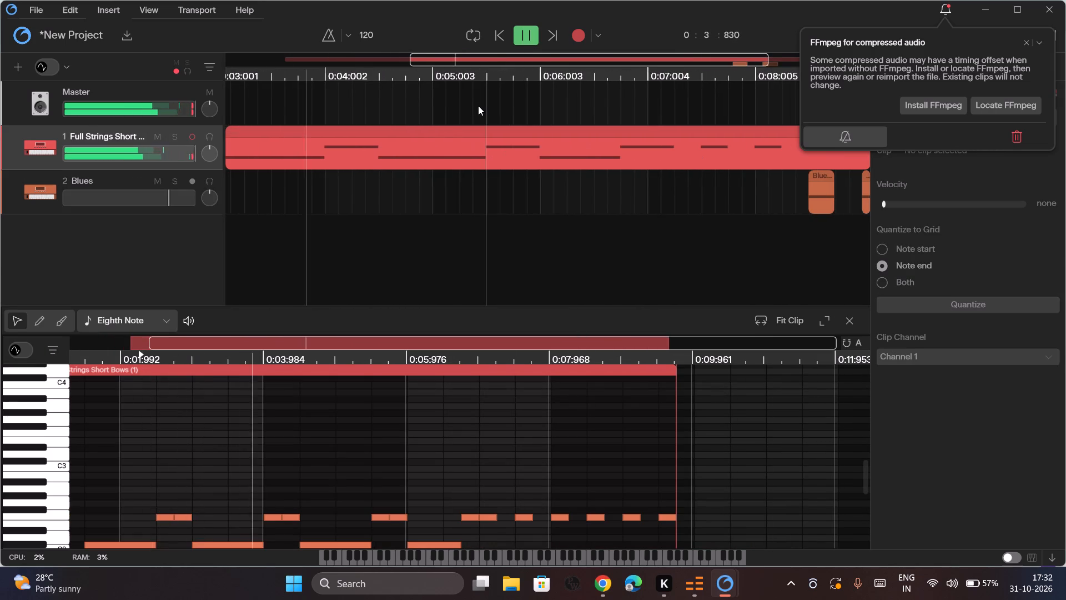
pyautogui.hscroll(-1, 478, 106)
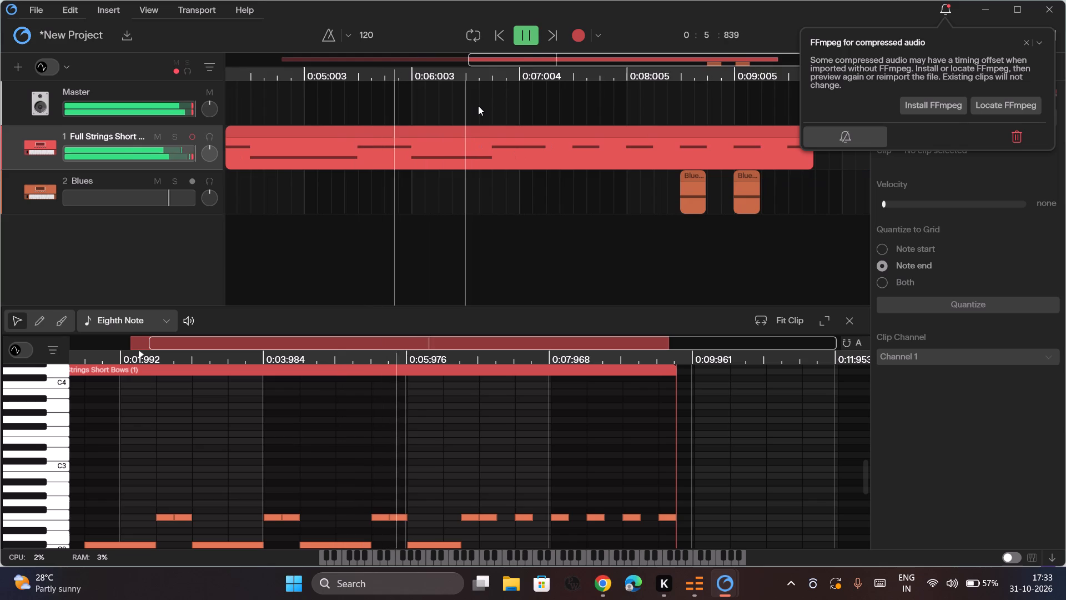
pyautogui.hscroll(-1, 478, 106)
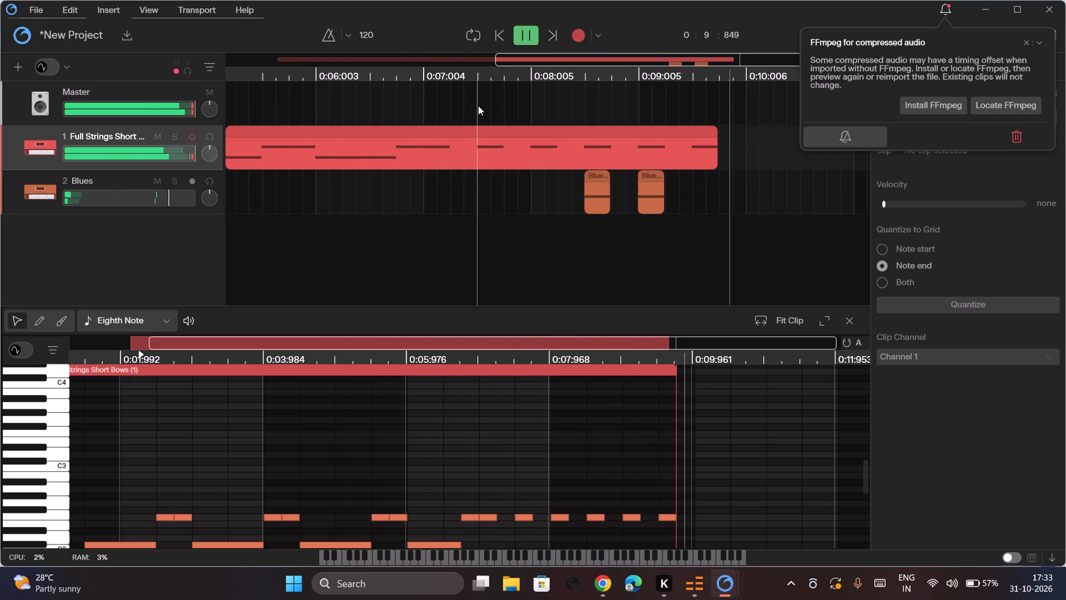
pyautogui.hscroll(-1, 597, 171)
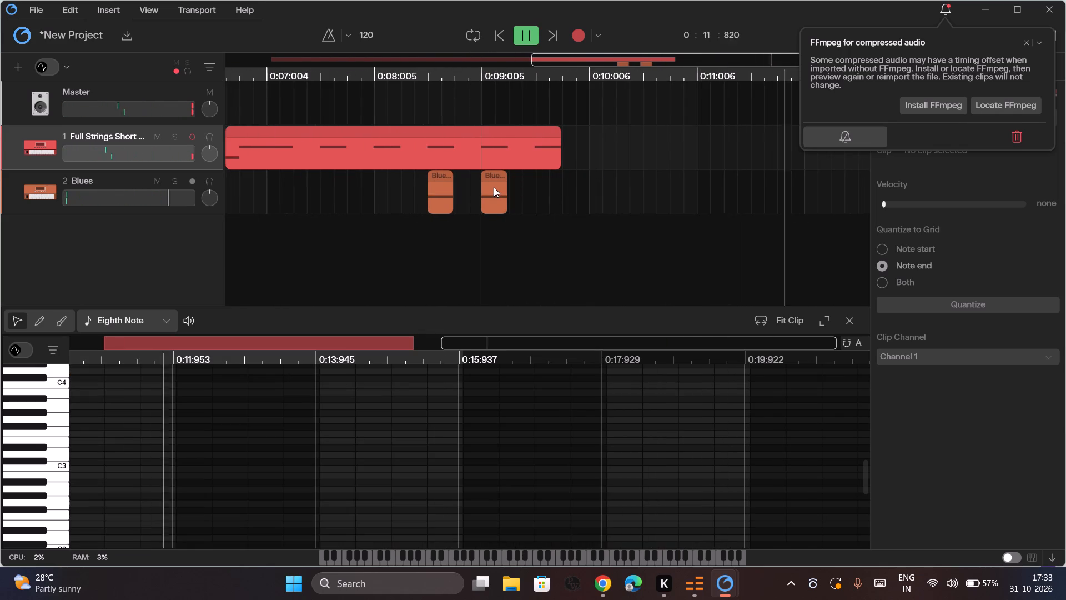
# Duplicate the Blues clip at 0:09:005 and move the copy so it starts at about 0:09:500.
pyautogui.click(494, 187)
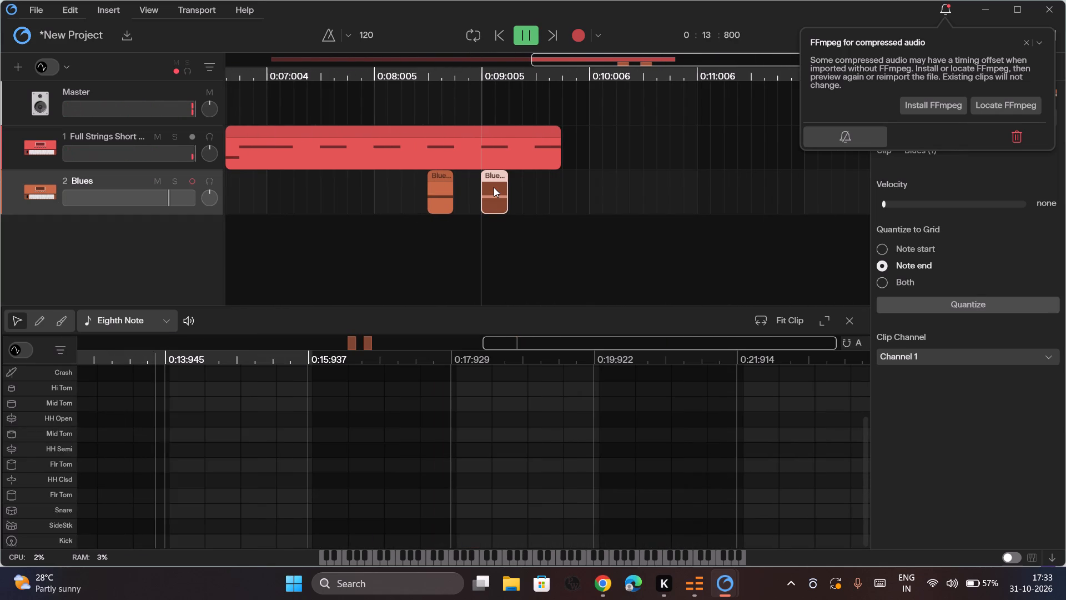
pyautogui.hotkey('ctrl', 'd')
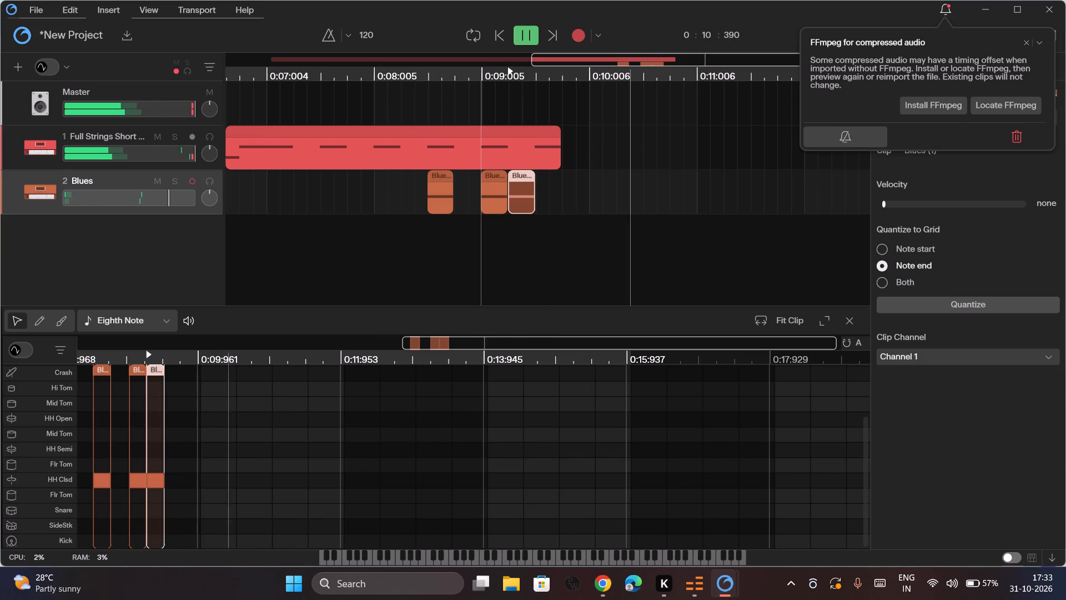
pyautogui.press('d')
pyautogui.moveTo(519, 179); pyautogui.dragTo(540, 182)
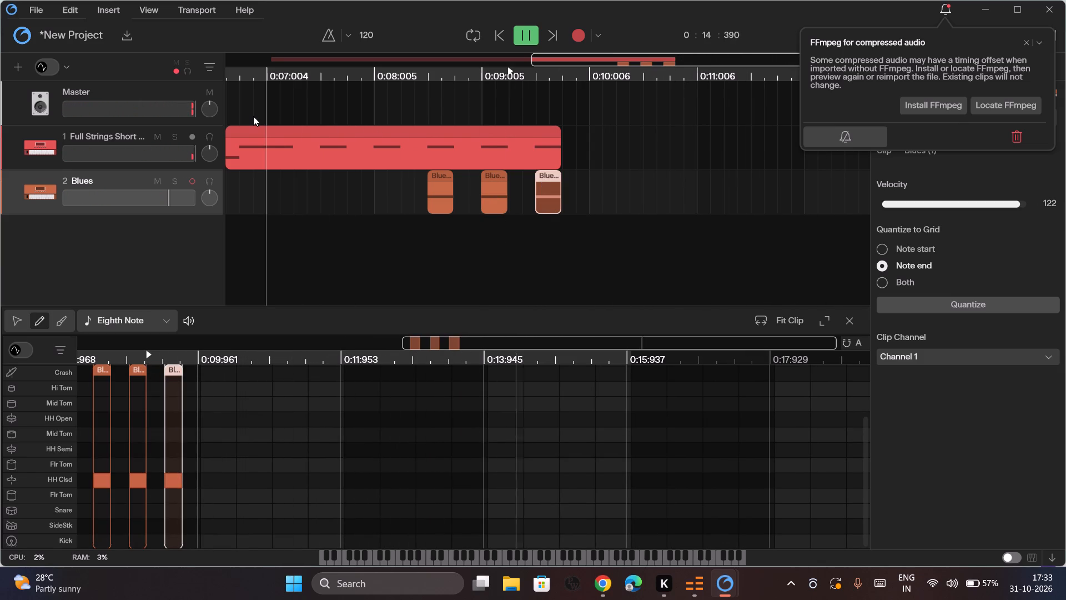
# Play the project from about 0:07:000 to hear the three HH Clsd hits against the strings.
pyautogui.click(253, 116)
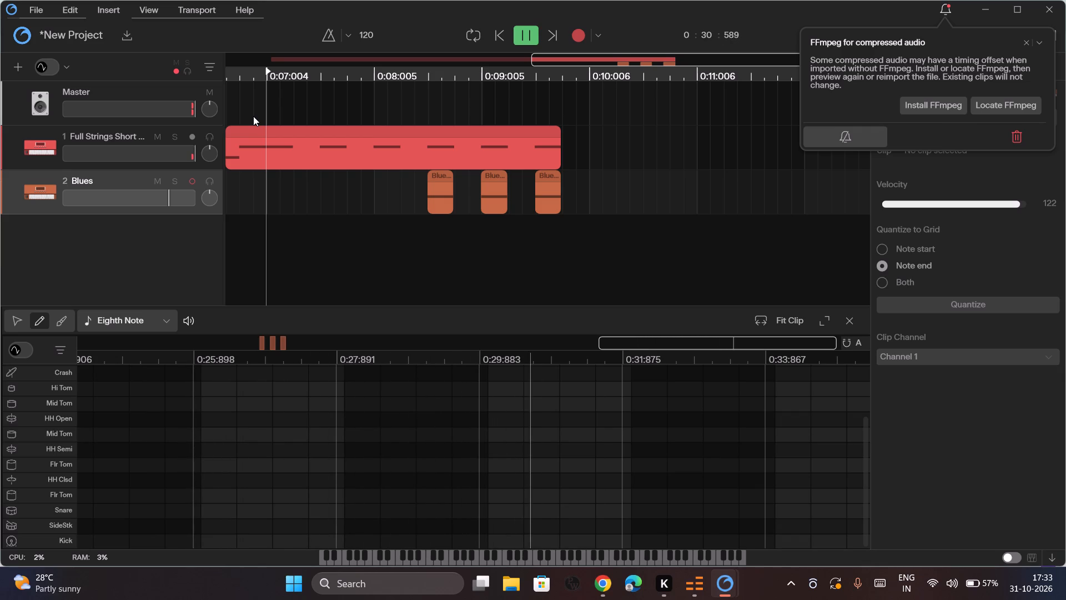
pyautogui.click(253, 116)
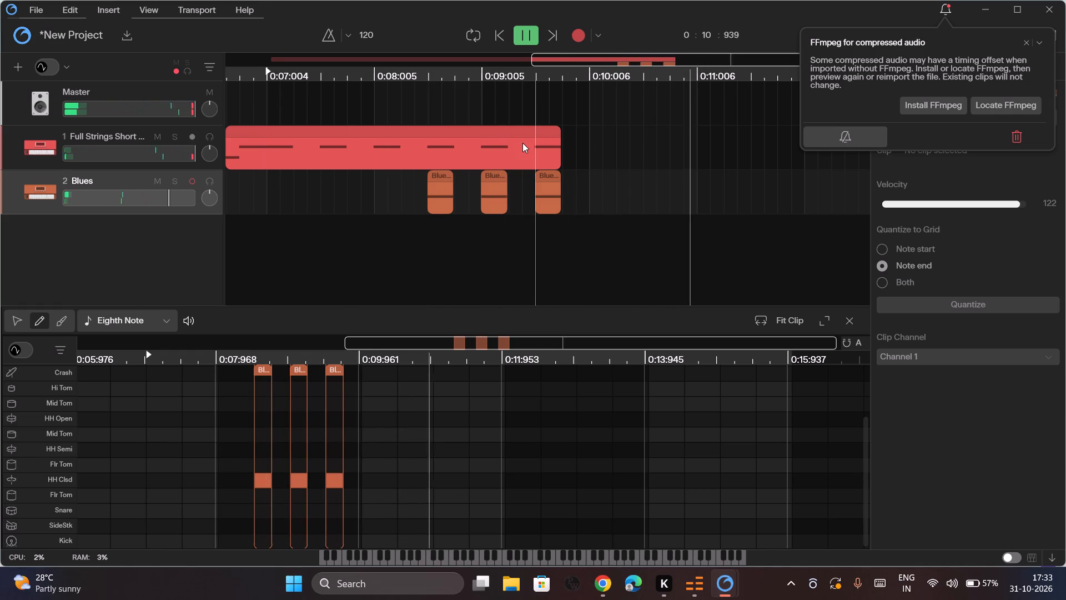
# Duplicate the Blues clip at about 0:09:500 and move the copy so it starts at 0:10:006.
pyautogui.click(551, 186)
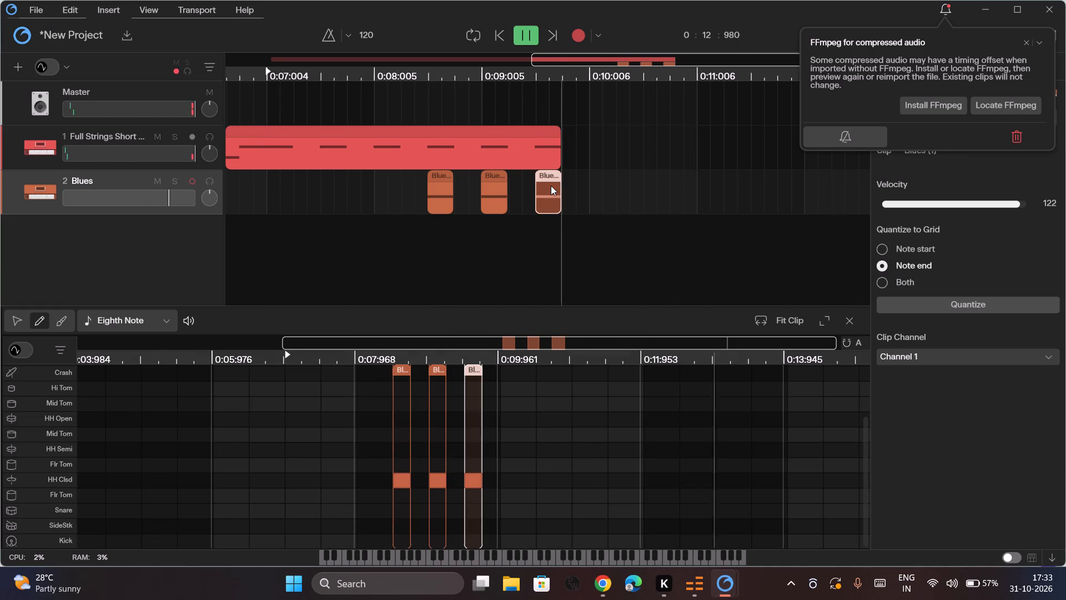
pyautogui.hotkey('ctrl', 'd')
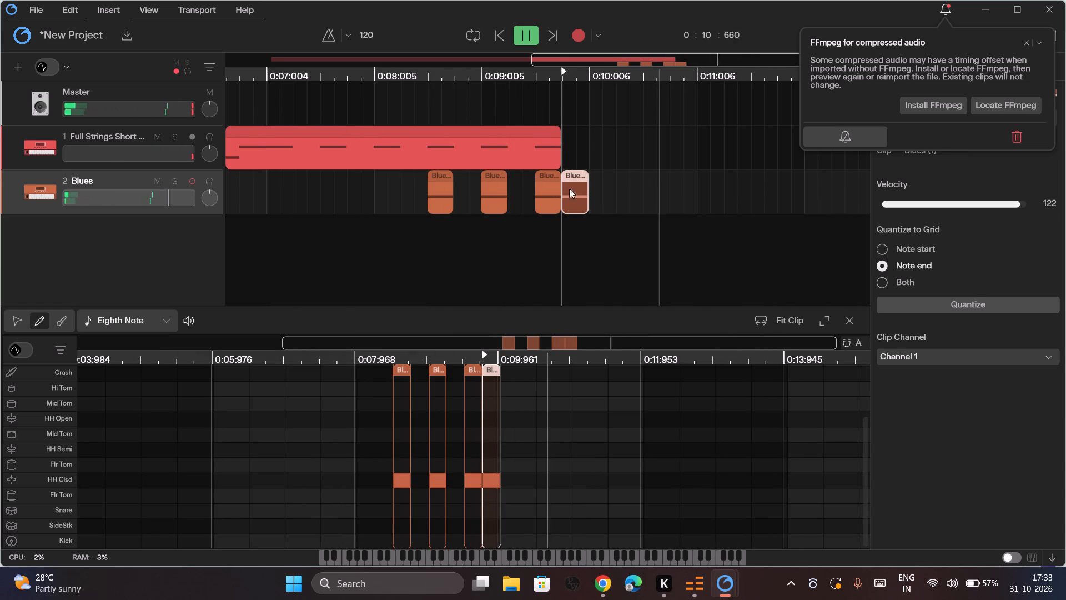
pyautogui.moveTo(584, 178); pyautogui.dragTo(599, 177)
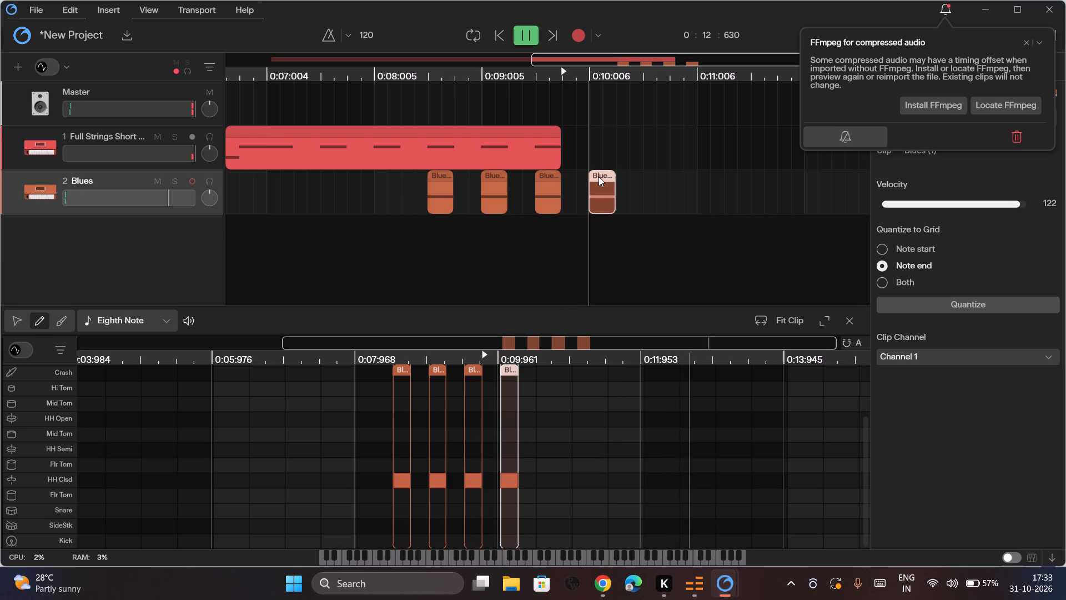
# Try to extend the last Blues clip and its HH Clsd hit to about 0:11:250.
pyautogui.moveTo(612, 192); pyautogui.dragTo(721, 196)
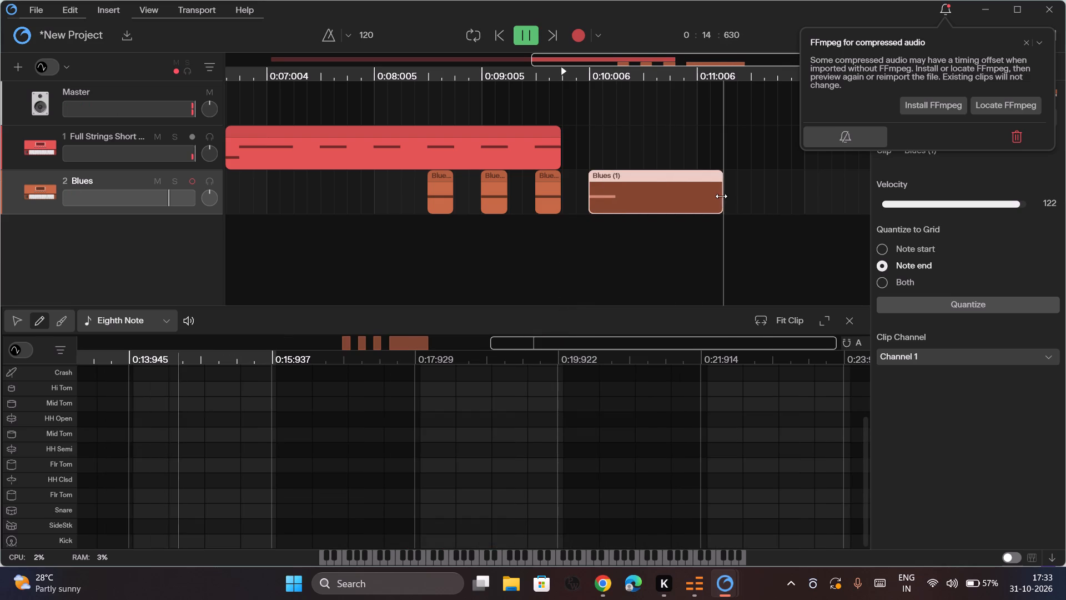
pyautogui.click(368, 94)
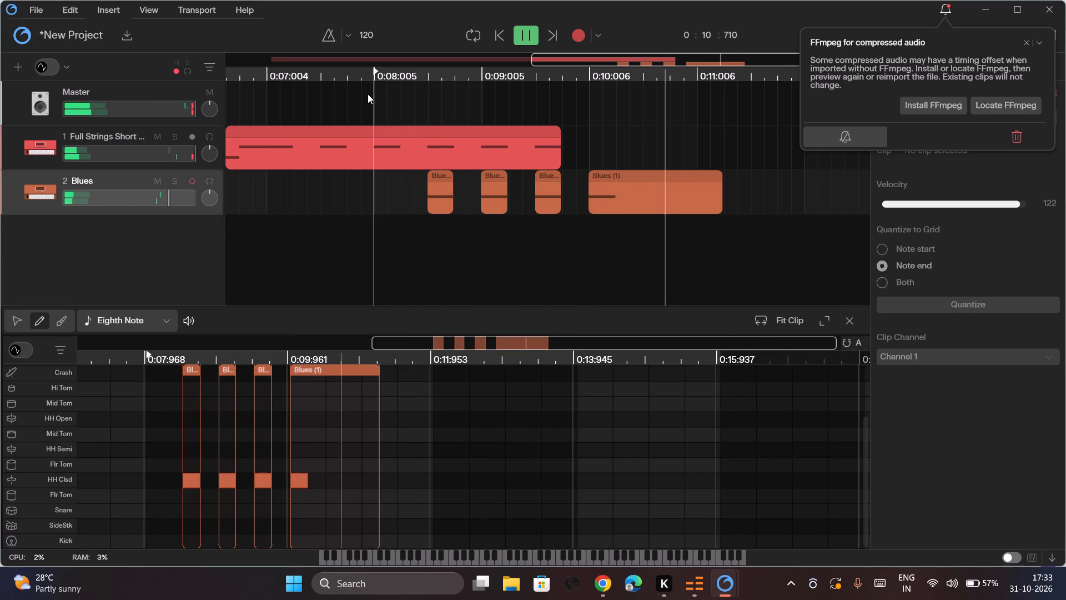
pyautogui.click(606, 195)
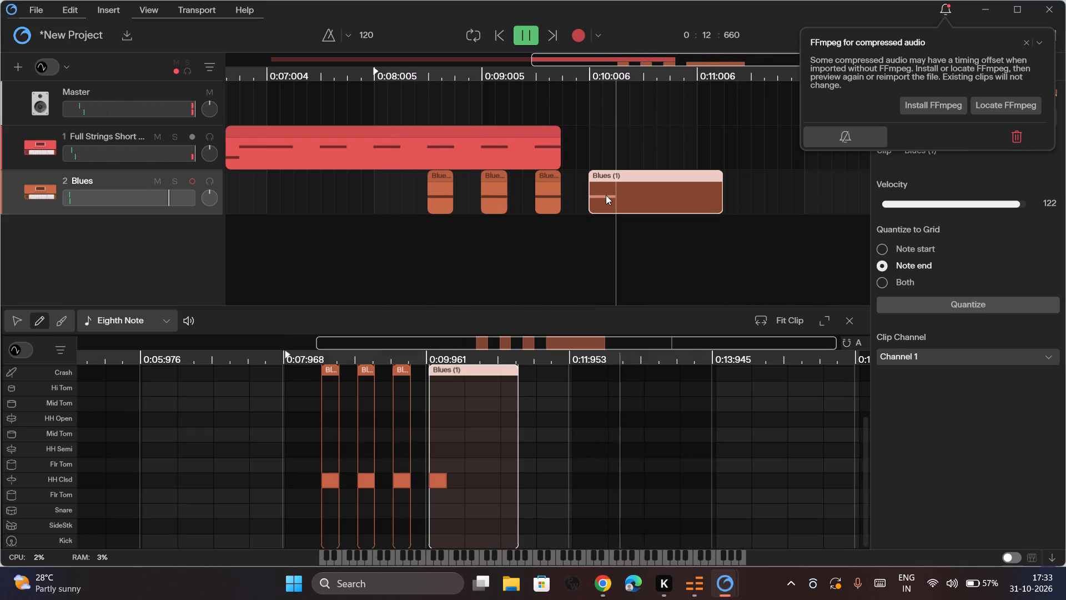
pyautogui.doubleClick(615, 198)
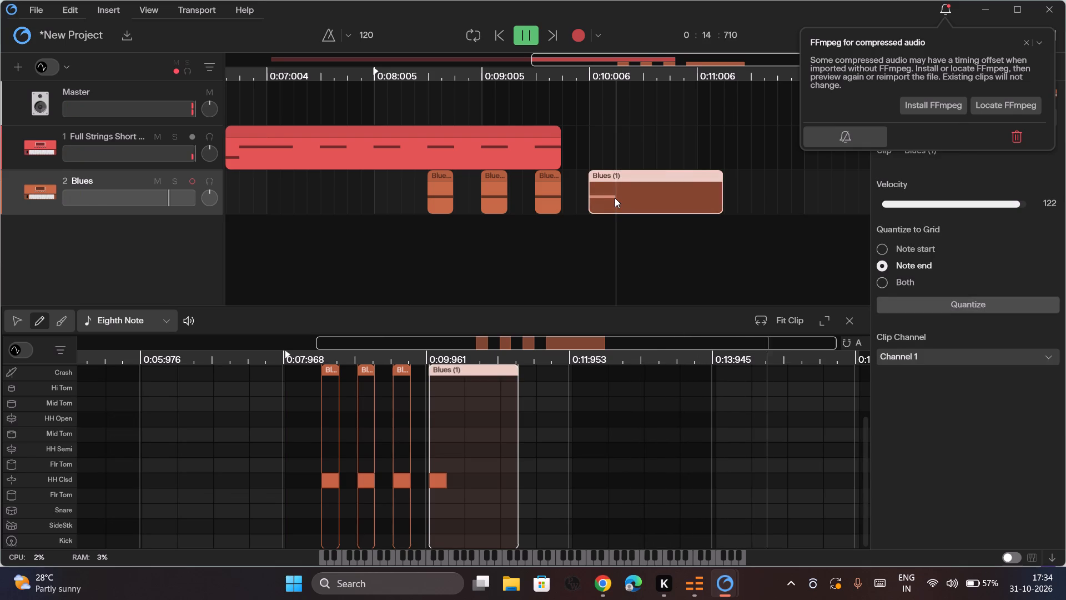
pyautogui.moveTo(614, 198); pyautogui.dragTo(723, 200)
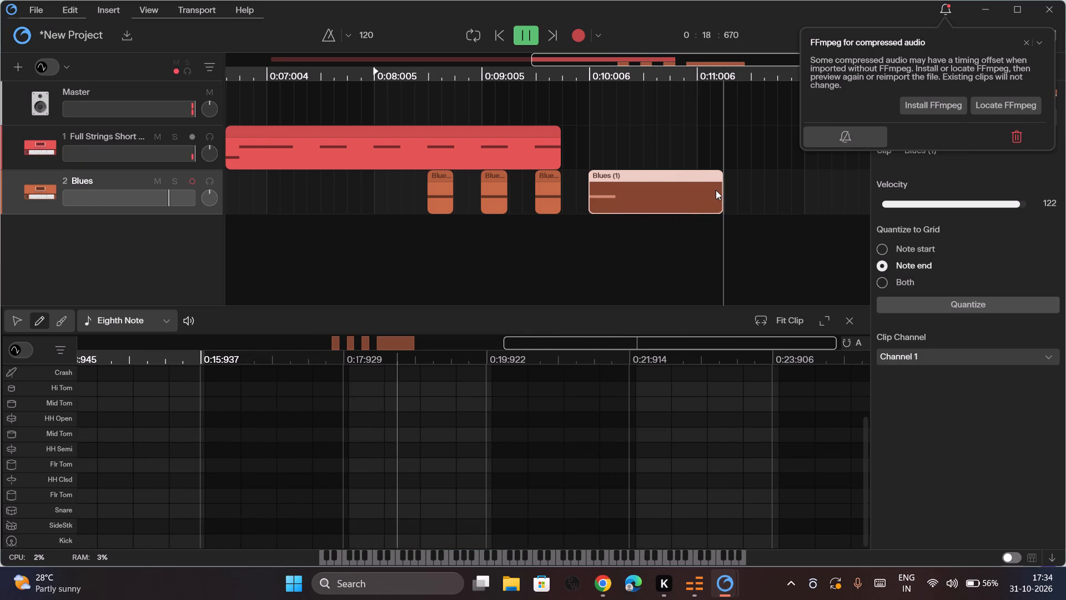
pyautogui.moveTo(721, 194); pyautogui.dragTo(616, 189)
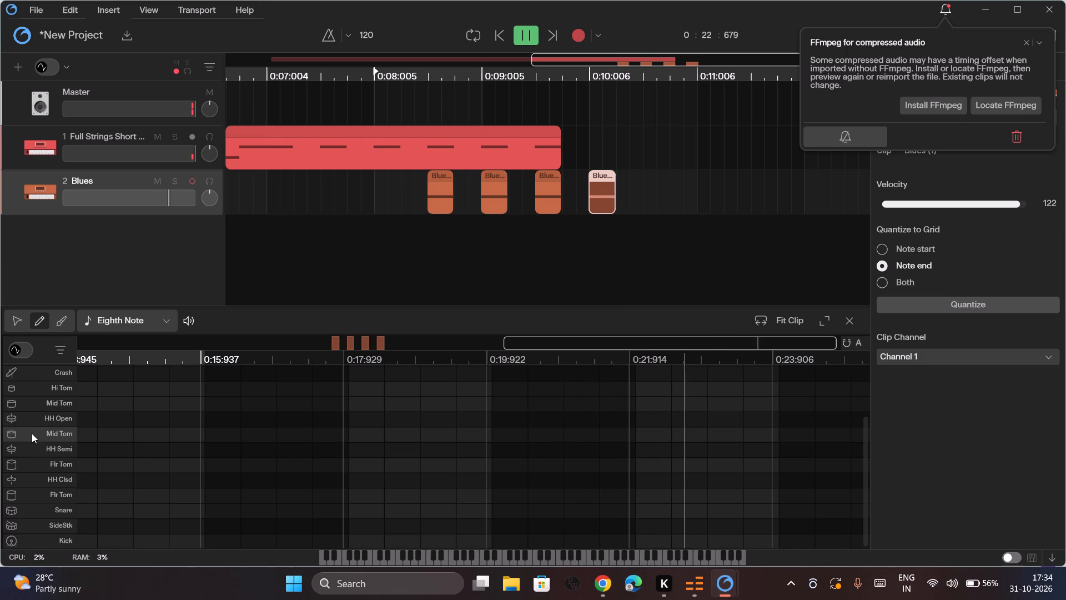
# Audition the Blues kit's tom and hi-hat sounds, starting with Hi Tom and Mid Tom.
pyautogui.scroll(-1, 32, 433)
pyautogui.click(41, 401)
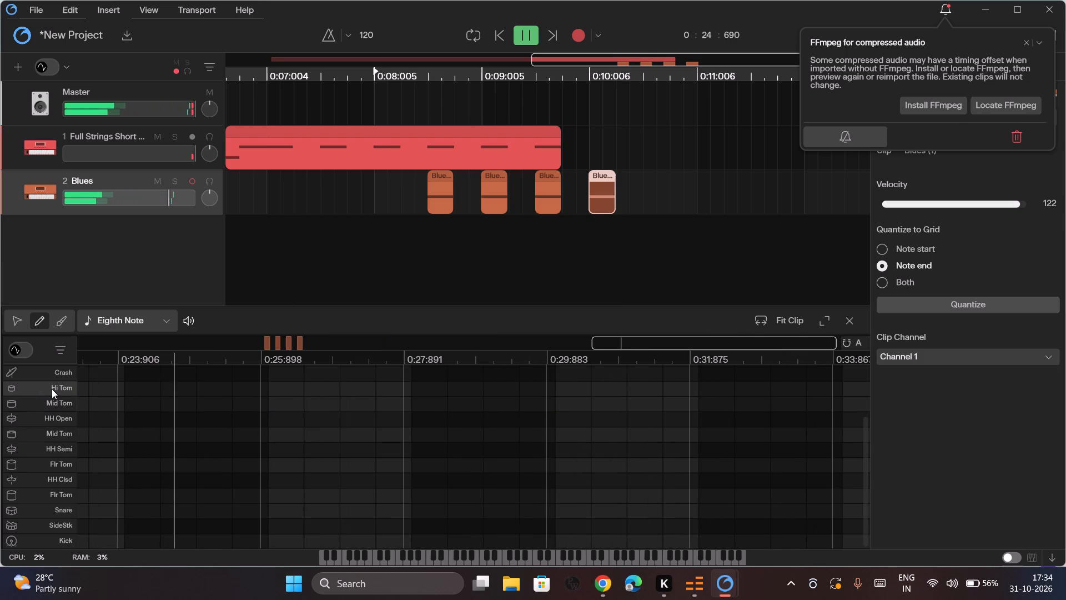
pyautogui.click(52, 389)
pyautogui.tripleClick(52, 389)
pyautogui.click(52, 389)
pyautogui.moveTo(52, 389); pyautogui.dragTo(44, 493)
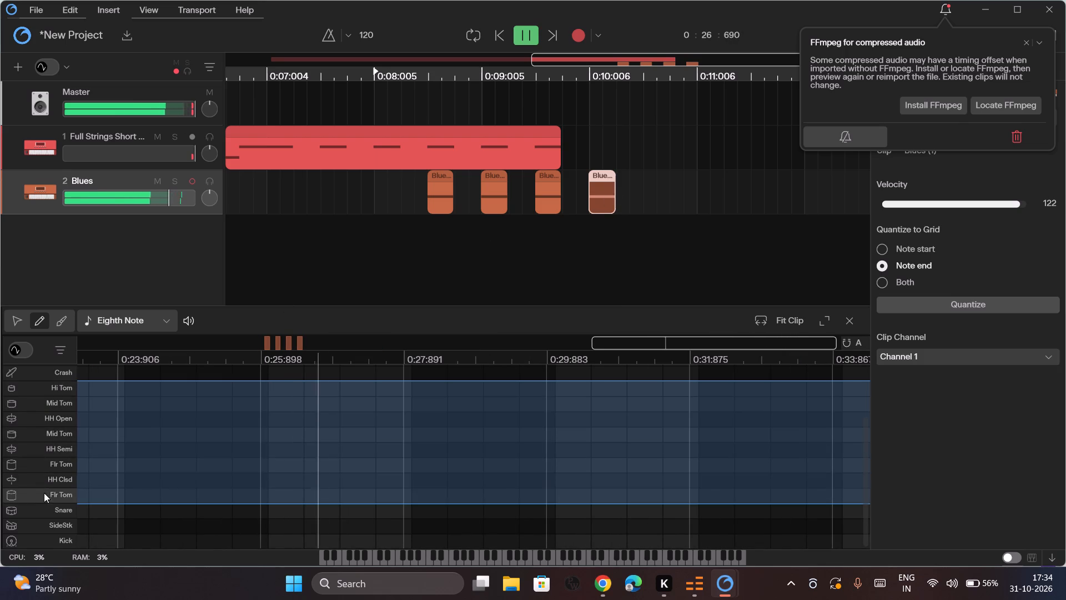
pyautogui.moveTo(44, 493); pyautogui.dragTo(32, 387)
pyautogui.doubleClick(32, 387)
pyautogui.moveTo(32, 387); pyautogui.dragTo(37, 422)
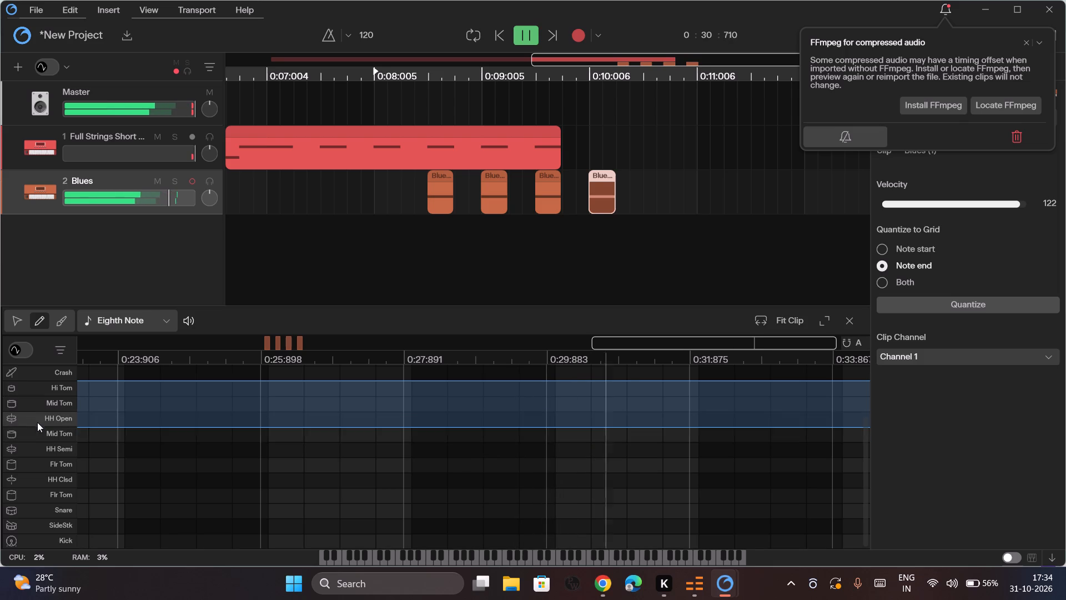
pyautogui.moveTo(37, 422); pyautogui.dragTo(37, 413)
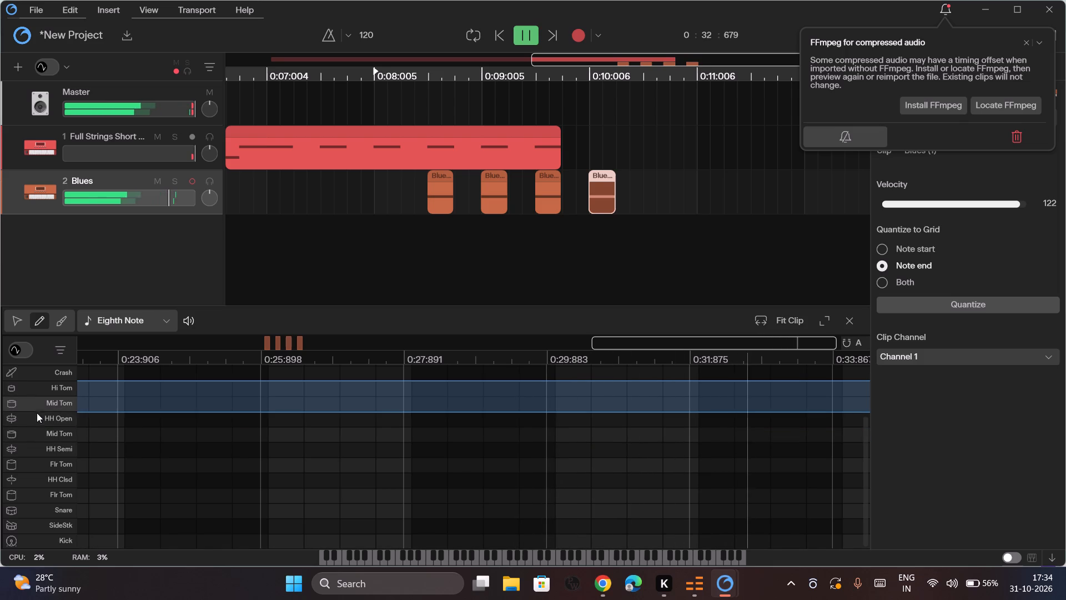
pyautogui.moveTo(37, 413); pyautogui.dragTo(38, 406)
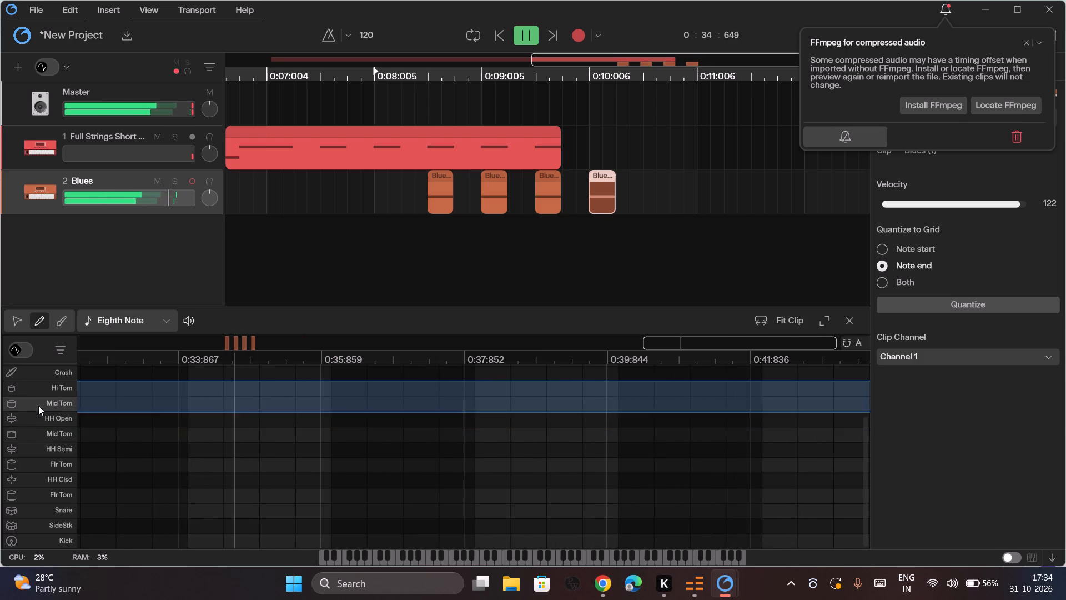
pyautogui.moveTo(38, 406); pyautogui.dragTo(52, 453)
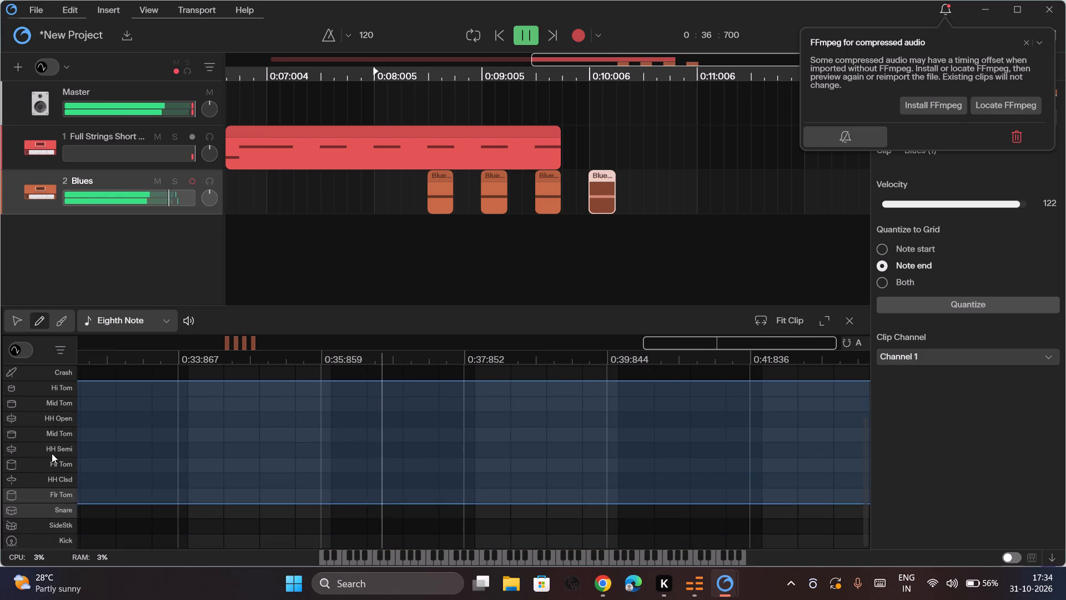
pyautogui.moveTo(52, 453); pyautogui.dragTo(52, 449)
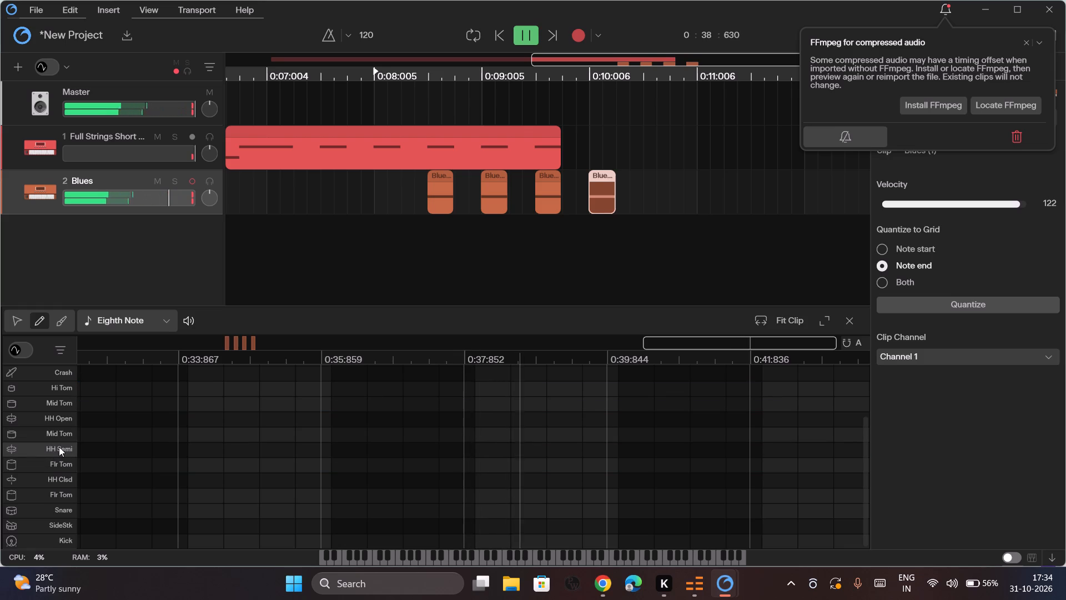
# Audition the lower Blues kit sounds from HH Semi through Snare and SideStk to Kick.
pyautogui.click(59, 447)
pyautogui.tripleClick(59, 447)
pyautogui.click(59, 447)
pyautogui.moveTo(59, 447); pyautogui.dragTo(61, 504)
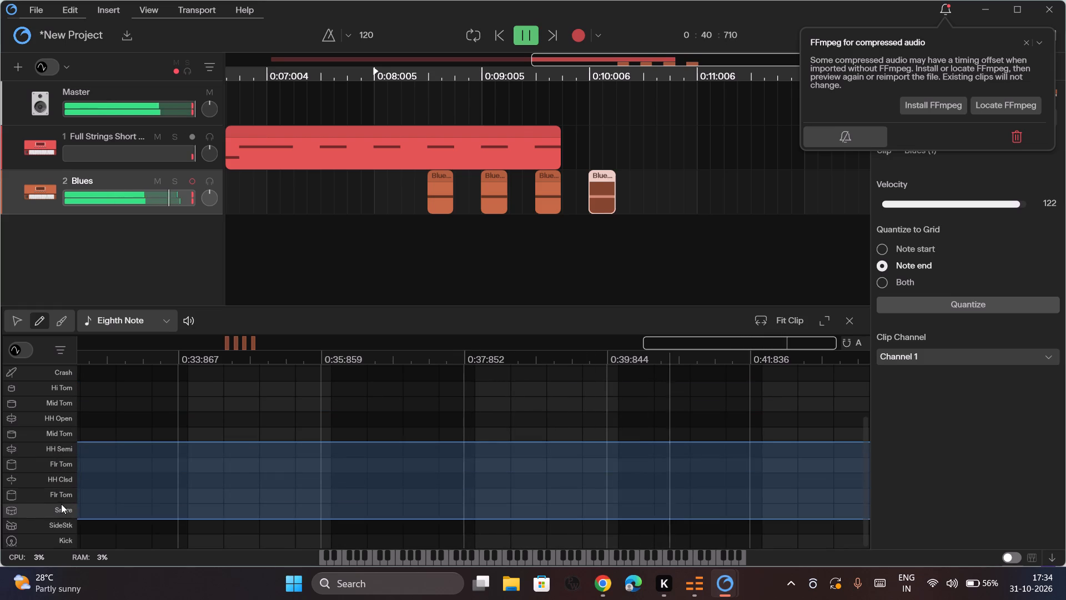
pyautogui.moveTo(61, 504); pyautogui.dragTo(62, 508)
pyautogui.click(62, 508)
pyautogui.click(62, 508)
pyautogui.moveTo(62, 508); pyautogui.dragTo(66, 527)
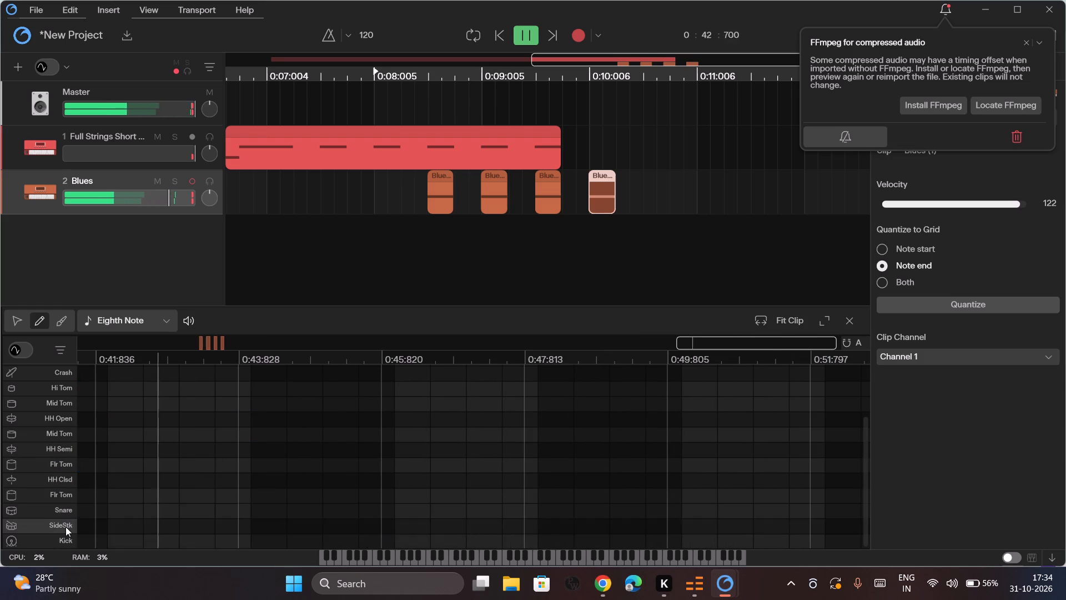
pyautogui.click(66, 527)
pyautogui.scroll(-1, 66, 527)
pyautogui.click(66, 527)
pyautogui.click(66, 527)
pyautogui.moveTo(66, 527); pyautogui.dragTo(66, 530)
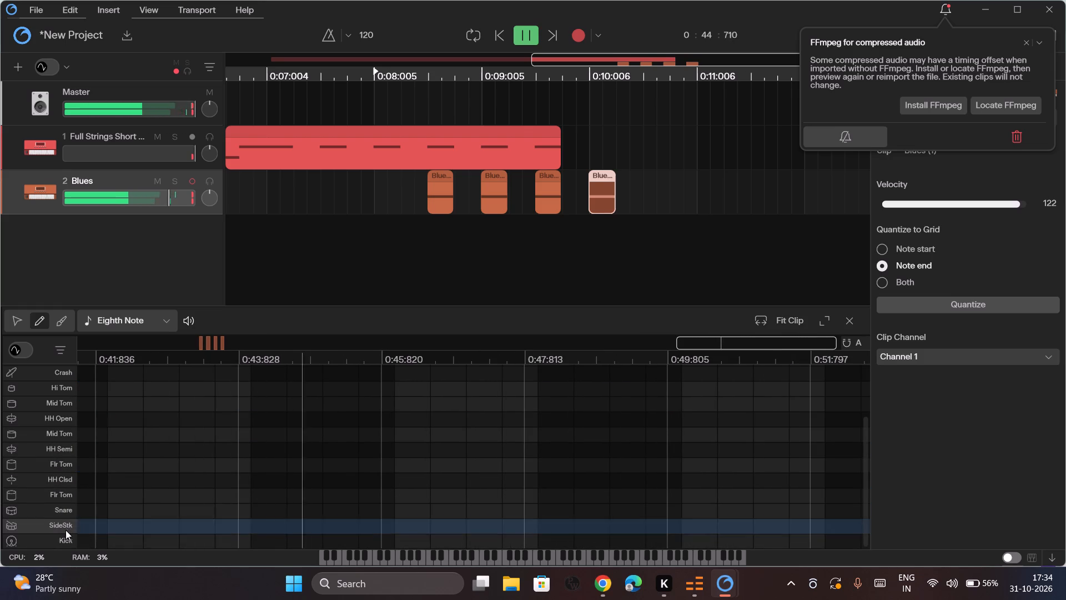
pyautogui.moveTo(66, 530); pyautogui.dragTo(67, 543)
pyautogui.click(67, 543)
pyautogui.click(67, 543)
pyautogui.click(67, 543)
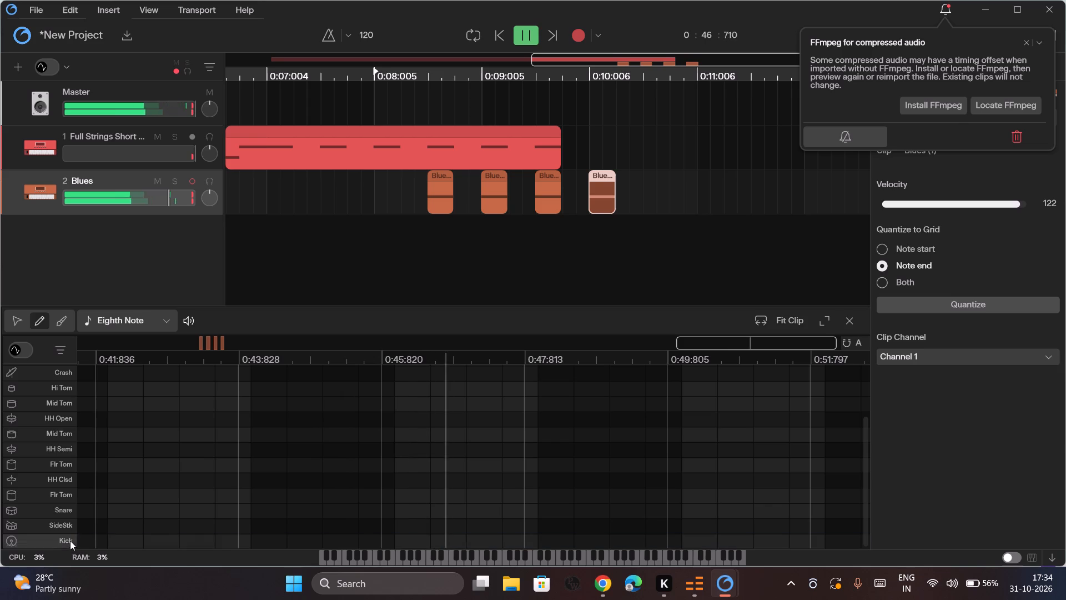
# Play the project from about 0:07:250 and again from about 0:01:250 to hear the four HH Clsd hits with the strings.
pyautogui.click(282, 89)
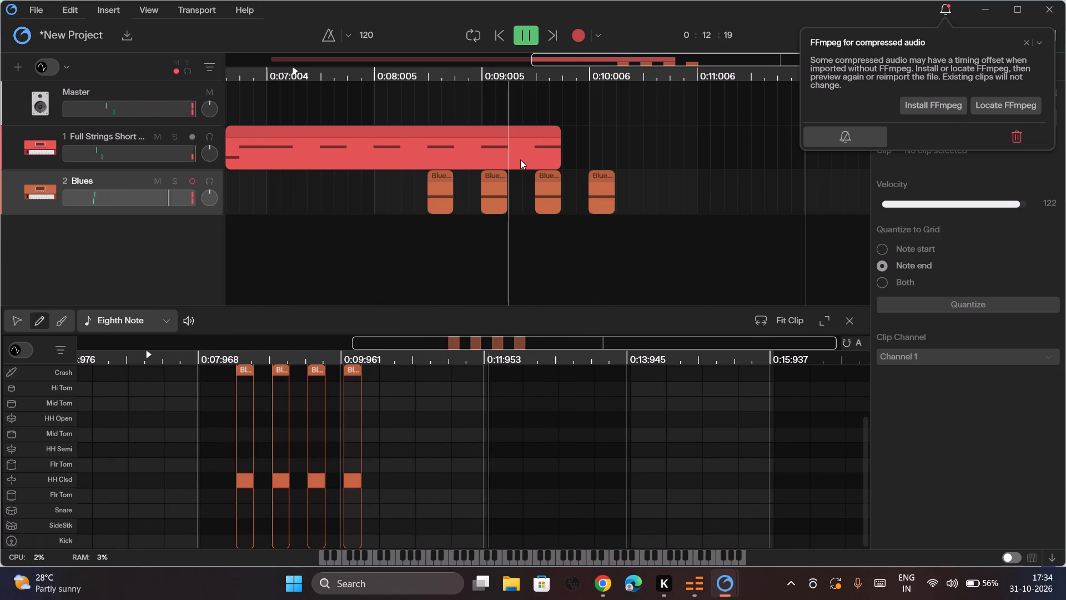
pyautogui.click(298, 128)
pyautogui.hscroll(5, 298, 128)
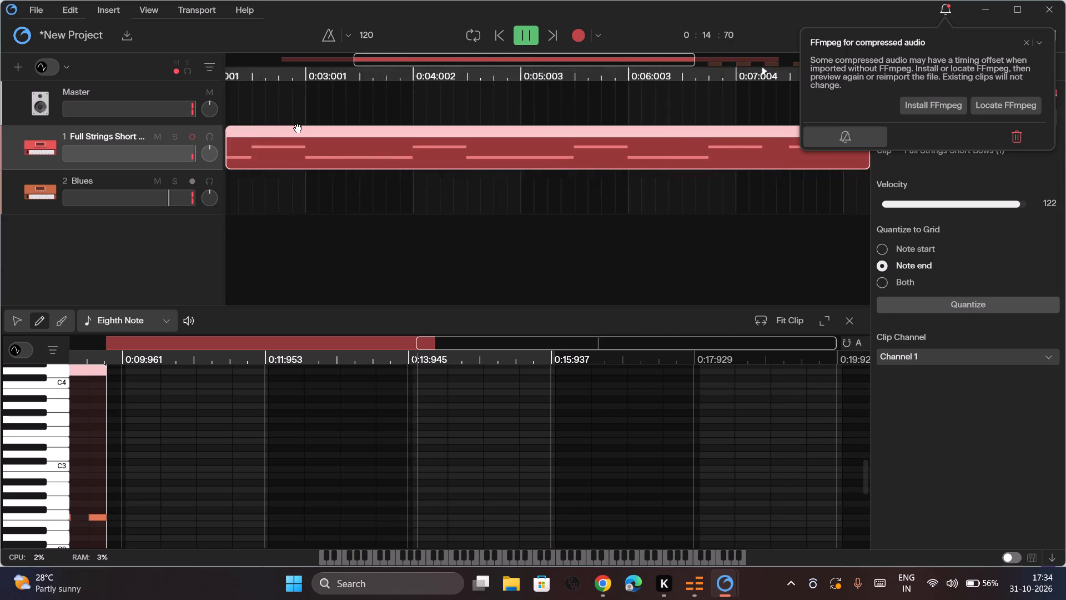
pyautogui.hscroll(1, 298, 128)
pyautogui.click(276, 103)
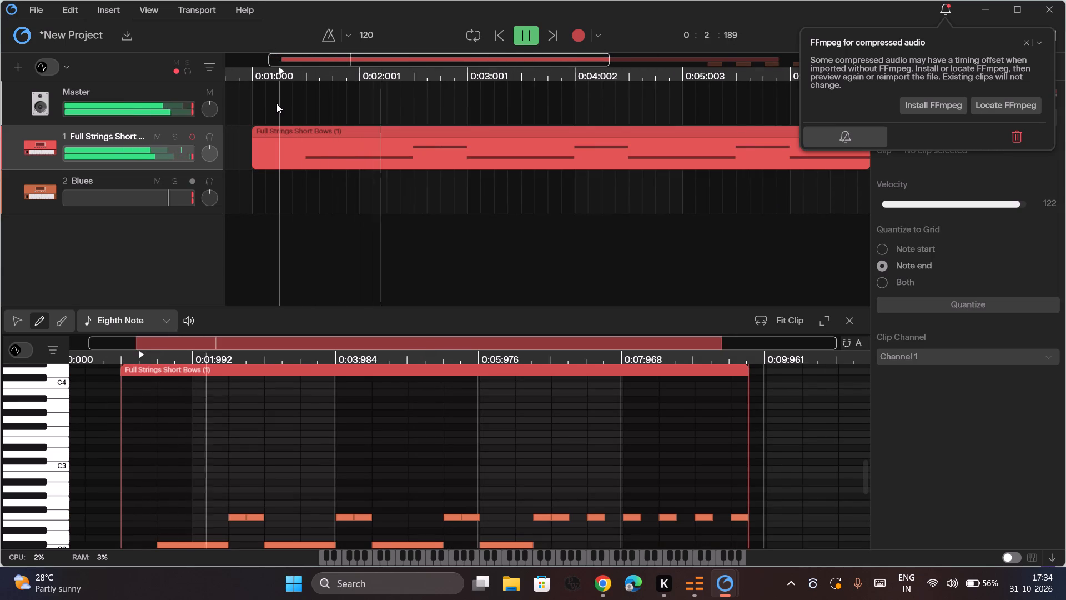
pyautogui.hscroll(-4, 276, 103)
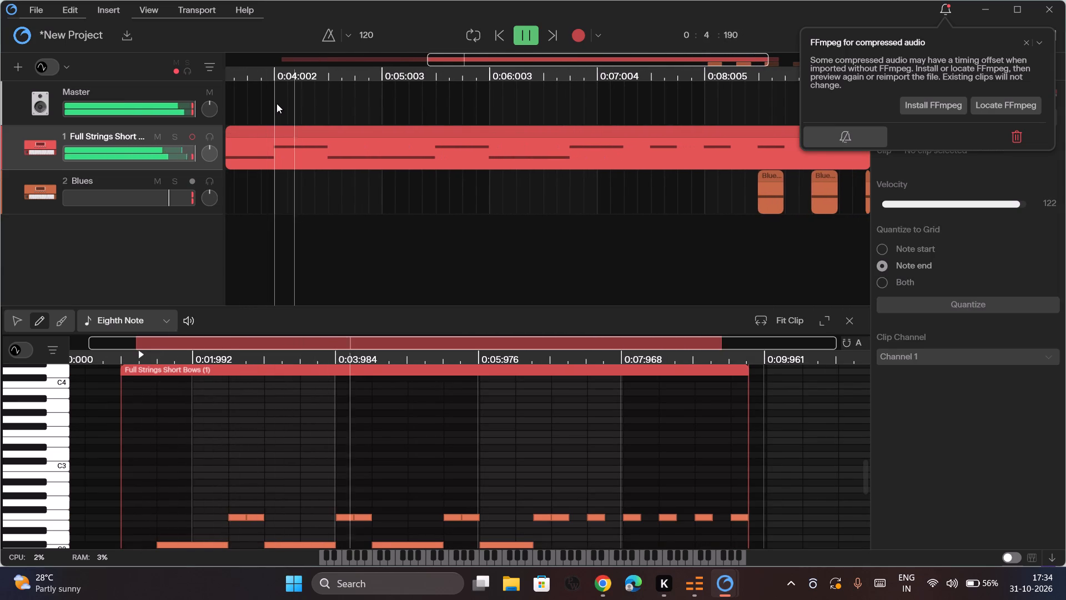
pyautogui.hscroll(-2, 276, 103)
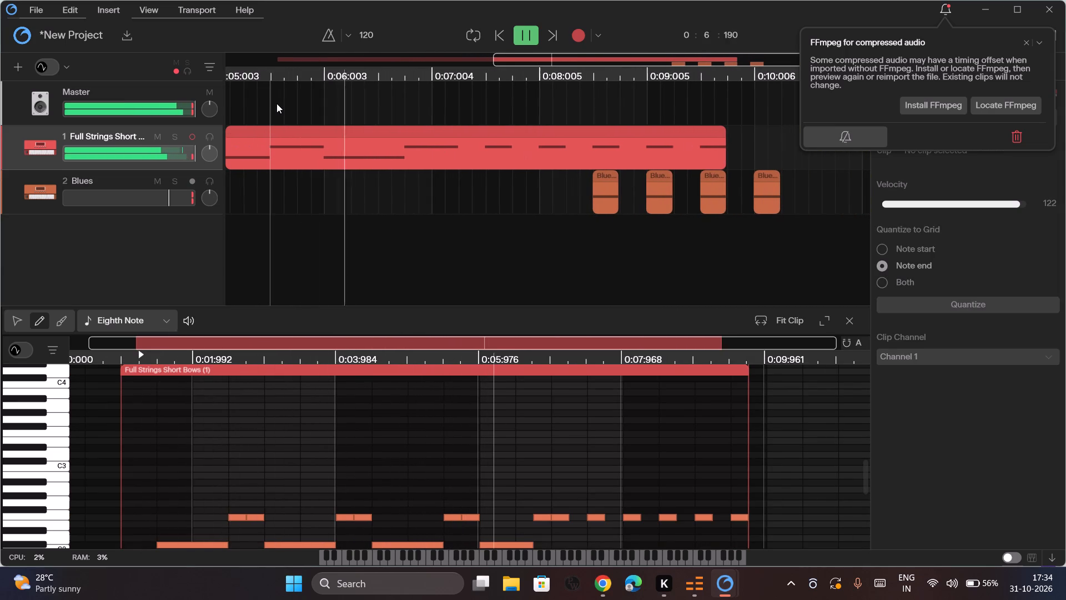
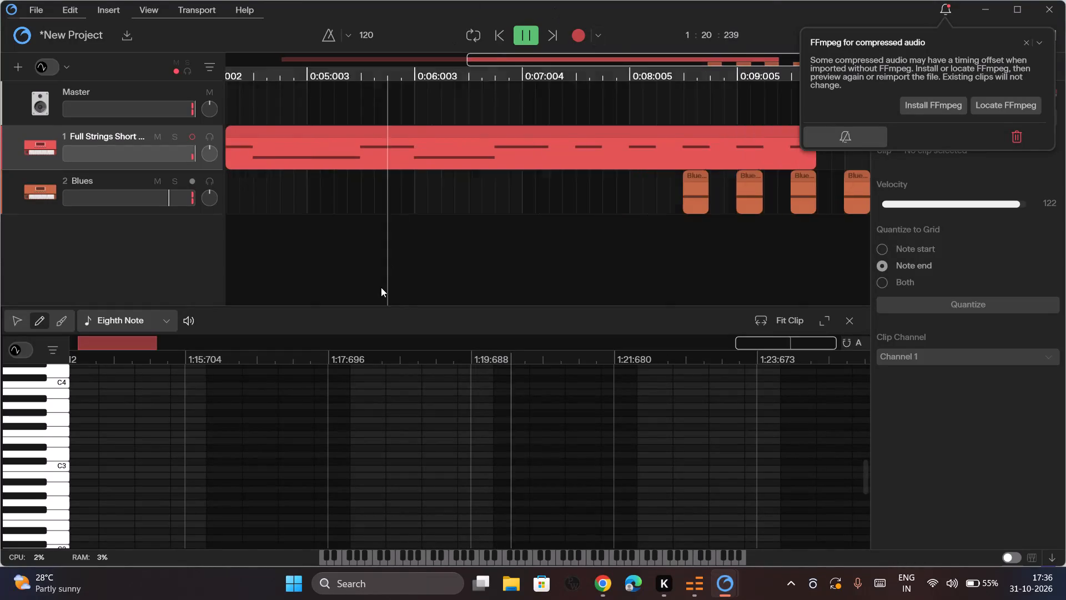
# Play the project from about 0:01:000 to hear the Full Strings Short Bows clip with the four Blues hits.
pyautogui.hscroll(8, 381, 287)
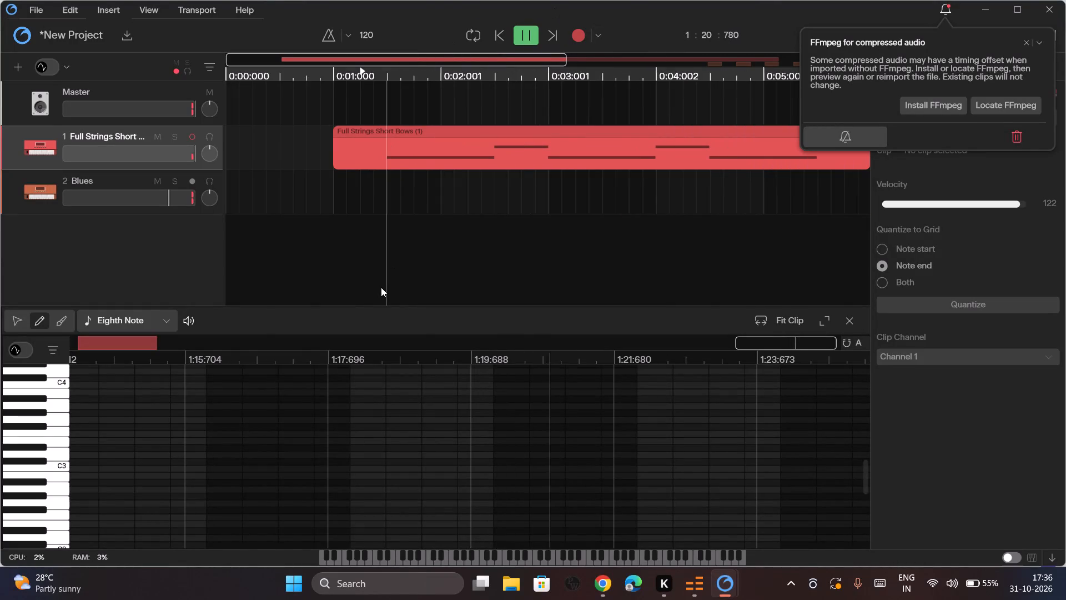
pyautogui.click(327, 163)
pyautogui.hscroll(-4, 327, 163)
pyautogui.scroll(1, 327, 163)
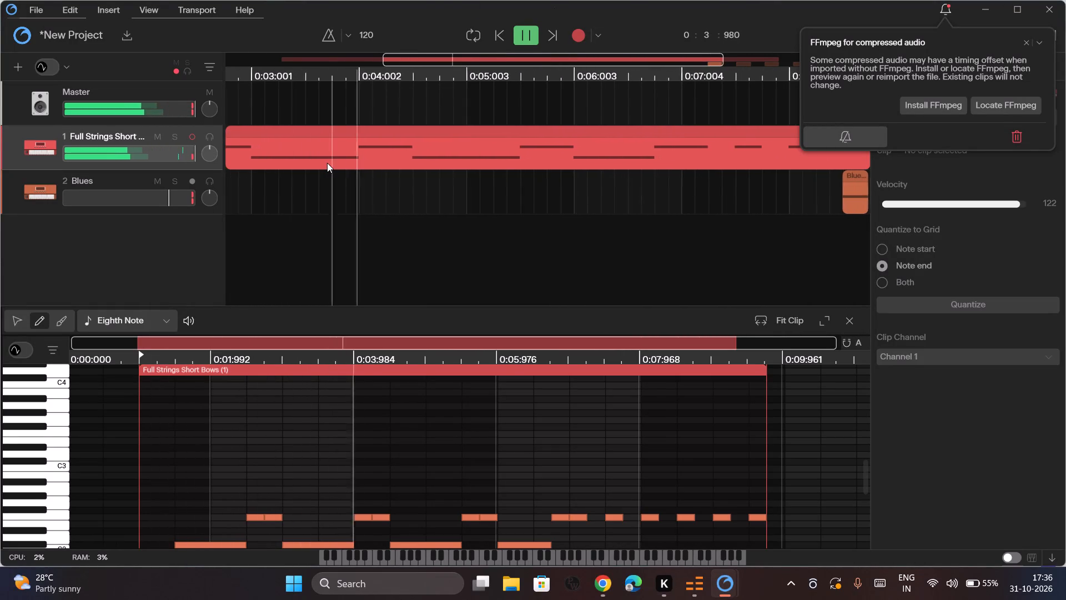
pyautogui.scroll(1, 327, 163)
pyautogui.hscroll(-1, 327, 163)
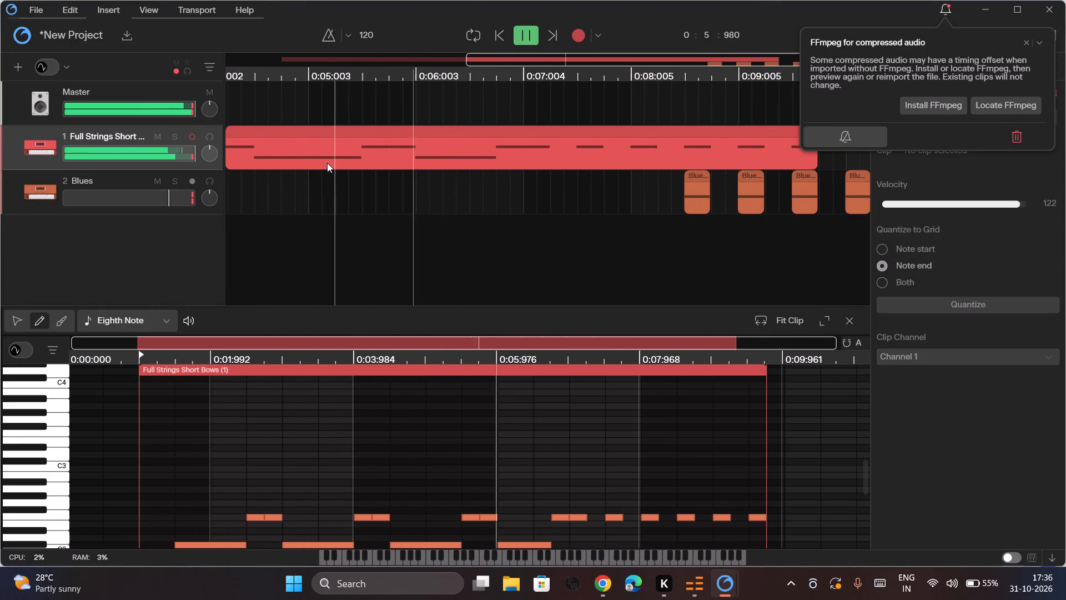
pyautogui.hscroll(-1, 327, 163)
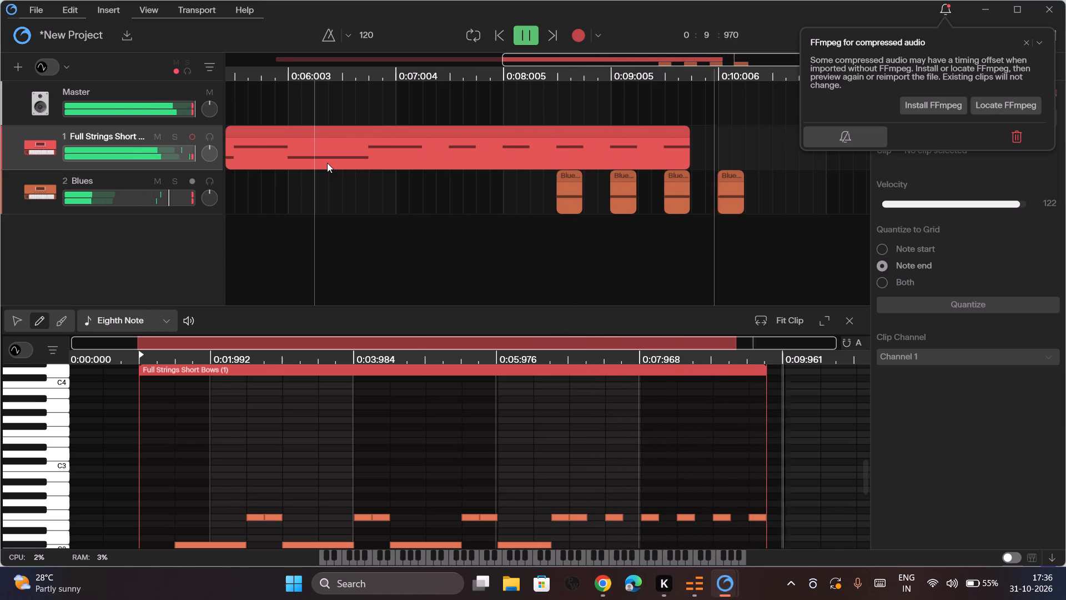
# Dismiss the FFmpeg for compressed audio notification.
pyautogui.click(1028, 44)
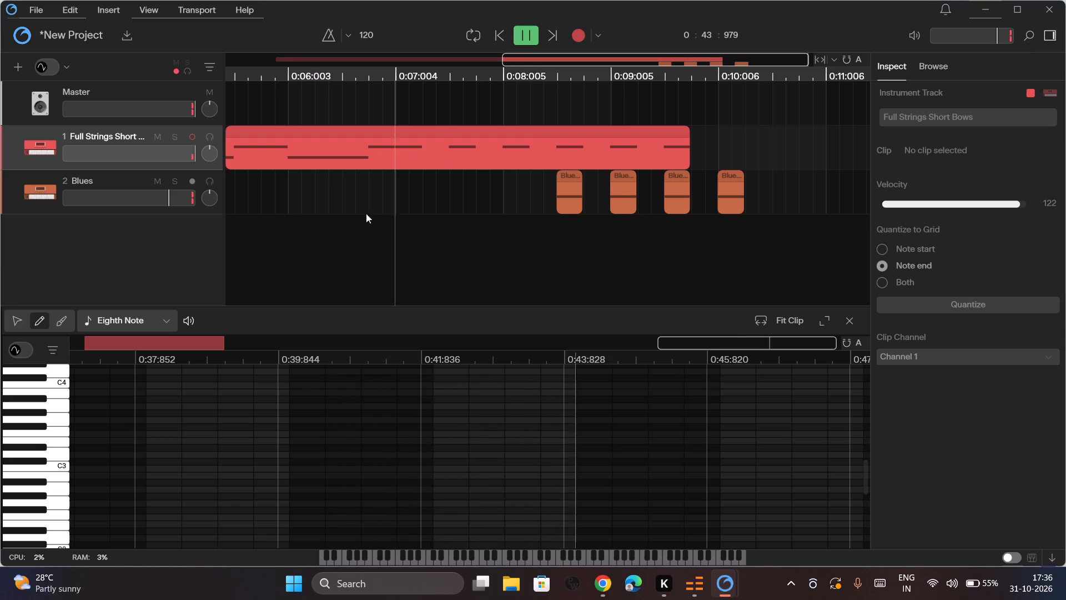
# Browse the Synth Keyboard instruments for a new instrument track and audition Future Keys.
pyautogui.click(105, 7)
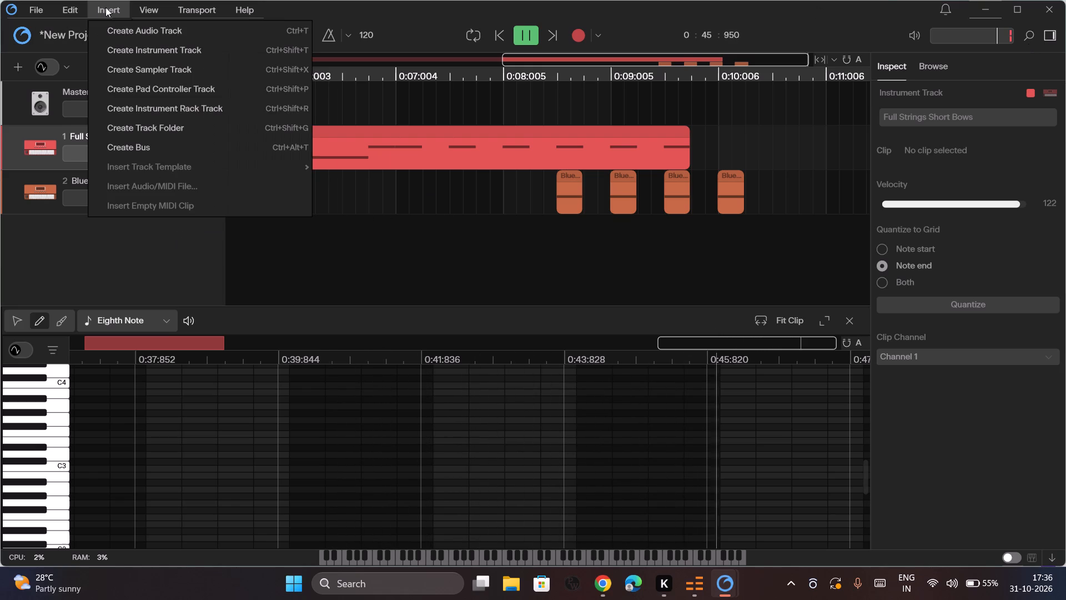
pyautogui.click(152, 47)
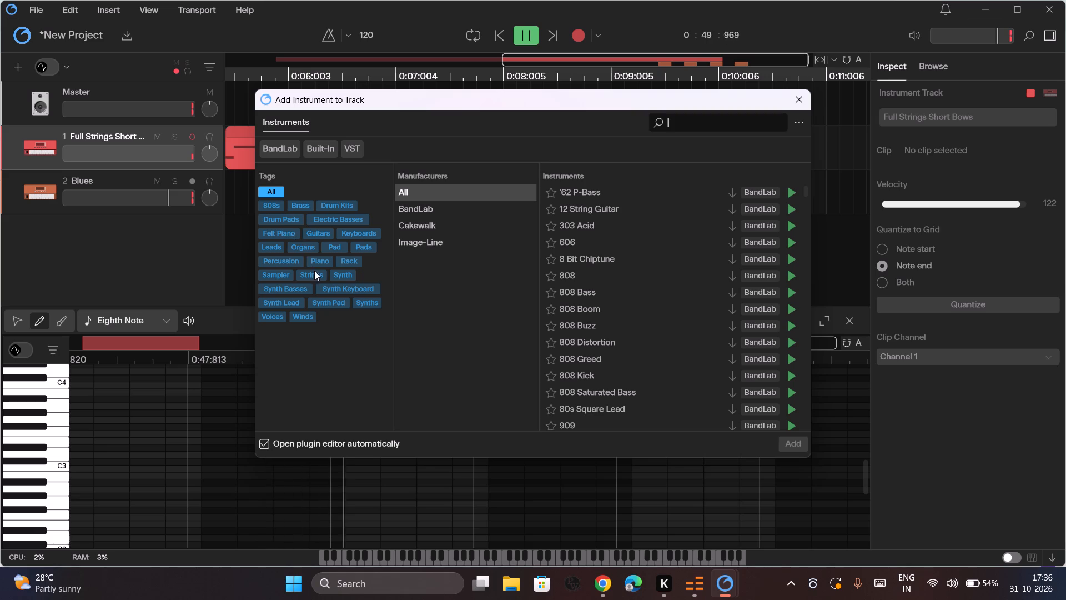
pyautogui.click(332, 292)
pyautogui.click(600, 287)
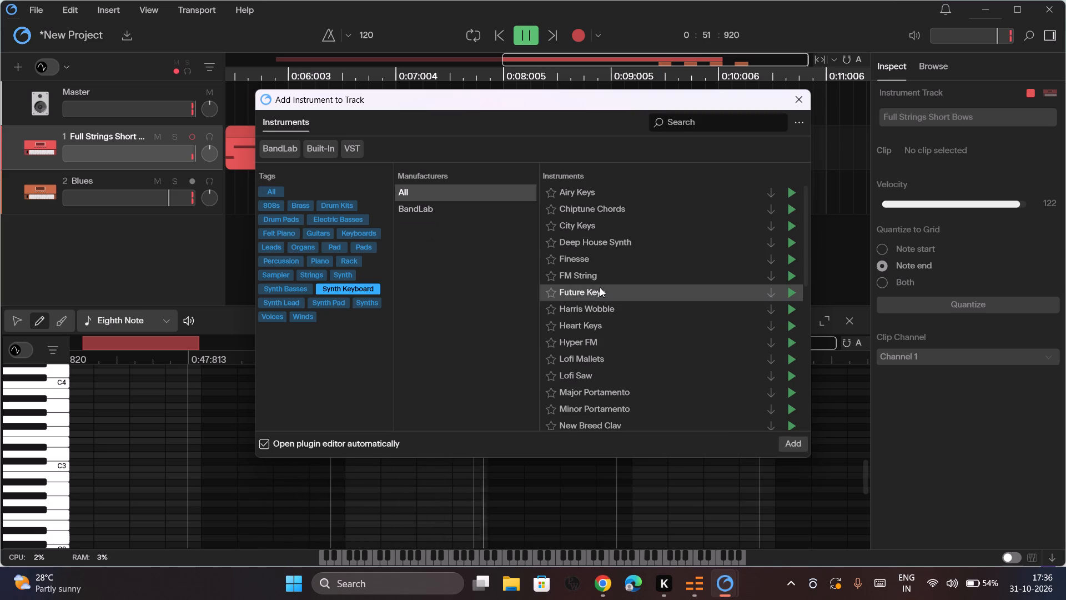
pyautogui.click(791, 293)
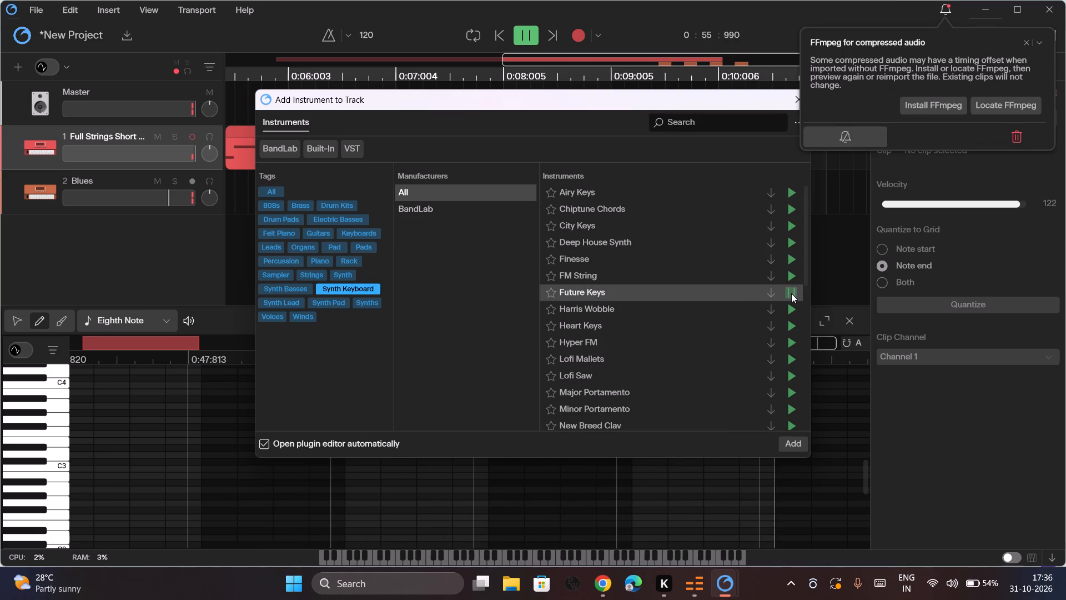
pyautogui.scroll(2, 791, 293)
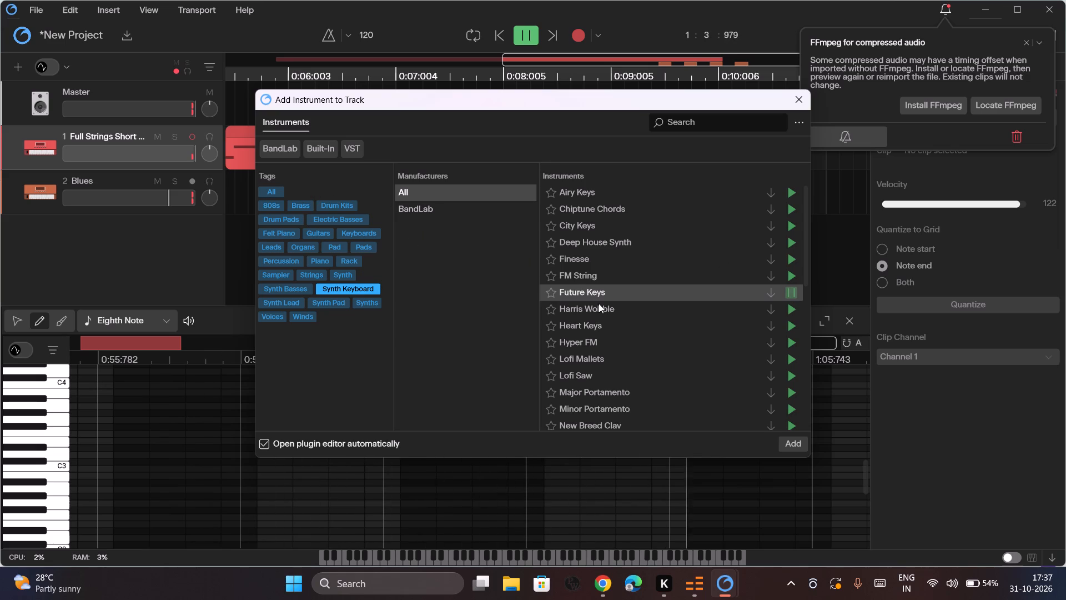
pyautogui.click(244, 122)
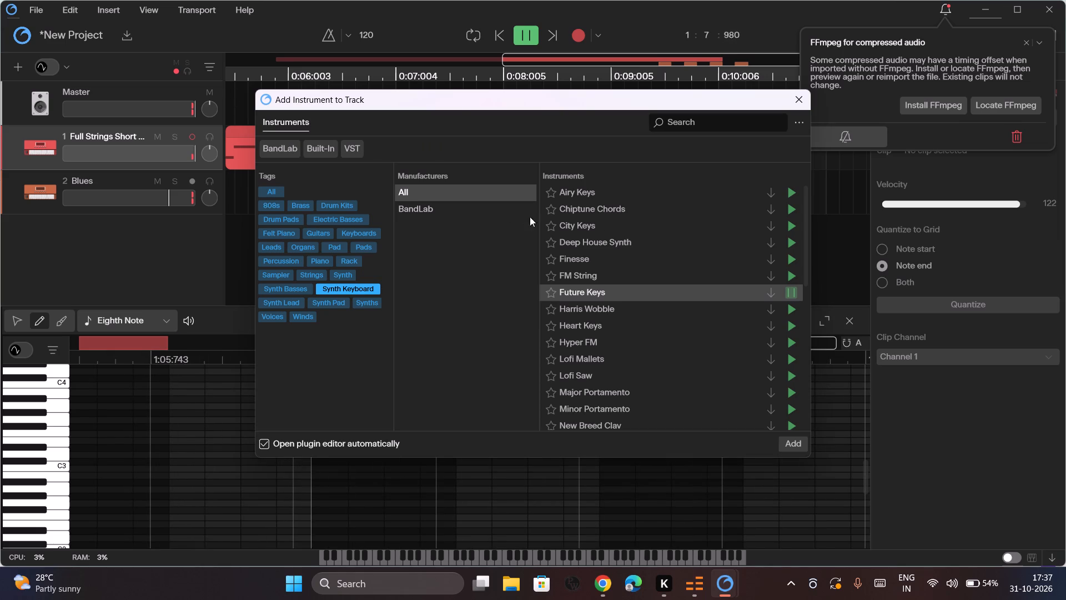
pyautogui.click(800, 105)
pyautogui.click(319, 116)
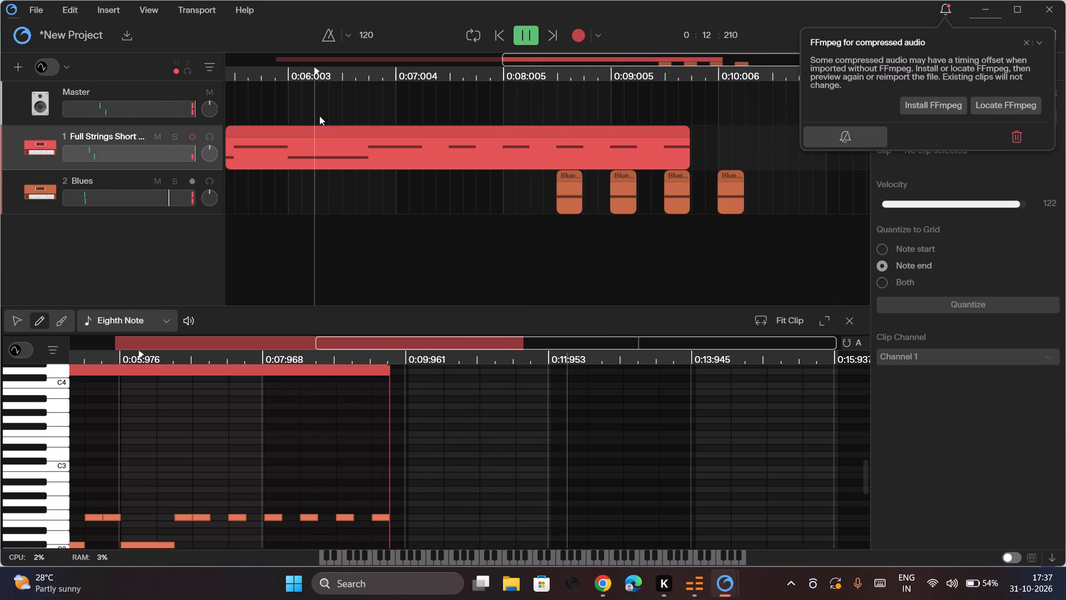
# Audition Classic Rock Organ from the Organs category and add it as a new instrument track.
pyautogui.click(103, 12)
pyautogui.click(218, 52)
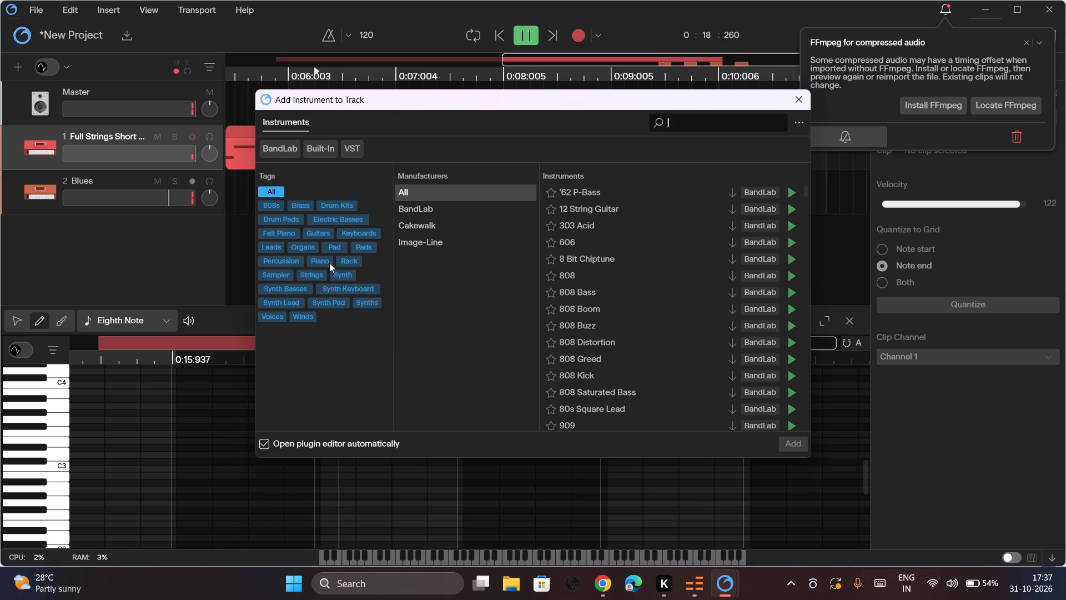
pyautogui.click(296, 249)
pyautogui.click(649, 254)
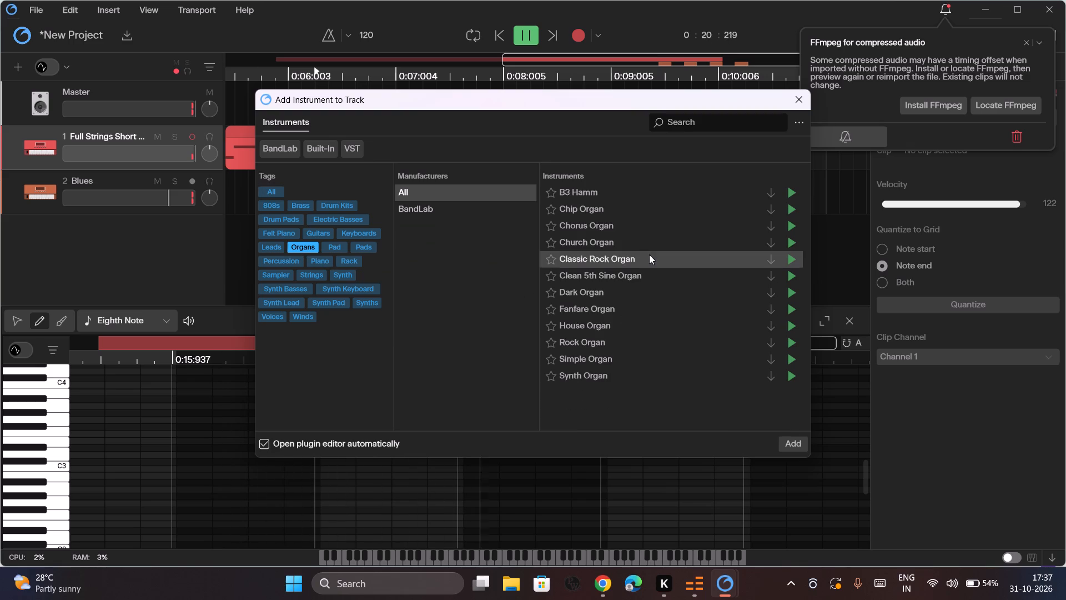
pyautogui.click(787, 259)
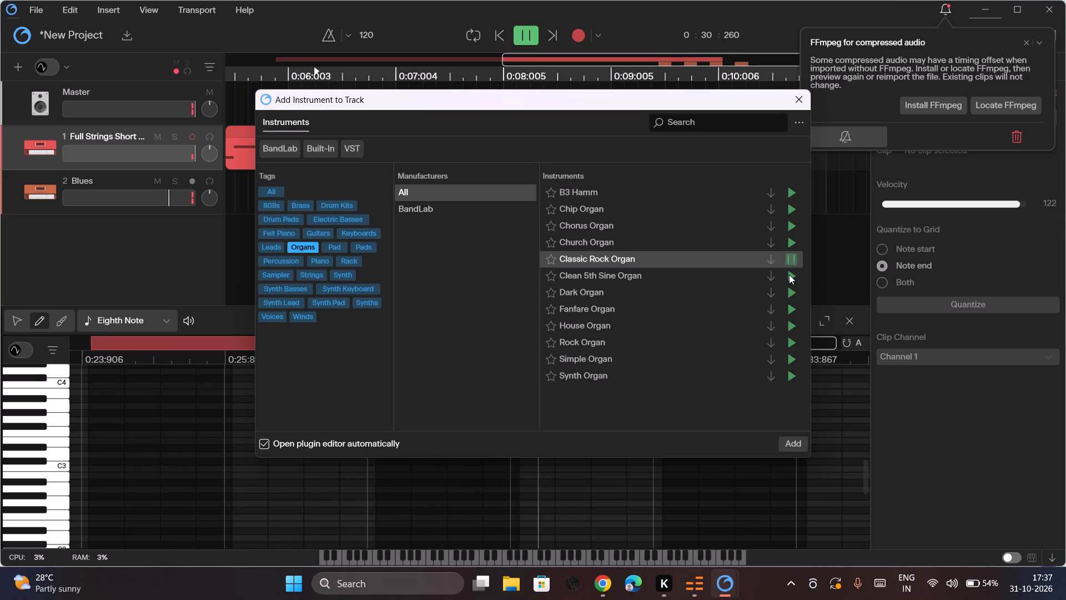
pyautogui.click(793, 439)
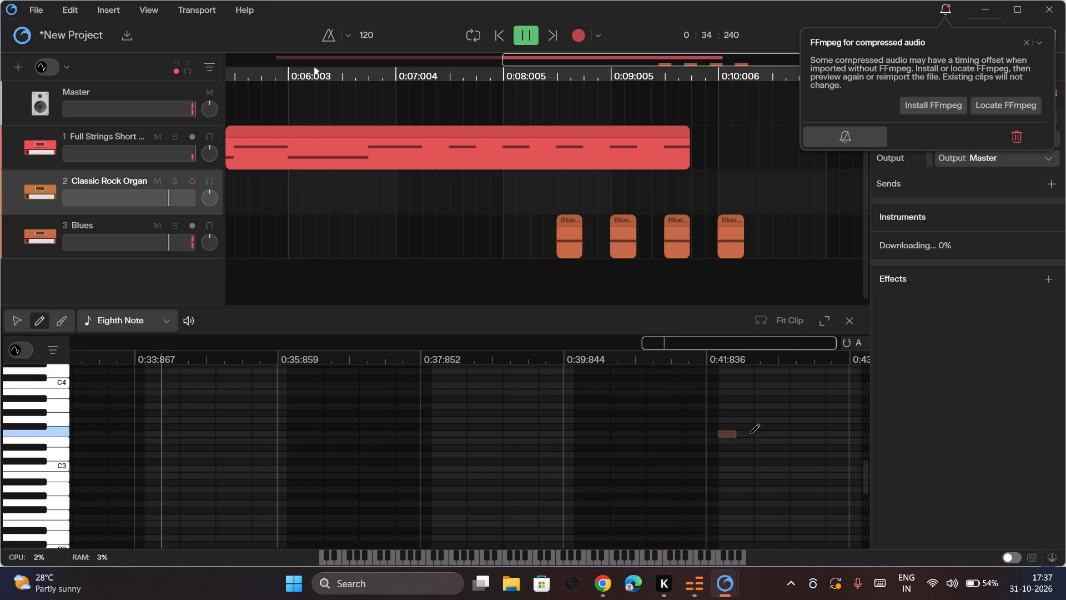
# Insert an empty MIDI clip on the Classic Rock Organ track at about 0:10:250, where the last Blues clip ends.
pyautogui.scroll(6, 632, 432)
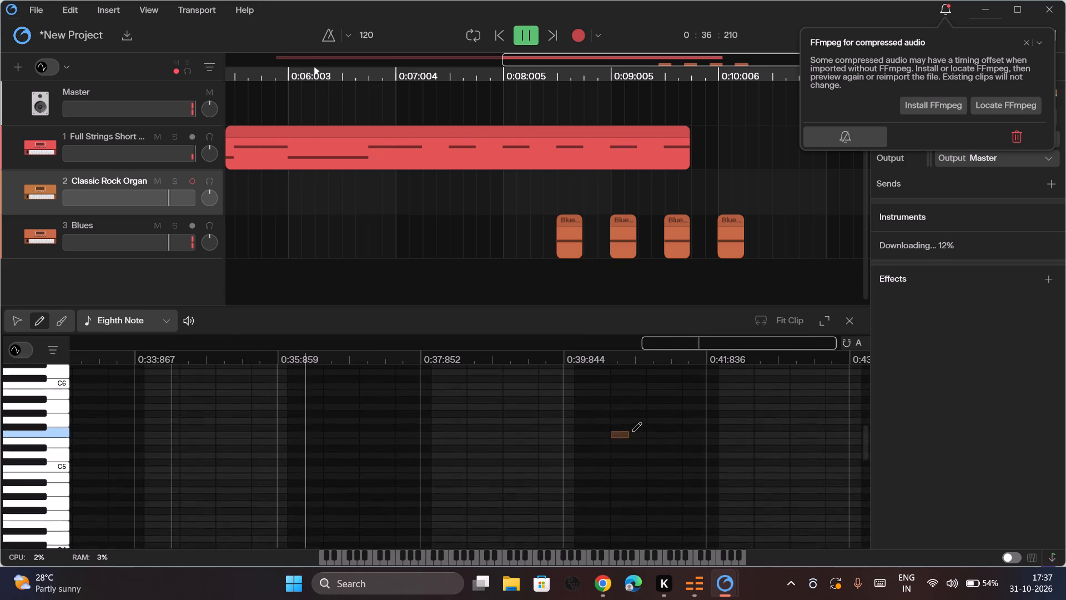
pyautogui.scroll(7, 632, 432)
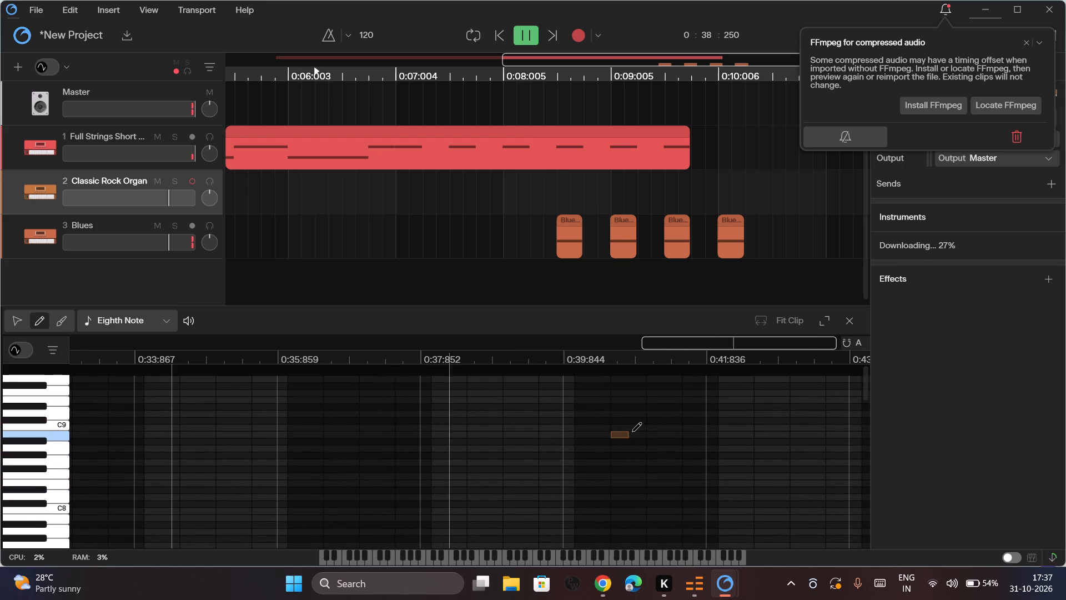
pyautogui.hscroll(3, 632, 432)
pyautogui.scroll(-1, 695, 217)
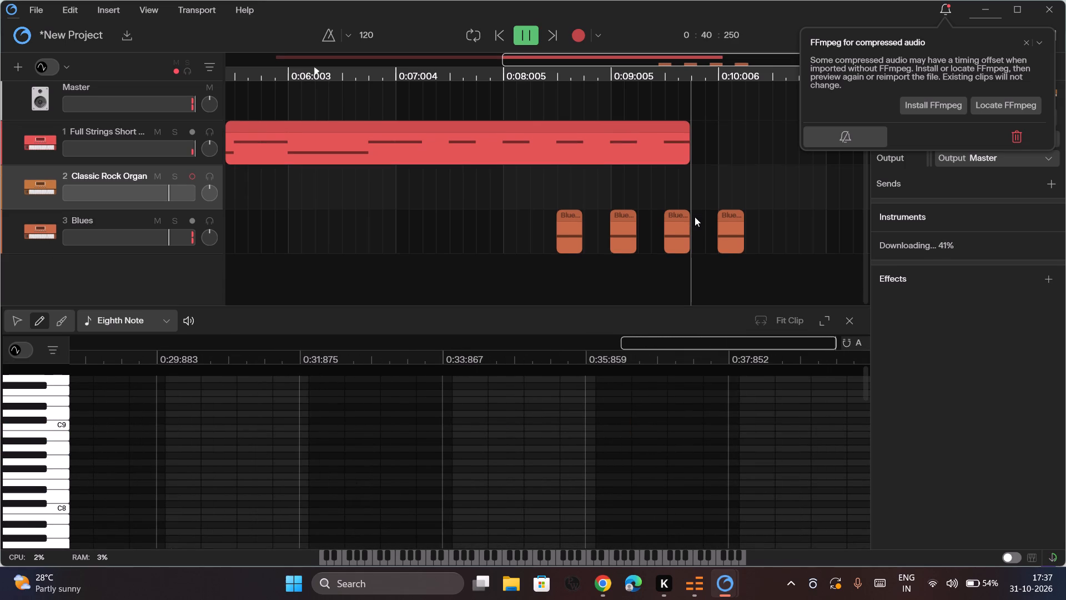
pyautogui.scroll(-1, 695, 217)
pyautogui.hscroll(-1, 695, 217)
pyautogui.click(723, 183)
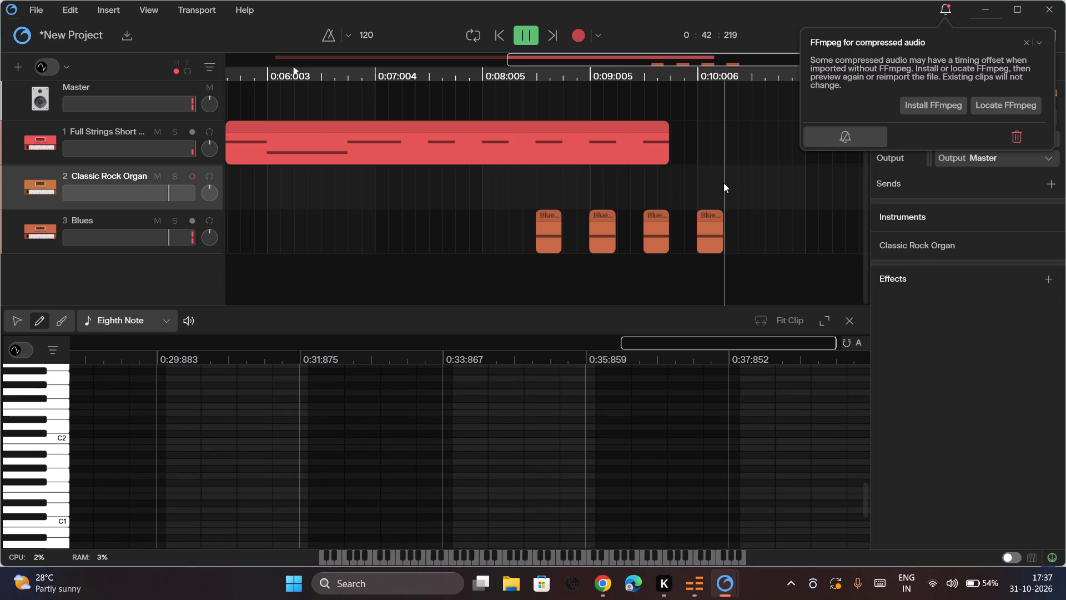
pyautogui.doubleClick(724, 183)
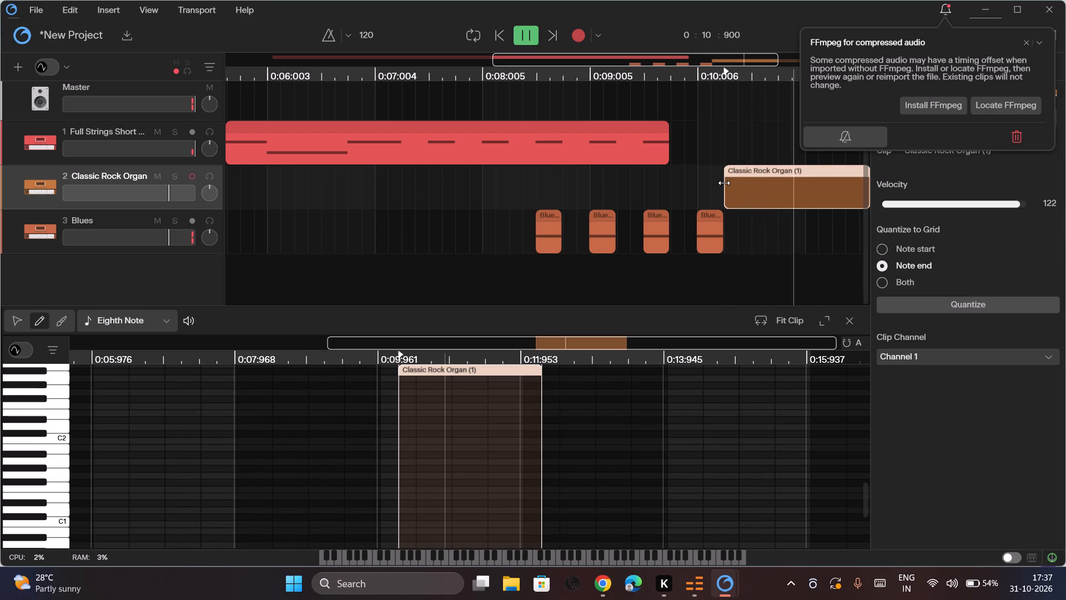
# Play the project from about 0:05:250 and again from about 0:10:000 to check the lead-in to the organ clip.
pyautogui.scroll(1, 724, 183)
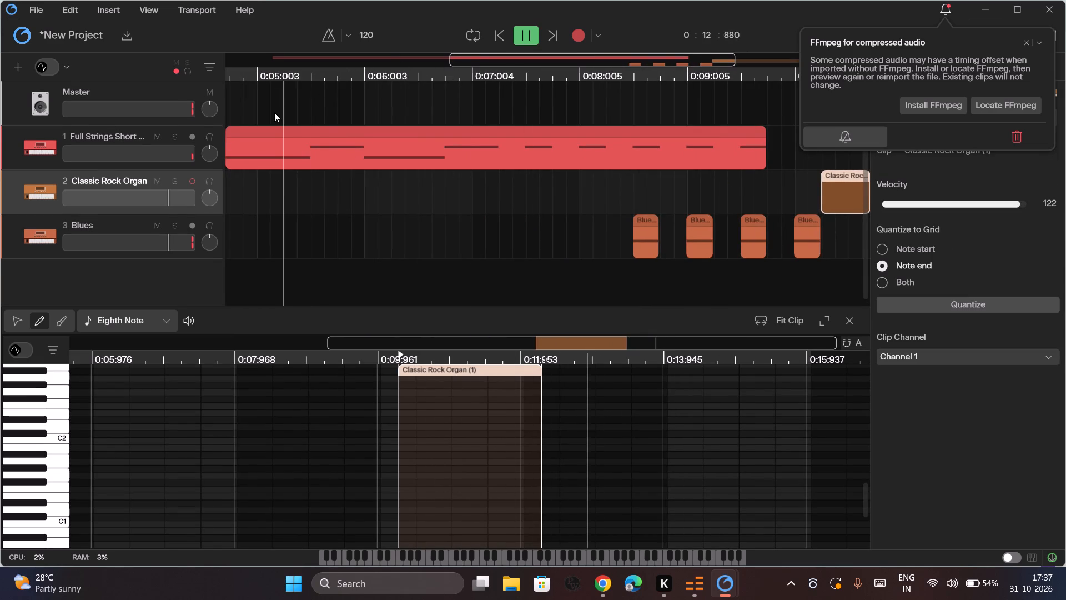
pyautogui.click(274, 112)
pyautogui.hscroll(-2, 274, 112)
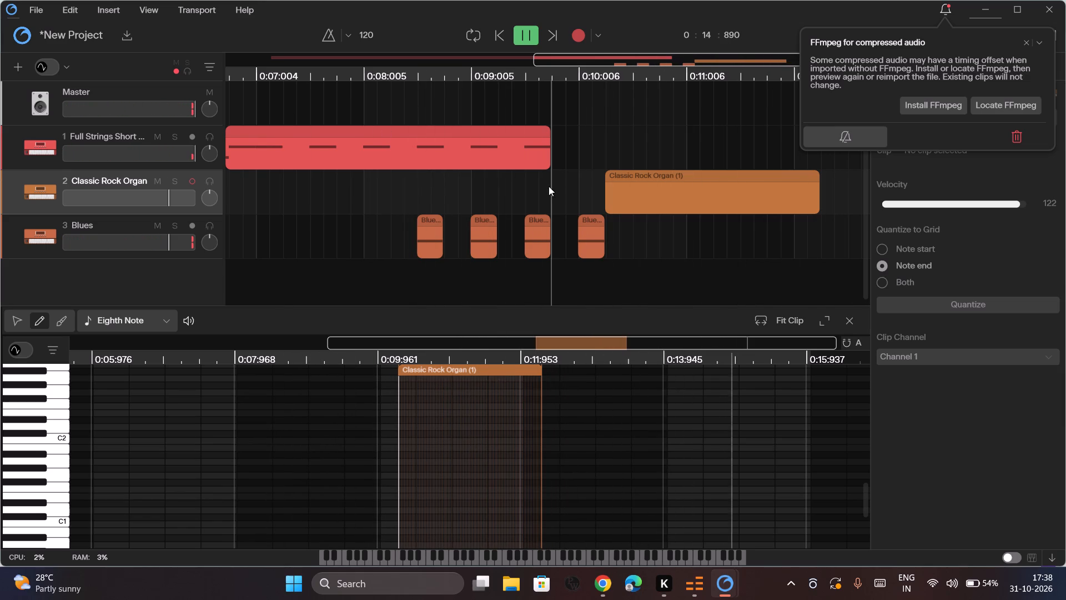
pyautogui.click(573, 193)
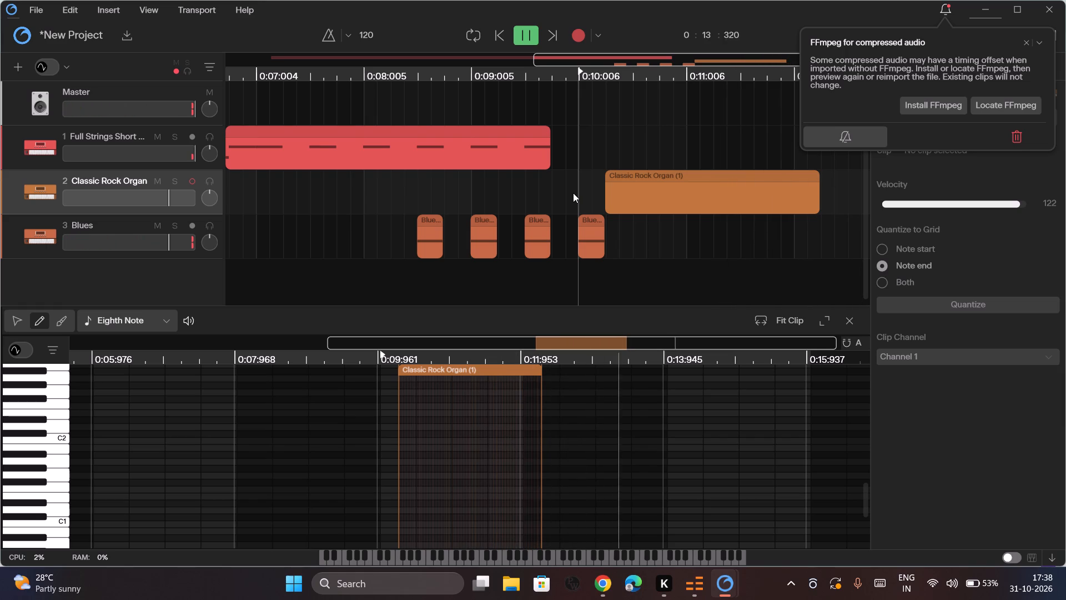
pyautogui.click(573, 193)
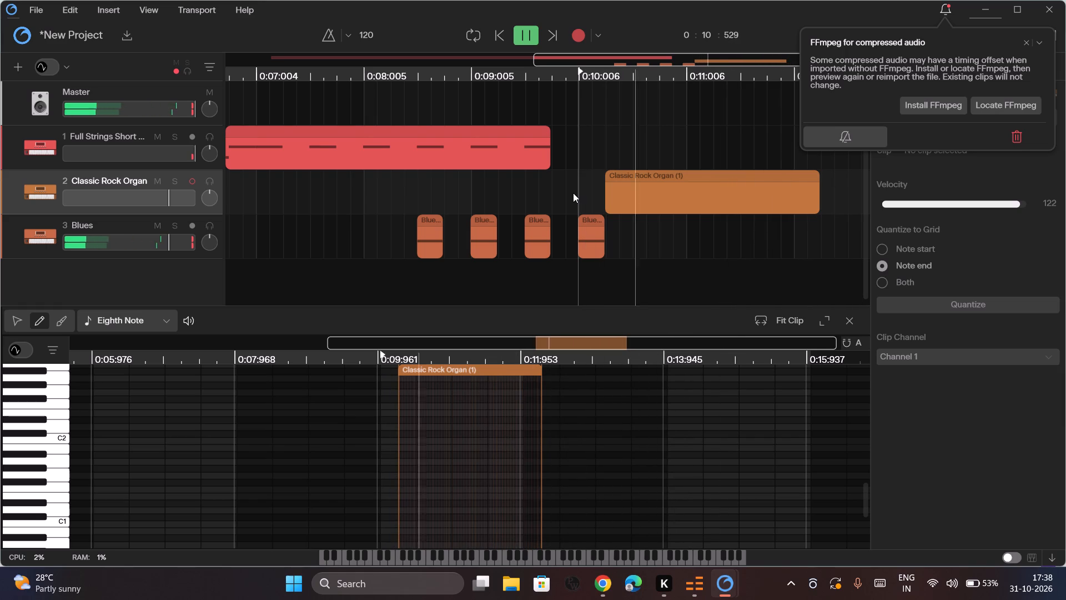
# Select the Classic Rock Organ clip and open it for note editing.
pyautogui.click(627, 192)
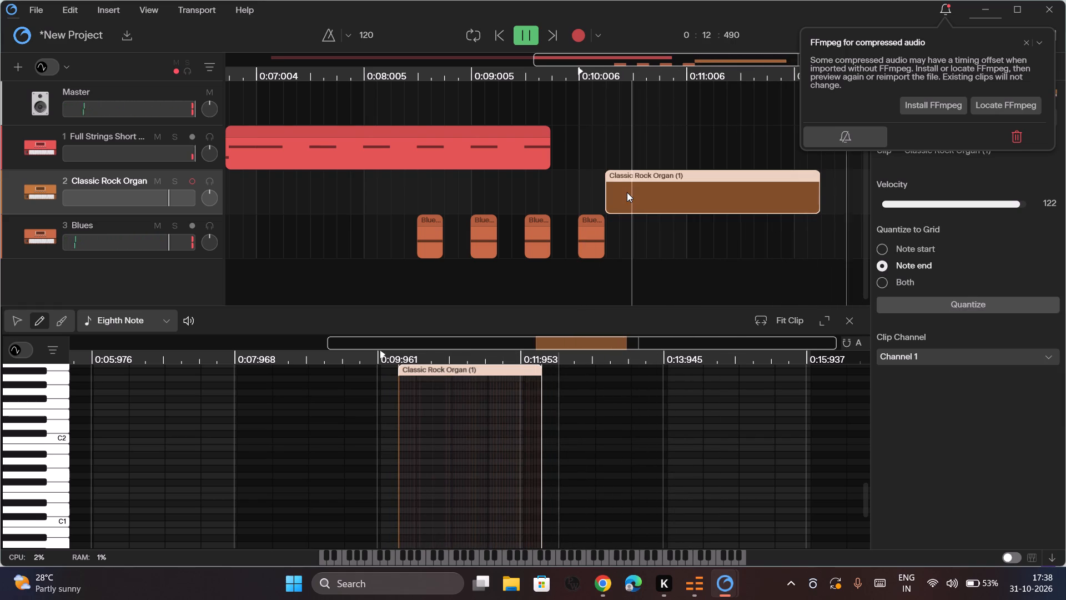
pyautogui.doubleClick(673, 193)
pyautogui.click(673, 193)
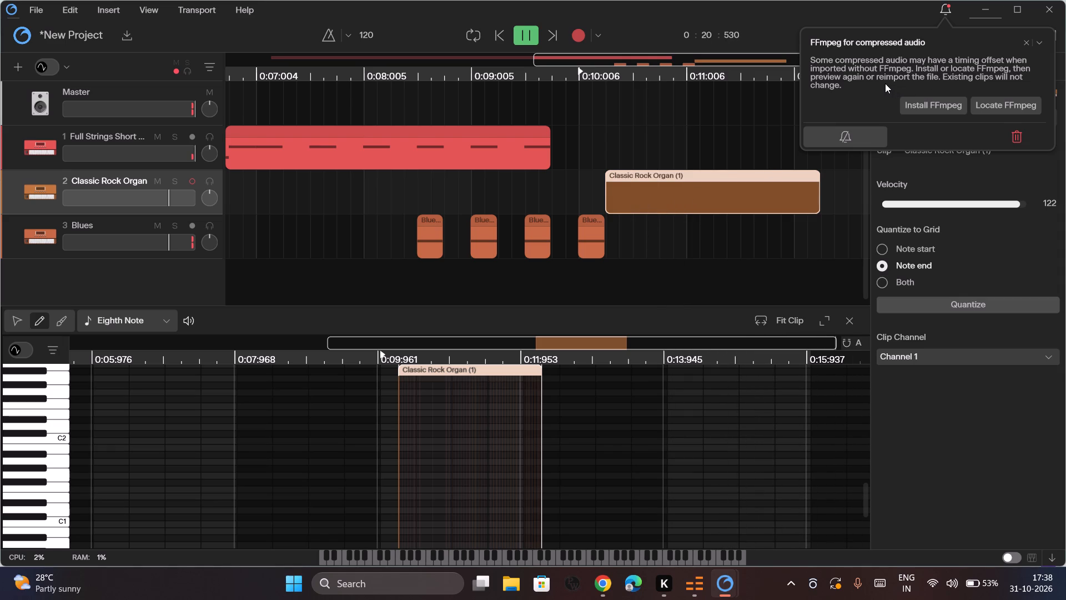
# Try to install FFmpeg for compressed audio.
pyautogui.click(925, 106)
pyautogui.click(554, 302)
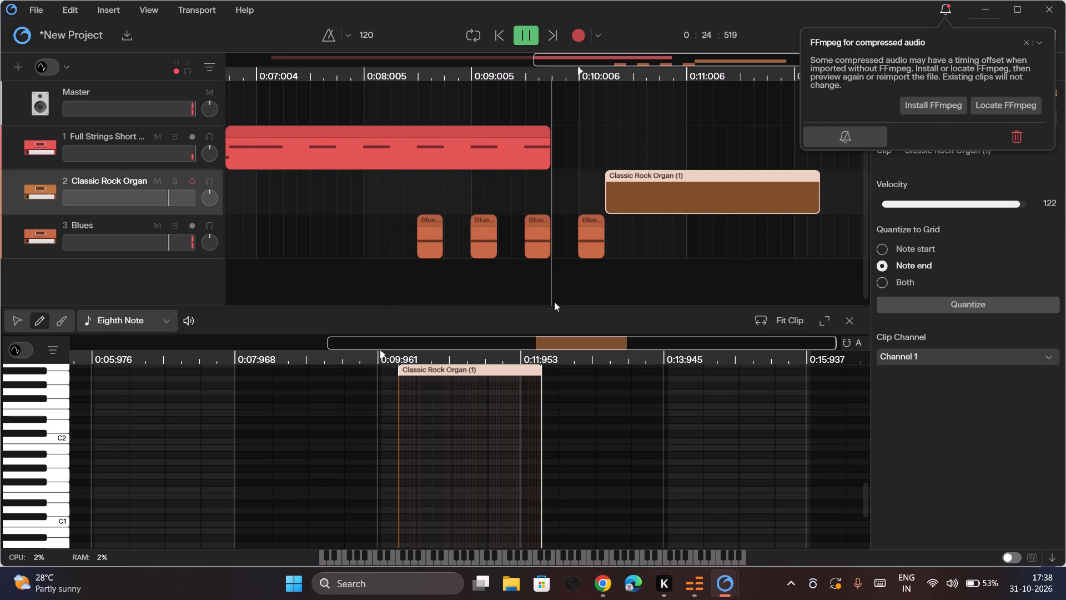
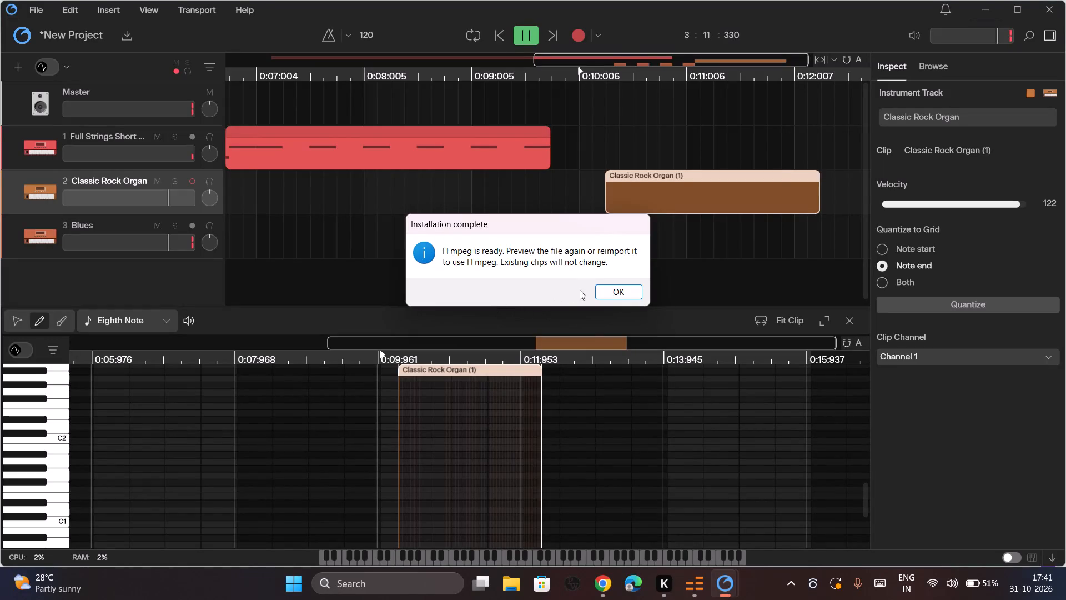
# Finish the FFmpeg installation.
pyautogui.click(610, 286)
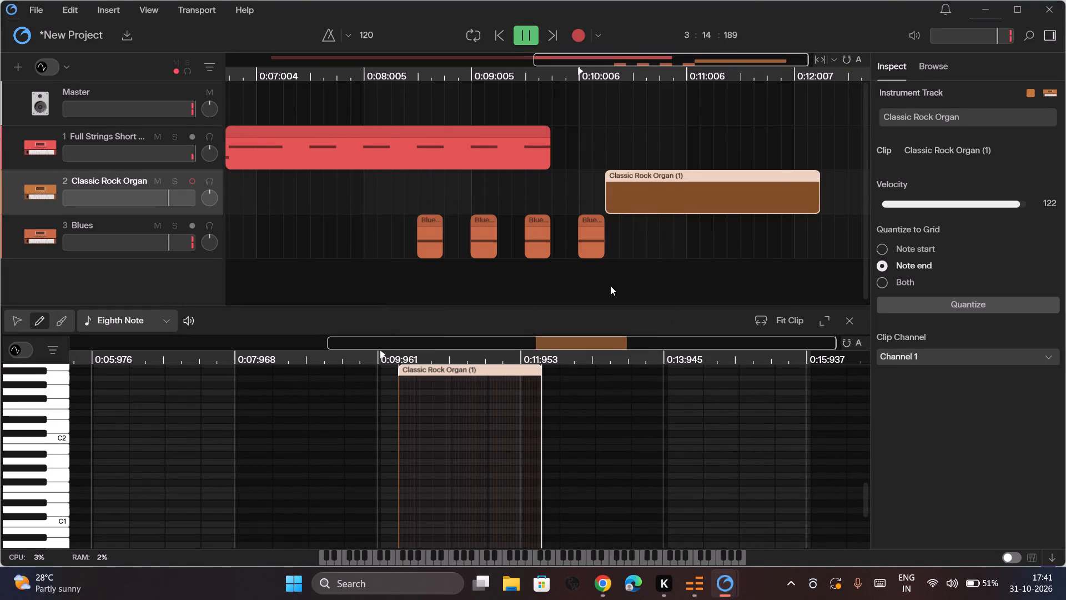
# Play the project from about 0:07:500 and again from about 0:07:250, within the Full Strings Short Bows clip.
pyautogui.click(319, 142)
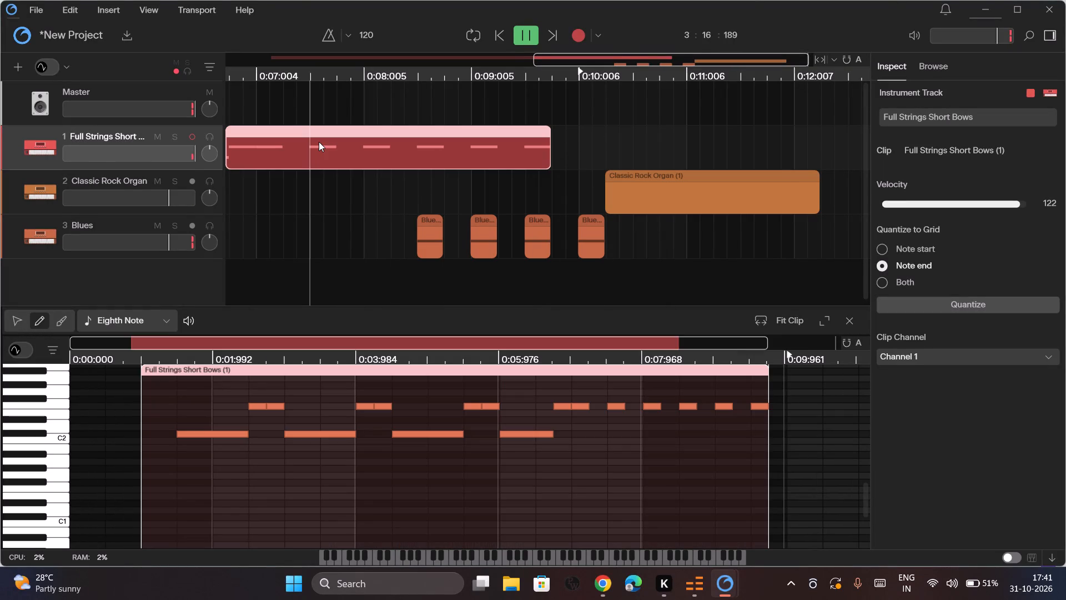
pyautogui.click(299, 101)
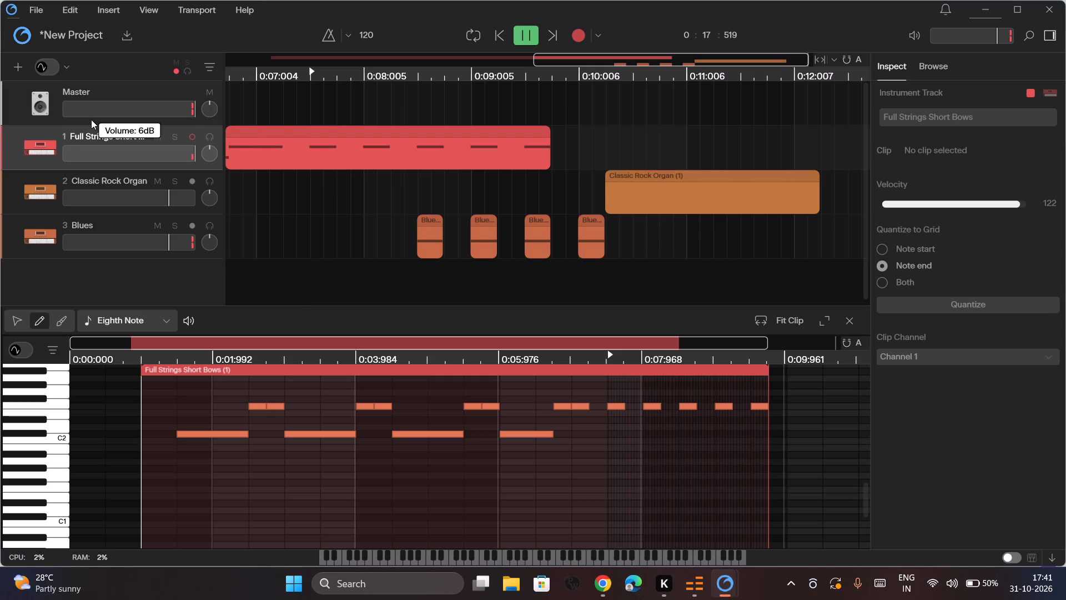
pyautogui.click(270, 104)
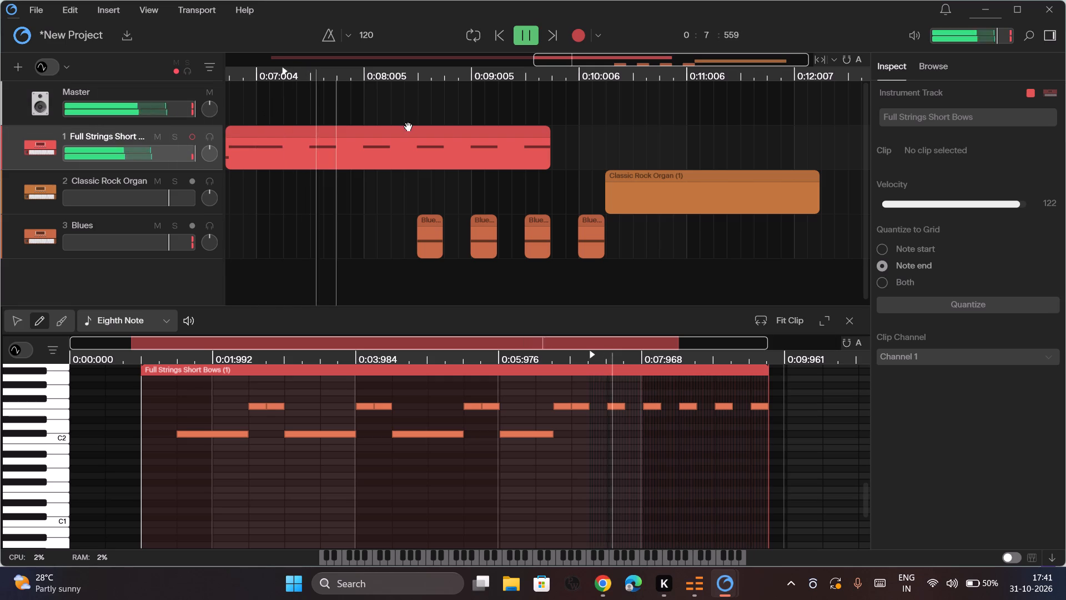
# Audition piano-roll keys with the Classic Rock Organ sound, then disarm its track.
pyautogui.click(56, 187)
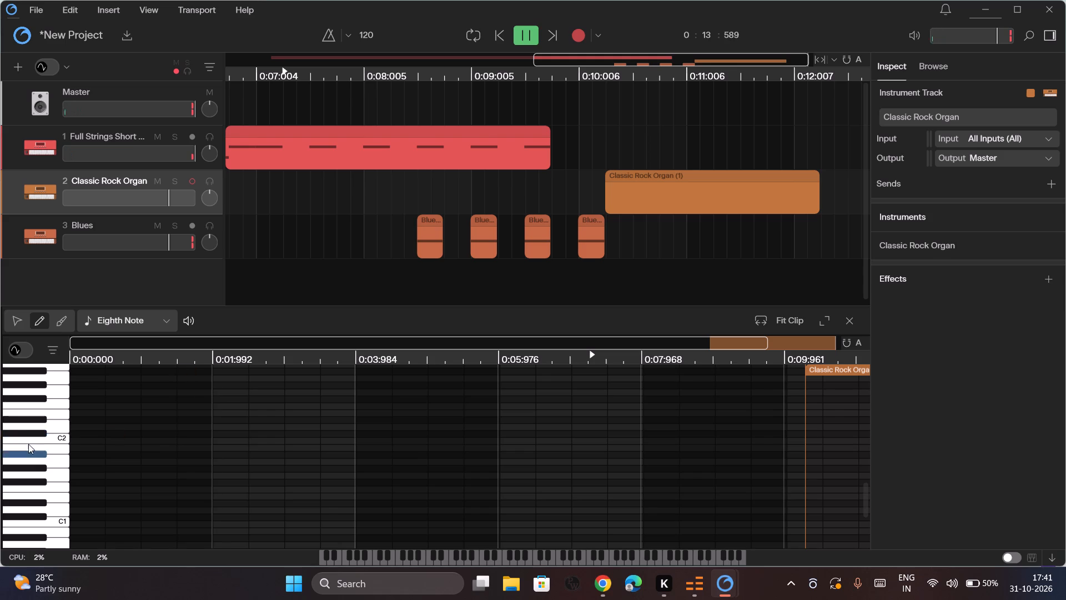
pyautogui.click(22, 419)
pyautogui.click(37, 414)
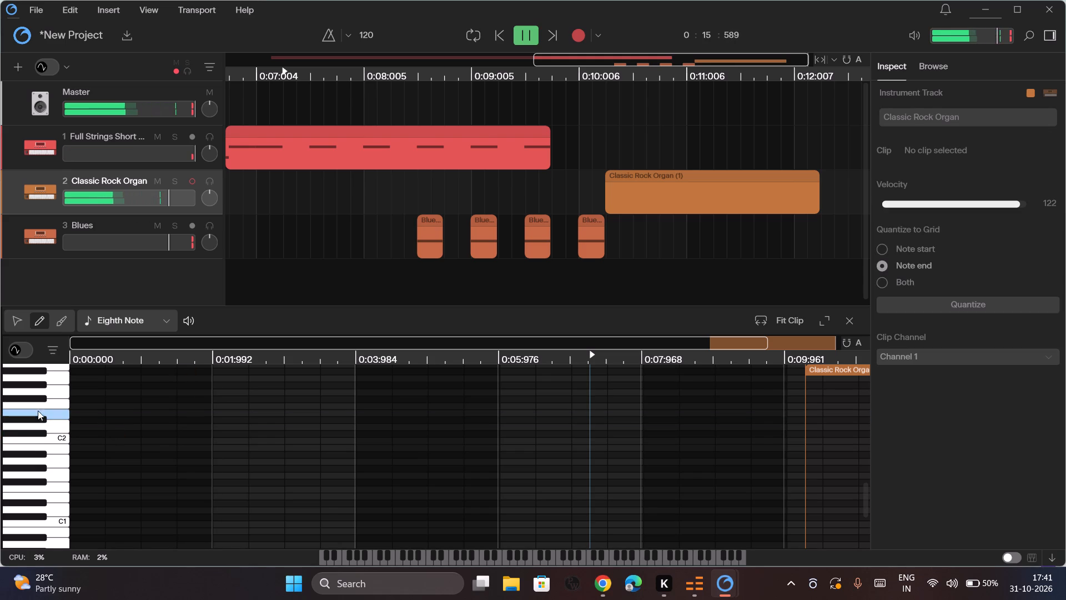
pyautogui.click(193, 178)
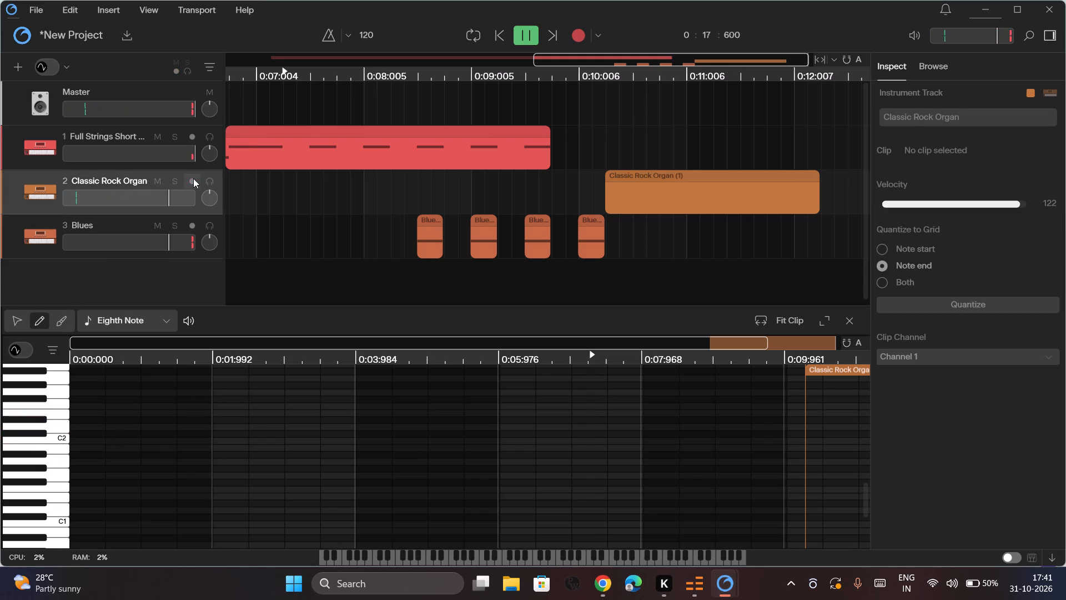
# Replay the project from about 0:07:250 with the Full Strings Short Bows clip selected.
pyautogui.click(304, 168)
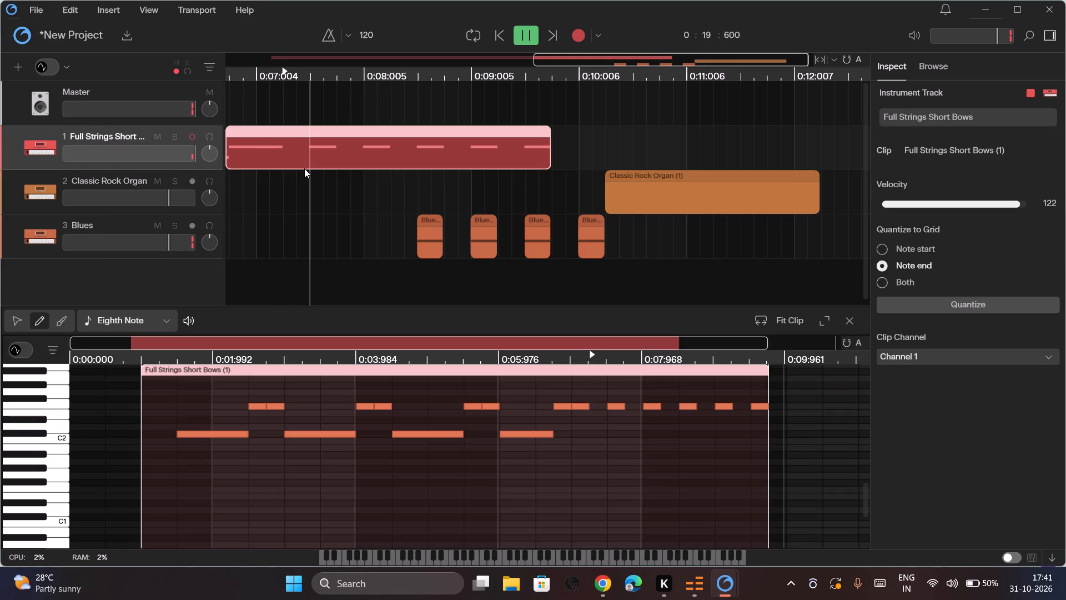
pyautogui.press('space')
pyautogui.press('space')
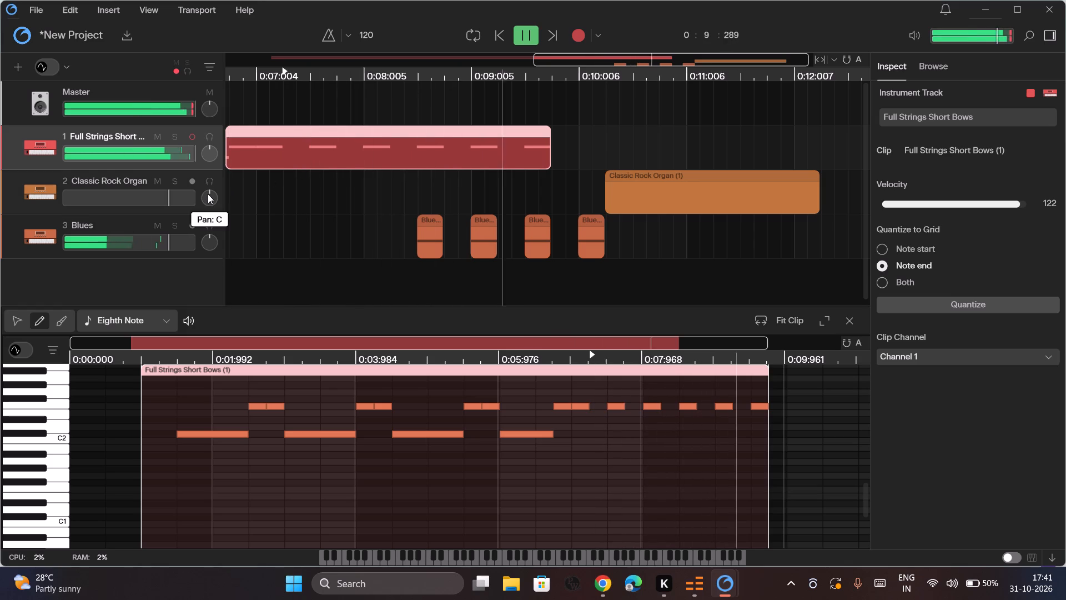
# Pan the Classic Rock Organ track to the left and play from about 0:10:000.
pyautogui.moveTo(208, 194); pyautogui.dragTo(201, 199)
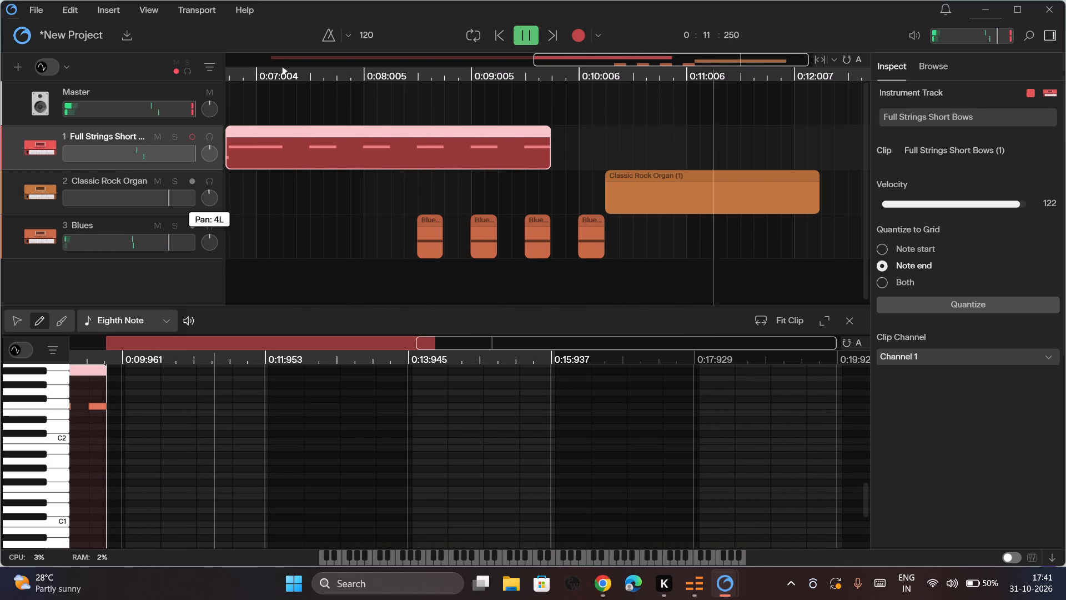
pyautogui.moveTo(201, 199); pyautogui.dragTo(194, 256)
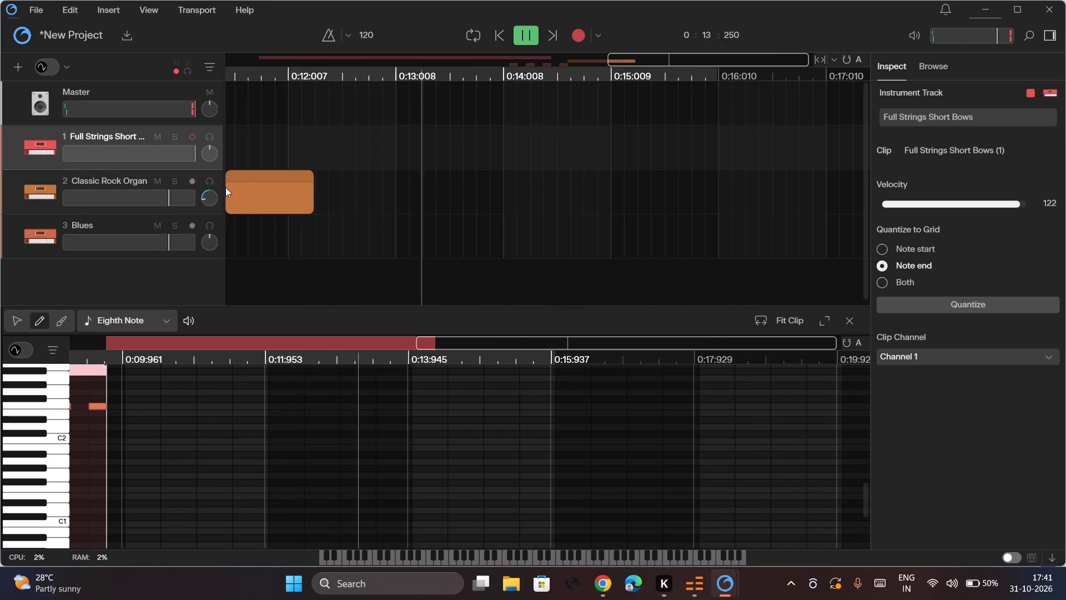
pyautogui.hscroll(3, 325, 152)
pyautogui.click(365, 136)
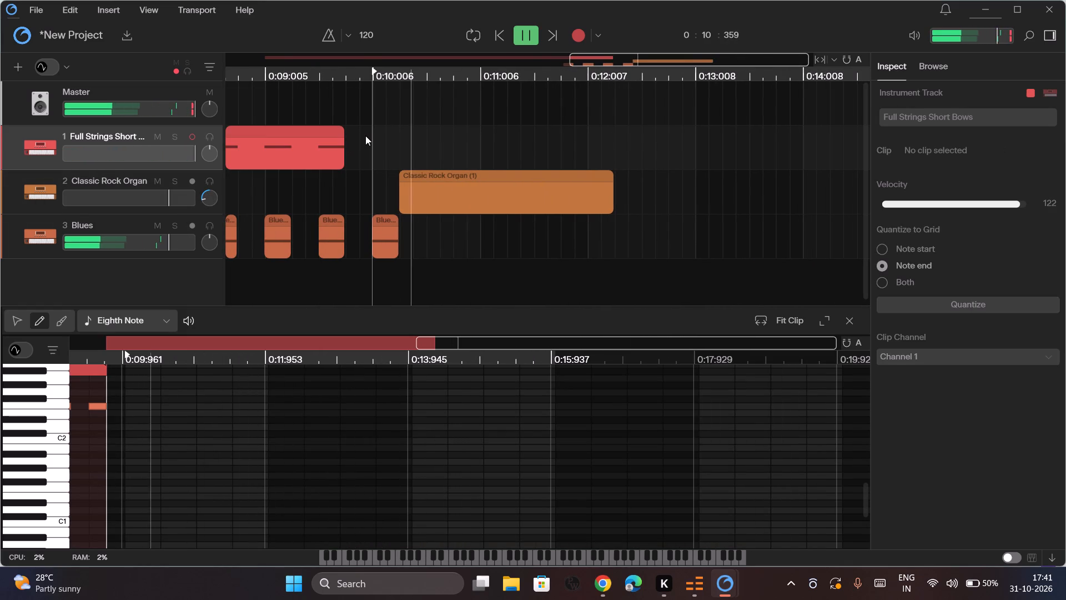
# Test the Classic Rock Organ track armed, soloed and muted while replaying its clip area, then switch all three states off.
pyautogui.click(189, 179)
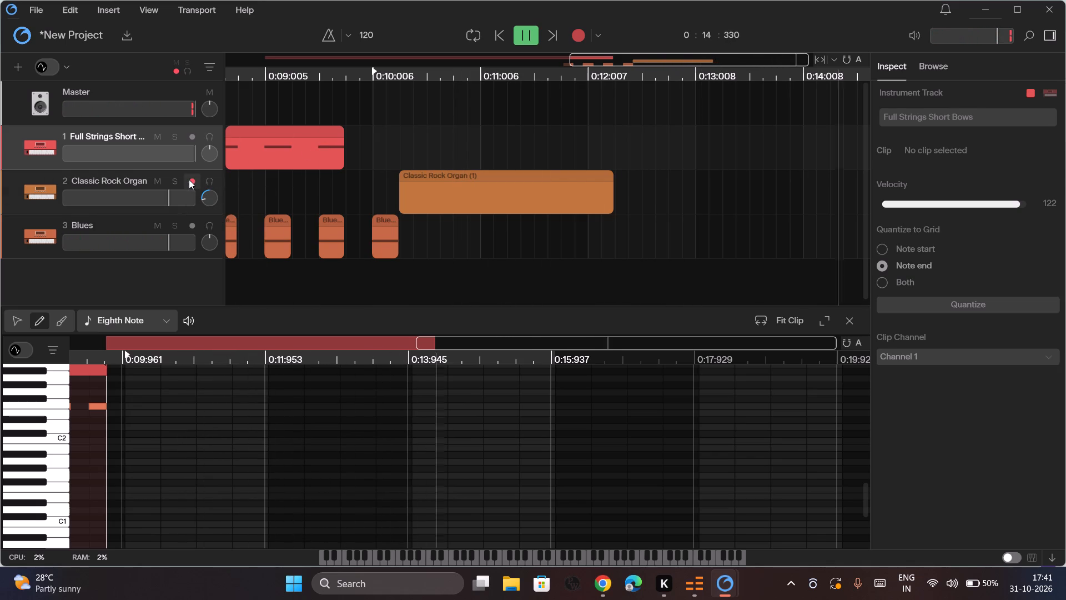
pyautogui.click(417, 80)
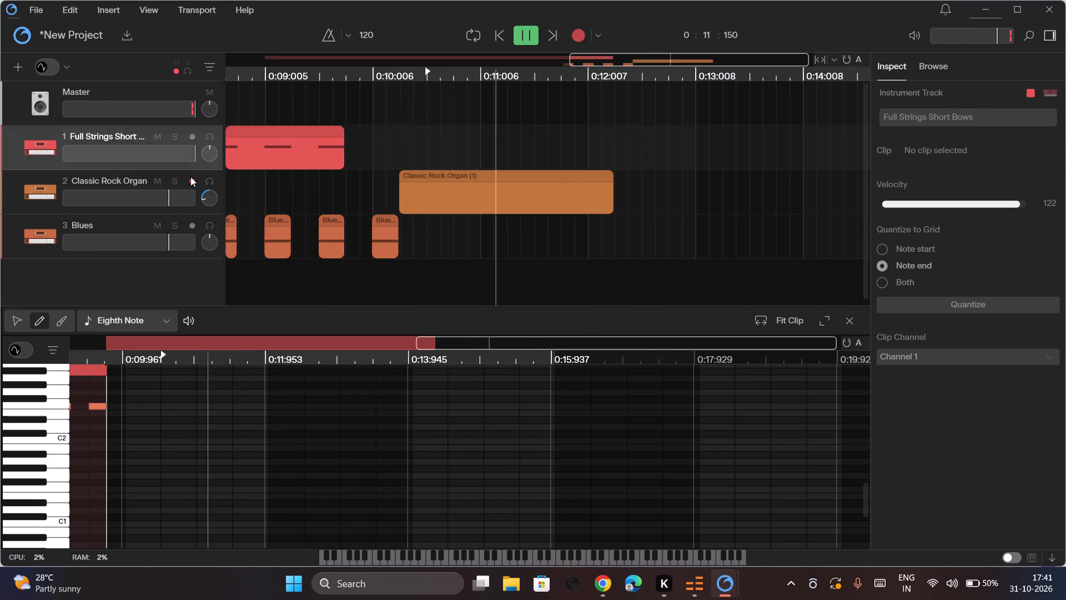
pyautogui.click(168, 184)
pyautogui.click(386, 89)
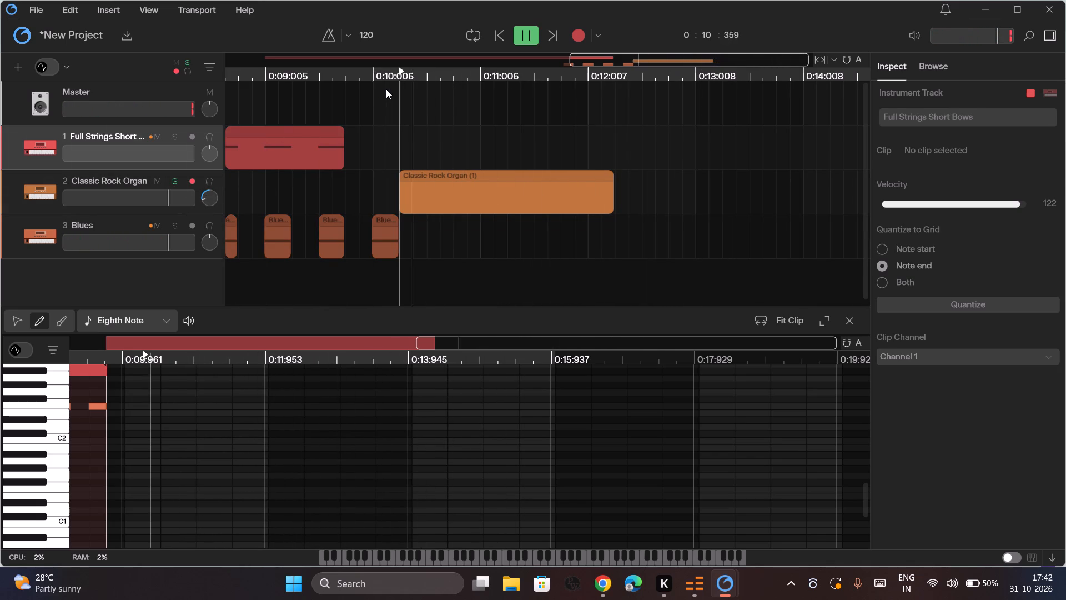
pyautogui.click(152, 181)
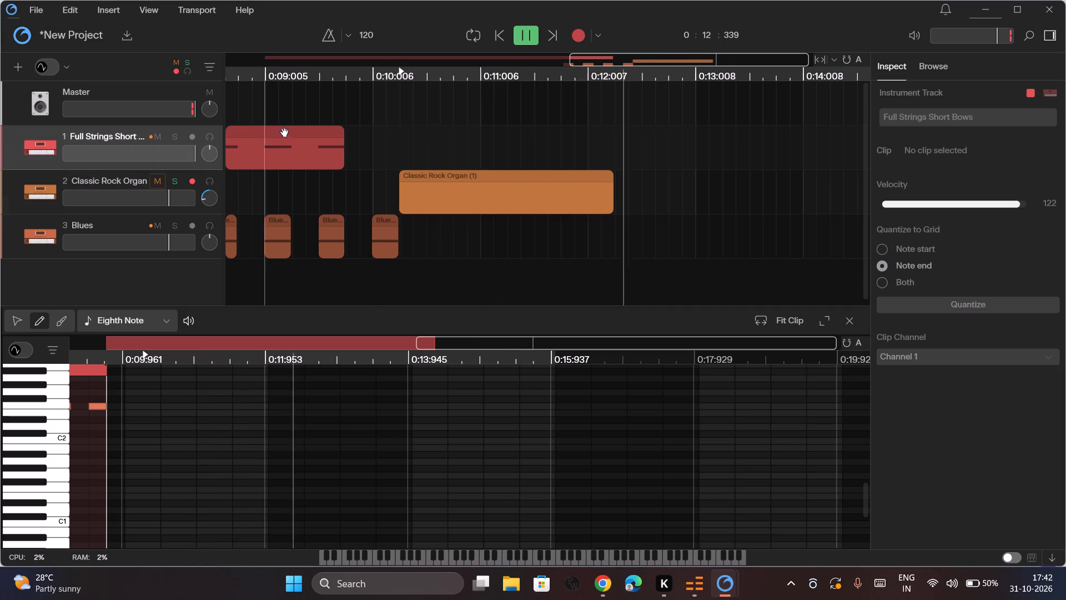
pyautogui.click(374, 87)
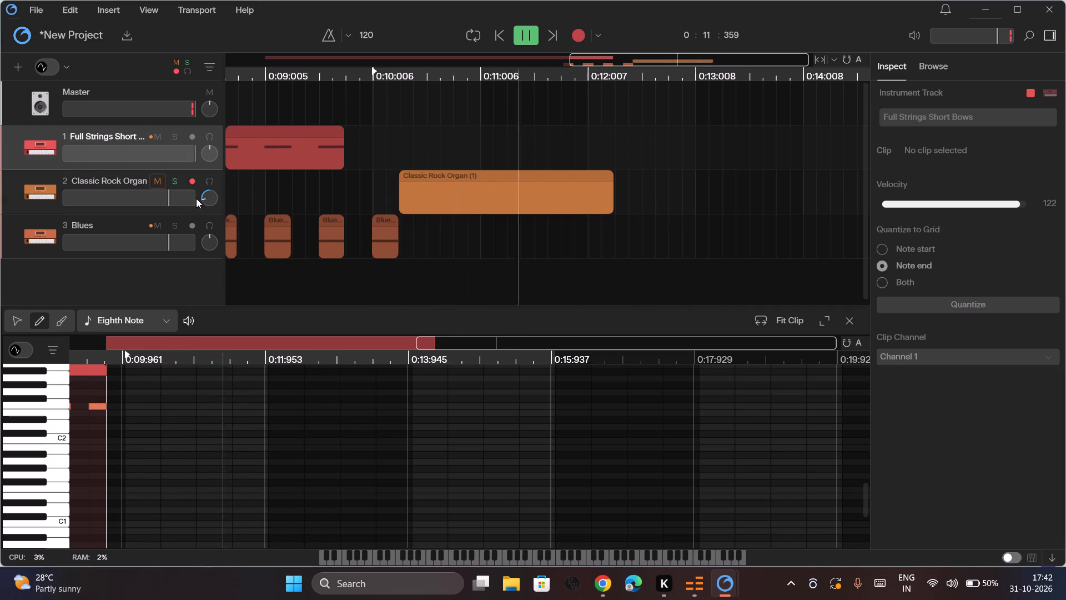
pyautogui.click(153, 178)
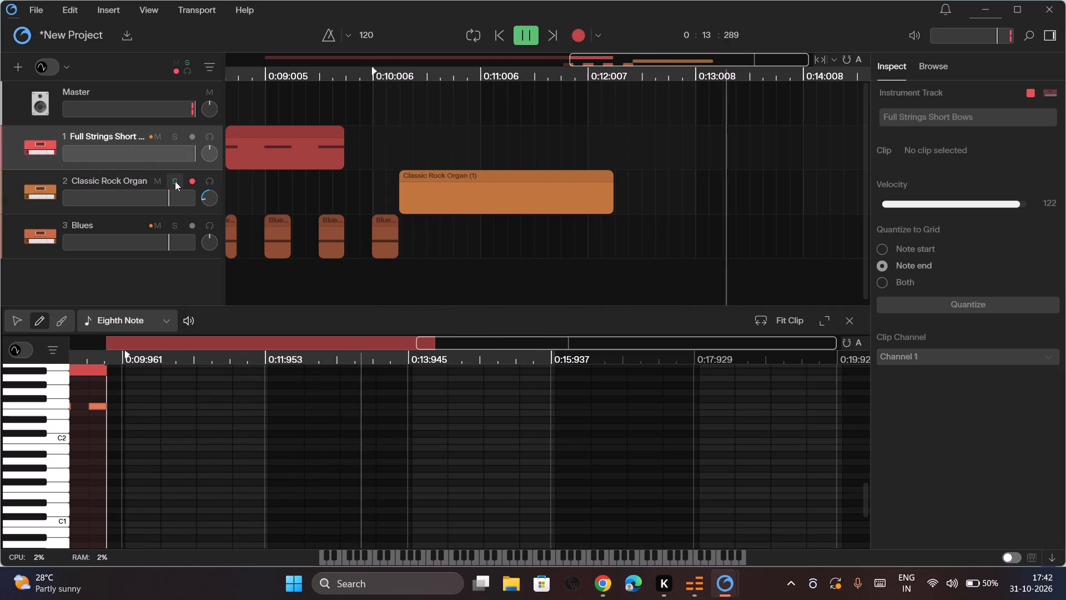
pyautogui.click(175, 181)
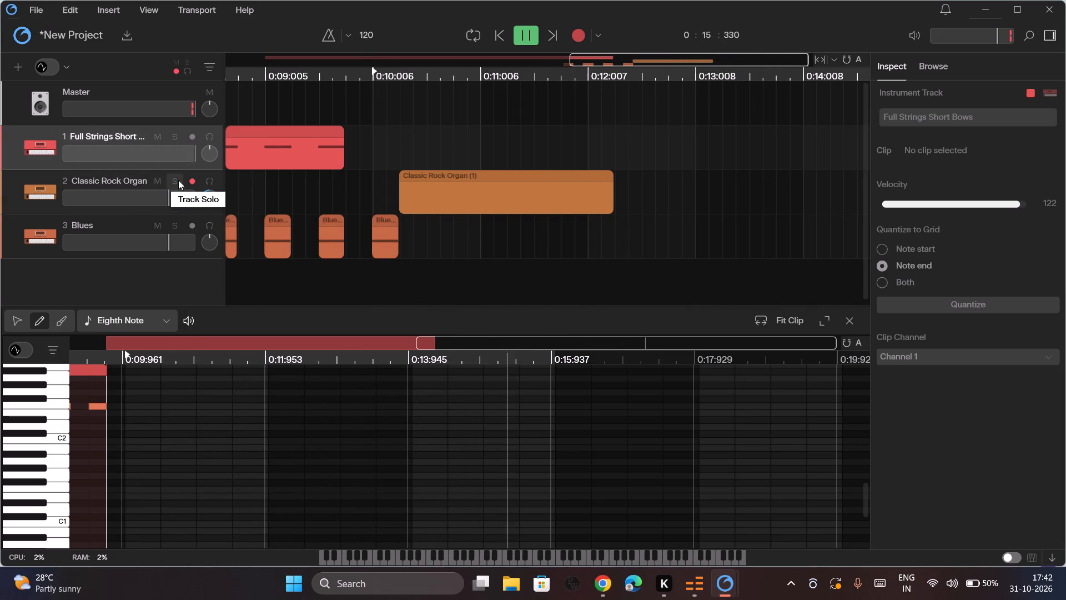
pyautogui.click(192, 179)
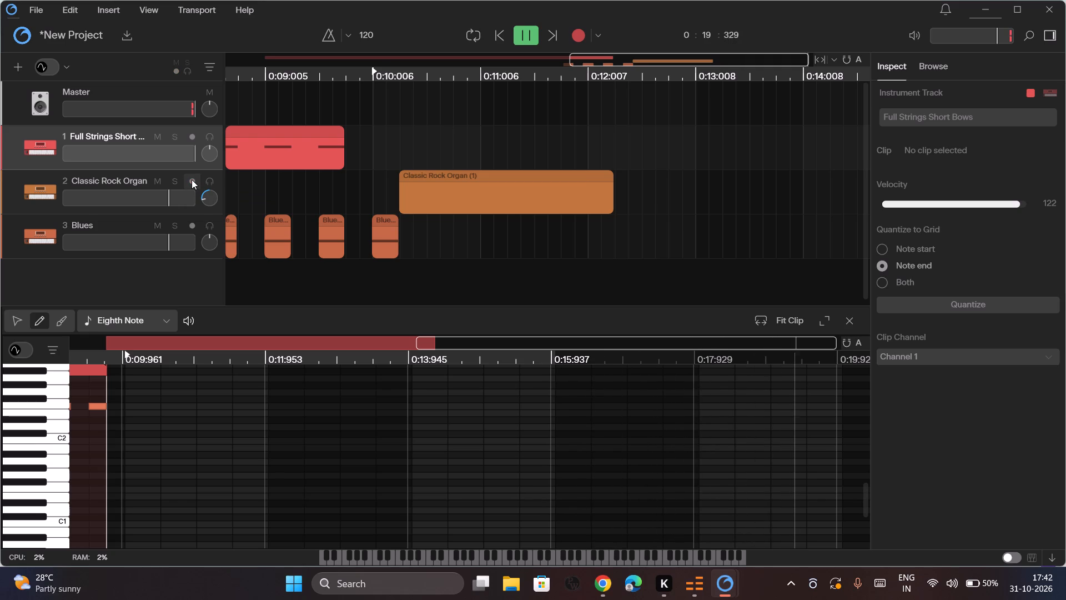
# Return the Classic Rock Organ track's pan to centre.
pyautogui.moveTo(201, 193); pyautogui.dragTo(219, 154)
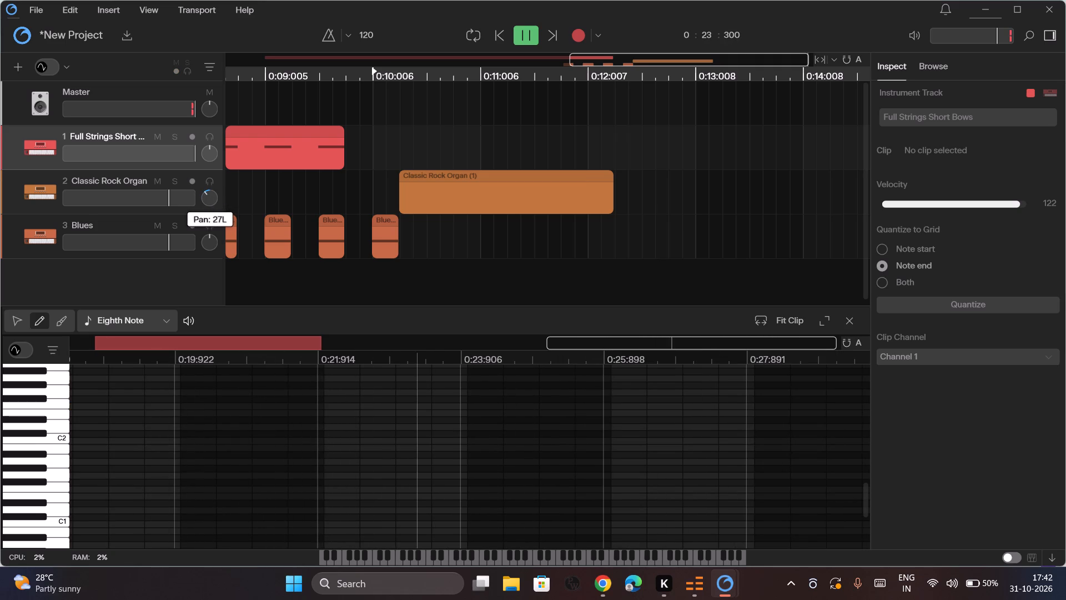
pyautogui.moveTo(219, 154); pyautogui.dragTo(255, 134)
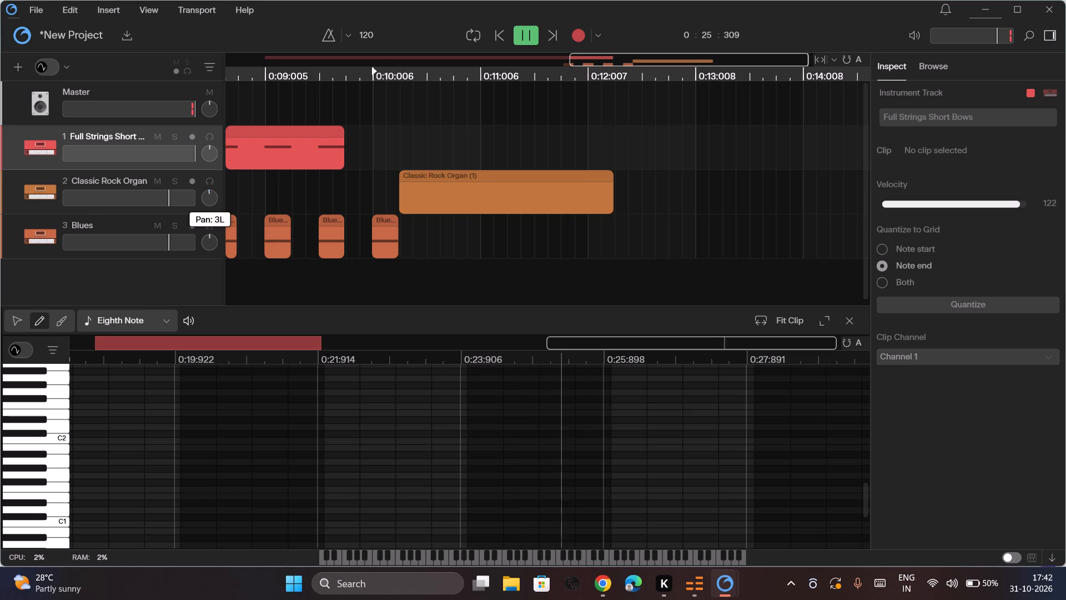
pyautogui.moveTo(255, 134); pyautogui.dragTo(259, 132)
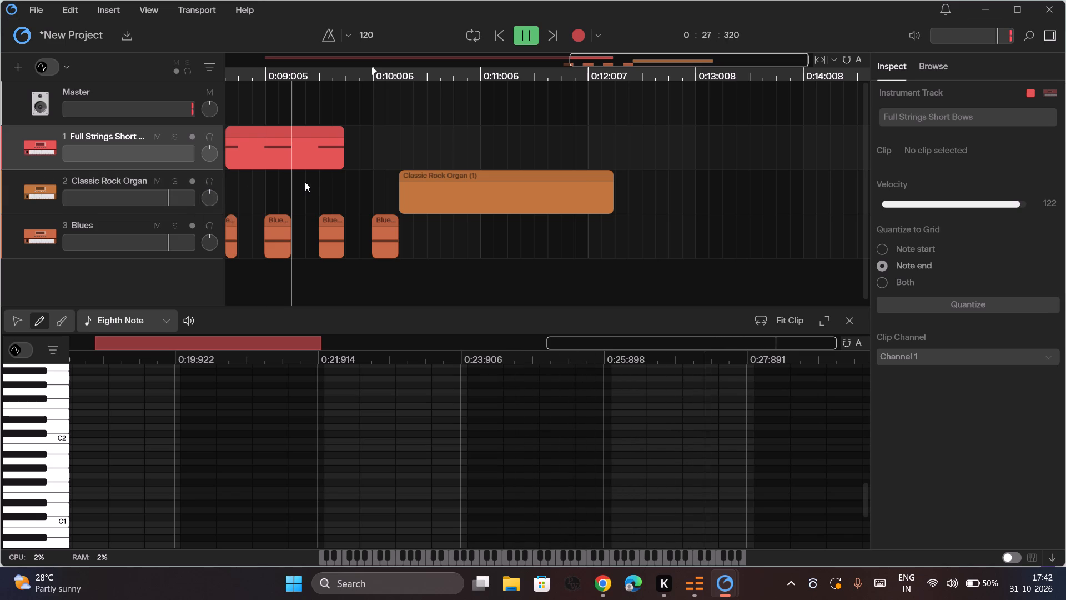
# Audition piano-roll keys around C2 with the Full Strings Short Bows sound.
pyautogui.hscroll(4, 304, 183)
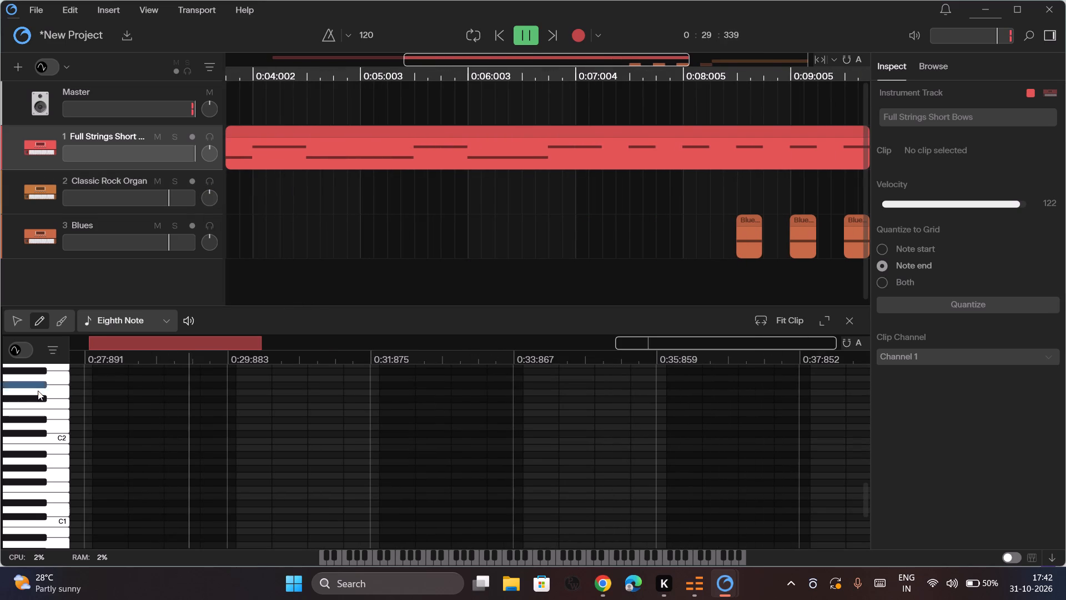
pyautogui.click(38, 391)
pyautogui.tripleClick(49, 436)
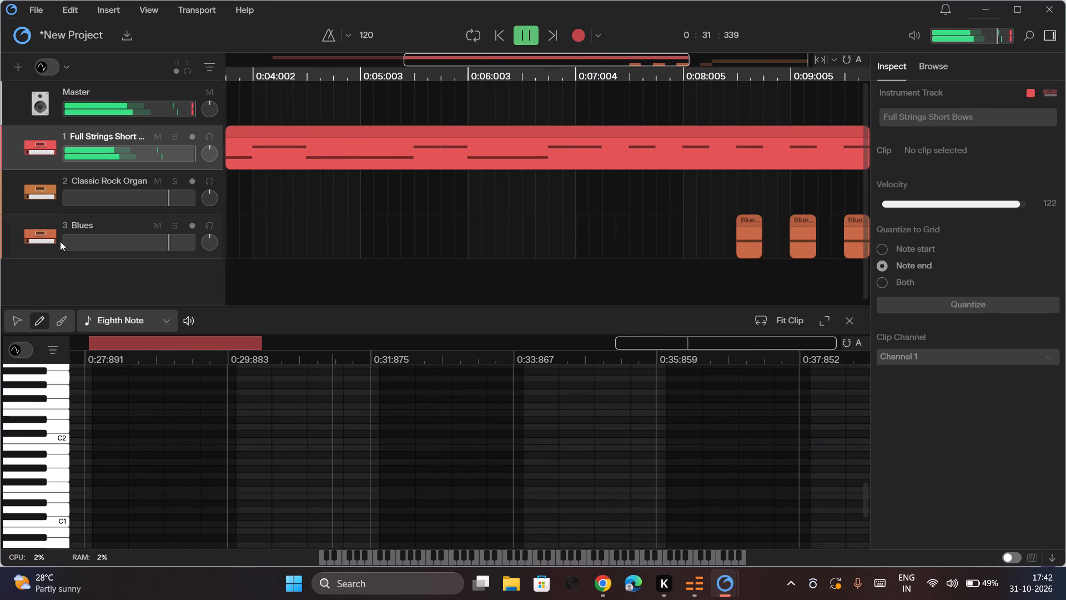
# Select the Classic Rock Organ track and audition its sound on low piano-roll keys across several octaves.
pyautogui.click(52, 193)
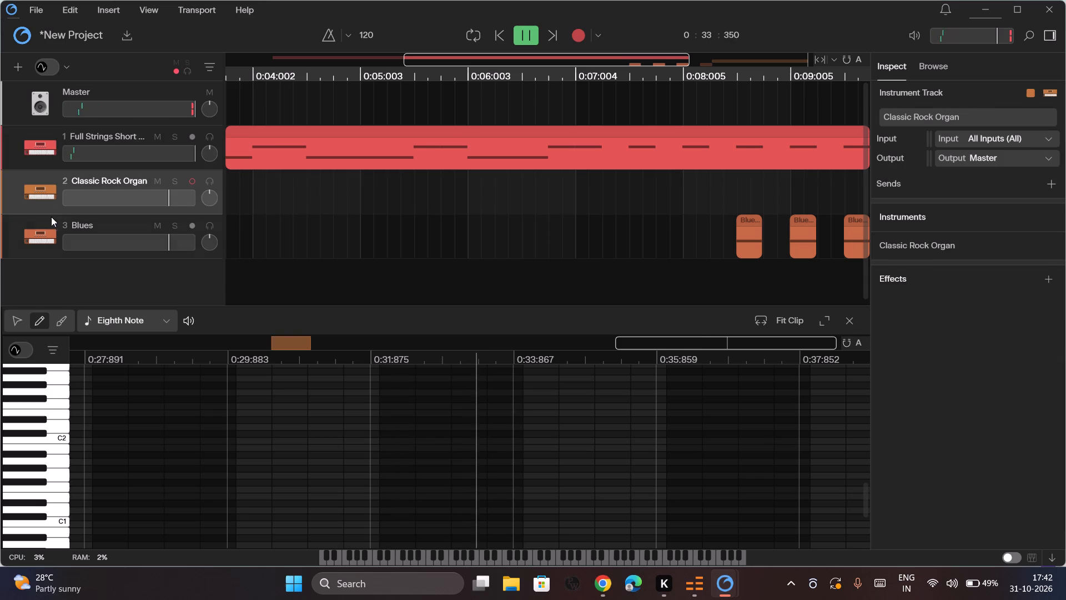
pyautogui.click(34, 499)
pyautogui.scroll(-1, 34, 499)
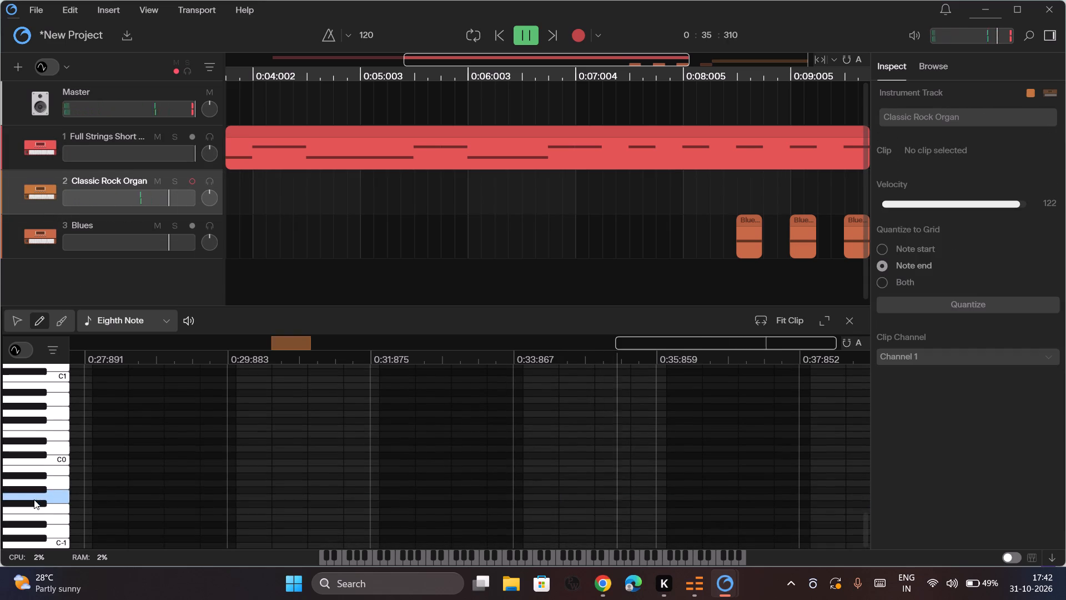
pyautogui.tripleClick(47, 468)
pyautogui.click(47, 468)
pyautogui.moveTo(47, 468); pyautogui.dragTo(52, 436)
pyautogui.doubleClick(52, 436)
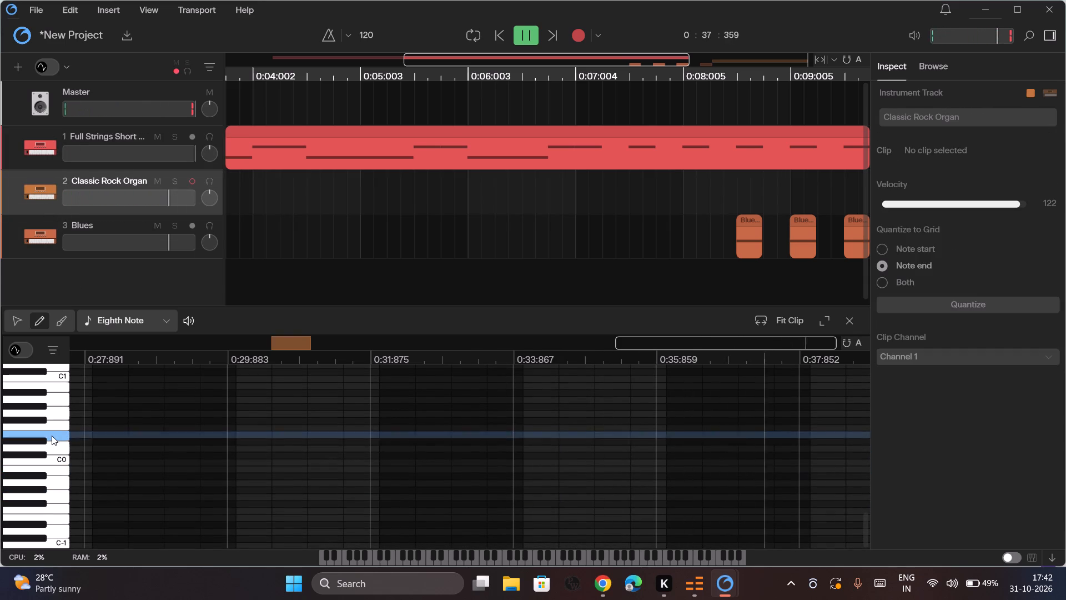
pyautogui.scroll(-2, 52, 436)
pyautogui.click(56, 483)
pyautogui.scroll(1, 56, 483)
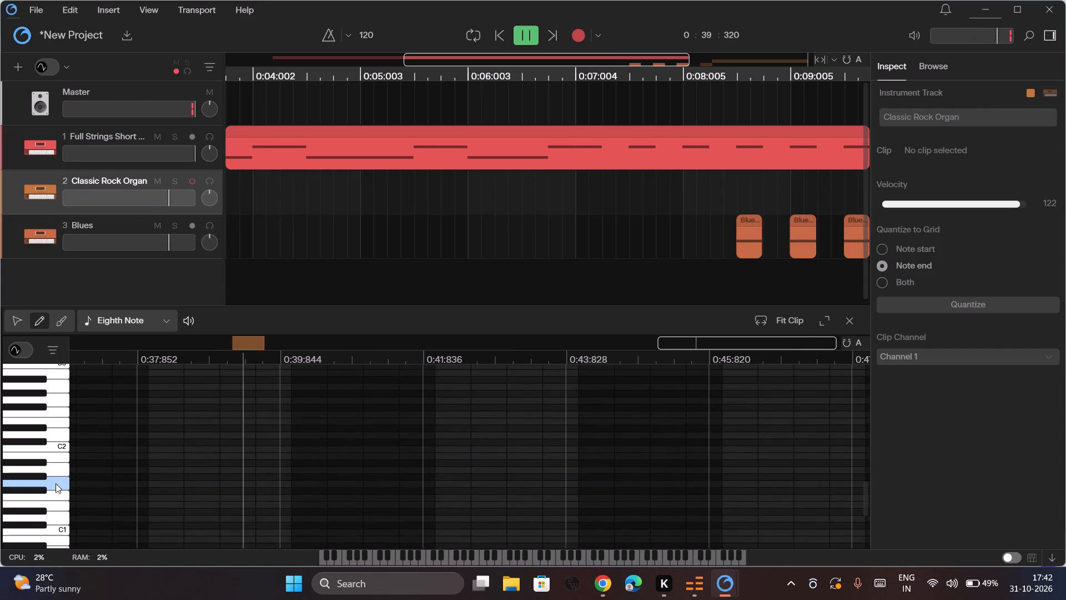
# Raise the Classic Rock Organ track's volume to maximum.
pyautogui.moveTo(170, 198); pyautogui.dragTo(242, 216)
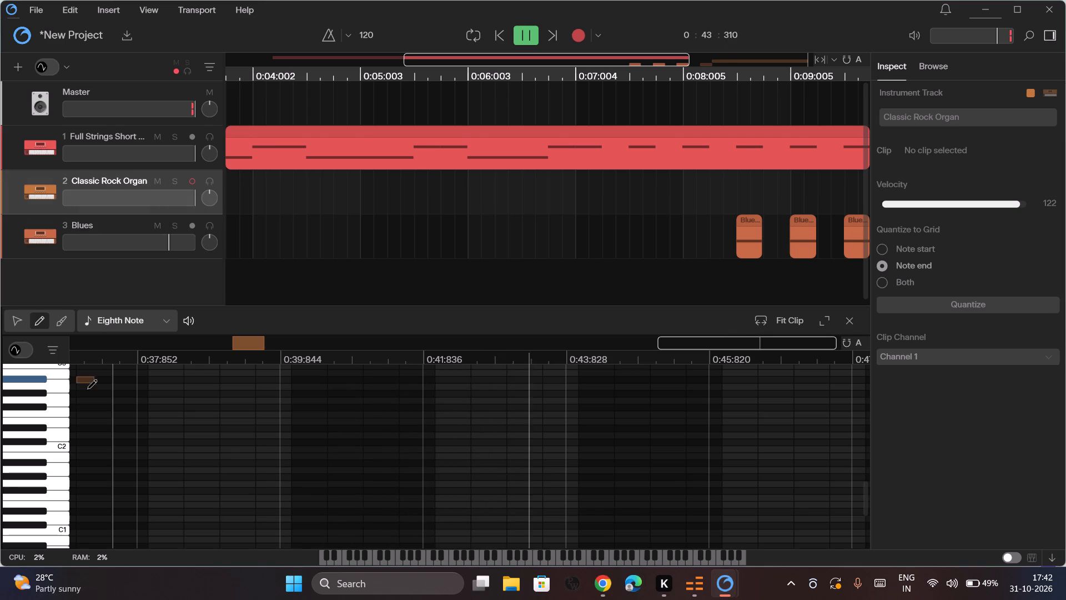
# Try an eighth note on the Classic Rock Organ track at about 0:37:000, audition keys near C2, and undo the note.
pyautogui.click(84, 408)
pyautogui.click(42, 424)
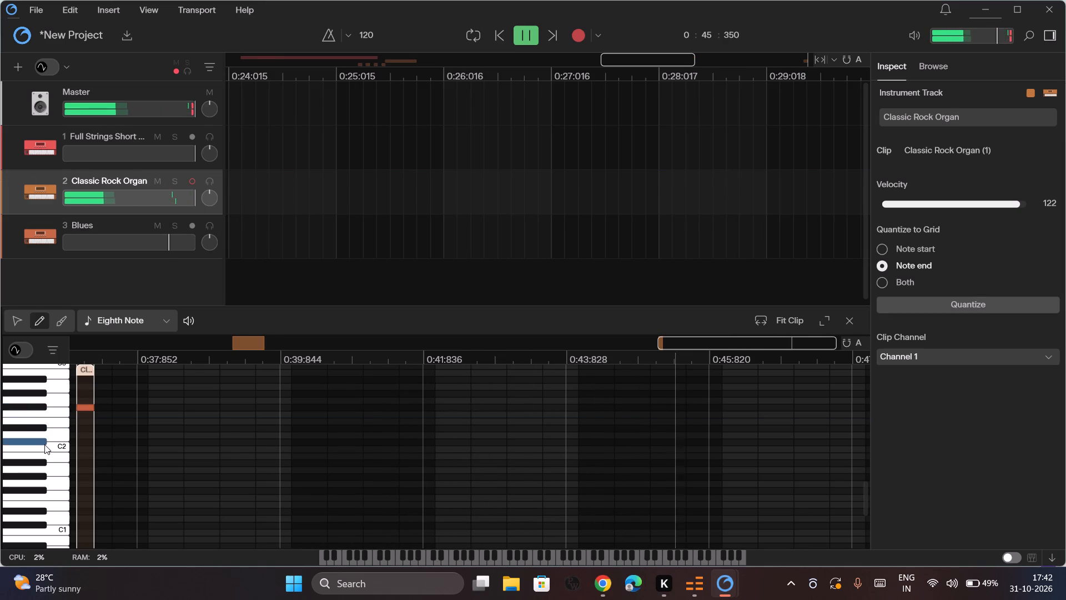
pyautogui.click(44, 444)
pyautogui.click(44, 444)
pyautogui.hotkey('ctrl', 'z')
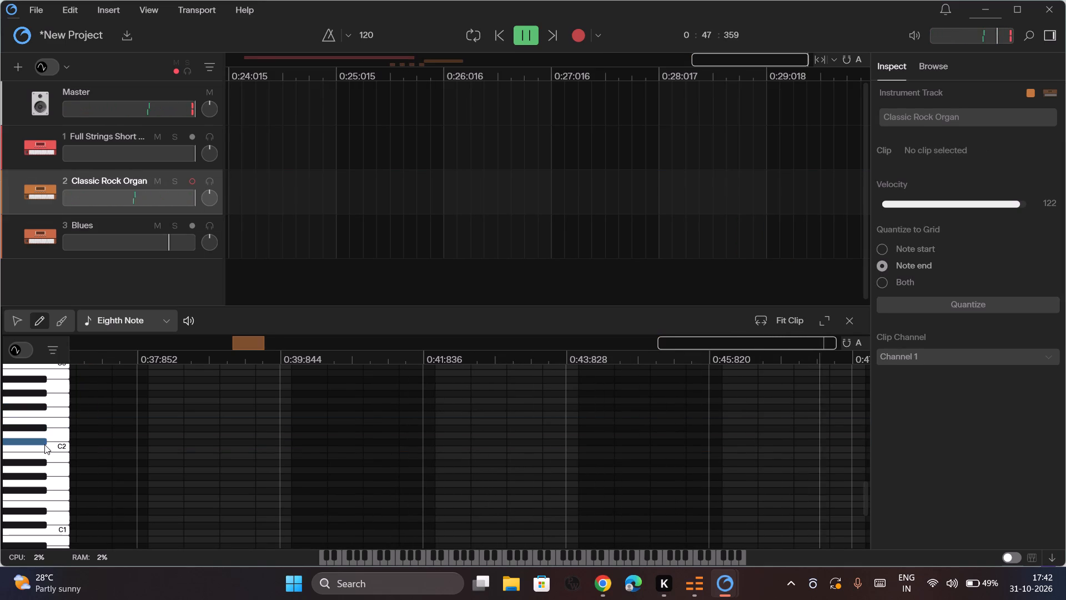
# Play the project from about 0:07:750 to check the lead-in to the Classic Rock Organ clip.
pyautogui.hscroll(5, 345, 175)
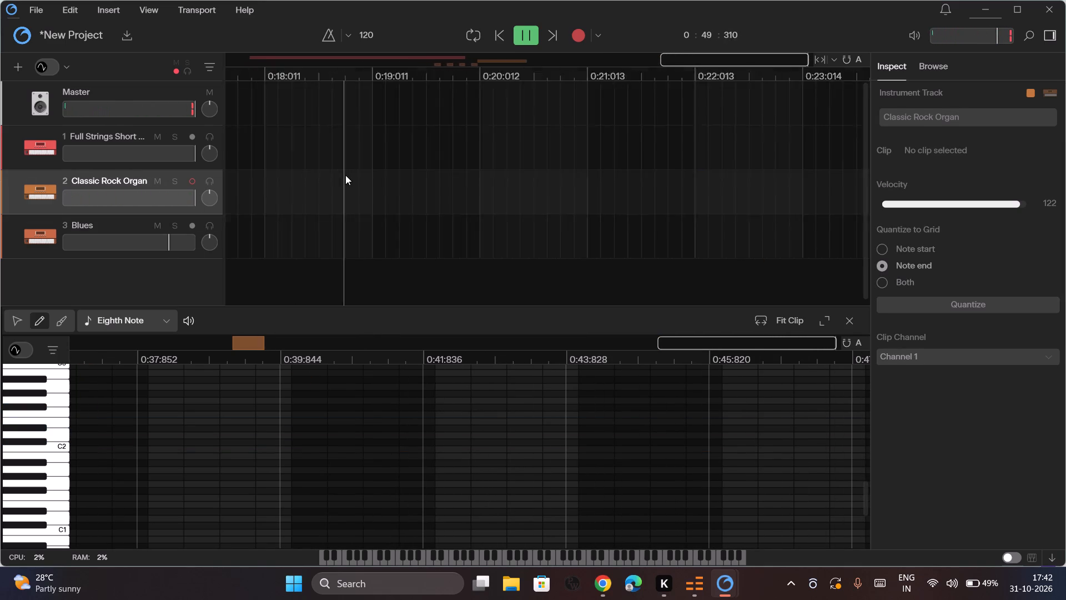
pyautogui.hscroll(9, 345, 175)
pyautogui.hscroll(-4, 456, 136)
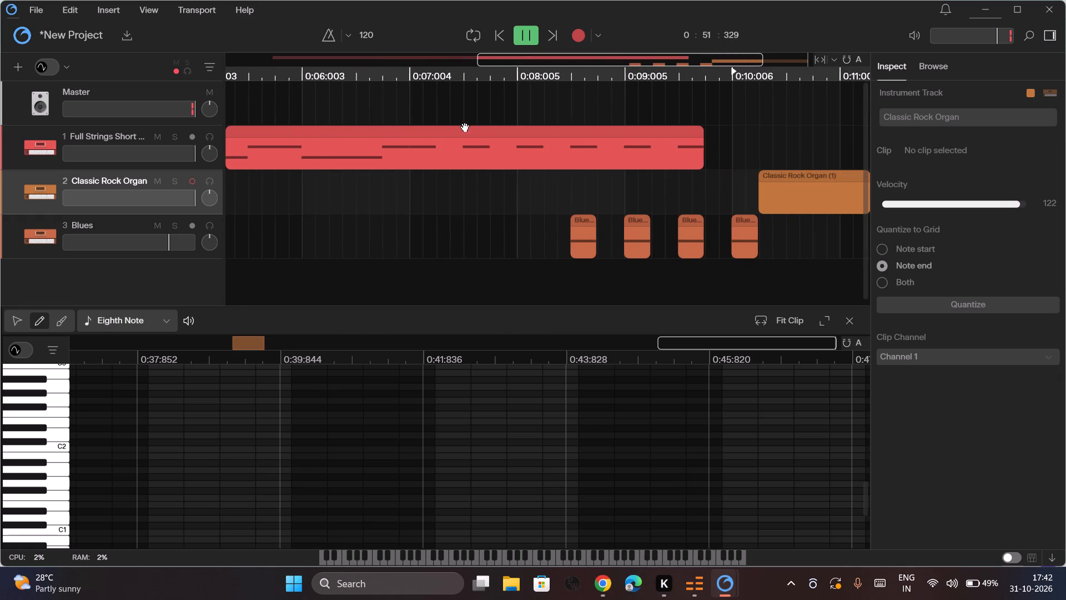
pyautogui.click(501, 92)
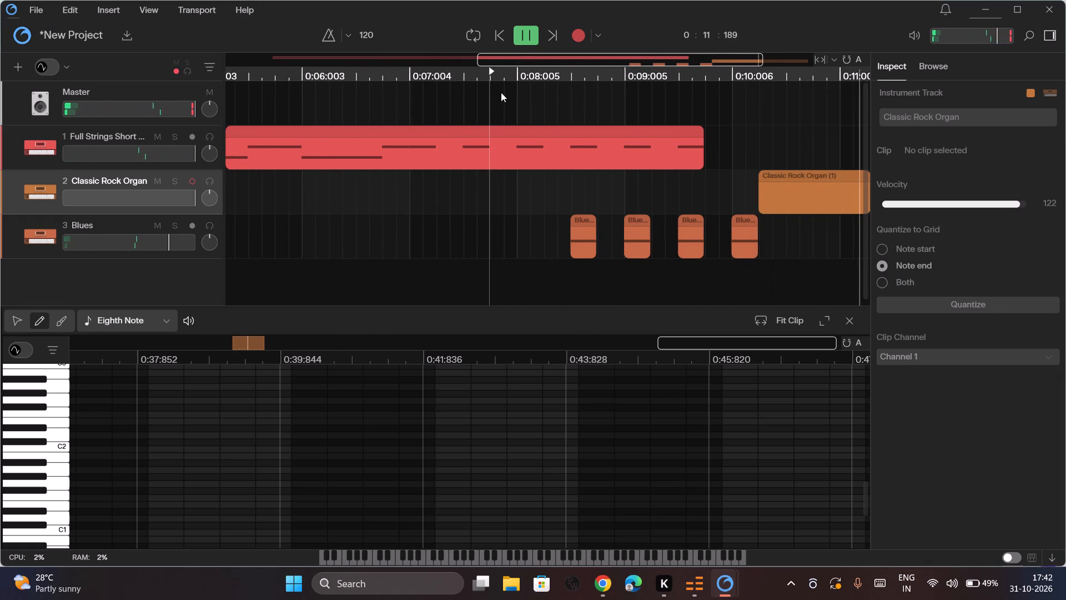
# Select the Classic Rock Organ (1) clip and audition piano-roll keys near C2, above C9, and below C1.
pyautogui.click(830, 196)
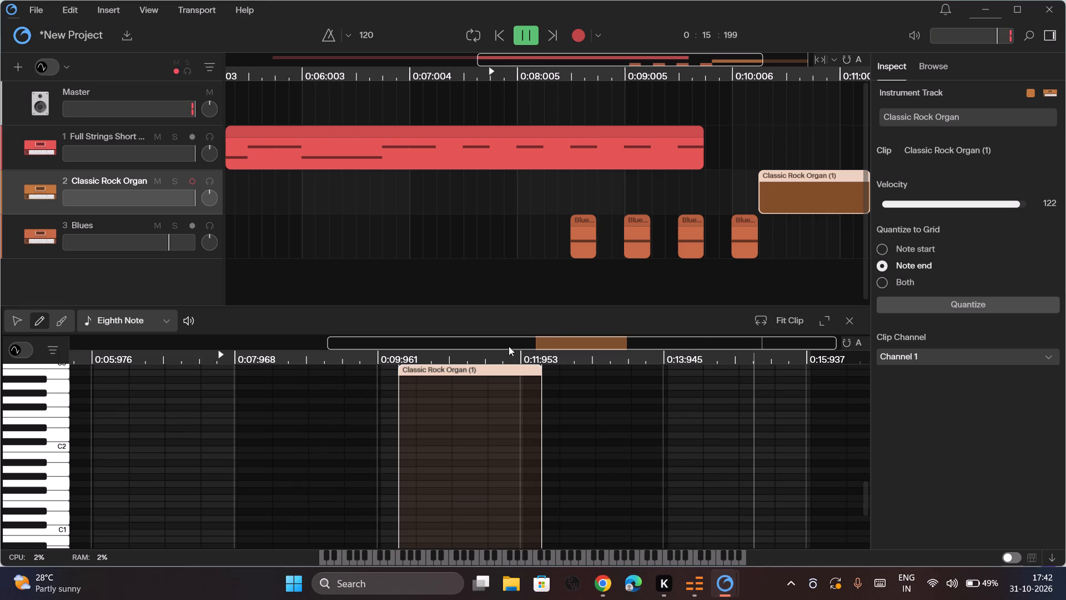
pyautogui.click(39, 443)
pyautogui.click(52, 443)
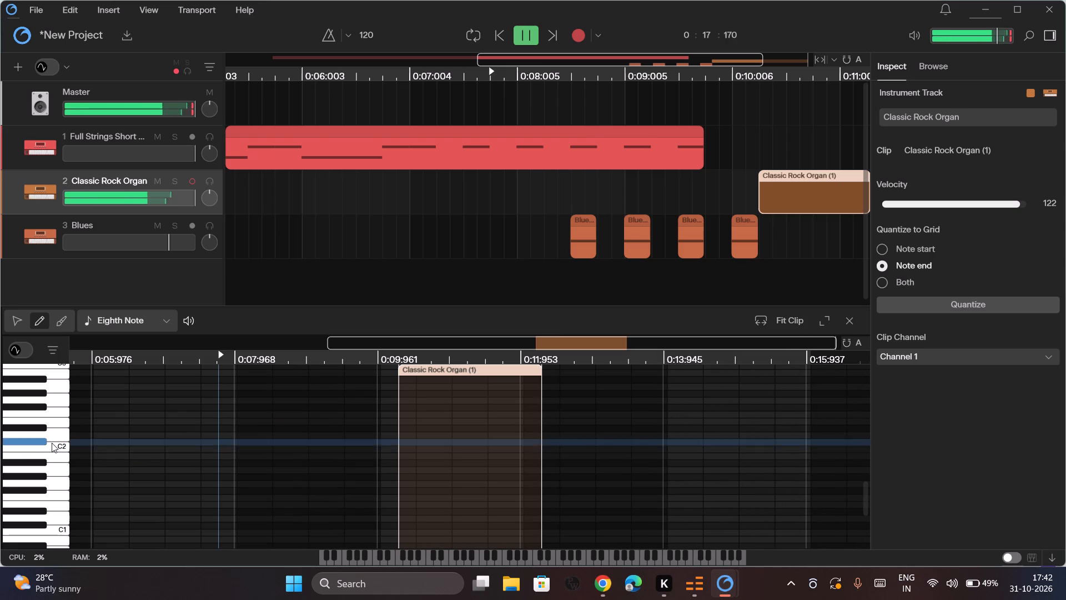
pyautogui.scroll(8, 64, 378)
pyautogui.moveTo(64, 378); pyautogui.dragTo(64, 379)
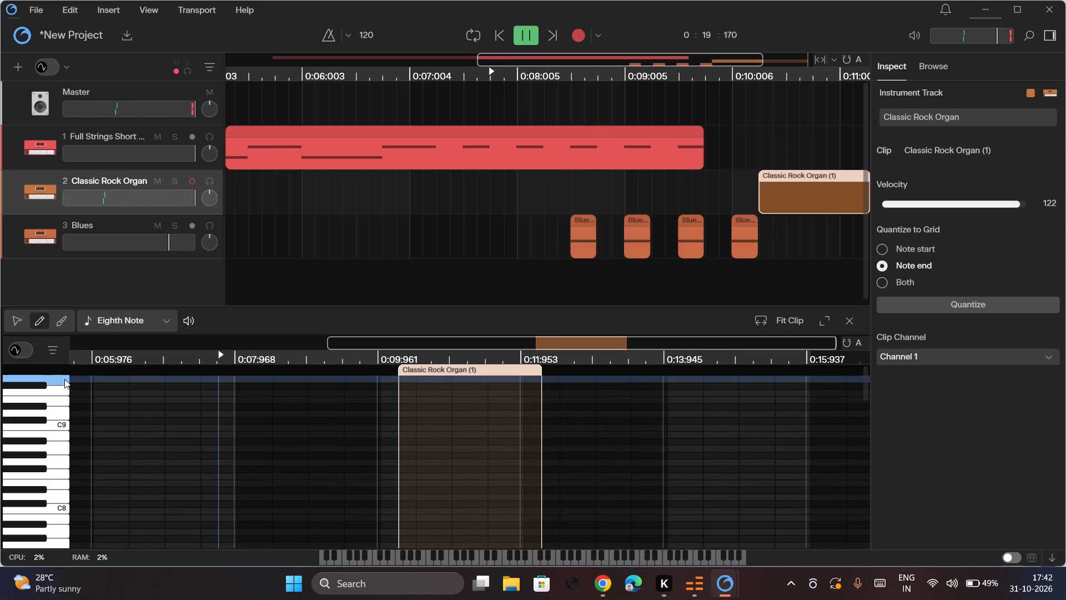
pyautogui.moveTo(64, 379); pyautogui.dragTo(62, 599)
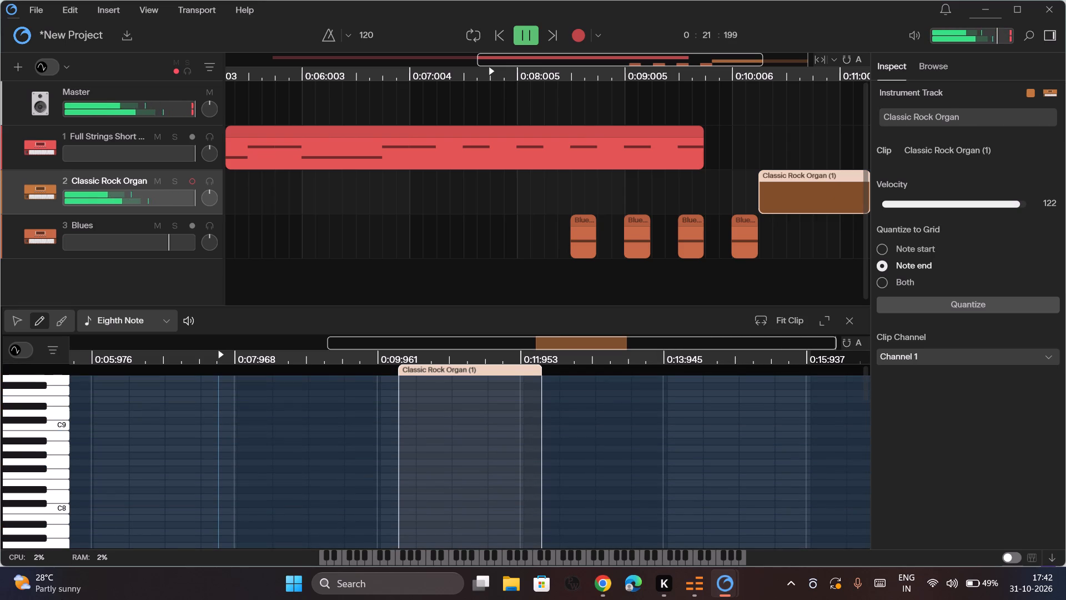
pyautogui.moveTo(62, 599); pyautogui.dragTo(64, 599)
pyautogui.scroll(-5, 49, 536)
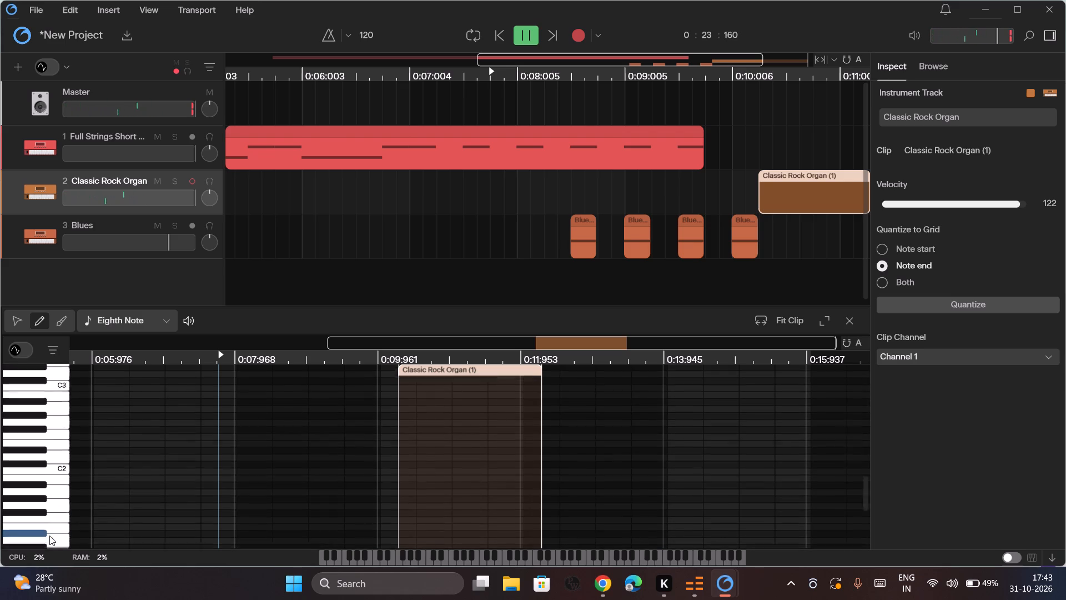
pyautogui.scroll(-2, 49, 536)
pyautogui.moveTo(23, 373); pyautogui.dragTo(39, 481)
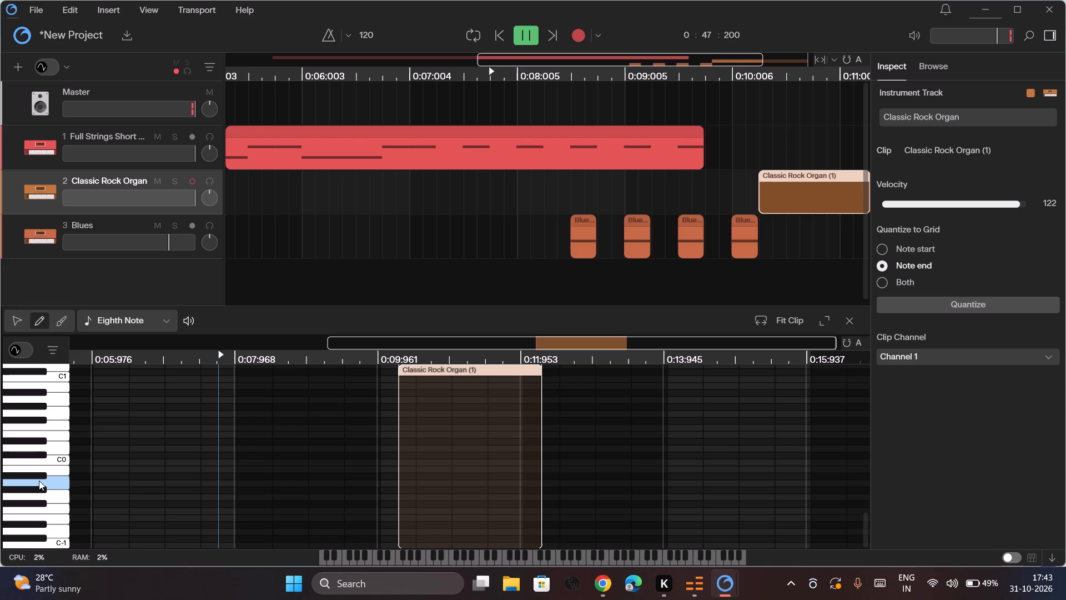
pyautogui.click(43, 423)
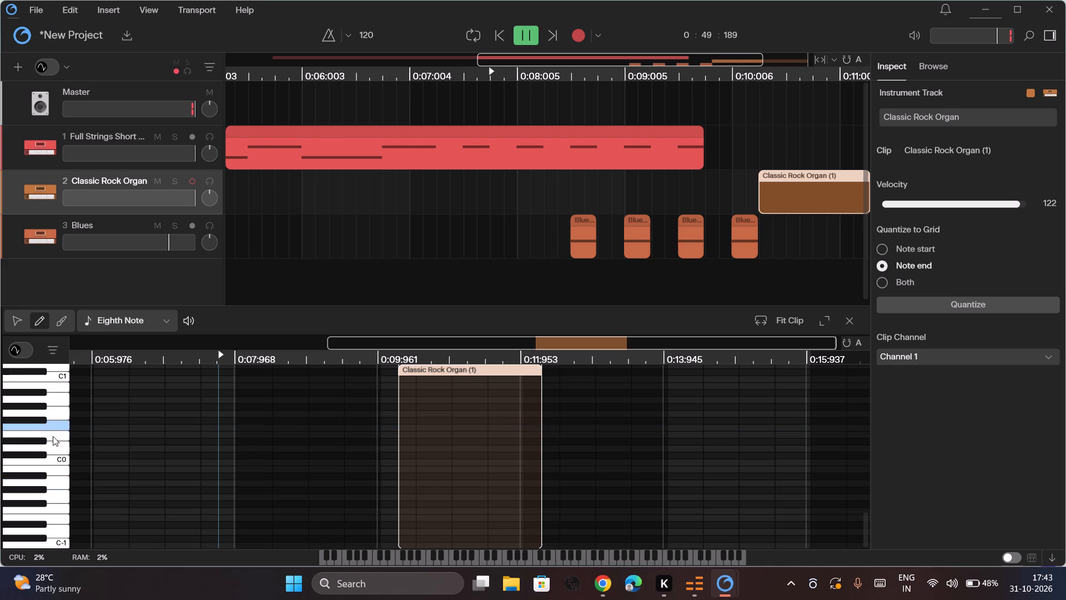
pyautogui.doubleClick(63, 446)
pyautogui.moveTo(63, 446); pyautogui.dragTo(68, 503)
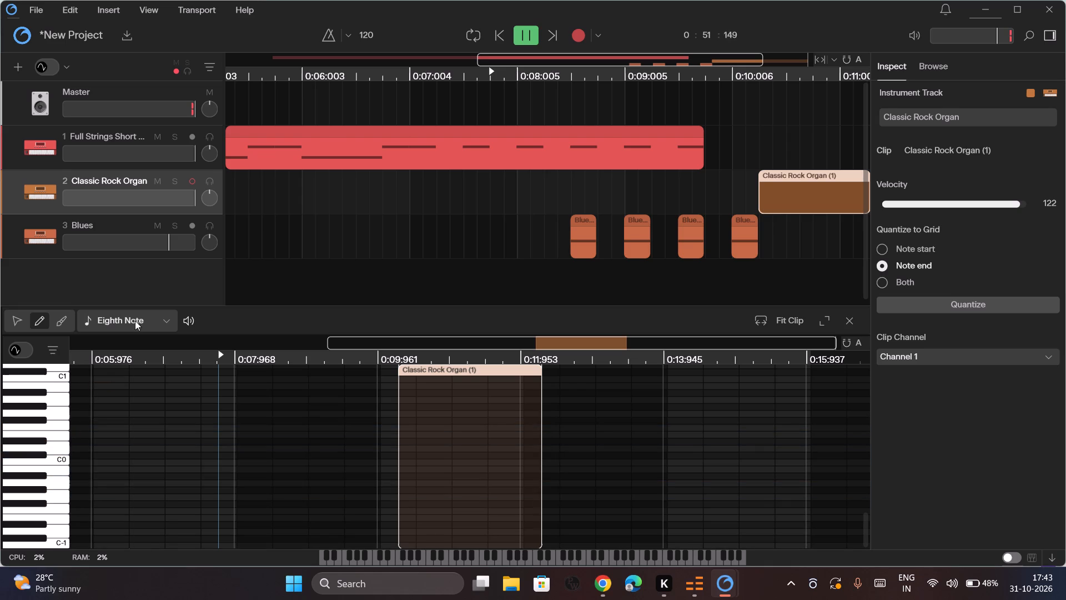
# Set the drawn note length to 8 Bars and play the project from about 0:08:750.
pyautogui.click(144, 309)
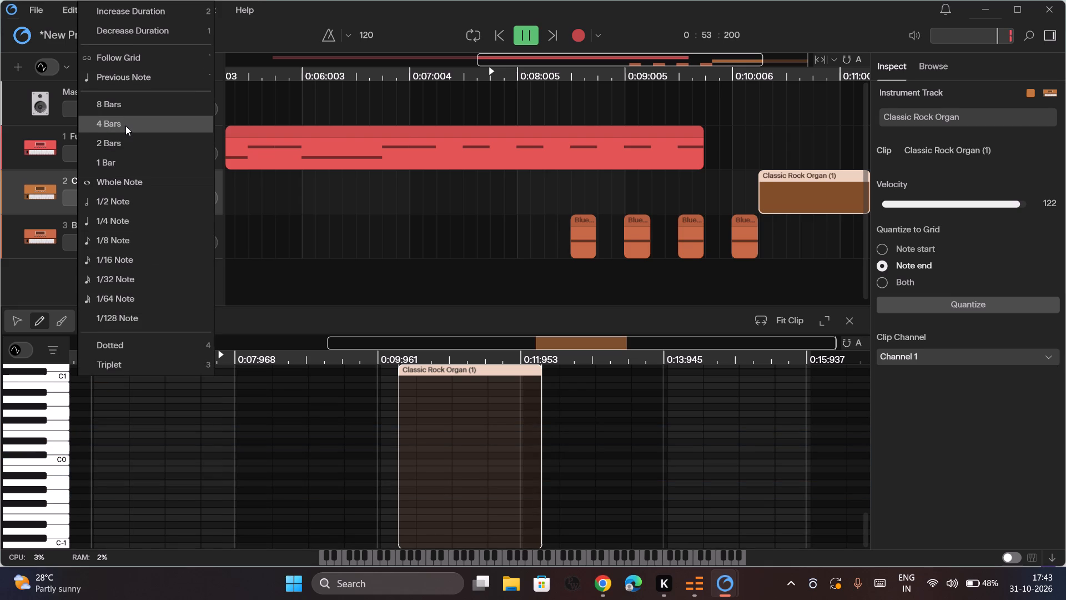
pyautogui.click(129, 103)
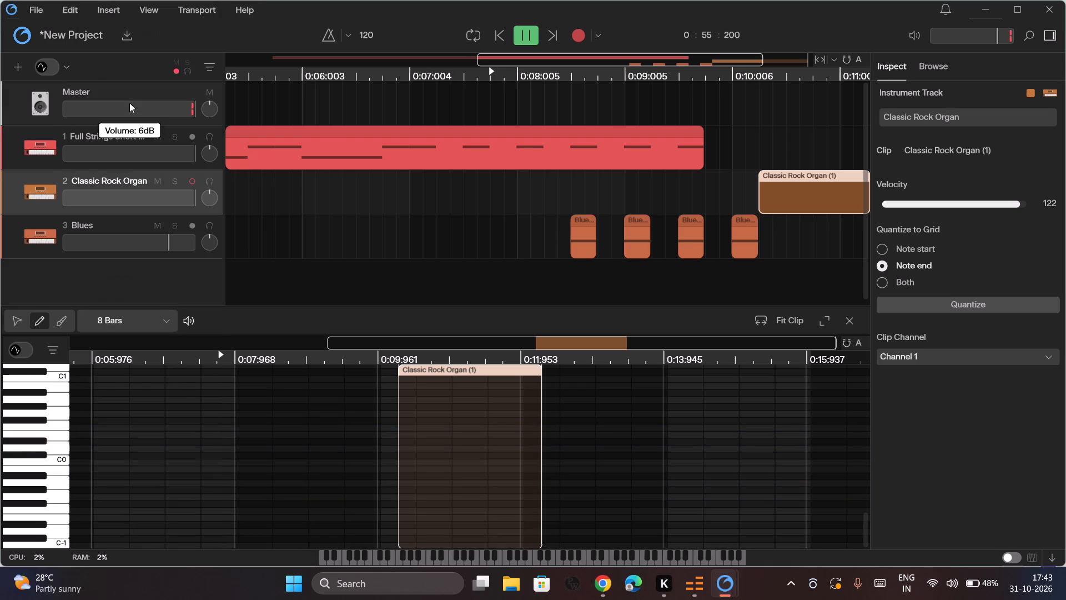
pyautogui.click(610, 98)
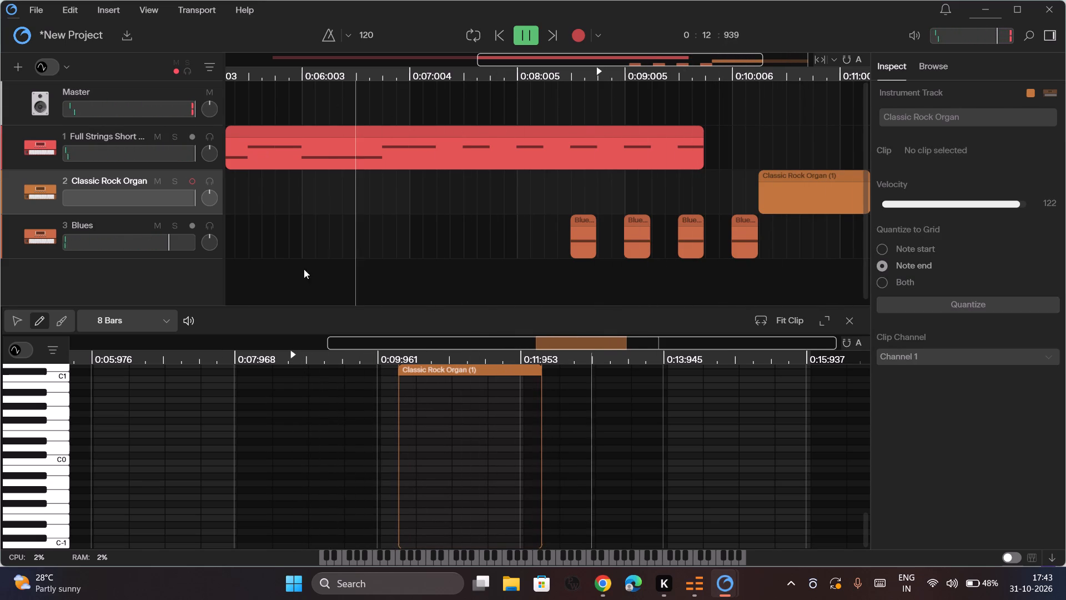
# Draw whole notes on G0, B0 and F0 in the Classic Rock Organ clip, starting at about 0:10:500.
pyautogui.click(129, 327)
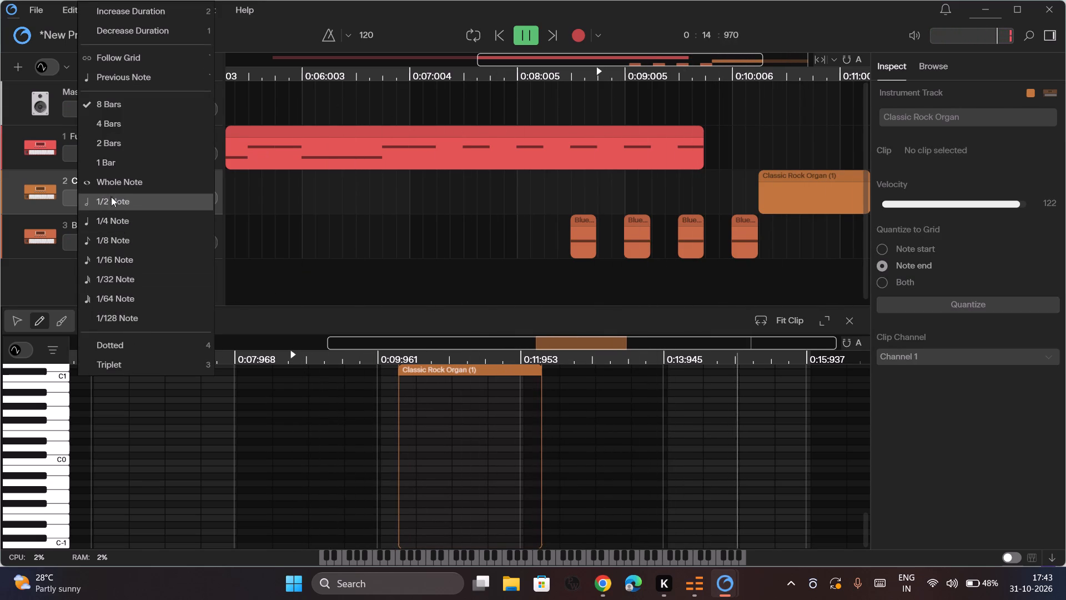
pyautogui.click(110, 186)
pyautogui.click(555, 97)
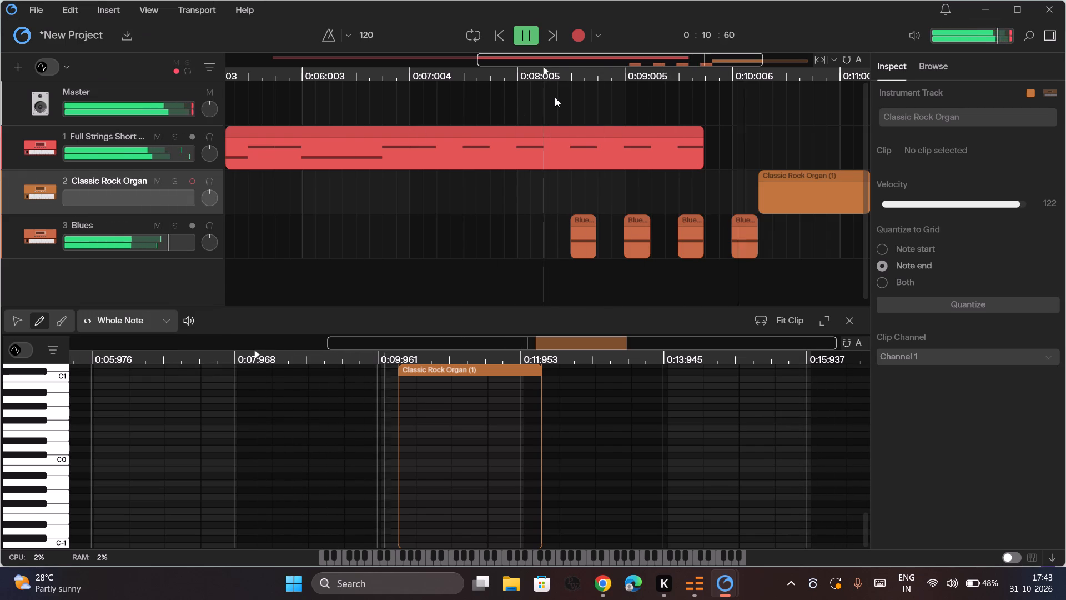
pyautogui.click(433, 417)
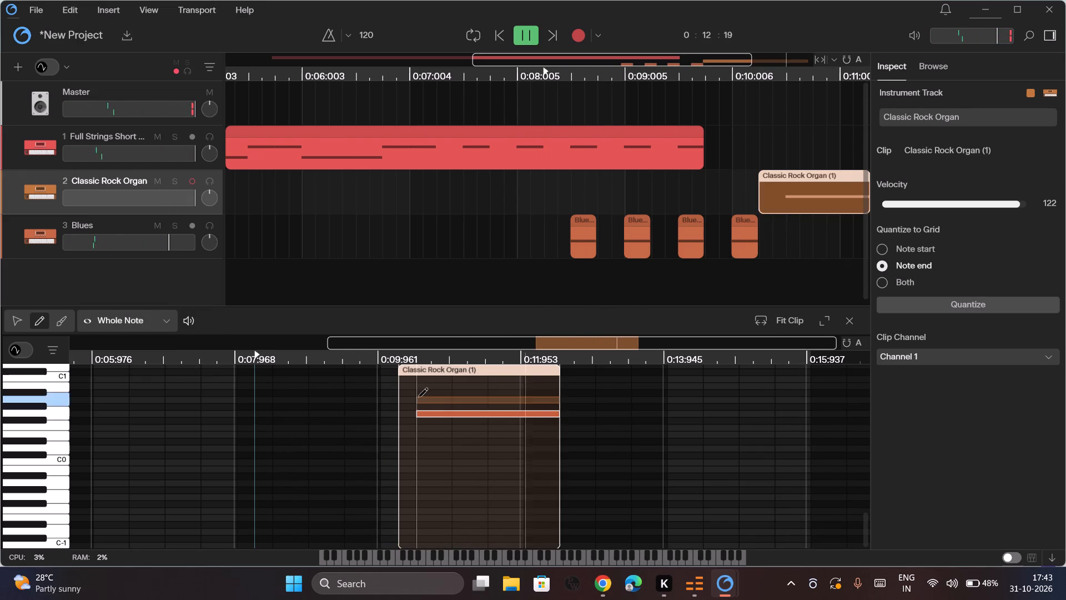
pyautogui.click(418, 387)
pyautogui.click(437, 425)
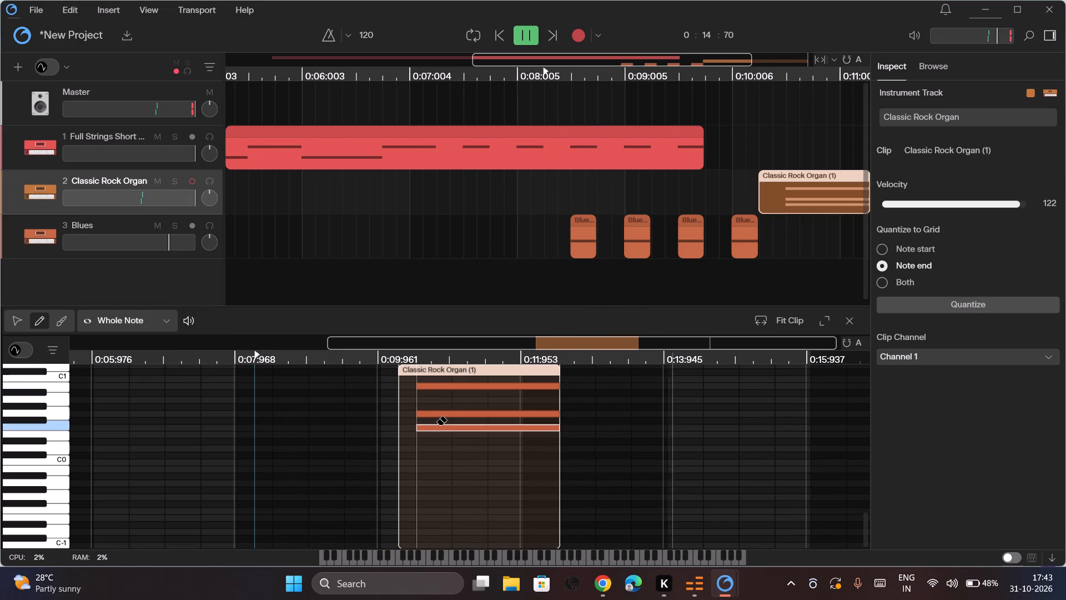
# Play the project from about 0:09:000 to hear the organ notes.
pyautogui.click(637, 104)
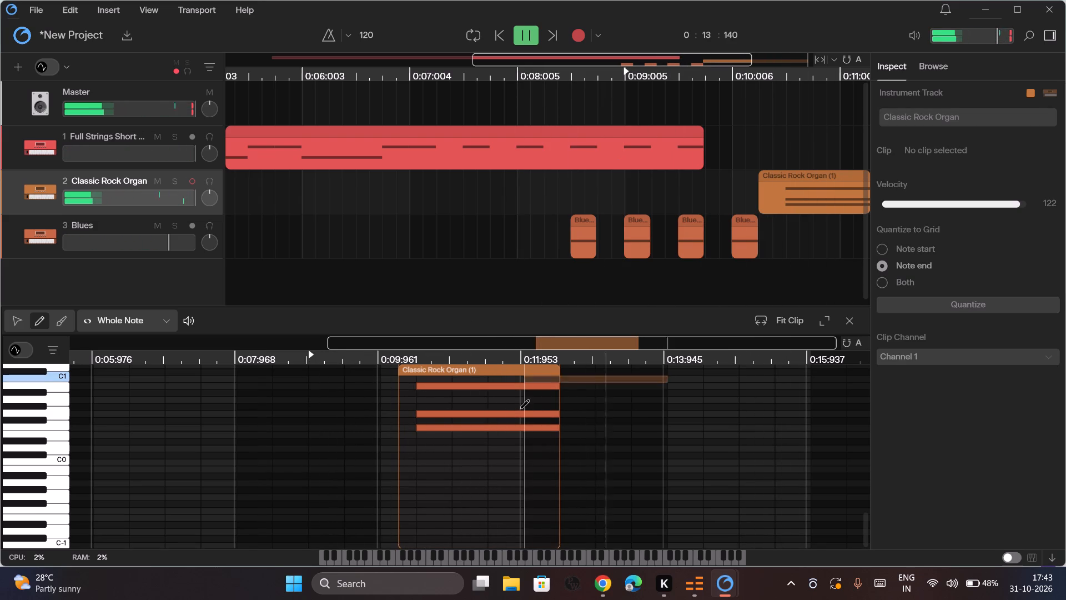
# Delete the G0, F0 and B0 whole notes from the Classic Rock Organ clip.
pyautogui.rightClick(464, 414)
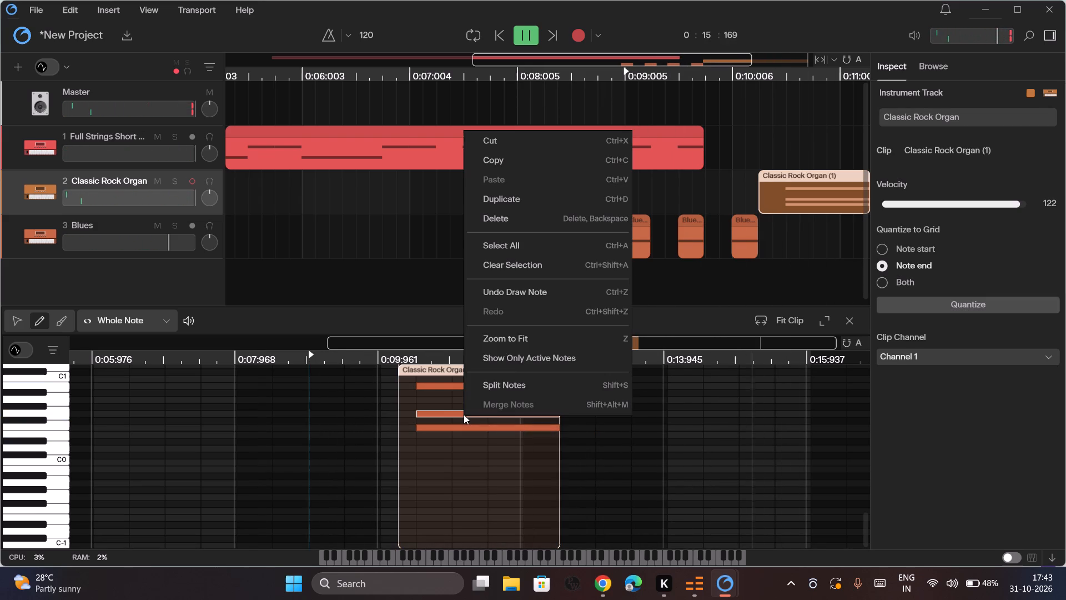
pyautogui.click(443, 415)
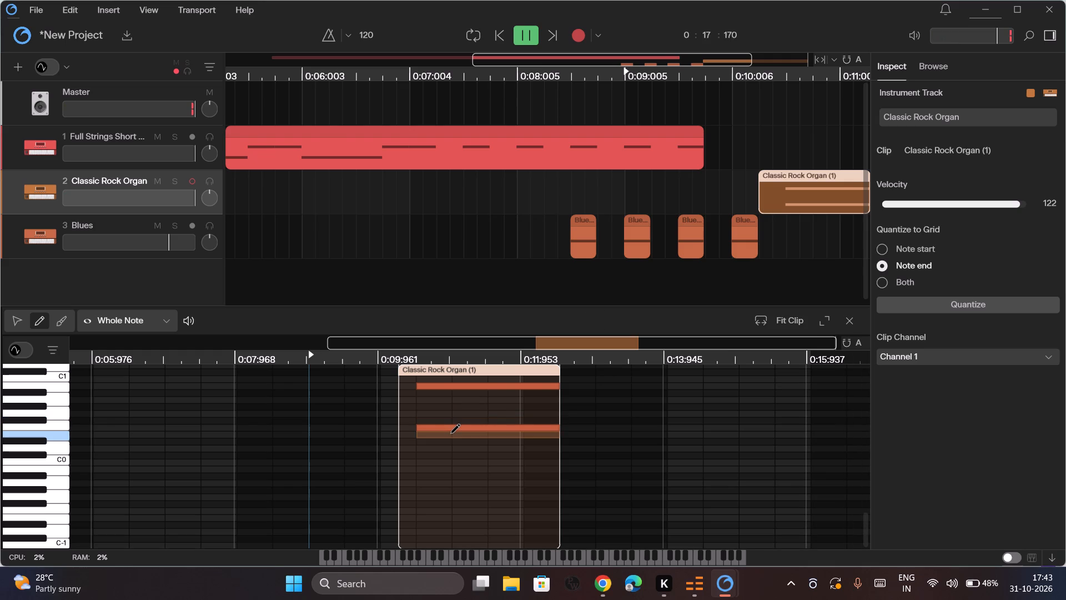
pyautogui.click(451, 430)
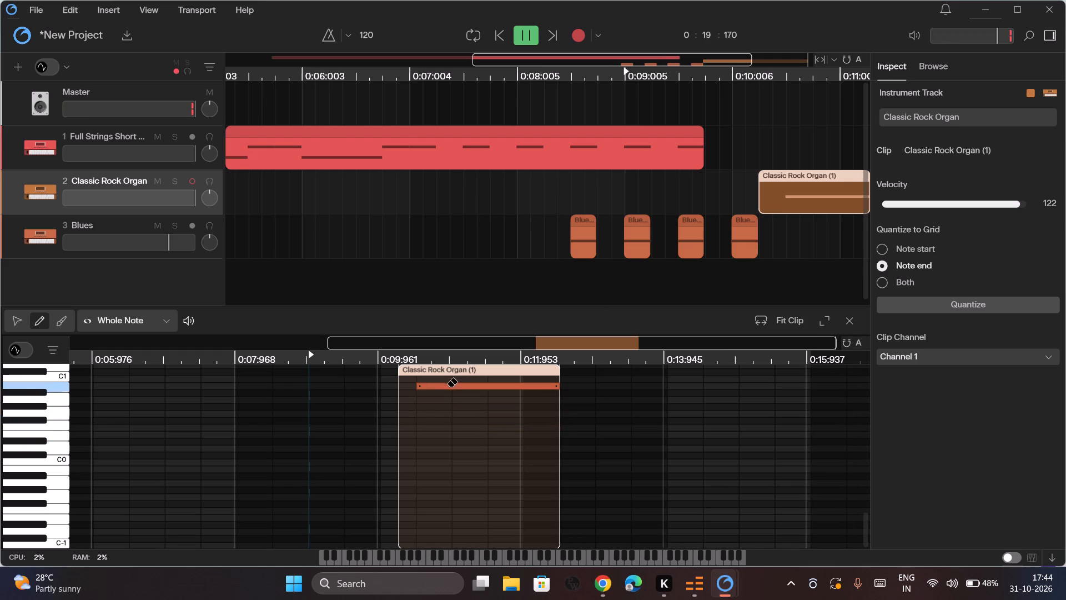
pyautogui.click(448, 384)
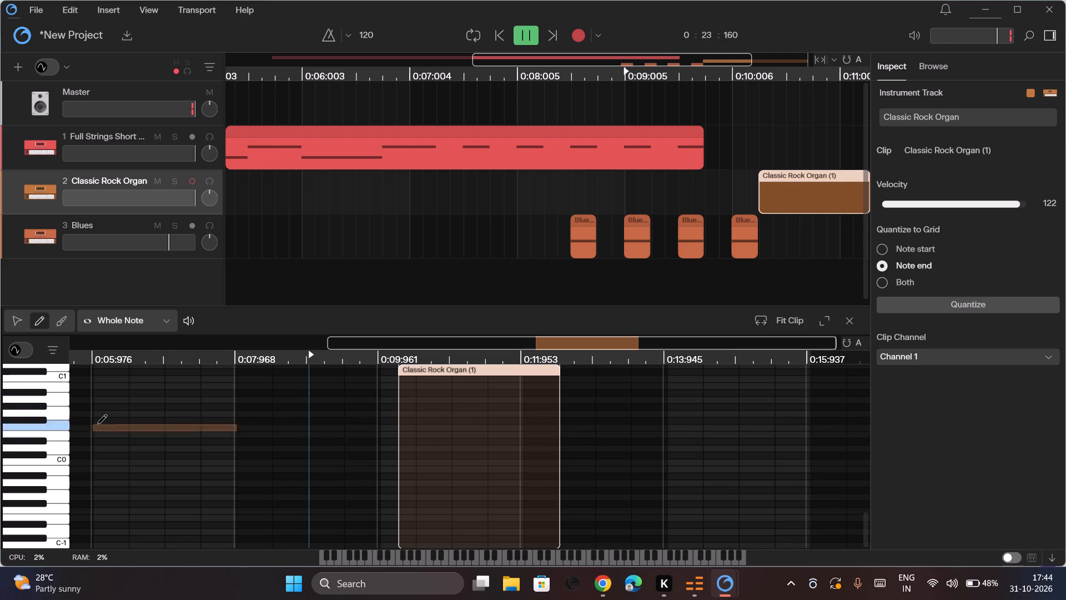
# Set the drawn note length to 8 Bars.
pyautogui.click(97, 316)
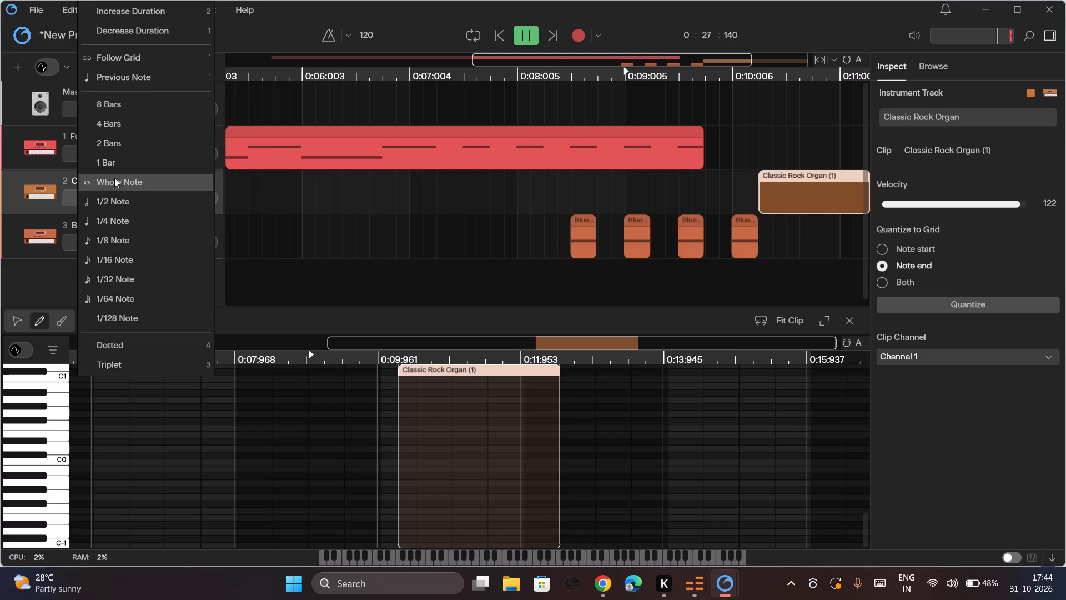
pyautogui.click(112, 98)
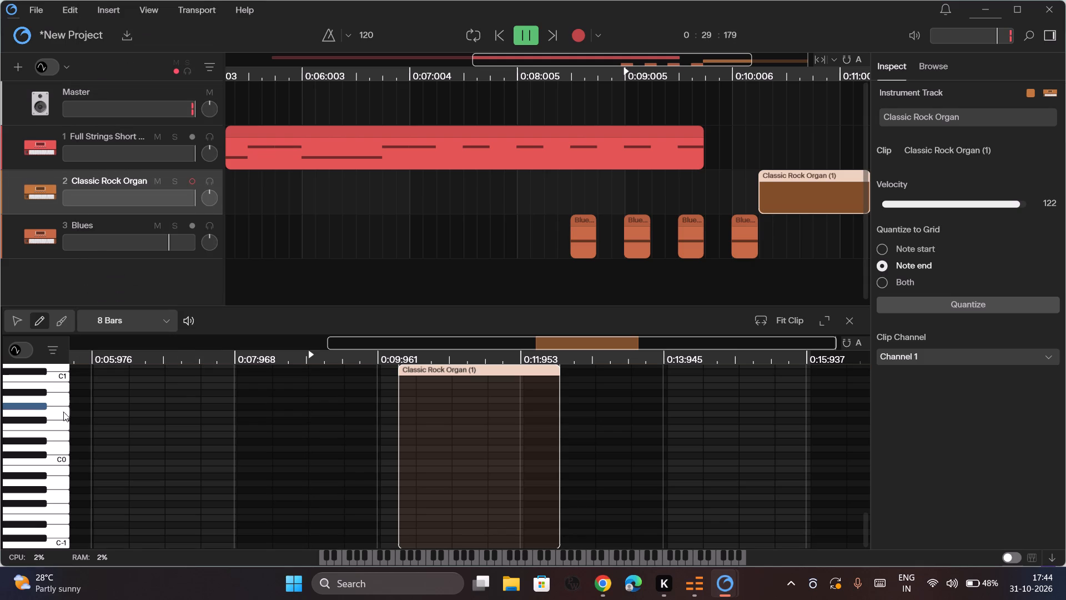
# Audition the organ sound on the low piano-roll keys between C0 and C1.
pyautogui.click(64, 418)
pyautogui.click(61, 429)
pyautogui.tripleClick(61, 429)
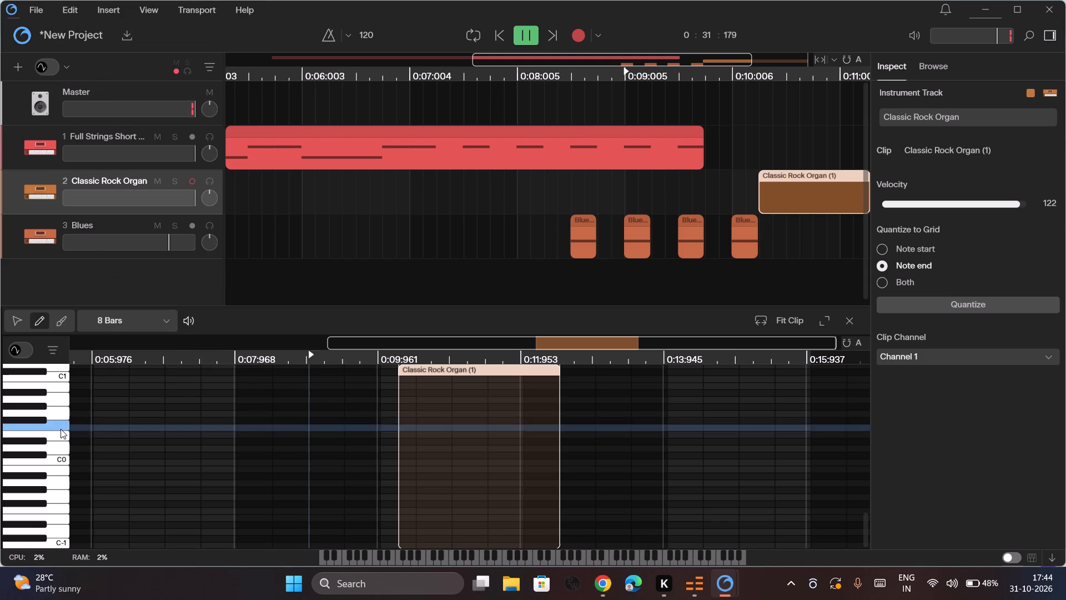
pyautogui.doubleClick(61, 429)
pyautogui.moveTo(61, 429); pyautogui.dragTo(41, 438)
pyautogui.click(41, 438)
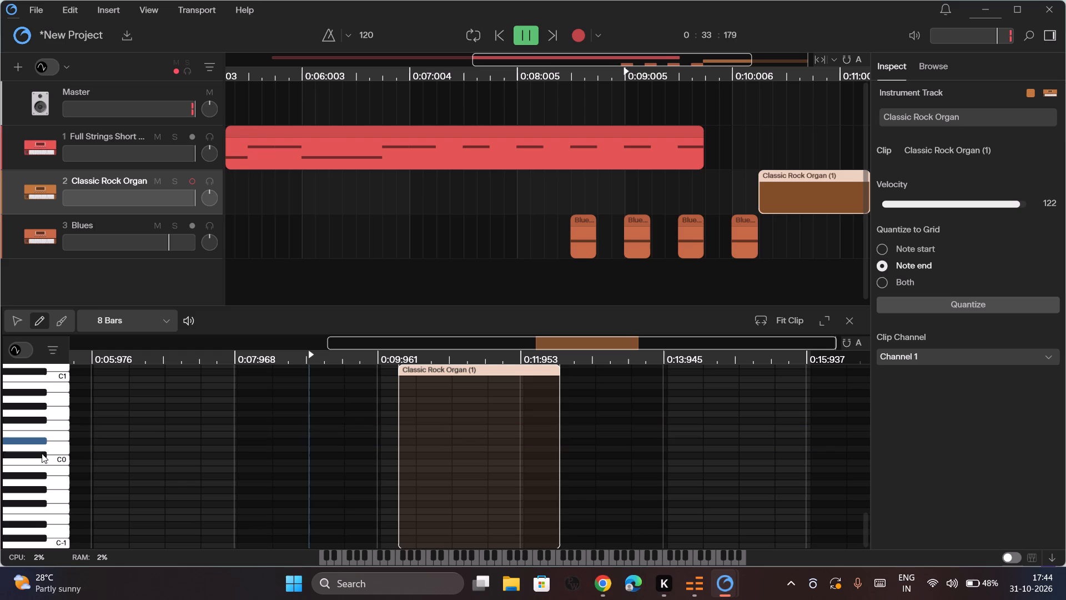
# Audition the organ sound on progressively higher piano-roll keys, from the C4–C5 octave up past C9, and around C8.
pyautogui.scroll(1, 42, 453)
pyautogui.click(69, 454)
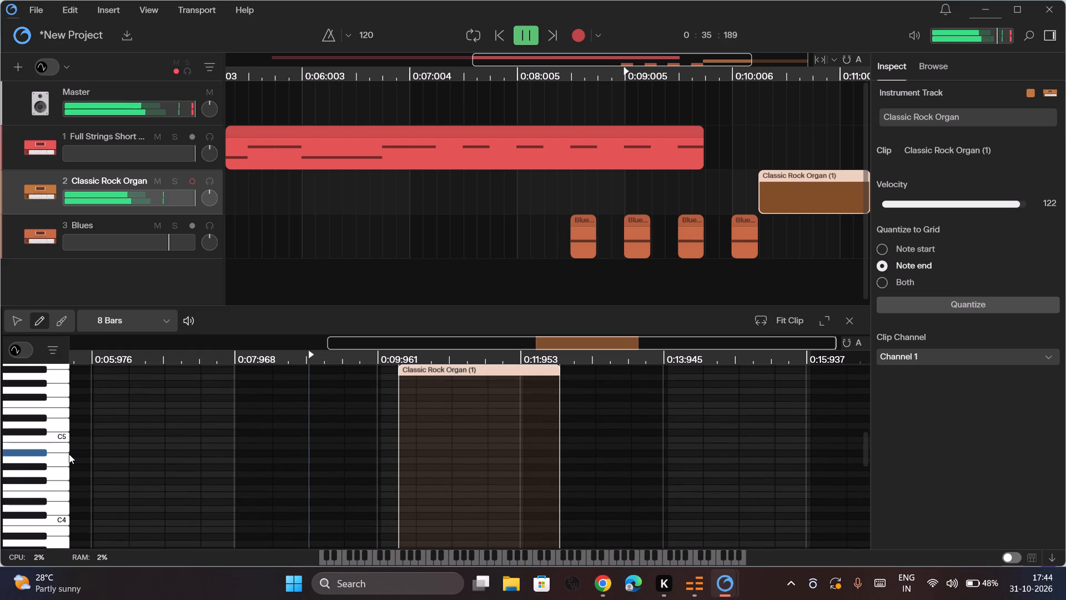
pyautogui.tripleClick(57, 456)
pyautogui.scroll(1, 57, 456)
pyautogui.click(24, 459)
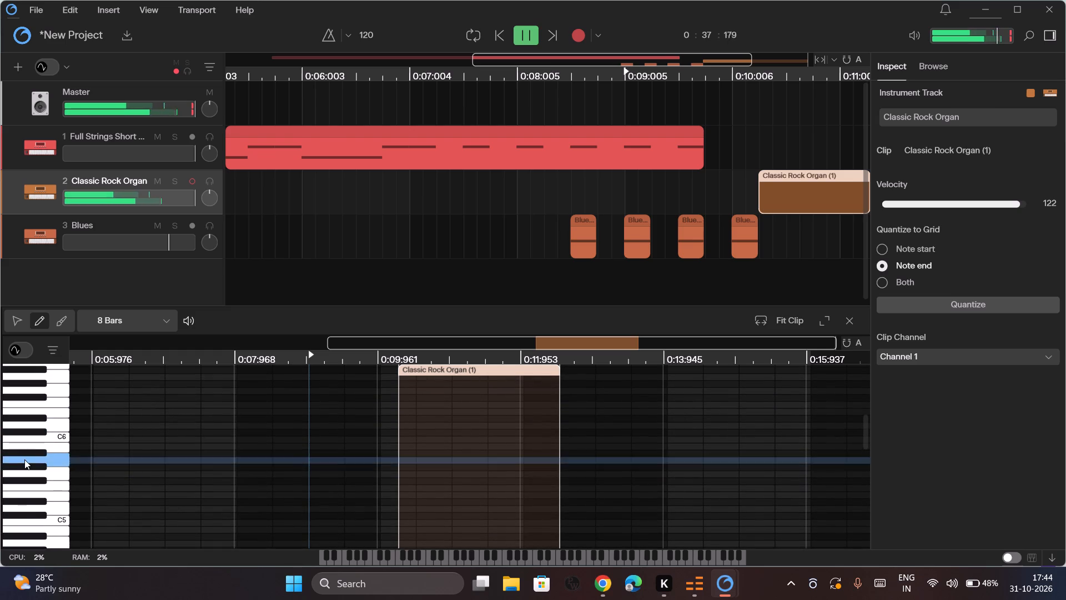
pyautogui.doubleClick(33, 470)
pyautogui.scroll(1, 33, 470)
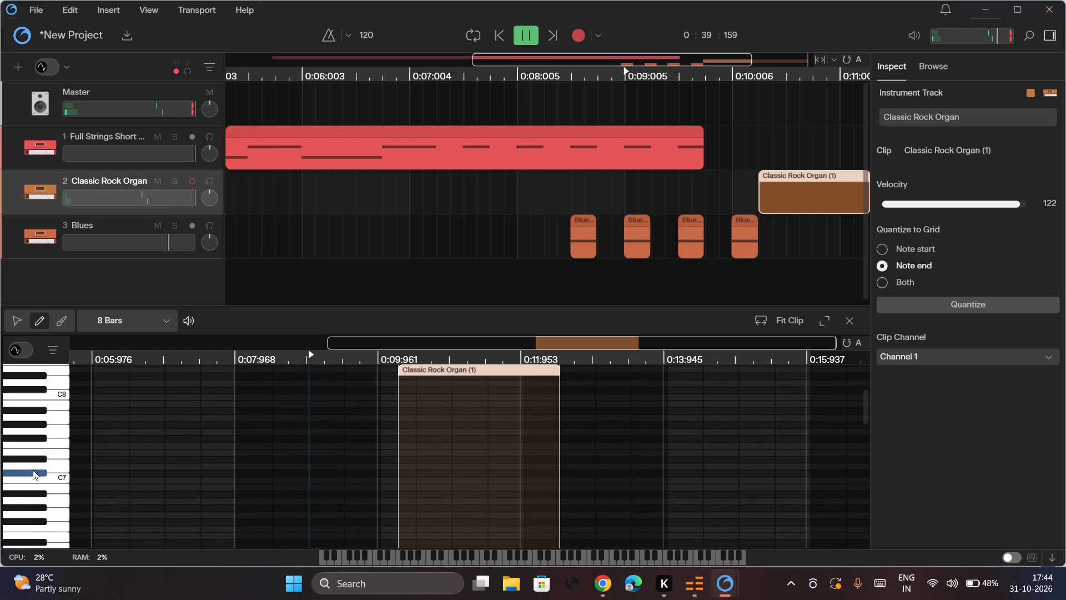
pyautogui.click(33, 470)
pyautogui.doubleClick(33, 470)
pyautogui.scroll(3, 33, 470)
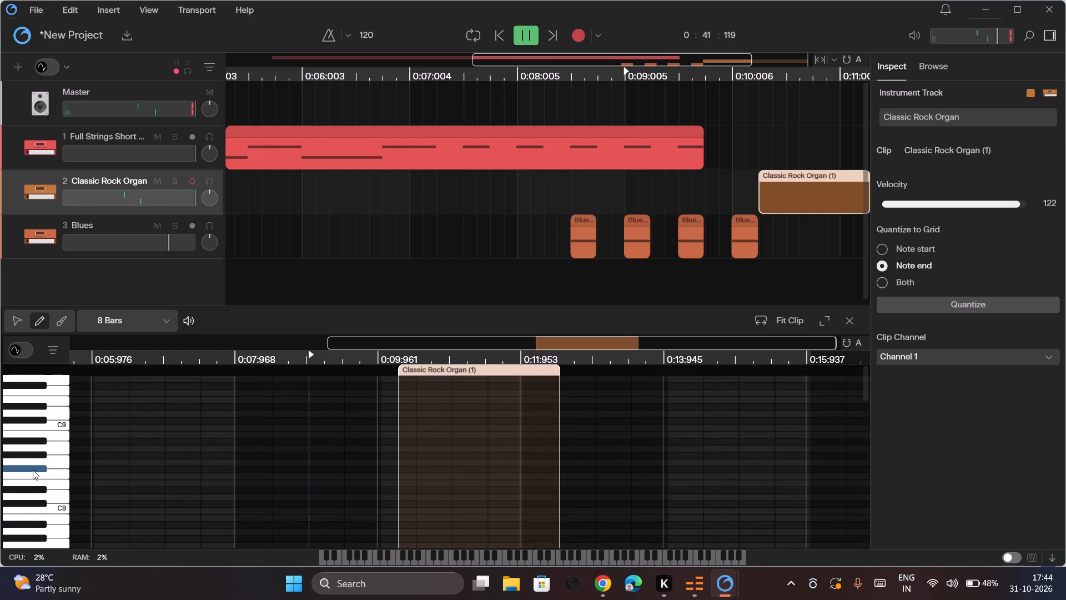
pyautogui.click(64, 393)
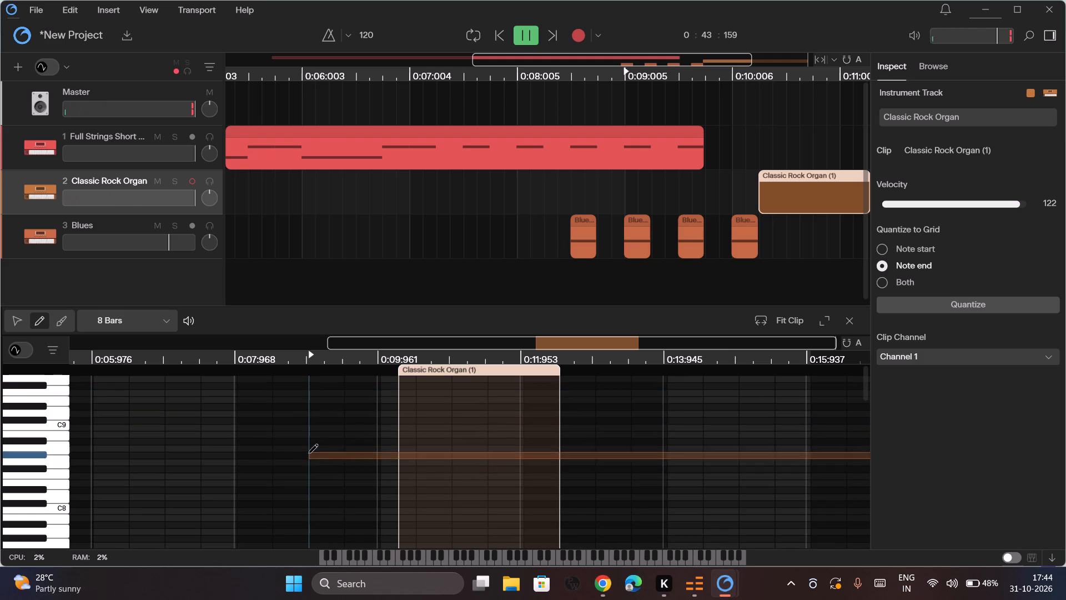
pyautogui.click(30, 496)
pyautogui.click(58, 514)
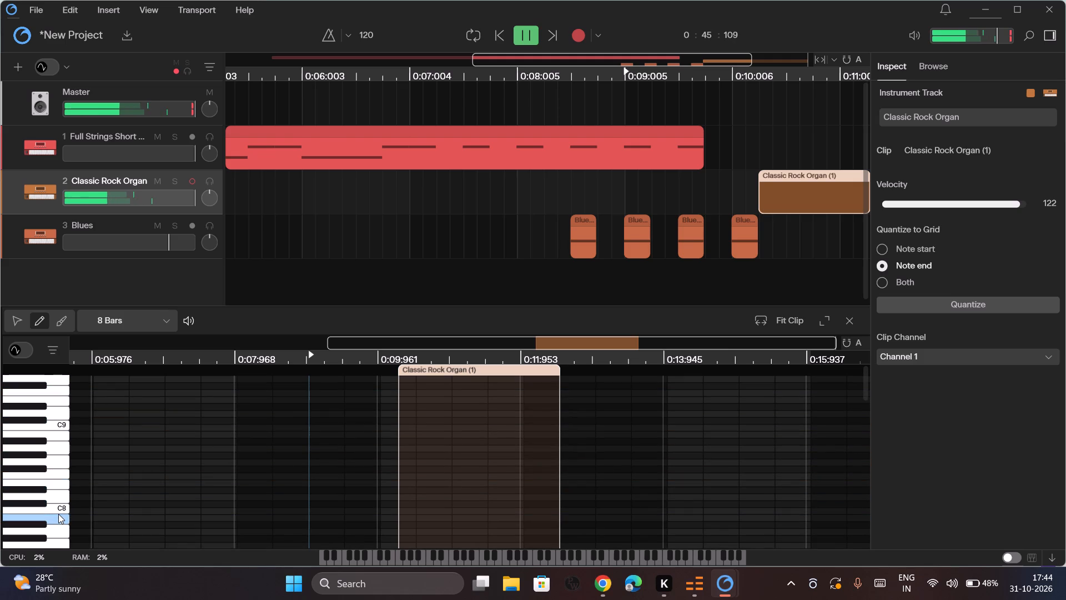
pyautogui.click(62, 531)
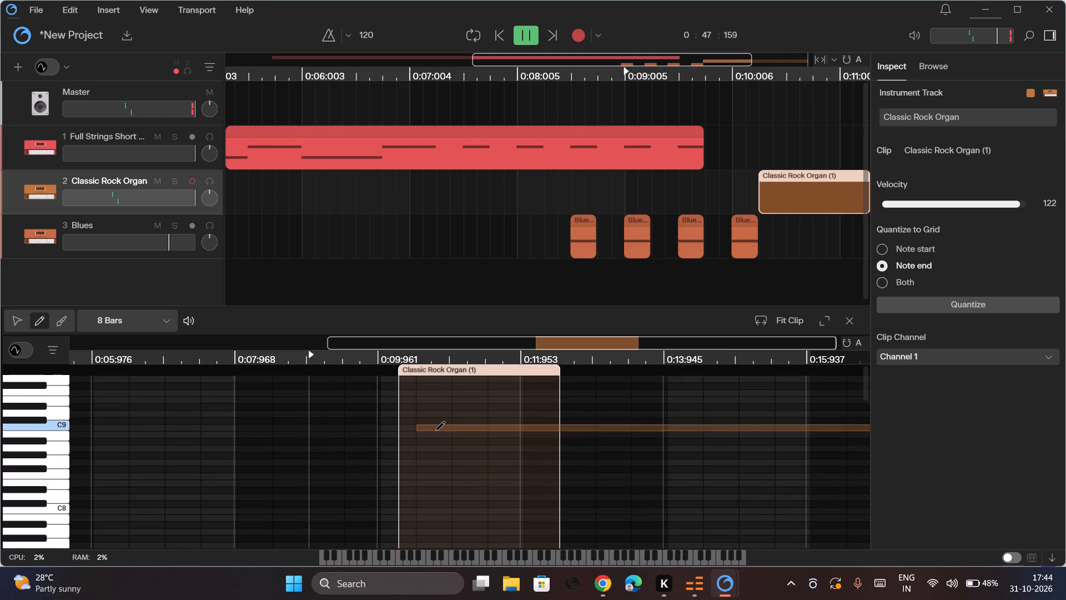
# Quantize the Classic Rock Organ clip to the grid by Note start.
pyautogui.click(882, 246)
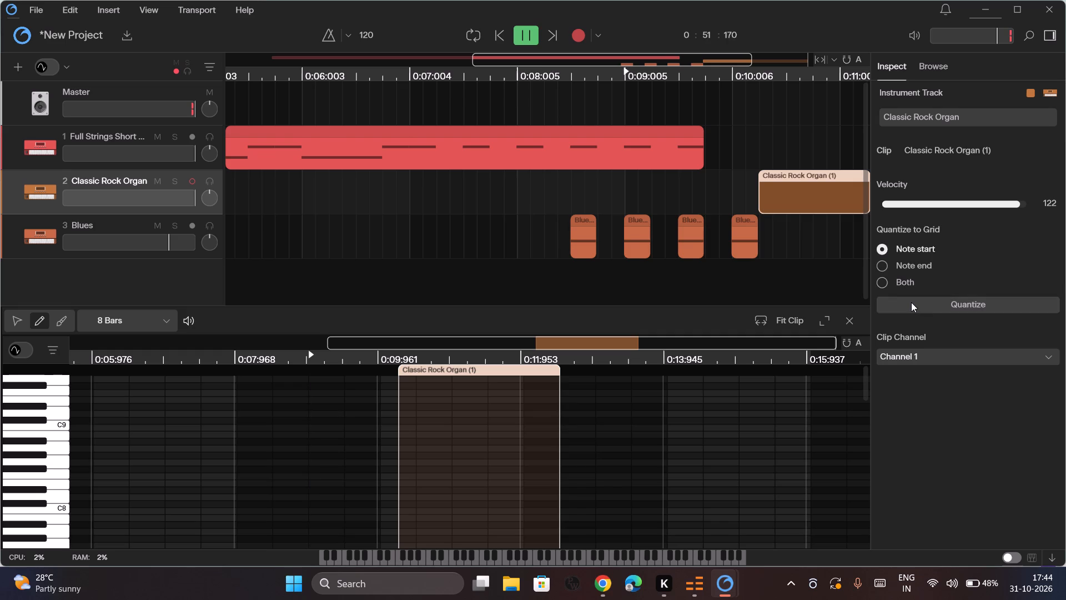
pyautogui.click(911, 302)
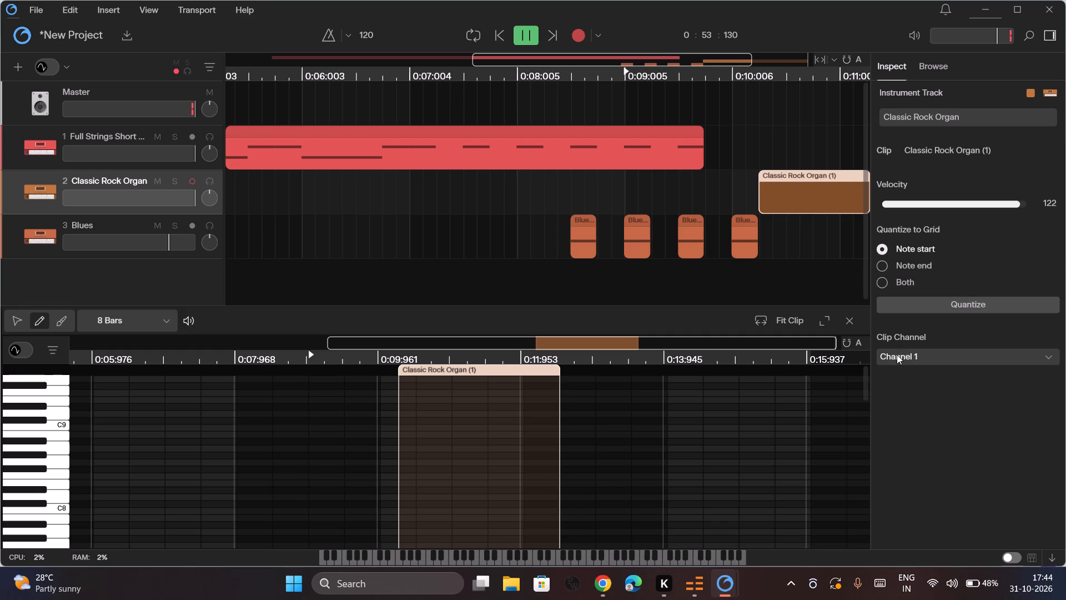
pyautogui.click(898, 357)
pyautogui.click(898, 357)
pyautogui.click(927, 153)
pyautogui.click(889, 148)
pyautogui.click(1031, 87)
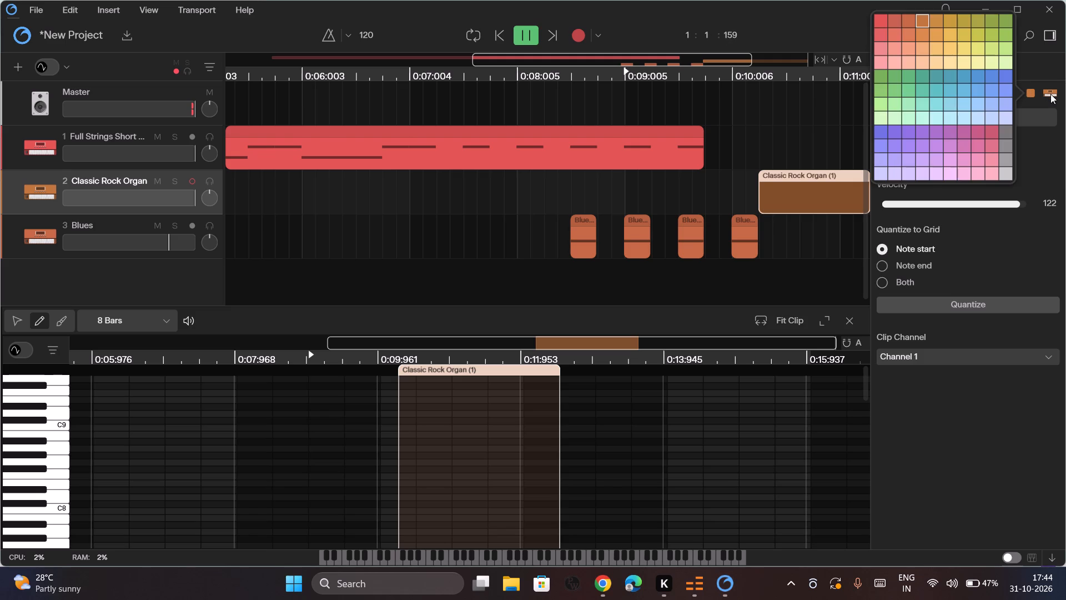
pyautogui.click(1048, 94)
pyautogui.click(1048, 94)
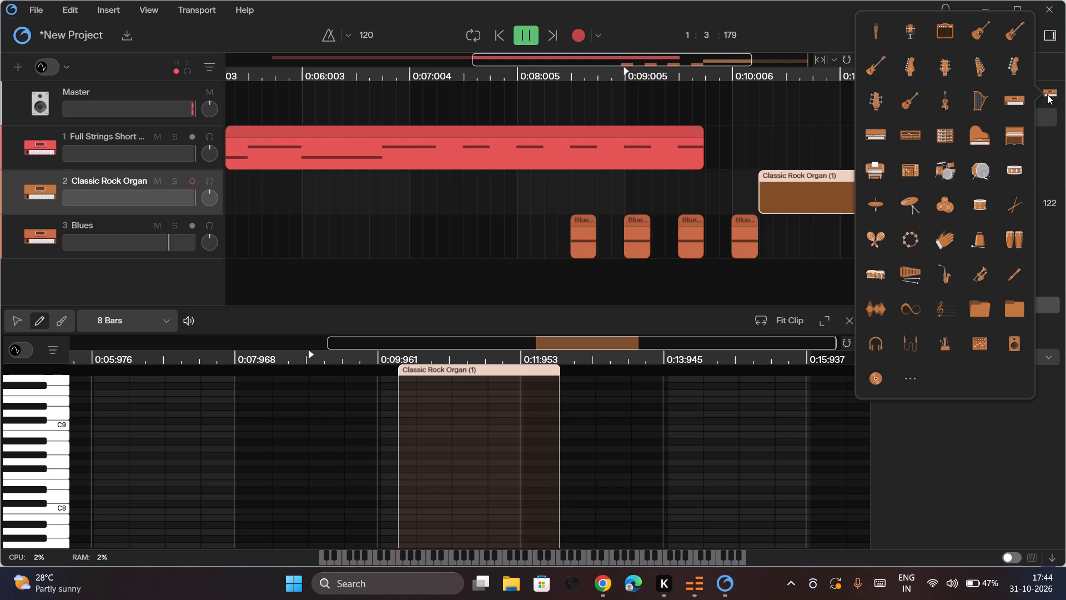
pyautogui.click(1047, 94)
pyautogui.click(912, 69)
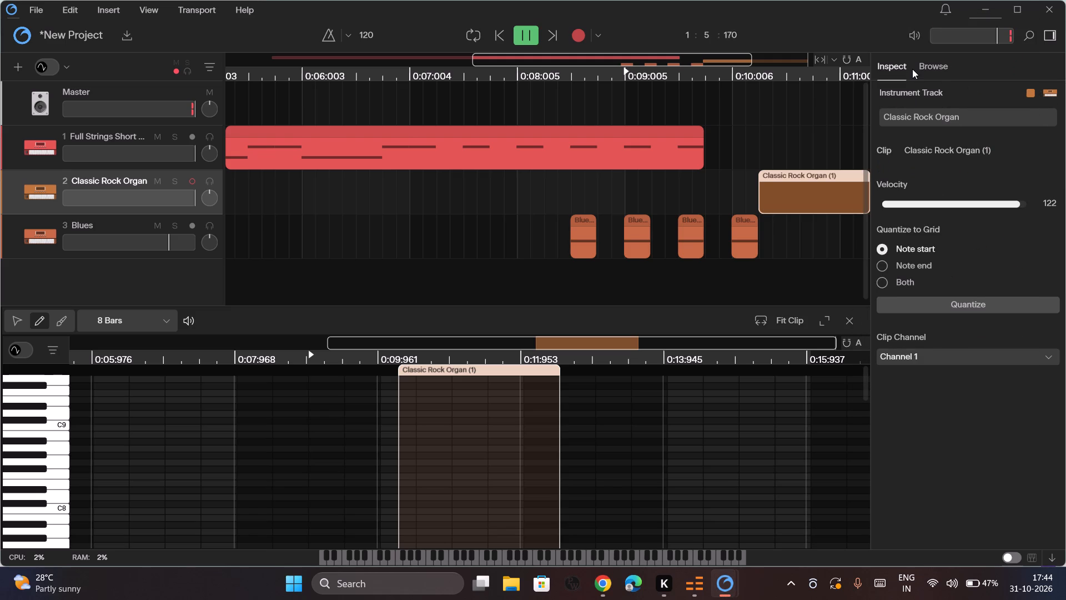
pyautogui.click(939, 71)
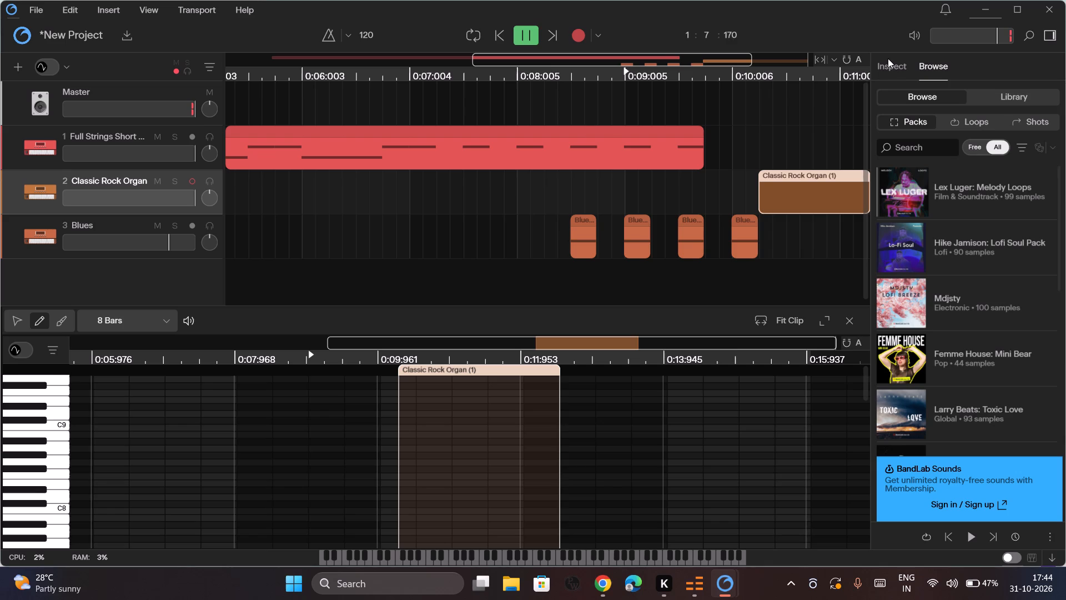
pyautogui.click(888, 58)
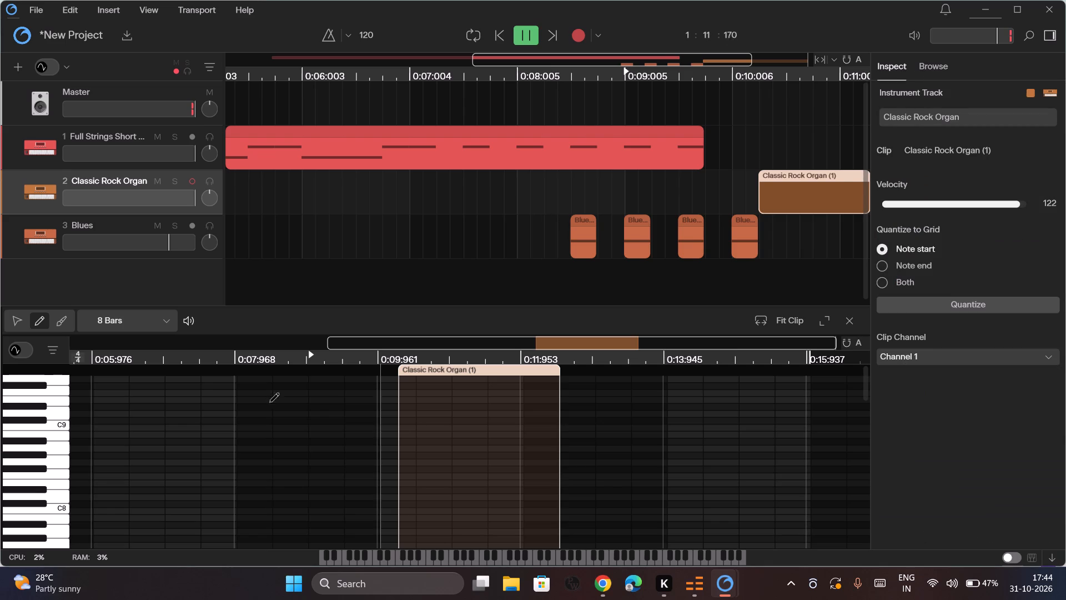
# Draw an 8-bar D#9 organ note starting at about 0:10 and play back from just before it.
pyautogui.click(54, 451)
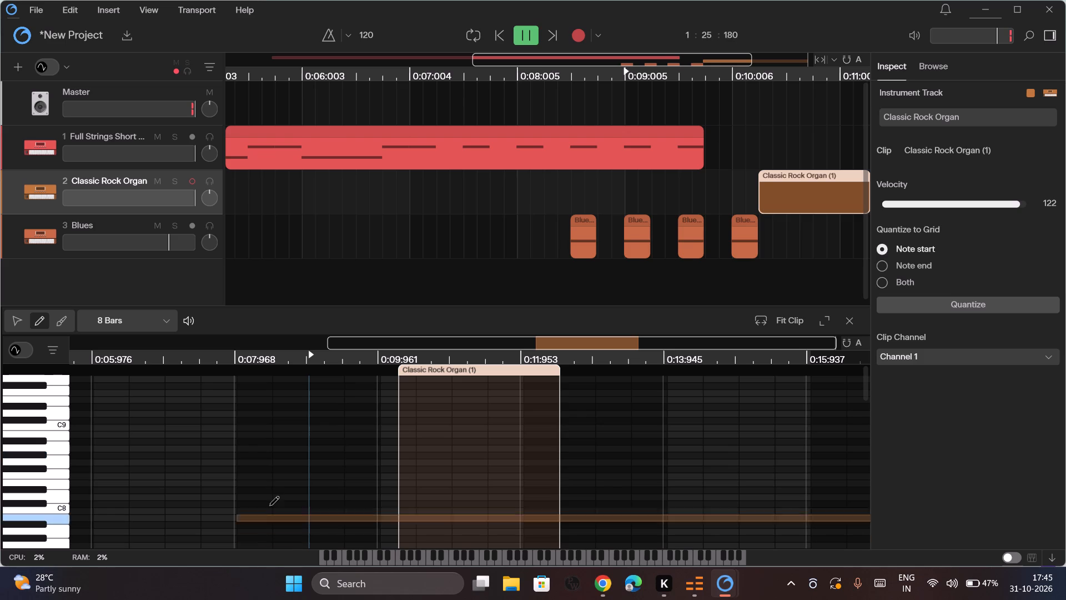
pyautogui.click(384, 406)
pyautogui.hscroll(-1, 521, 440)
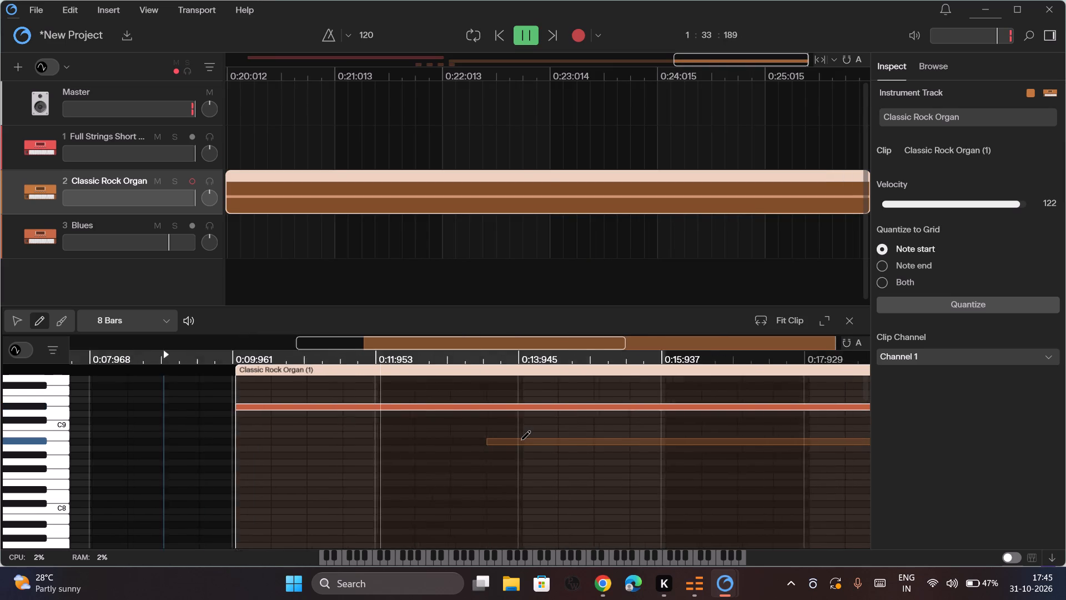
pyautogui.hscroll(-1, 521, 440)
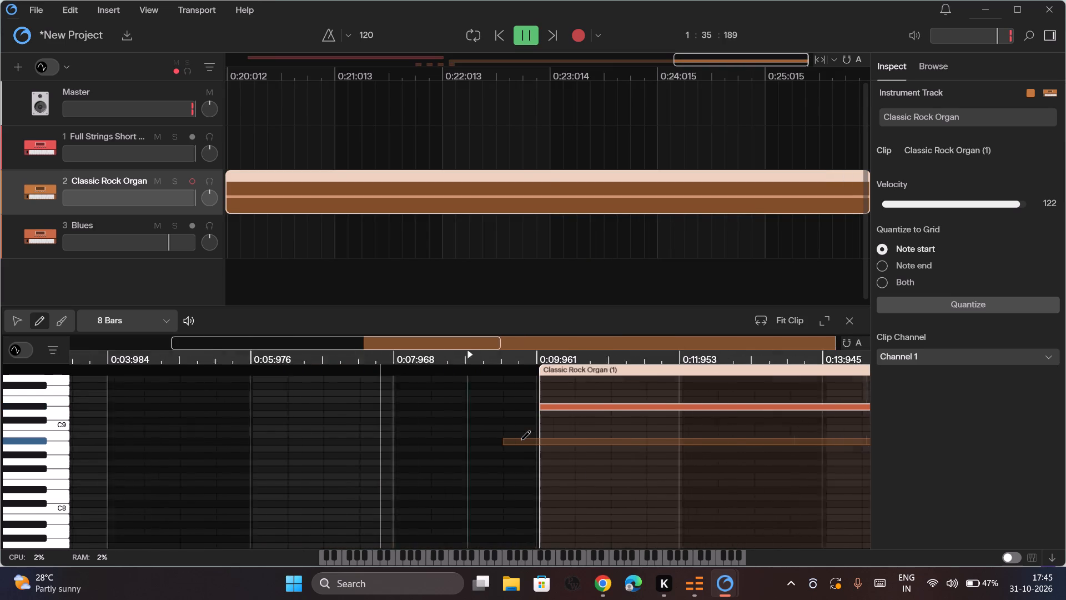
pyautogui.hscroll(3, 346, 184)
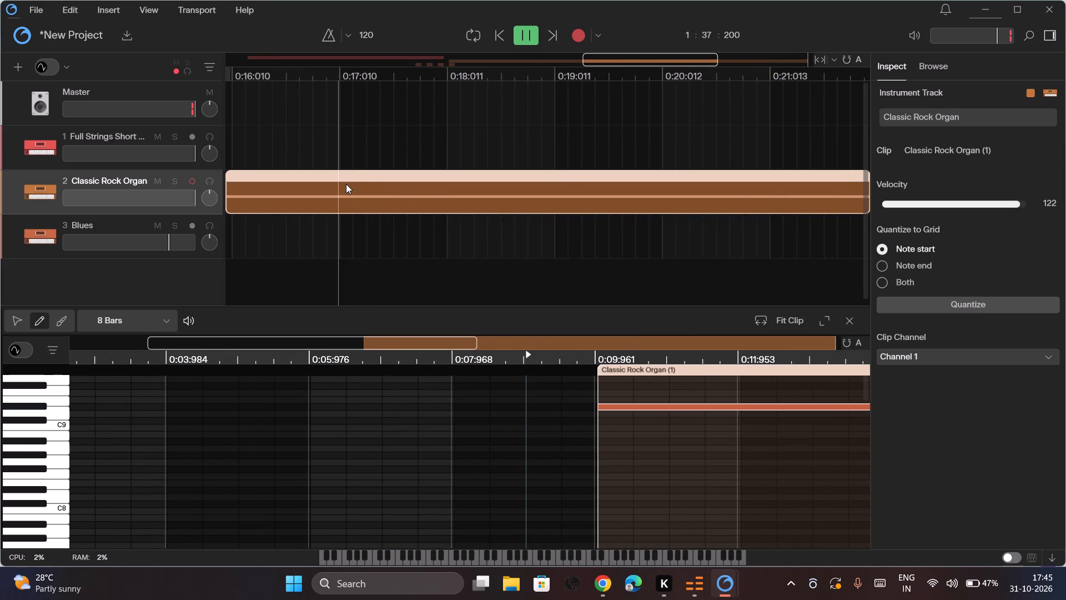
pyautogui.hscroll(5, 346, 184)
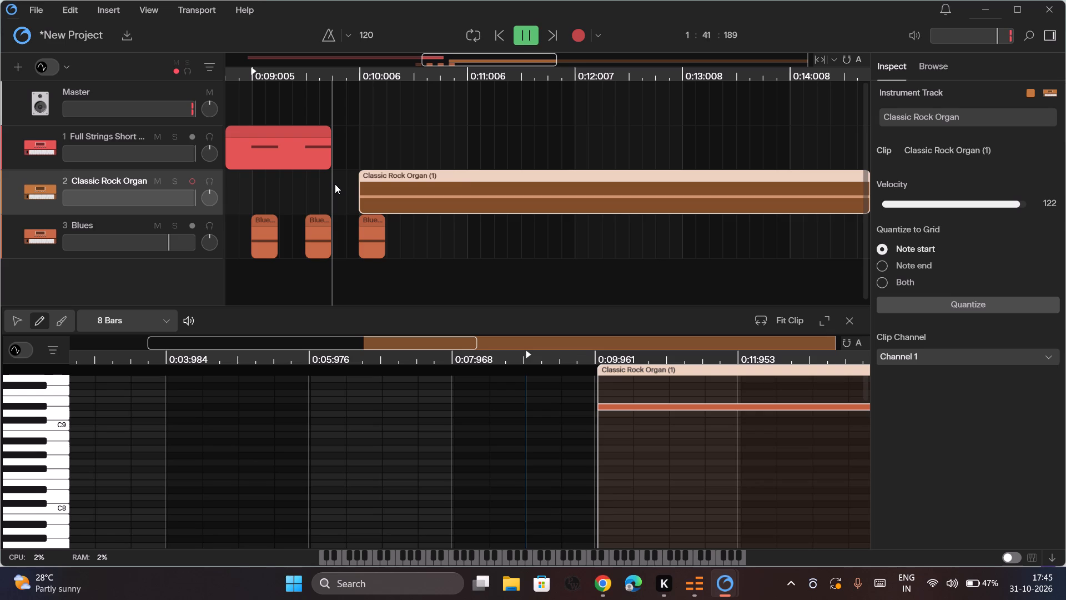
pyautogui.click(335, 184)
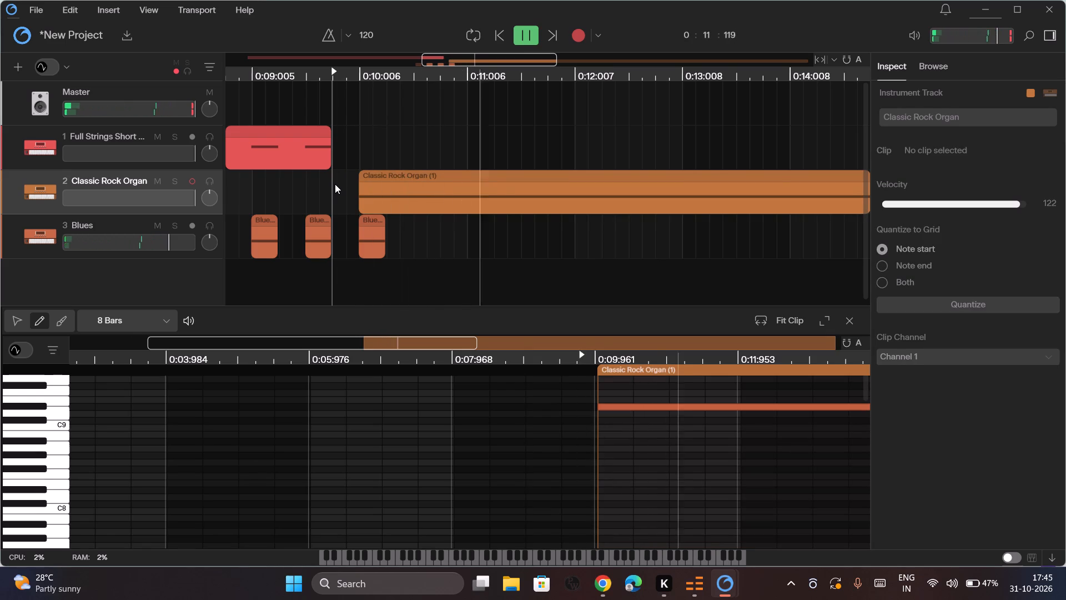
# Erase the D#9 organ note, draw it again as 8 bars from about 0:09, and erase that note too.
pyautogui.click(650, 407)
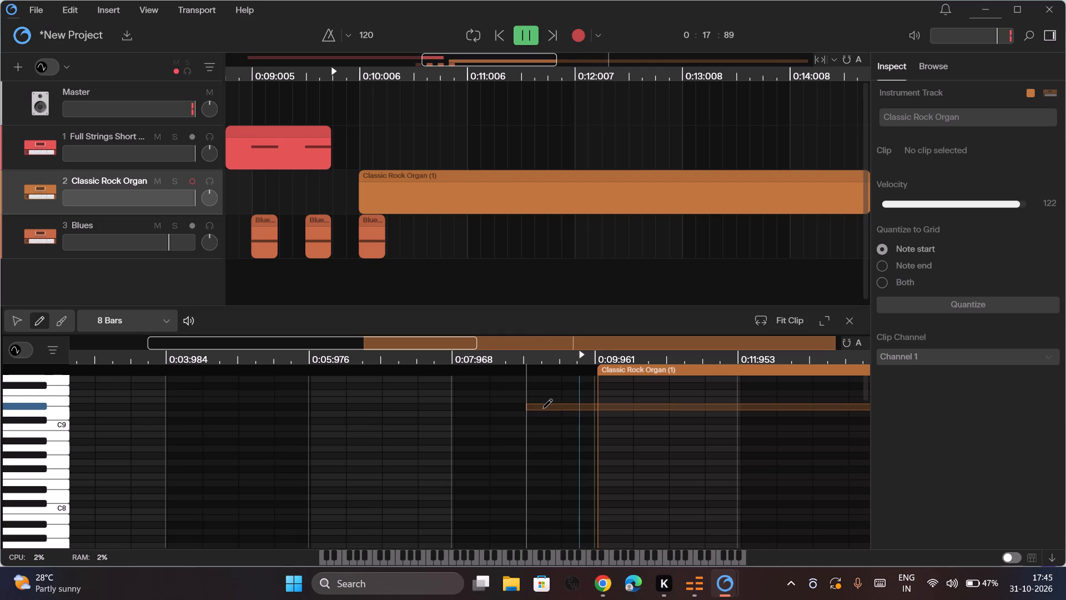
pyautogui.click(543, 408)
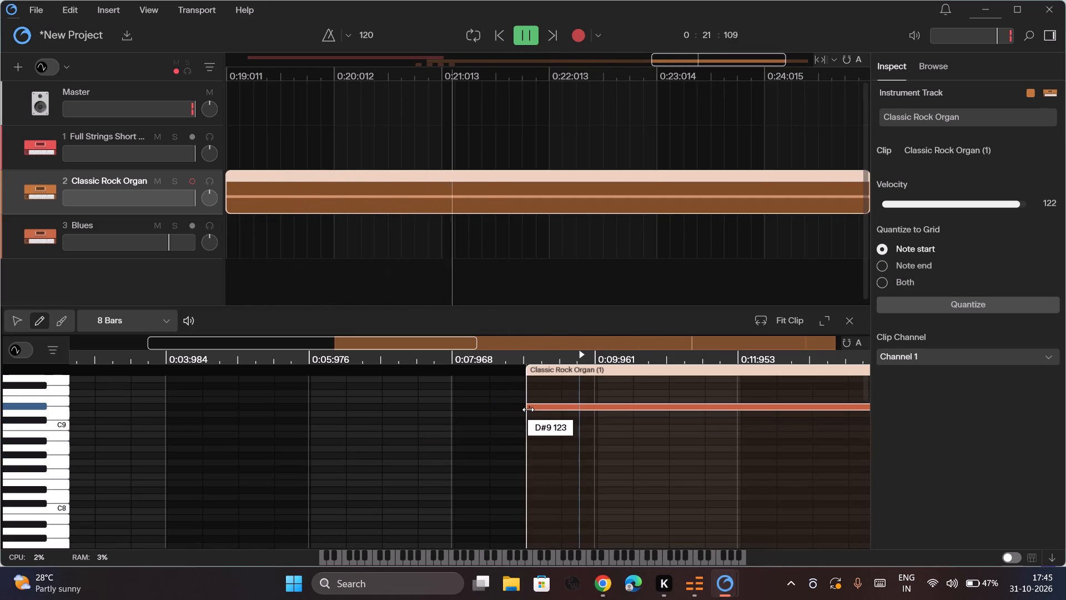
pyautogui.click(565, 408)
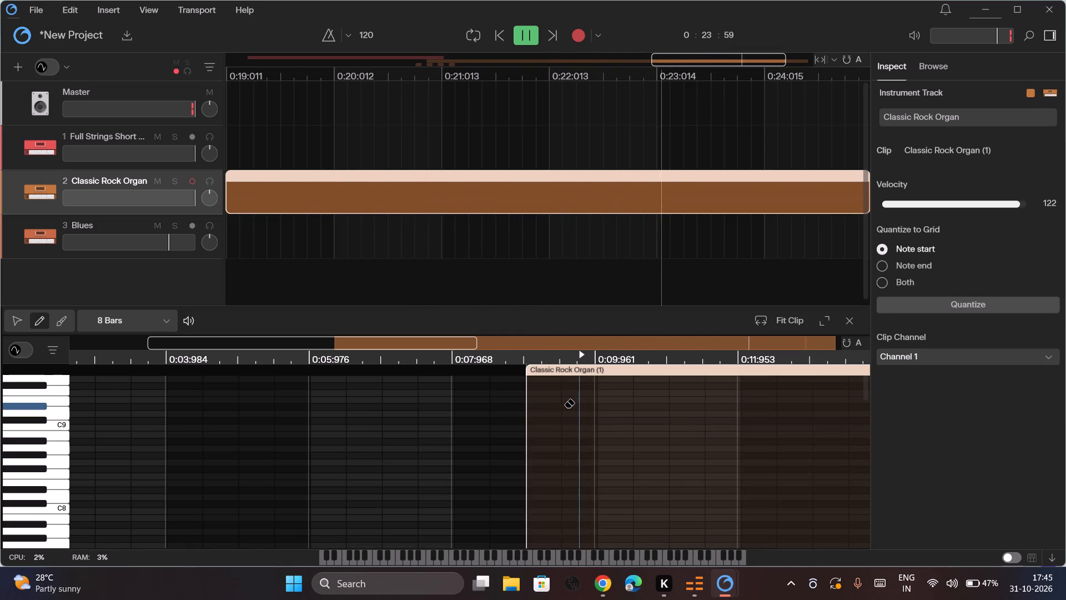
# Trim the start of the Classic Rock Organ clip to about 0:09.5.
pyautogui.moveTo(530, 435); pyautogui.dragTo(575, 445)
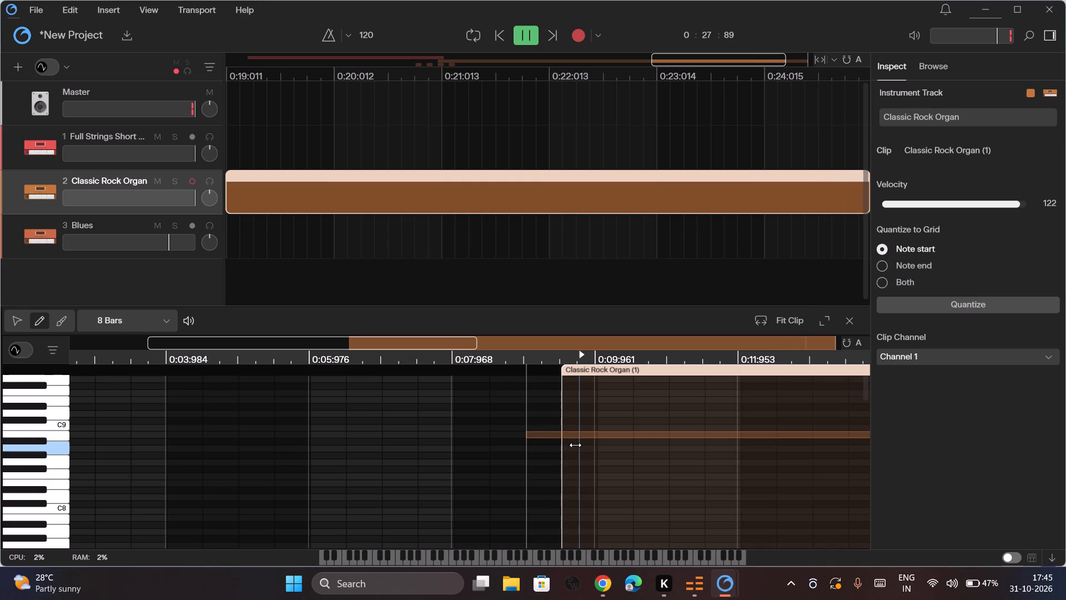
pyautogui.moveTo(575, 445); pyautogui.dragTo(587, 449)
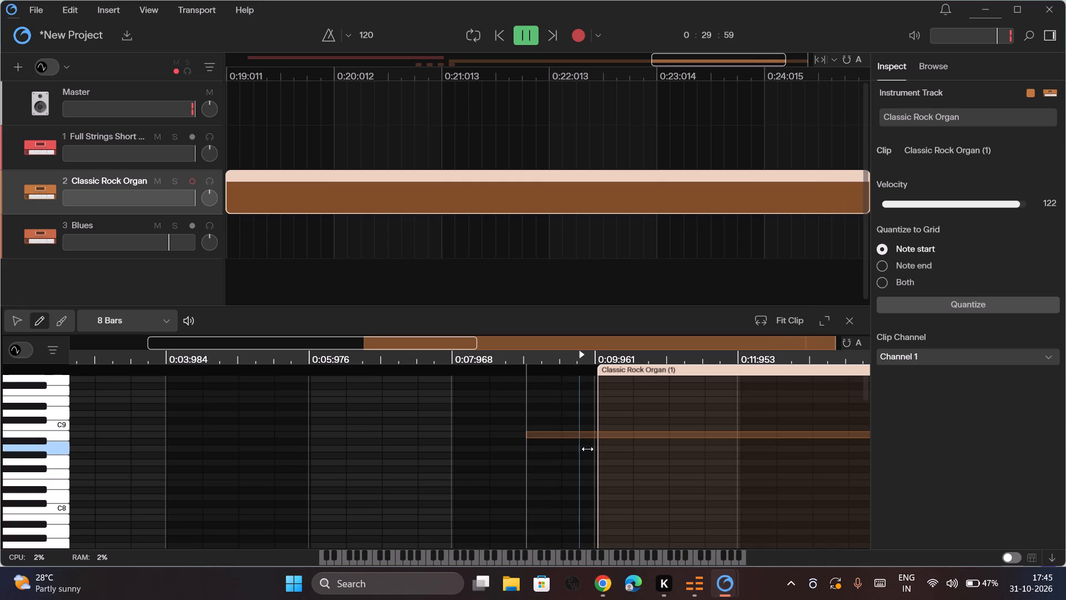
pyautogui.moveTo(587, 449); pyautogui.dragTo(579, 446)
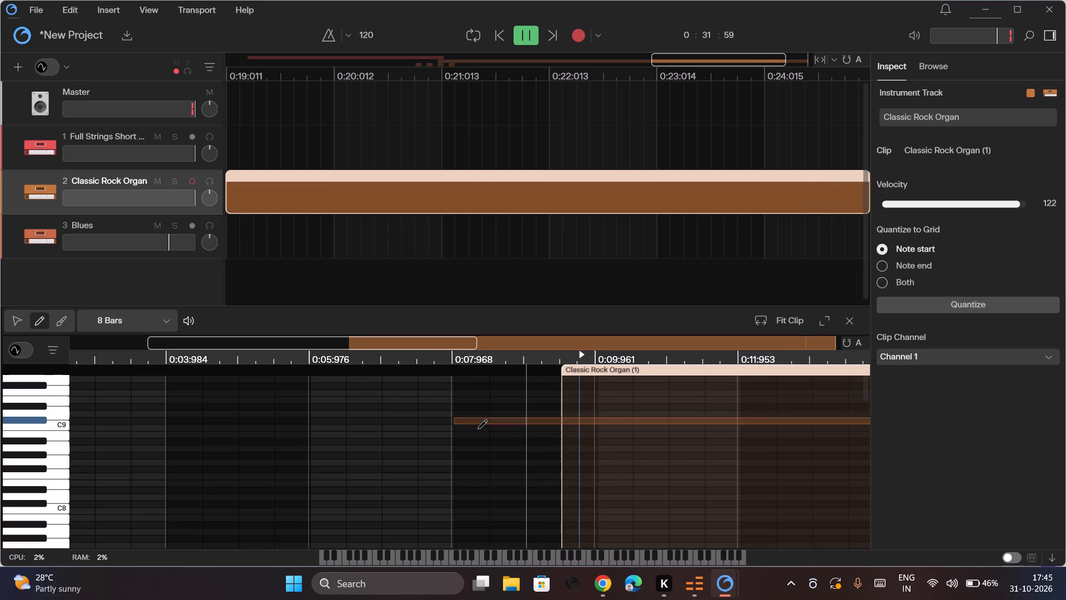
# Delete the short second Classic Rock Organ clip lying between about 0:25 and 0:26.
pyautogui.scroll(1, 478, 429)
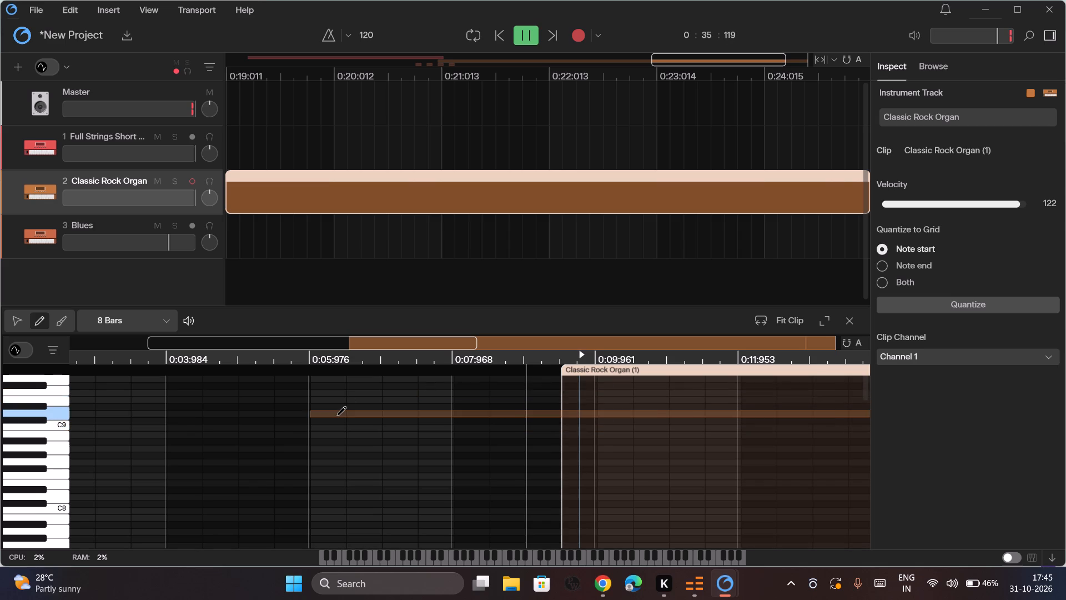
pyautogui.hscroll(7, 337, 416)
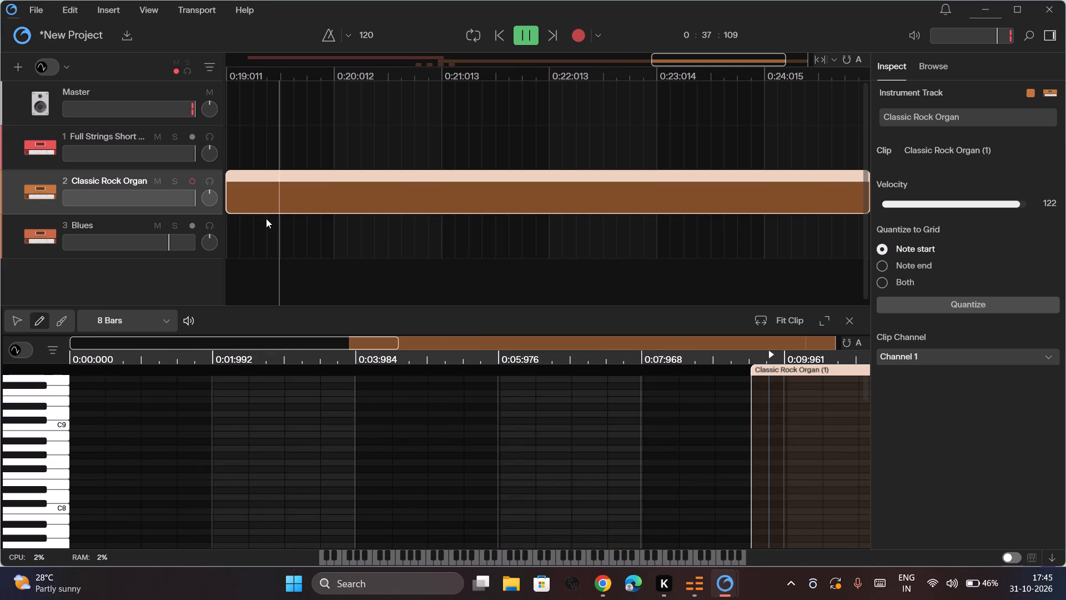
pyautogui.hscroll(14, 266, 218)
pyautogui.hscroll(-2, 266, 218)
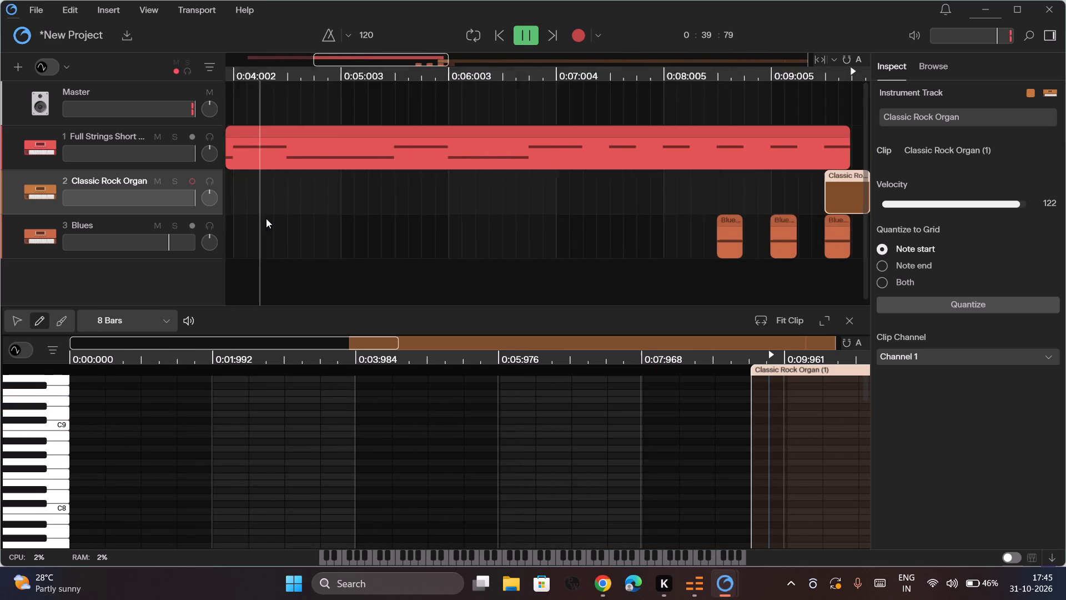
pyautogui.hscroll(-11, 266, 218)
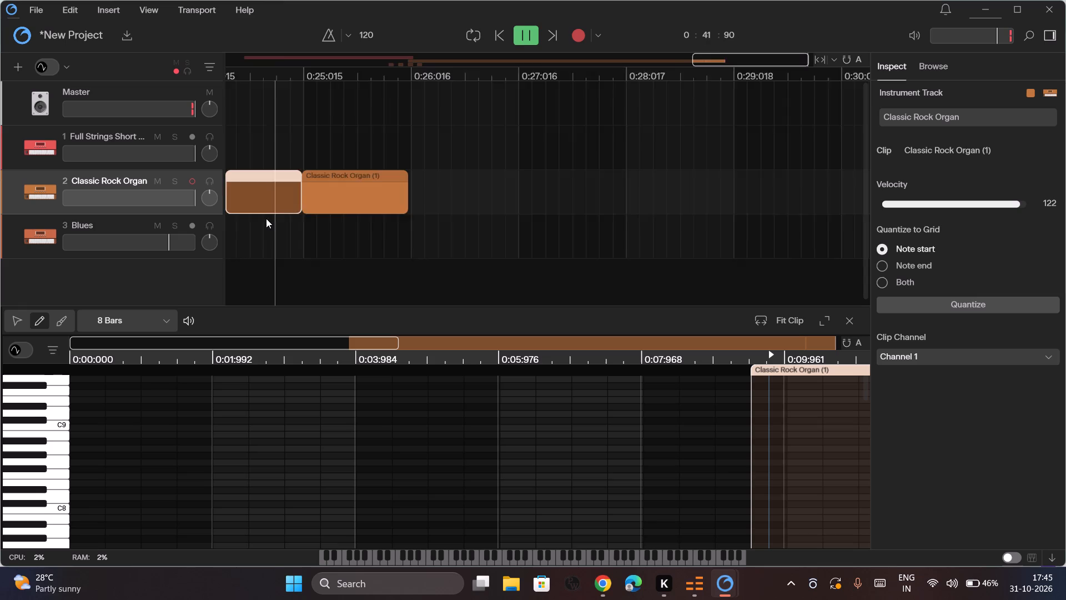
pyautogui.hscroll(-5, 266, 218)
pyautogui.click(525, 189)
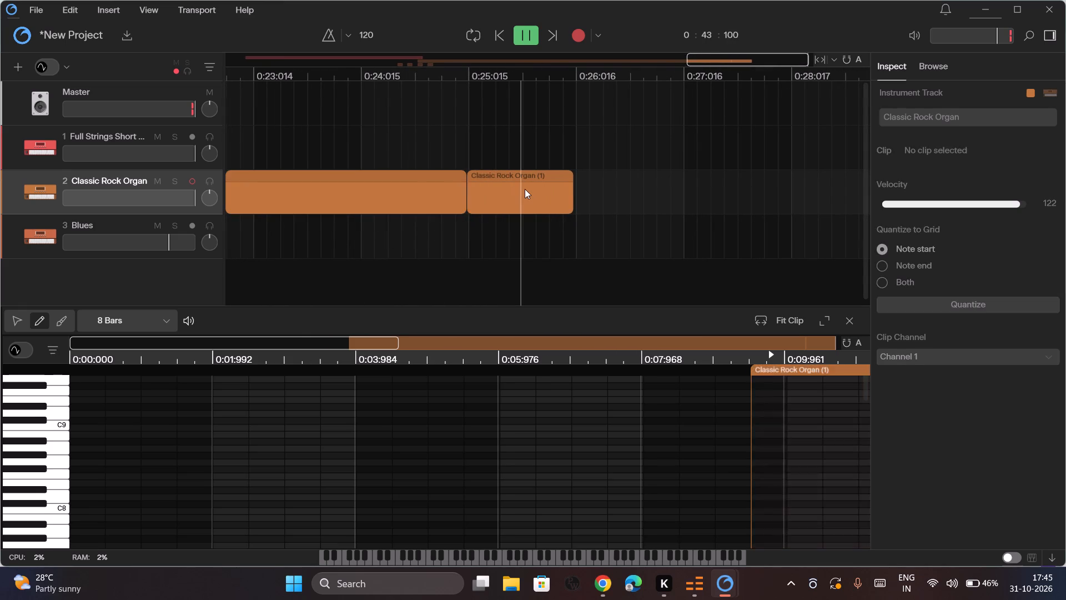
pyautogui.click(435, 132)
pyautogui.click(509, 186)
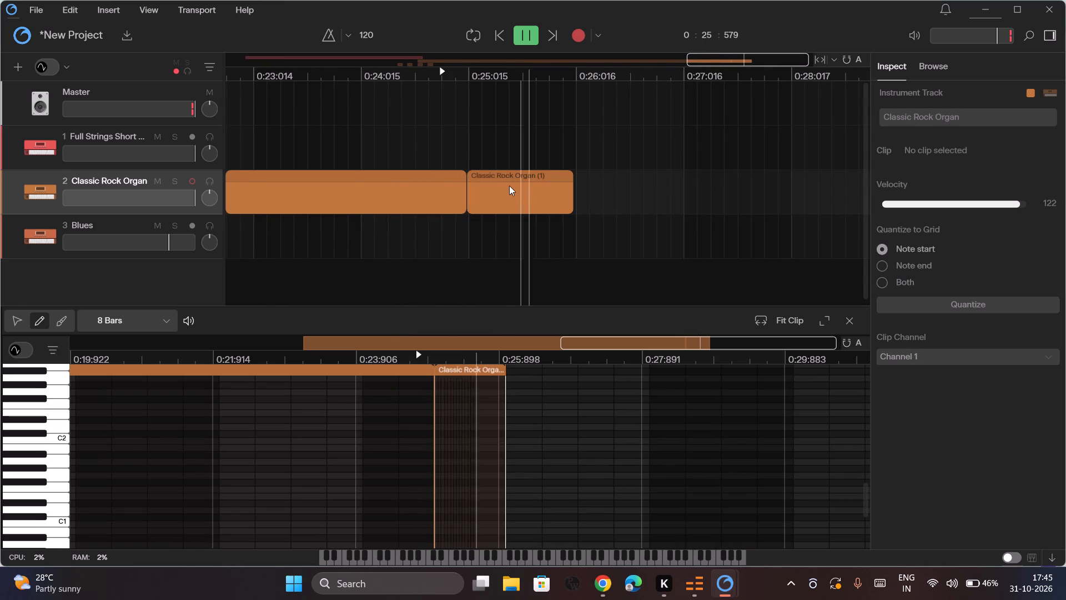
pyautogui.press('Delete')
# Audition the organ sound on piano-roll keys from the C8–C9 octave down past C0, and again around C4.
pyautogui.hscroll(6, 509, 186)
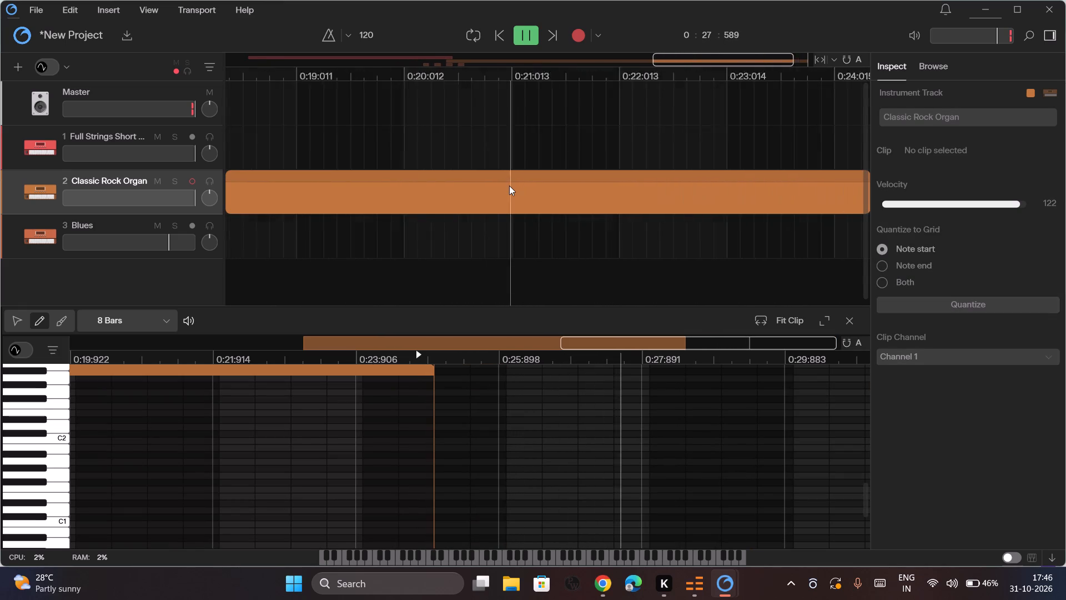
pyautogui.hscroll(8, 509, 186)
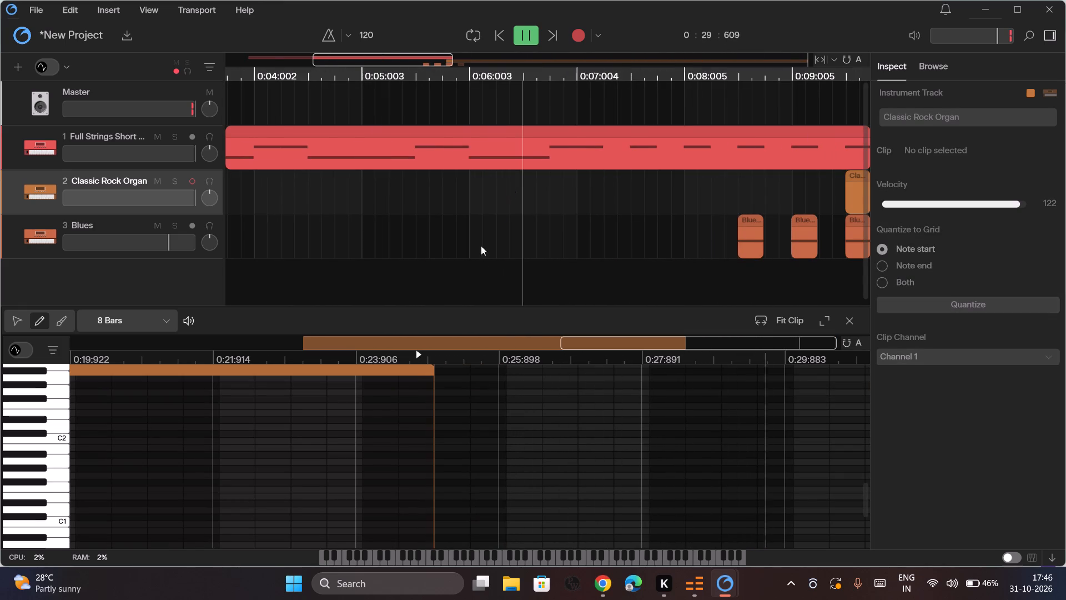
pyautogui.hscroll(8, 370, 410)
pyautogui.scroll(1, 370, 410)
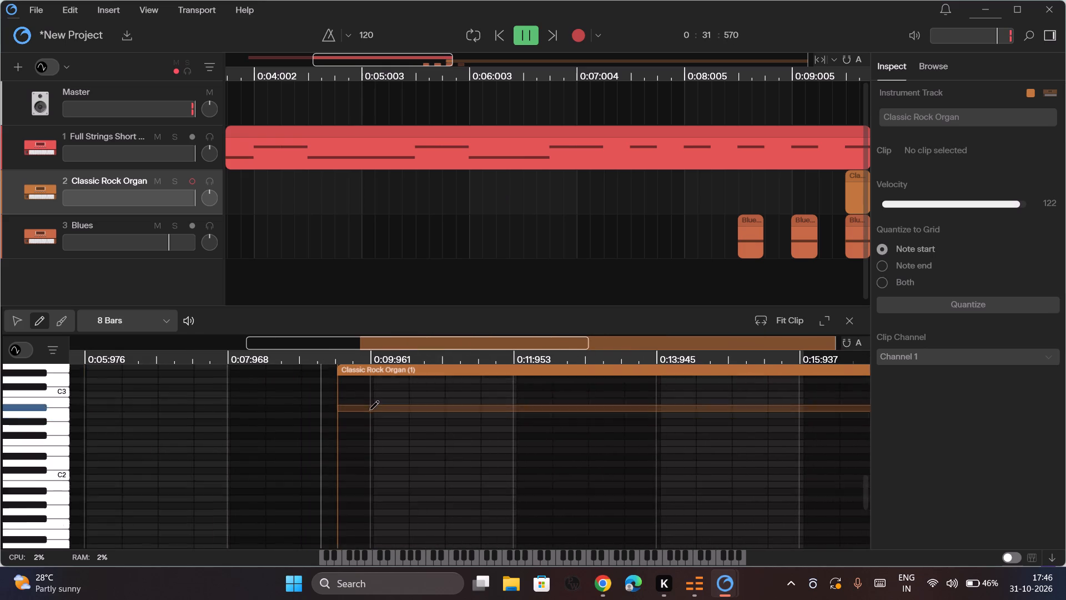
pyautogui.scroll(11, 370, 410)
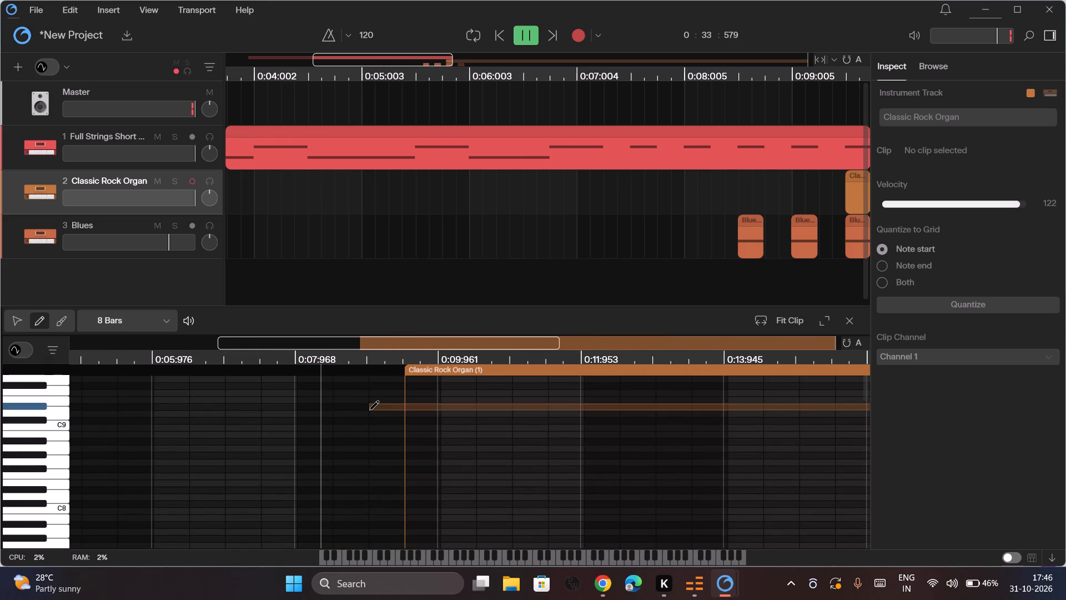
pyautogui.scroll(4, 370, 410)
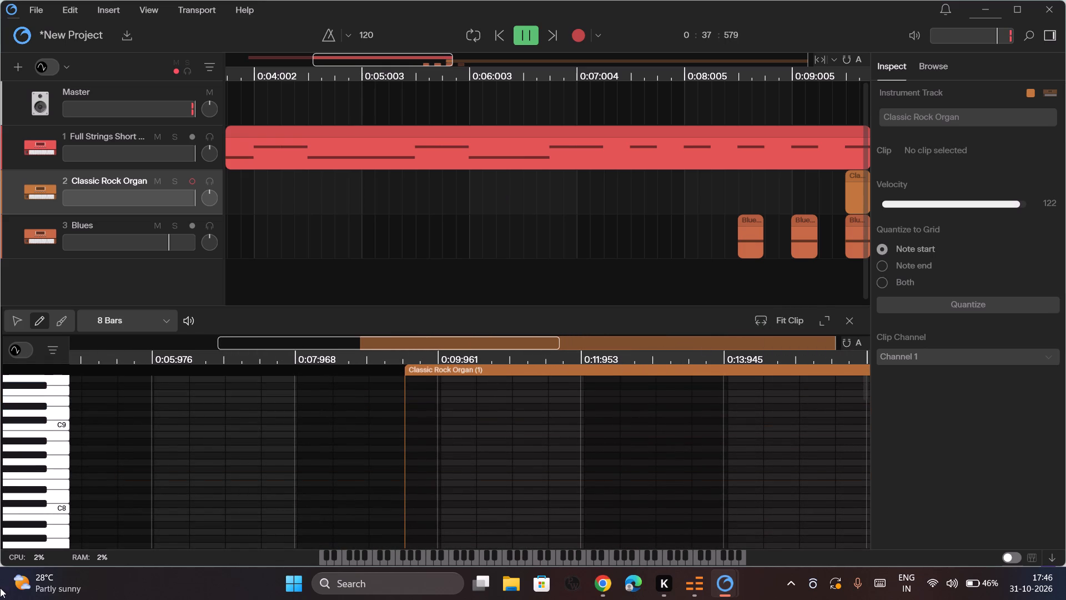
pyautogui.scroll(5, 48, 391)
pyautogui.hscroll(-1, 48, 391)
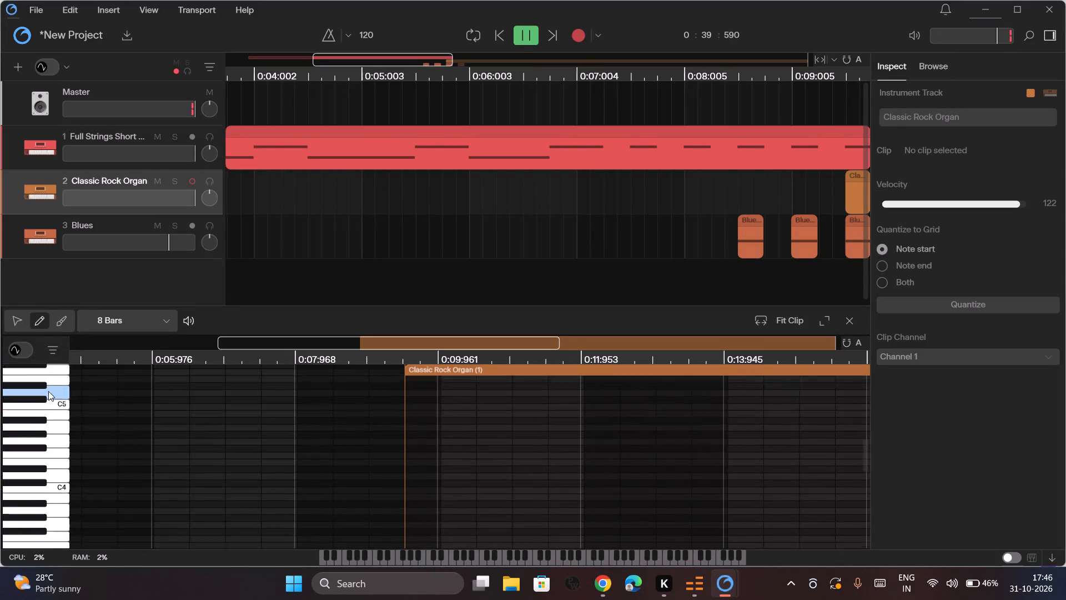
pyautogui.hscroll(-1, 48, 391)
pyautogui.click(53, 442)
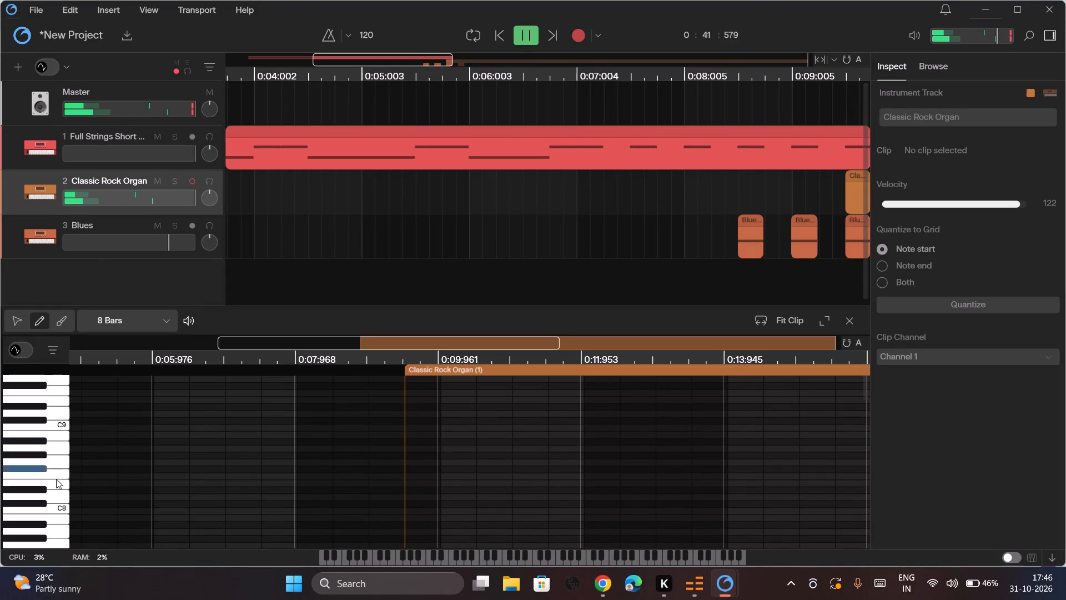
pyautogui.click(56, 487)
pyautogui.scroll(-1, 56, 487)
pyautogui.click(56, 487)
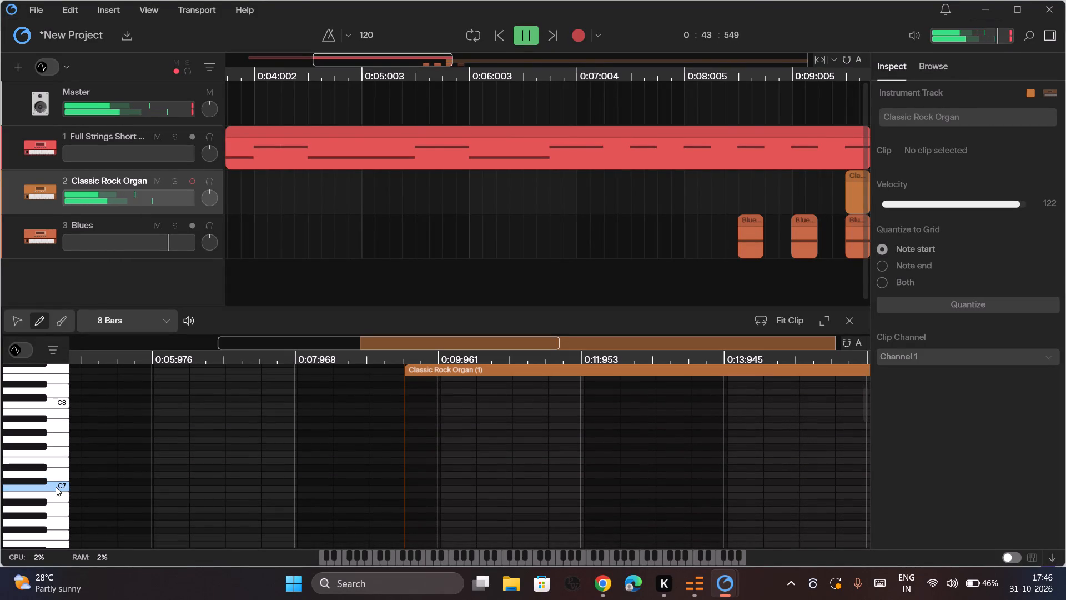
pyautogui.click(57, 511)
pyautogui.scroll(-2, 57, 511)
pyautogui.click(55, 489)
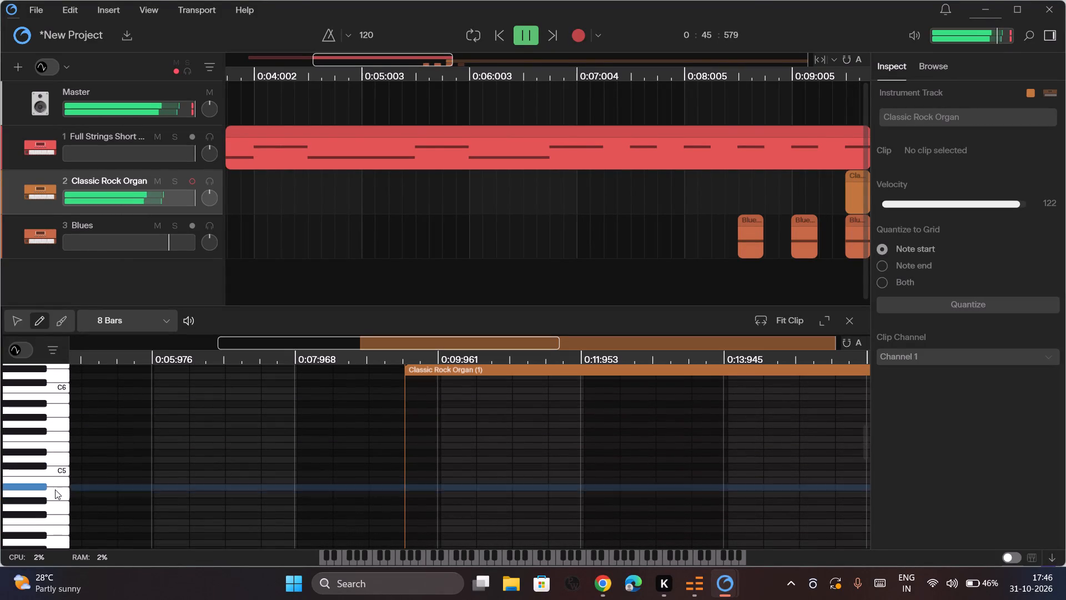
pyautogui.click(56, 497)
pyautogui.scroll(-2, 56, 497)
pyautogui.click(54, 456)
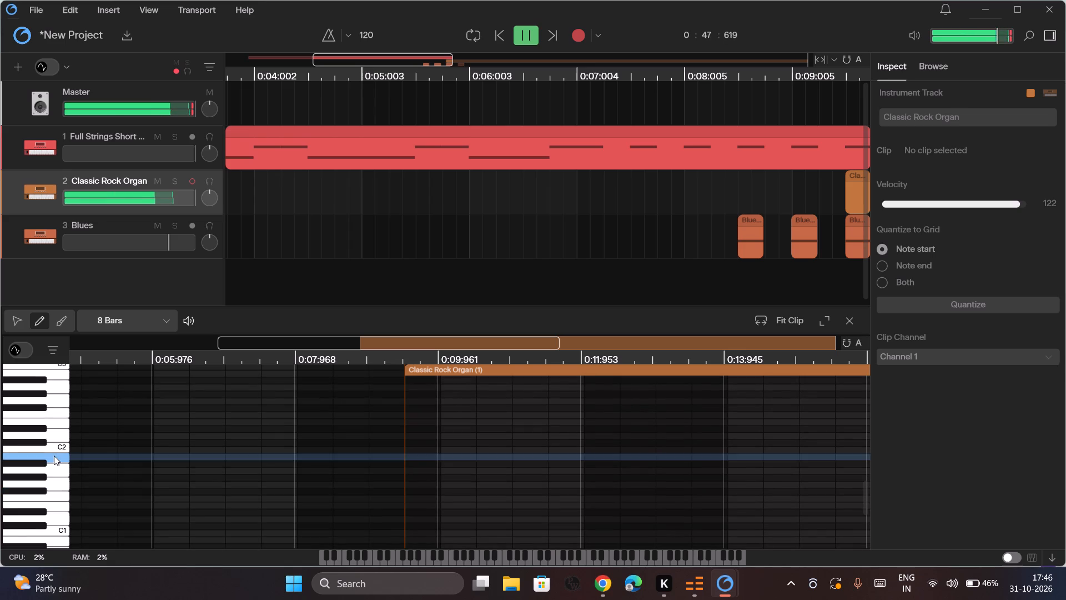
pyautogui.click(60, 497)
pyautogui.scroll(-3, 60, 497)
pyautogui.click(60, 497)
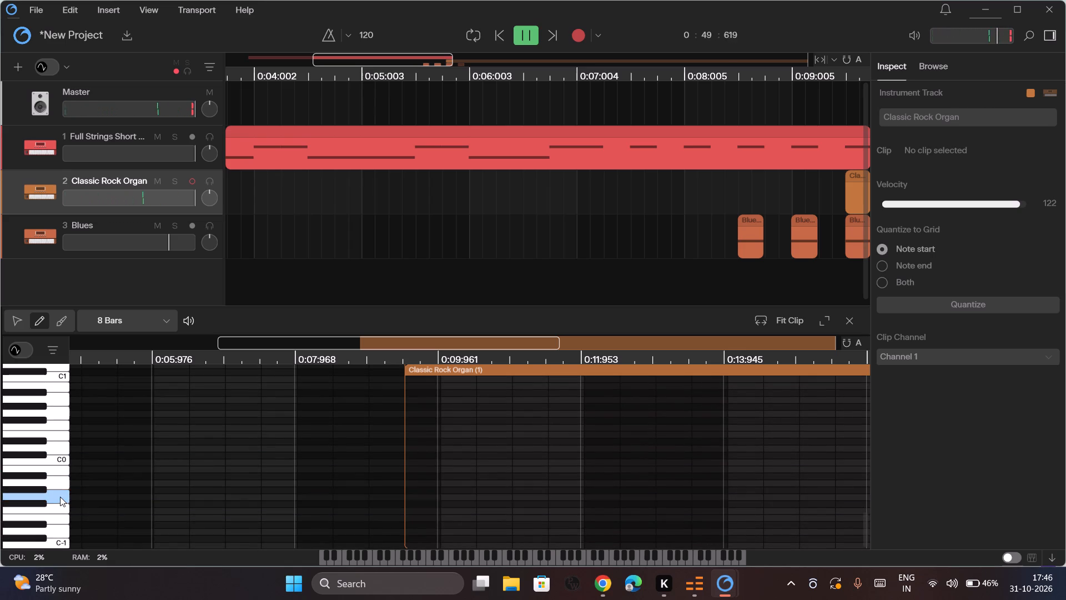
pyautogui.scroll(4, 60, 497)
pyautogui.click(58, 467)
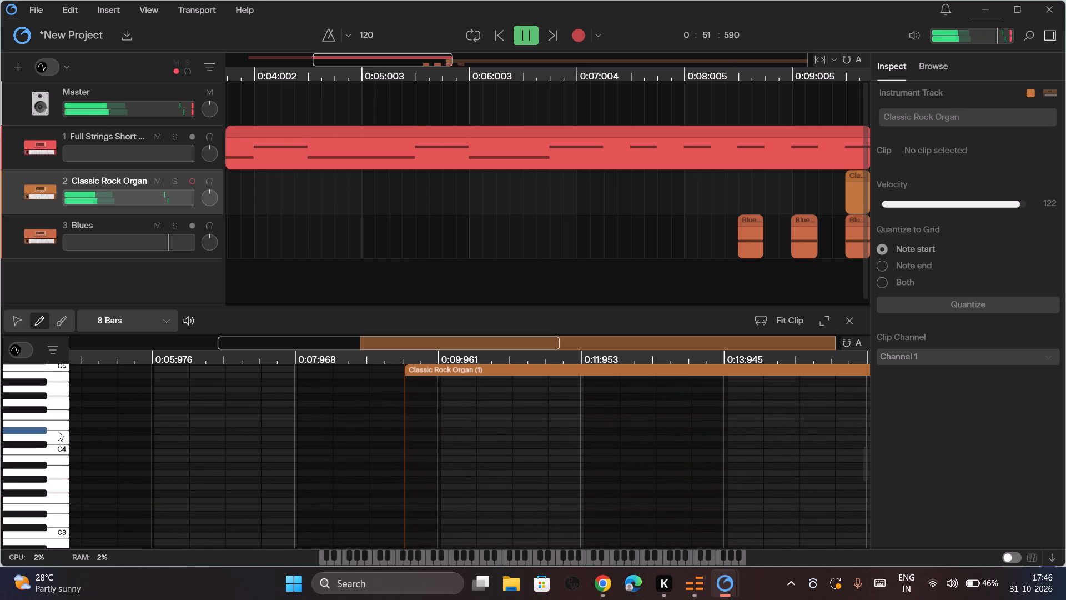
# Audition the organ sound on piano-roll keys from around C4 up to the C8–C9 octave.
pyautogui.click(58, 431)
pyautogui.scroll(1, 58, 431)
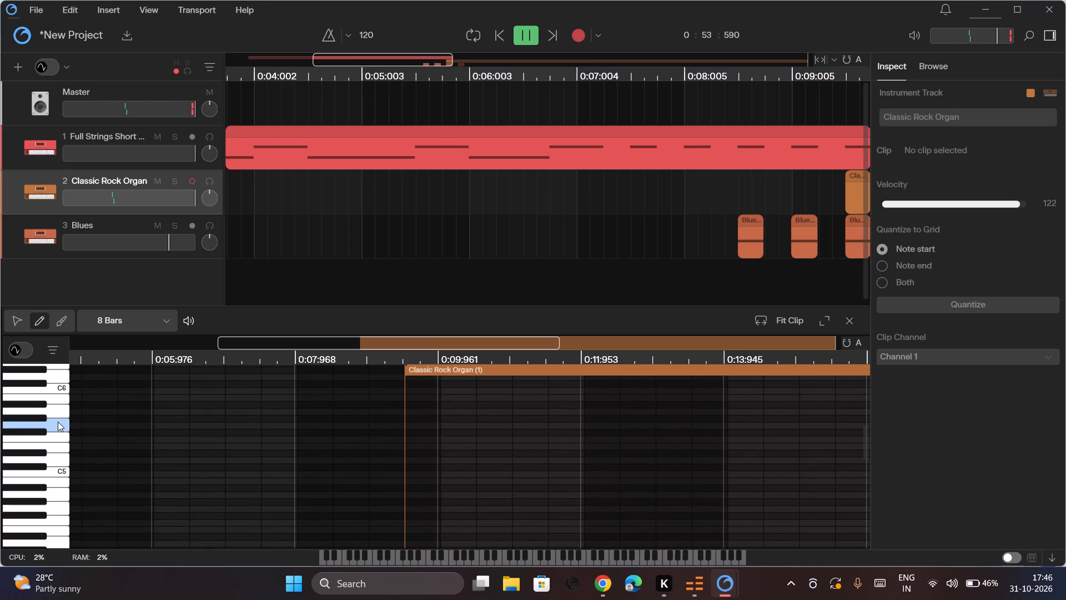
pyautogui.click(58, 422)
pyautogui.scroll(1, 58, 422)
pyautogui.click(57, 397)
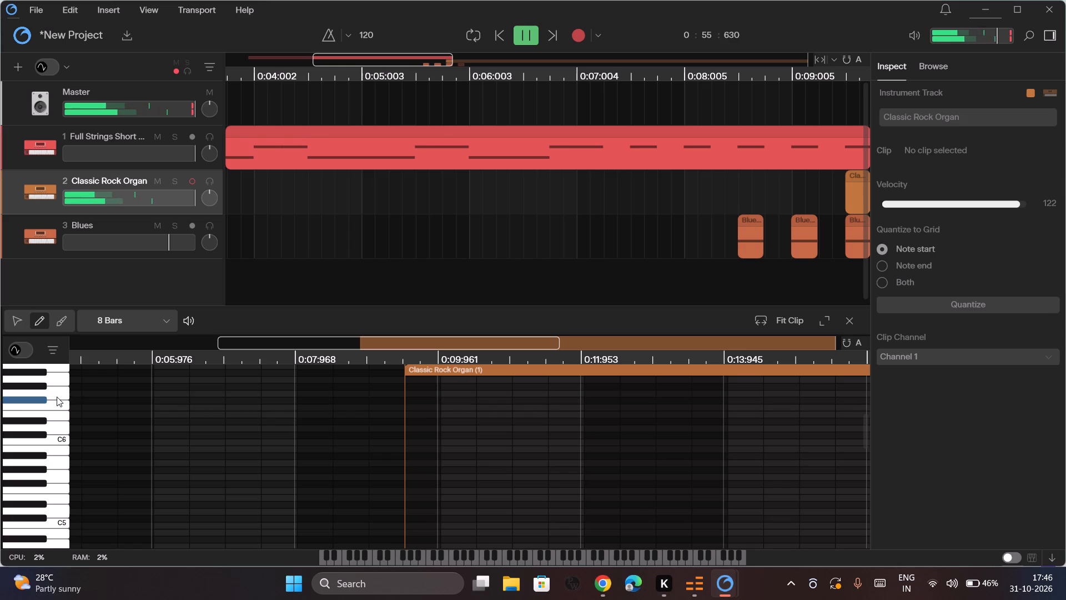
pyautogui.click(57, 391)
pyautogui.scroll(5, 57, 391)
pyautogui.moveTo(57, 391); pyautogui.dragTo(44, 501)
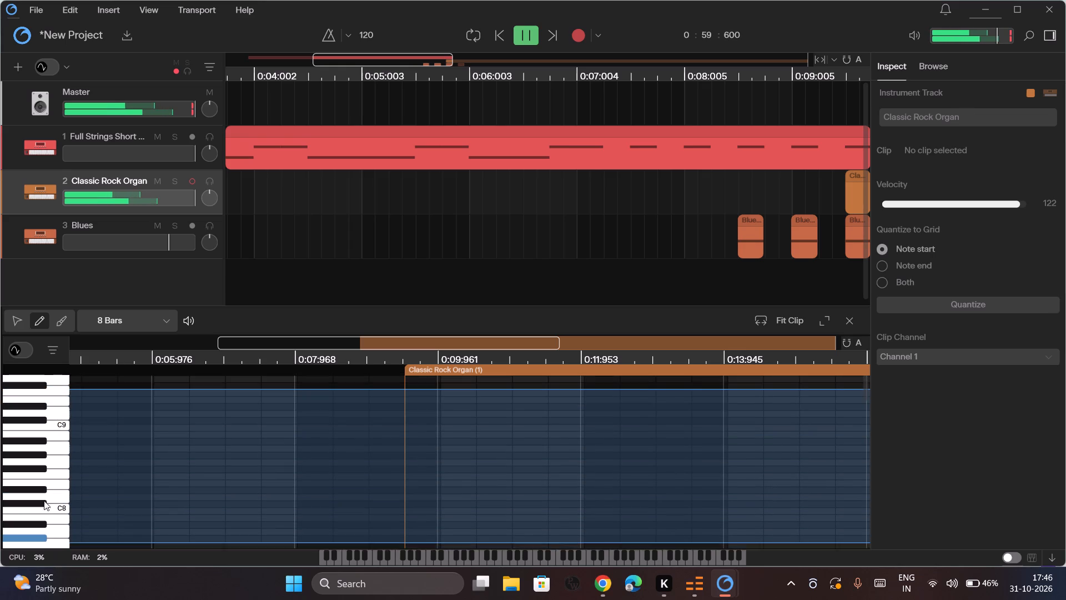
pyautogui.moveTo(44, 501); pyautogui.dragTo(35, 424)
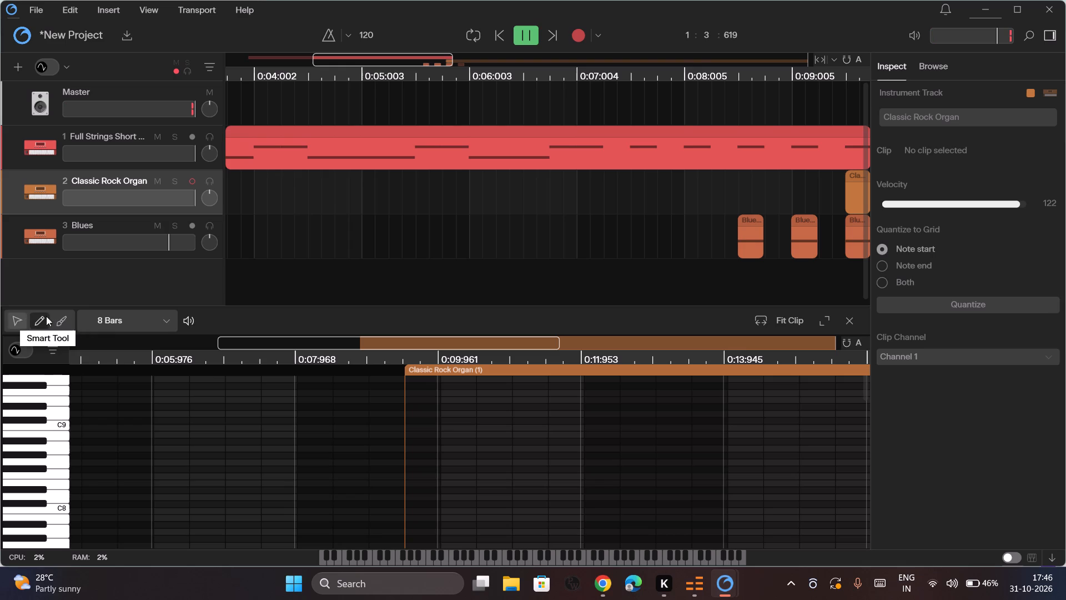
# Set the piano-roll drawing duration to Whole Note.
pyautogui.click(117, 317)
pyautogui.scroll(-1, 112, 260)
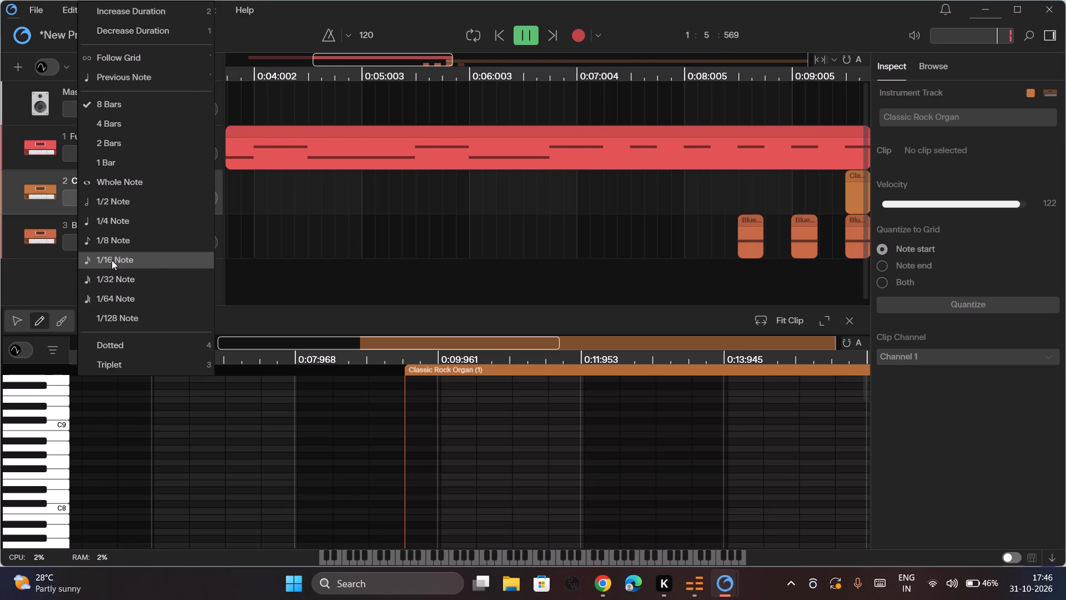
pyautogui.hscroll(1, 112, 260)
pyautogui.hscroll(-1, 112, 260)
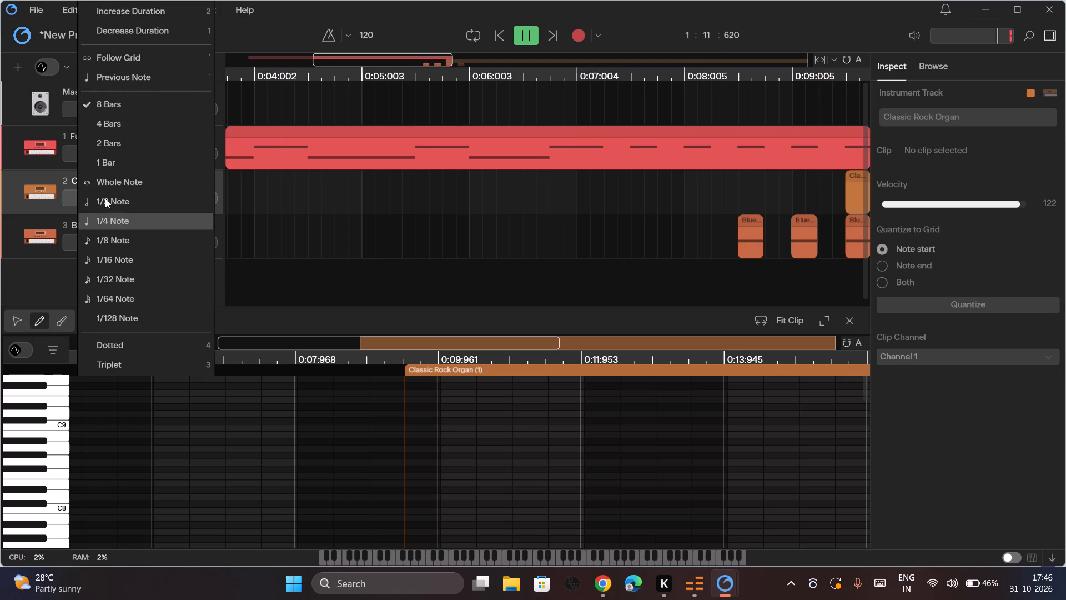
pyautogui.click(98, 186)
# Audition the organ sound on the piano-roll keys from D9 down to A8.
pyautogui.click(42, 411)
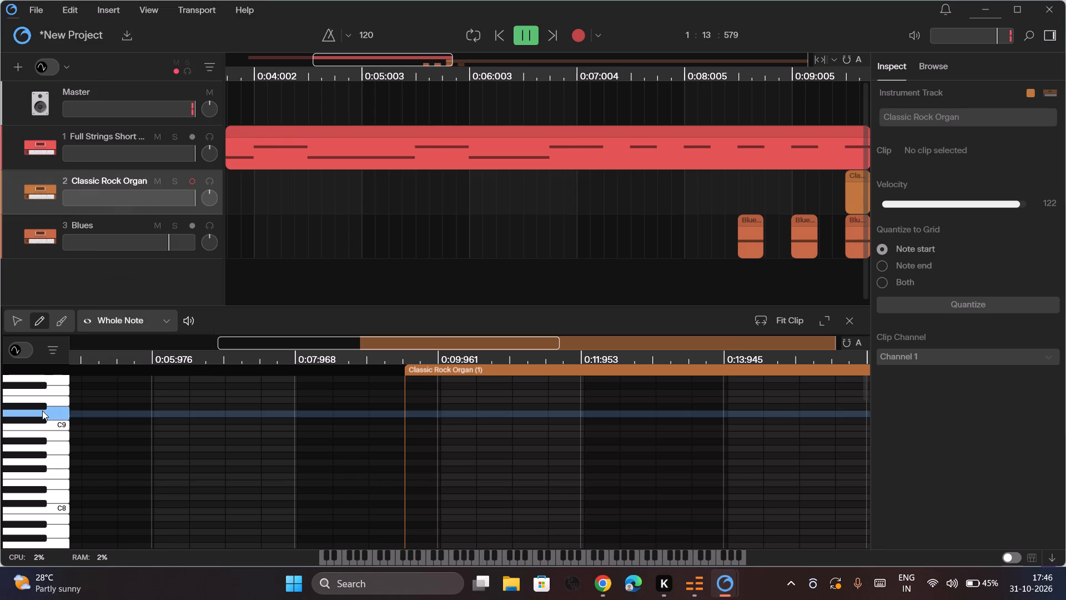
pyautogui.click(50, 423)
pyautogui.doubleClick(56, 441)
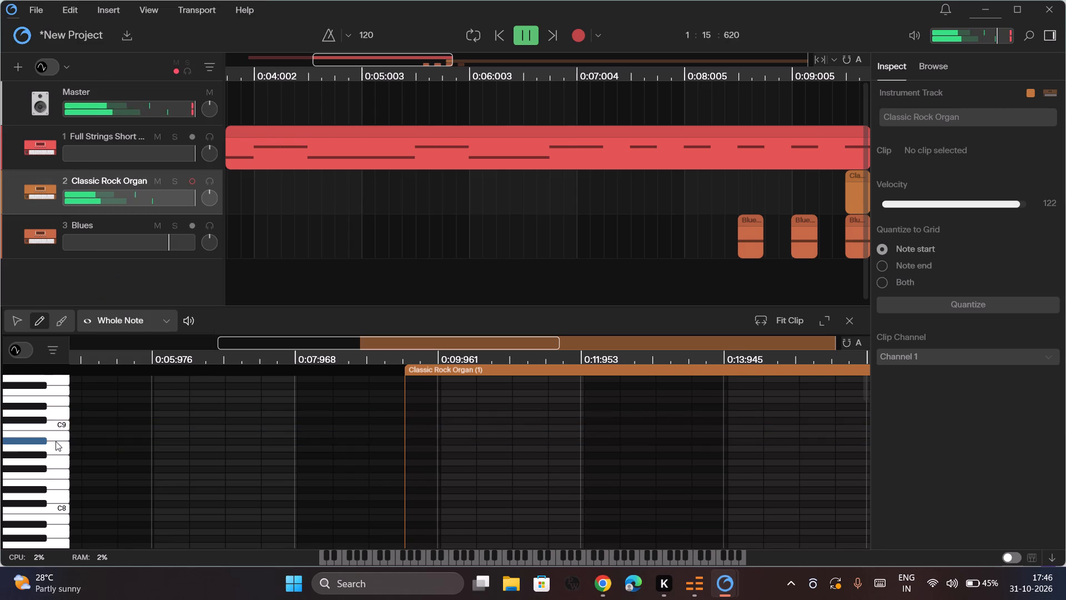
pyautogui.tripleClick(56, 441)
pyautogui.click(56, 448)
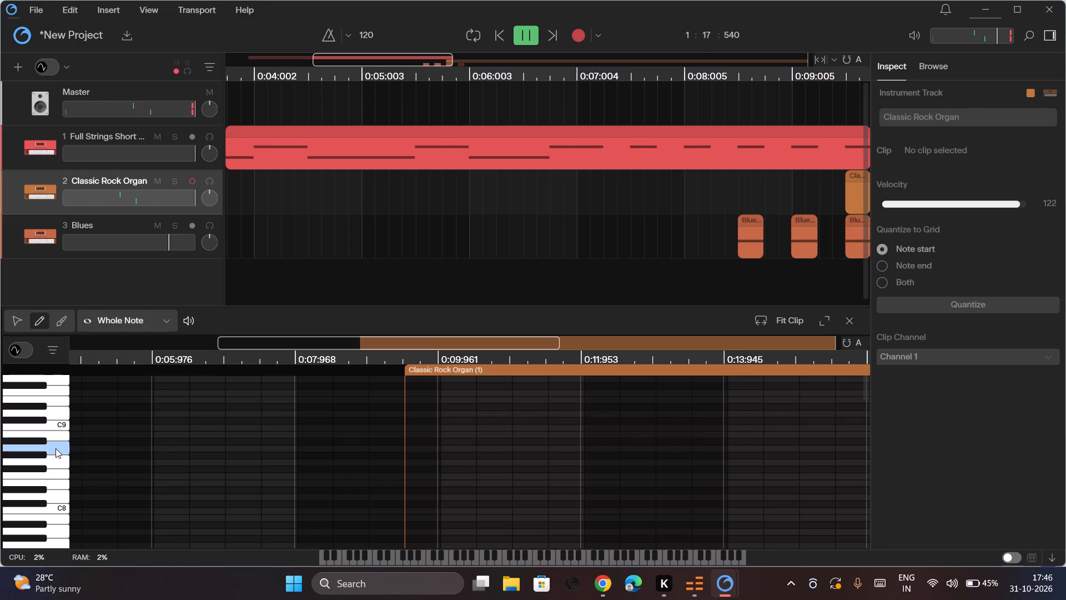
pyautogui.click(56, 448)
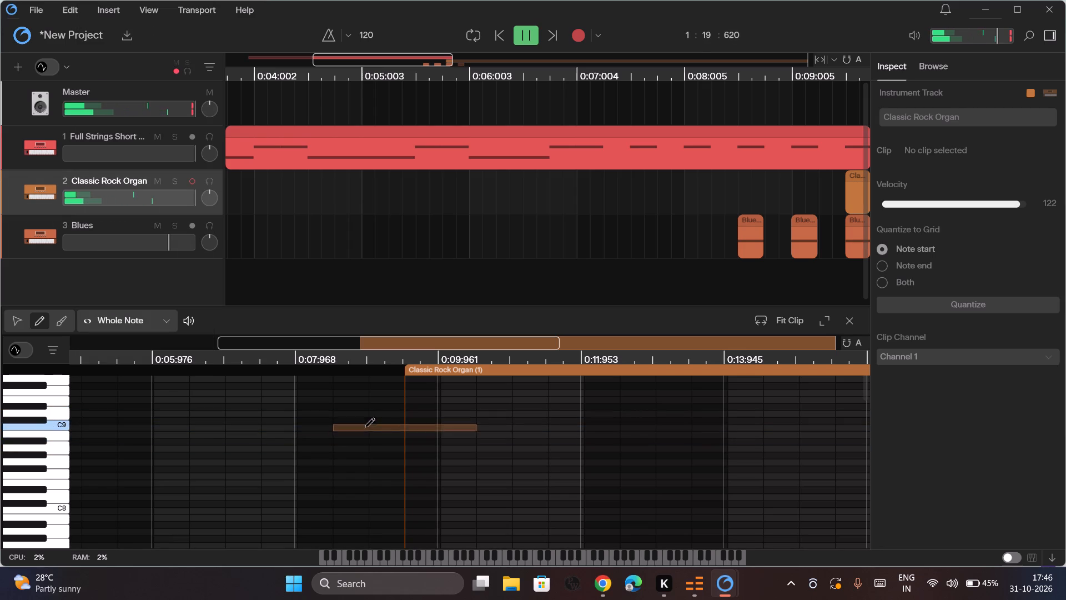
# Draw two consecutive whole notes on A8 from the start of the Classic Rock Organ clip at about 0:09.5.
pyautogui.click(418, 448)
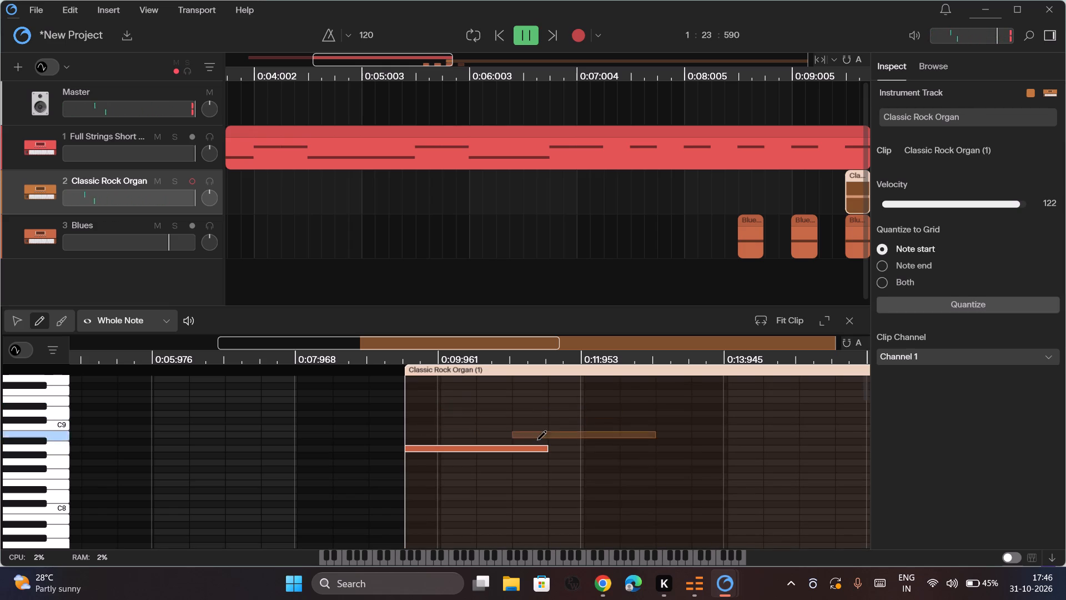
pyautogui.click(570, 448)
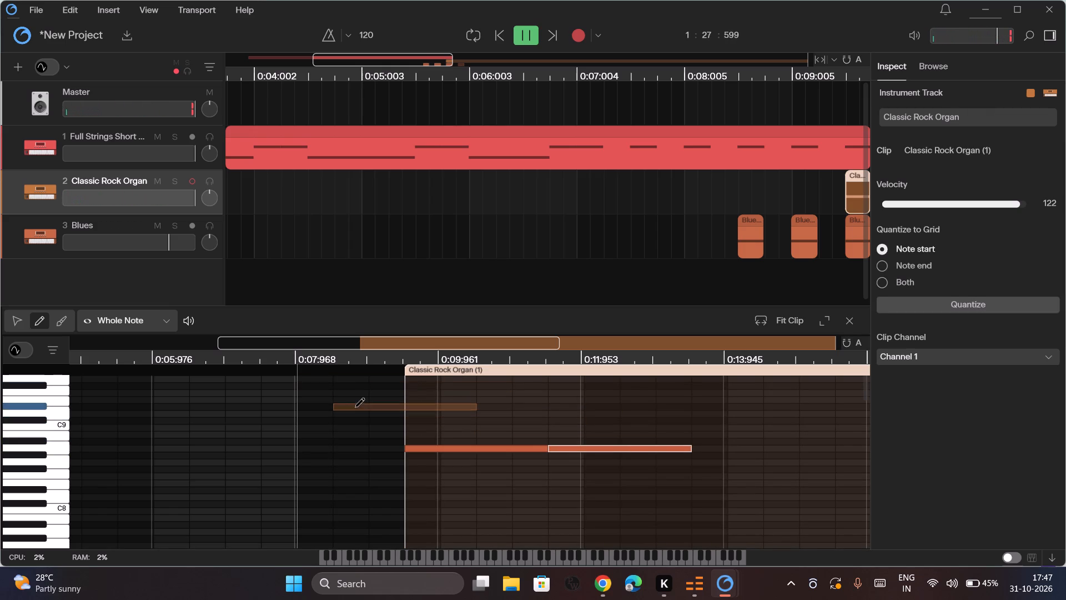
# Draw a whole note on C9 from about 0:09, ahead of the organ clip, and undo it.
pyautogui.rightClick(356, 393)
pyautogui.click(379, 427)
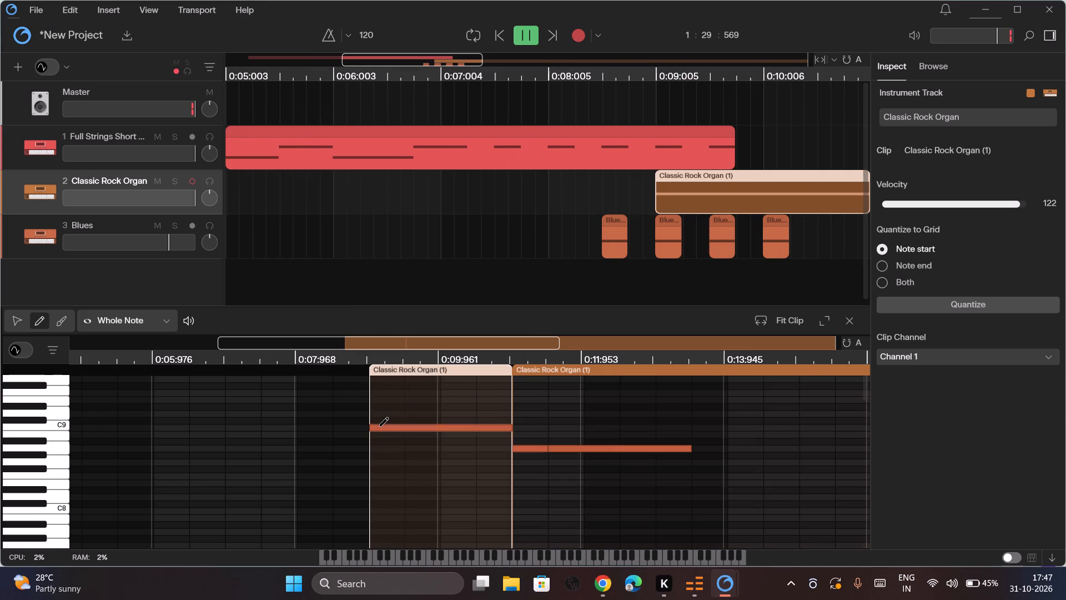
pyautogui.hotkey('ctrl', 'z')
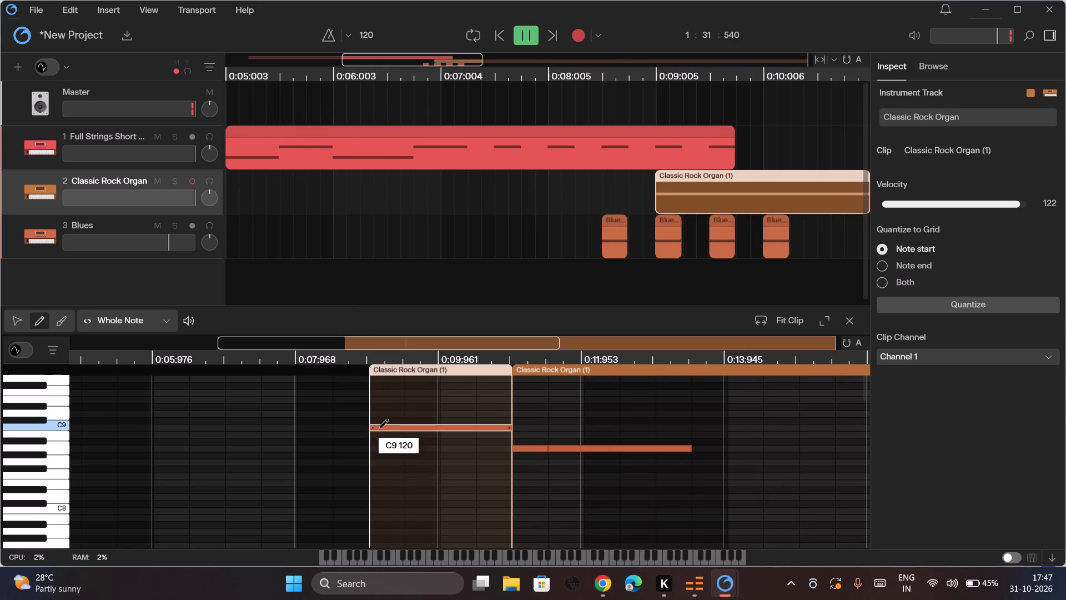
# Play the arrangement from 0:01 and follow it through the strings, Blues hits and Classic Rock Organ notes.
pyautogui.scroll(4, 316, 203)
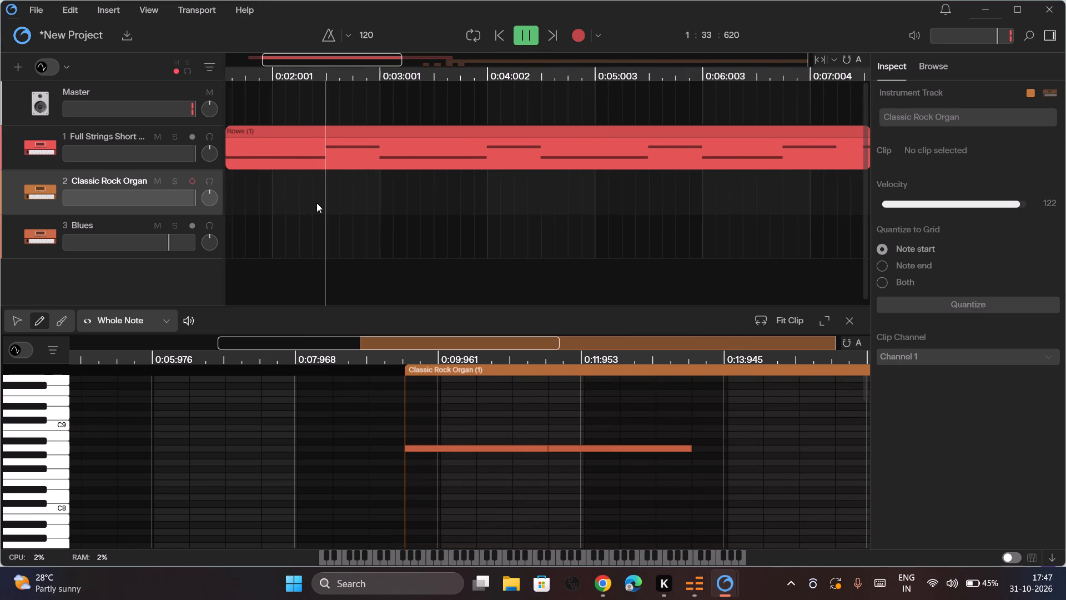
pyautogui.hscroll(2, 316, 203)
pyautogui.click(331, 204)
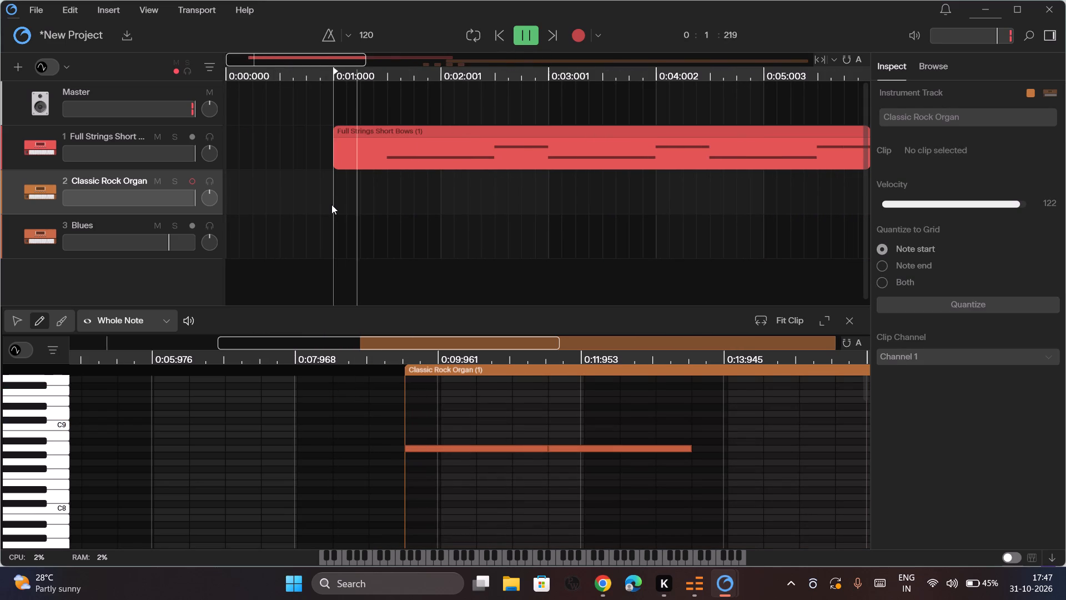
pyautogui.hscroll(-3, 331, 204)
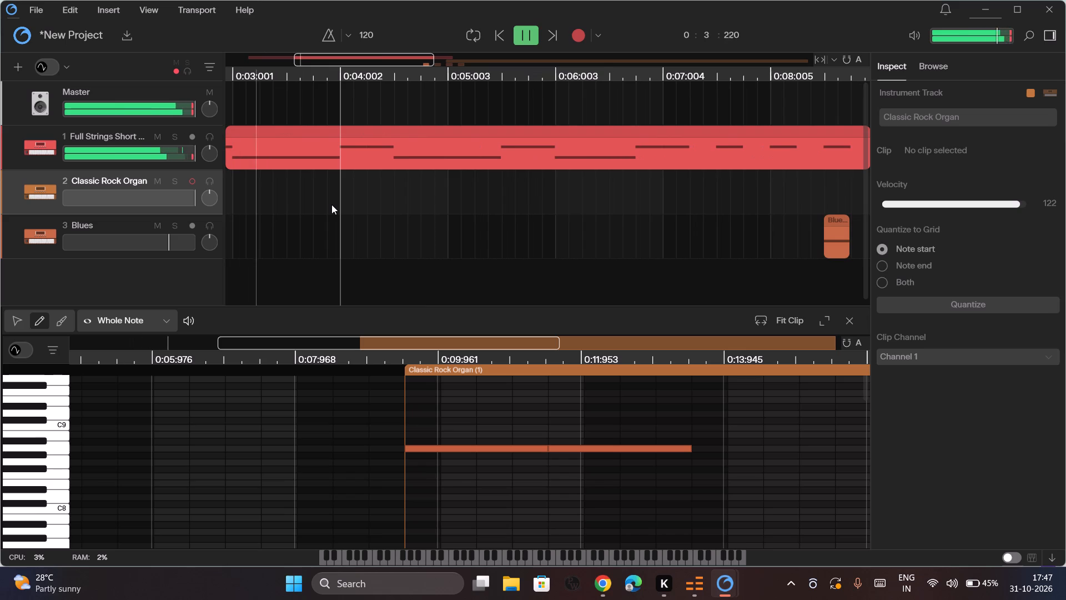
pyautogui.hscroll(-1, 331, 204)
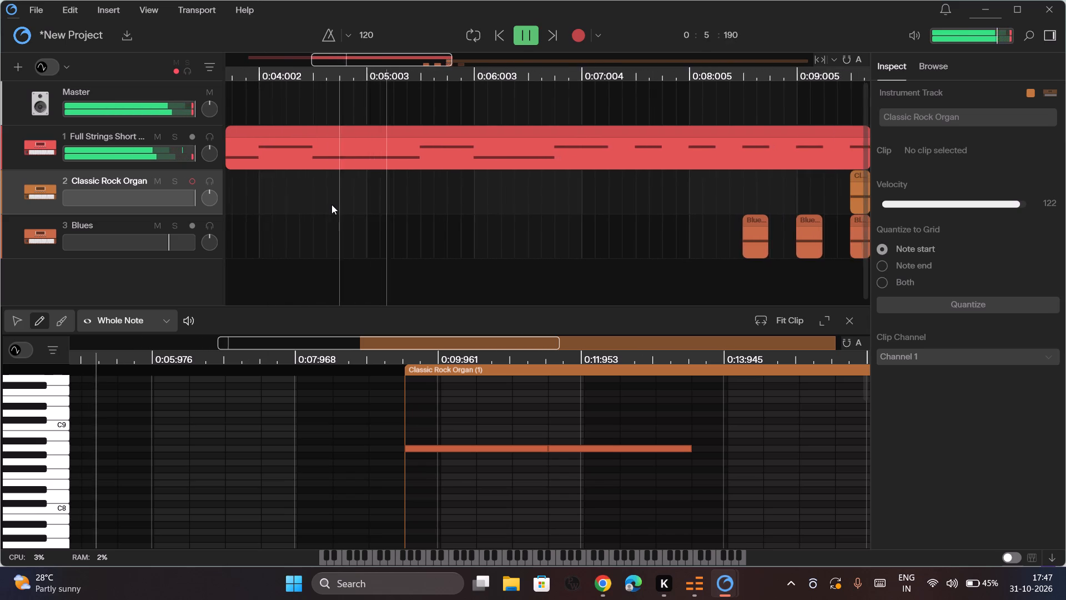
pyautogui.hscroll(-3, 331, 204)
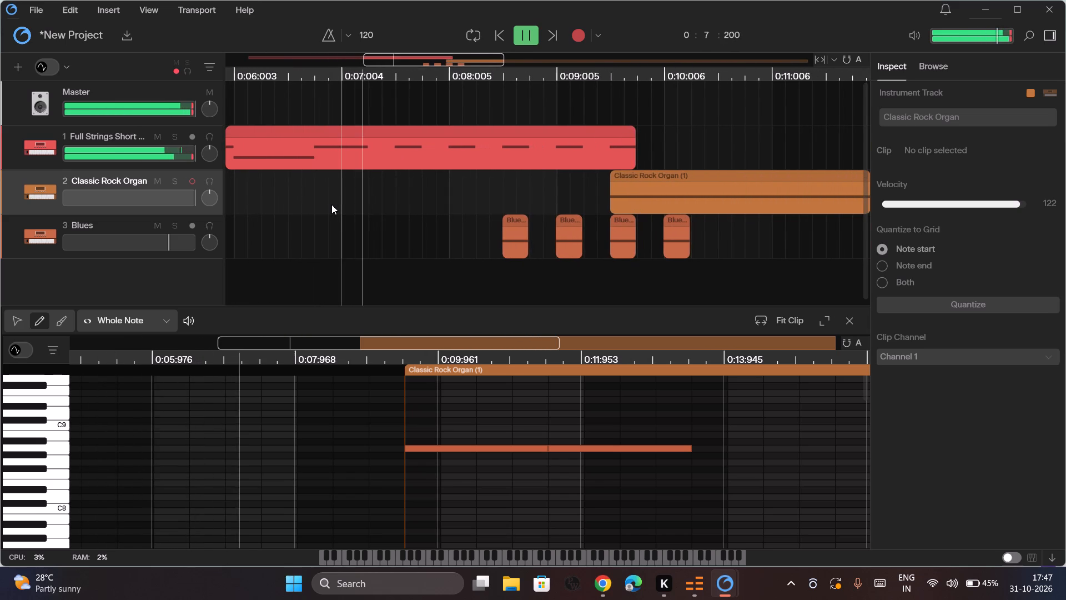
pyautogui.hscroll(-2, 331, 204)
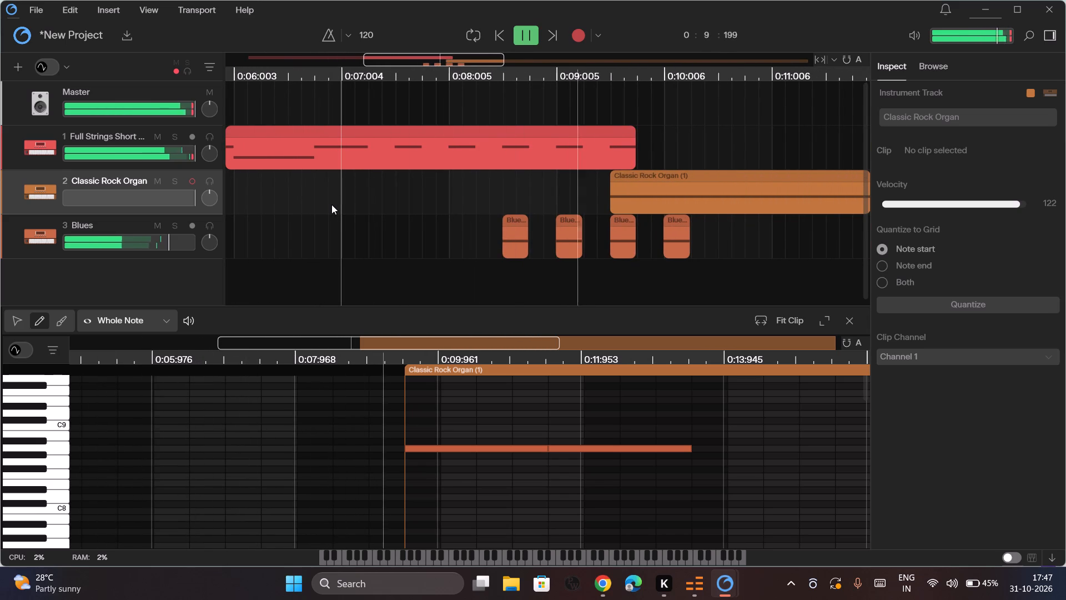
pyautogui.hscroll(-3, 331, 204)
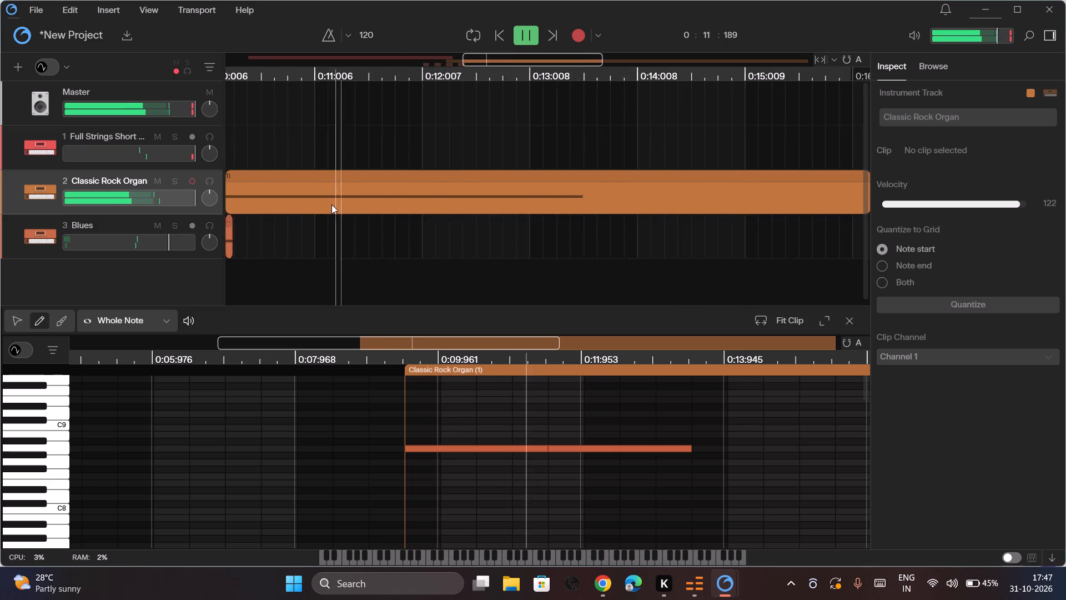
pyautogui.hscroll(-1, 331, 204)
pyautogui.hscroll(1, 452, 206)
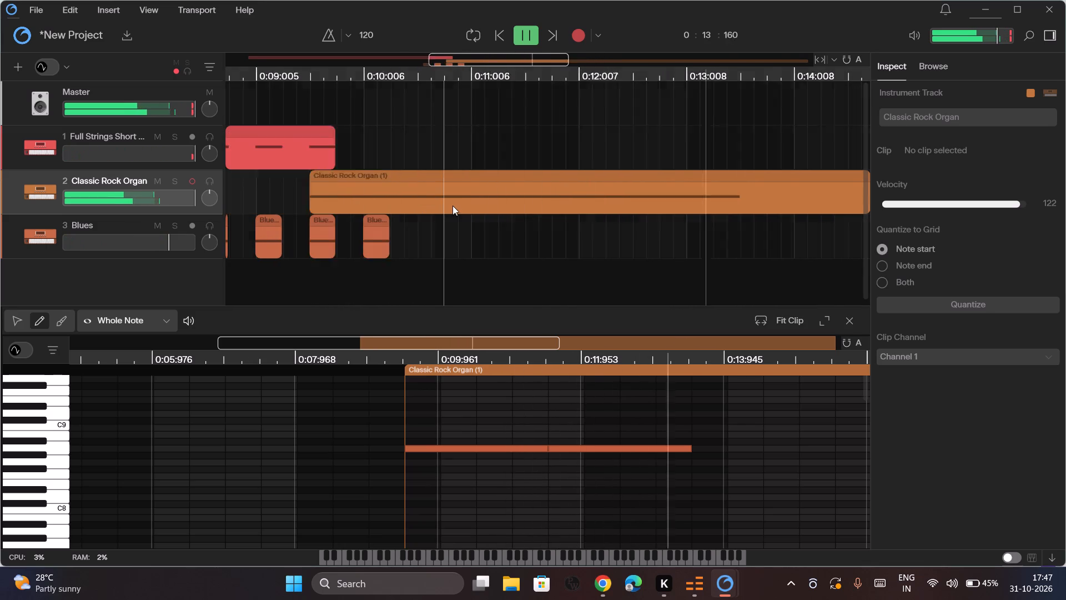
pyautogui.hscroll(1, 452, 206)
# Delete the Classic Rock Organ clip that starts at about 0:09.5.
pyautogui.click(519, 202)
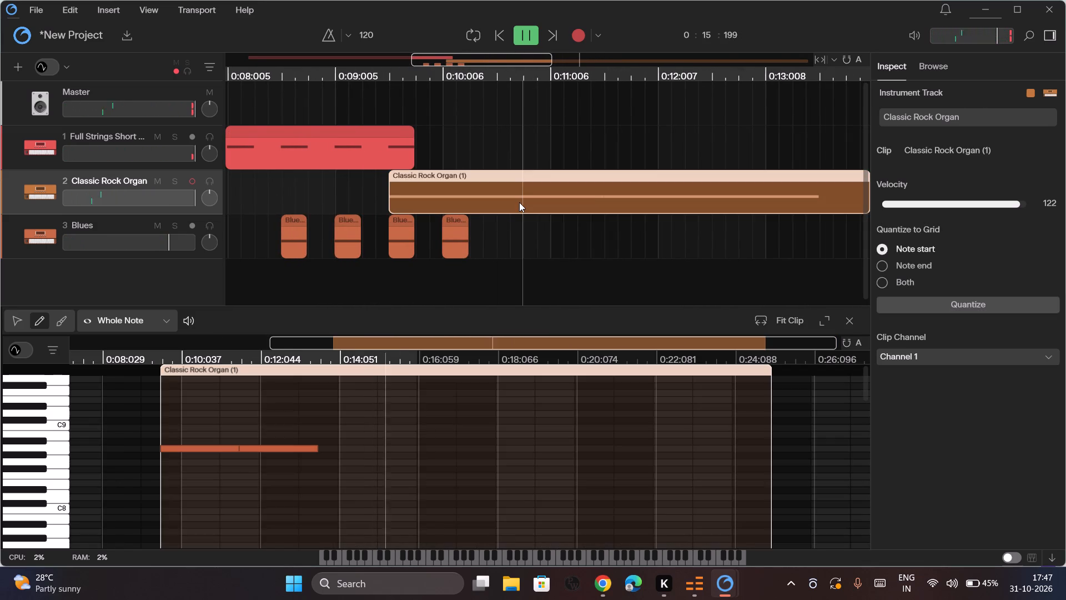
pyautogui.press('Delete')
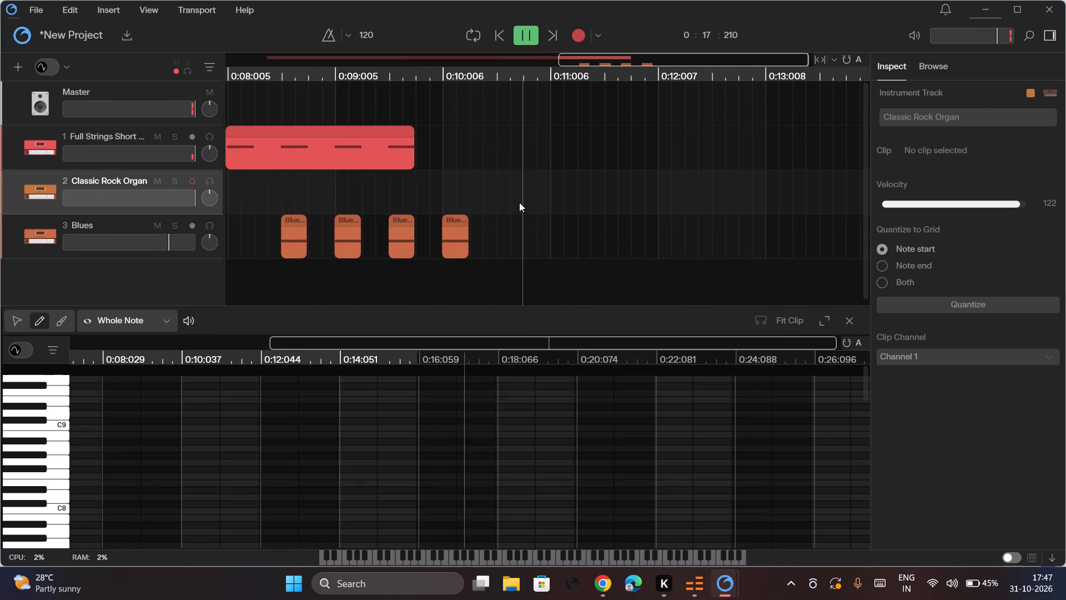
# Play the arrangement from about 0:08 to hear the end of the strings with the Blues hits.
pyautogui.hscroll(1, 519, 202)
pyautogui.hscroll(1, 399, 211)
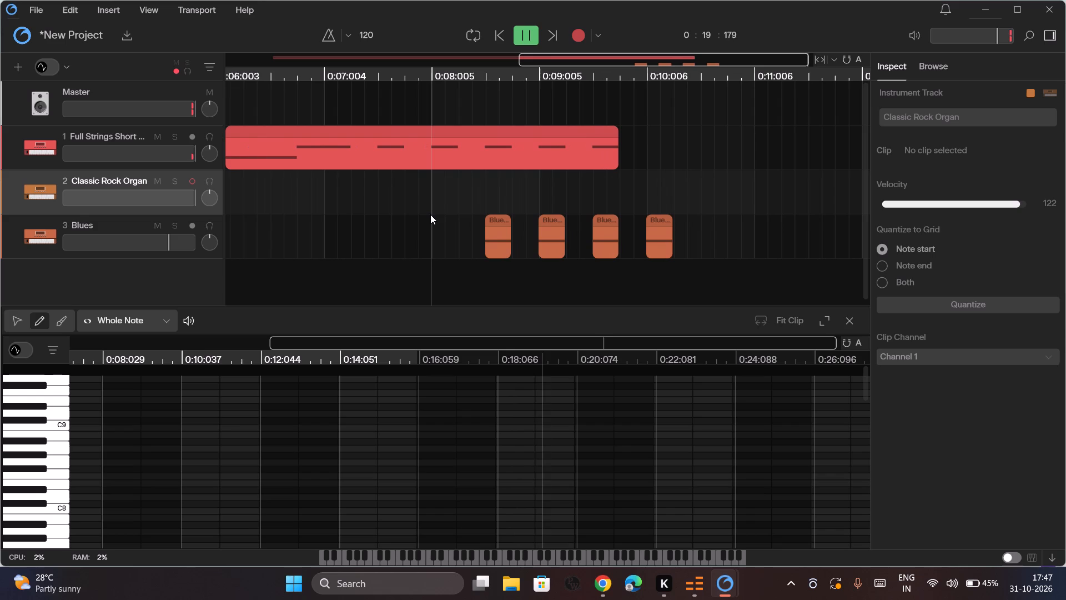
pyautogui.click(430, 215)
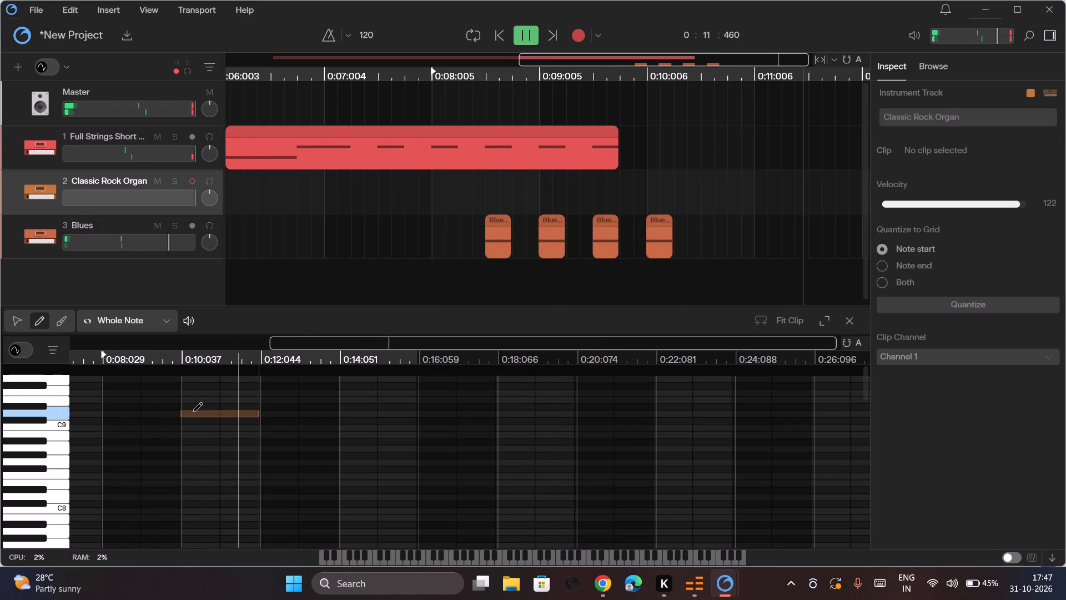
pyautogui.scroll(4, 23, 452)
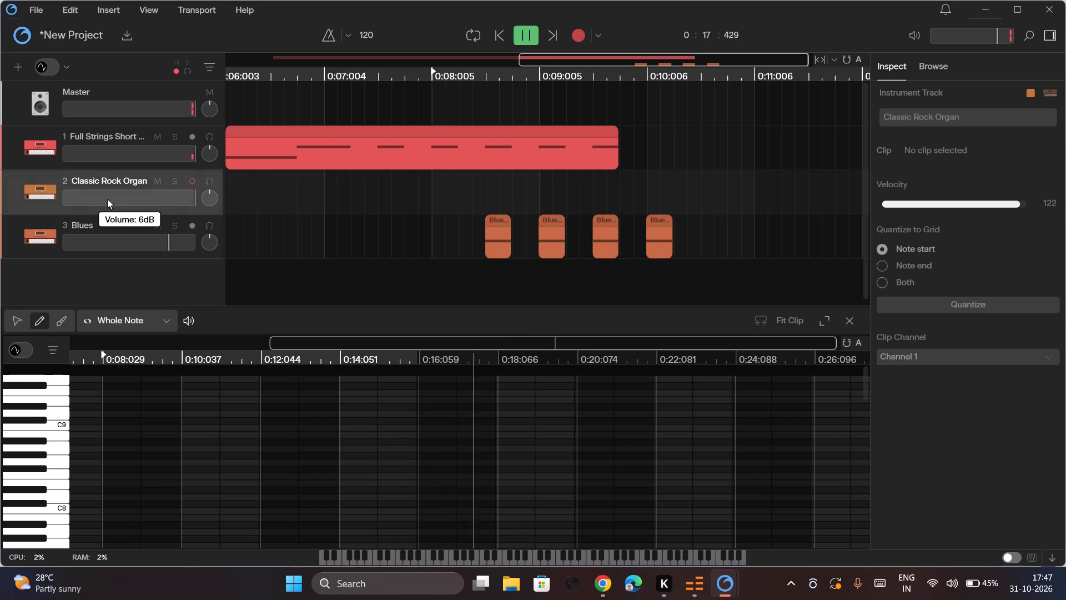
# Display the track settings of the Classic Rock Organ track.
pyautogui.click(32, 185)
pyautogui.moveTo(32, 185); pyautogui.dragTo(395, 438)
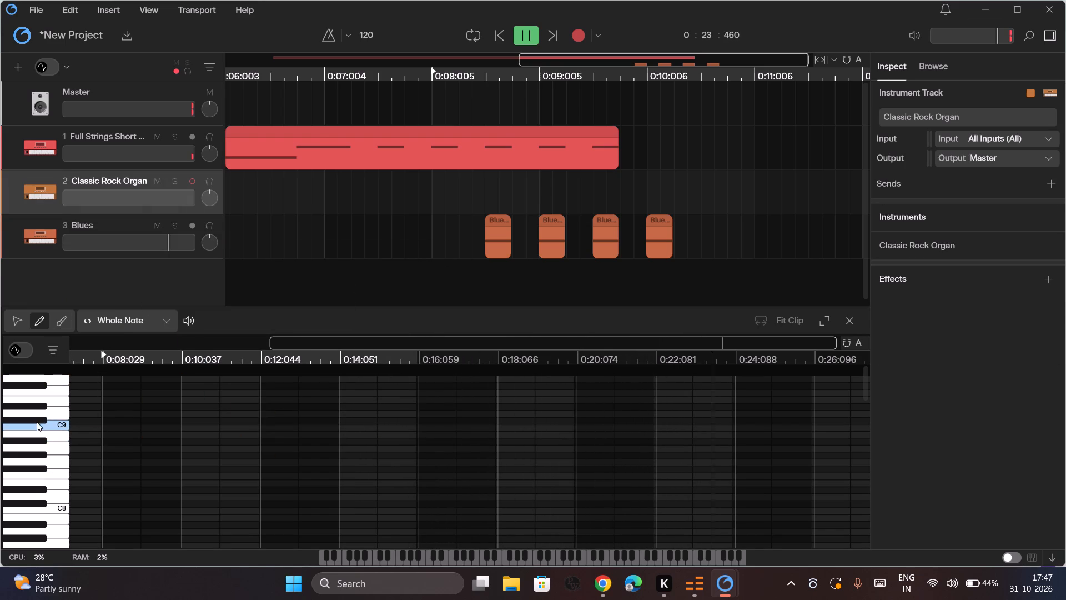
# Audition the organ sound on piano-roll keys from around C-1 up to A5.
pyautogui.scroll(5, 38, 408)
pyautogui.scroll(-8, 47, 367)
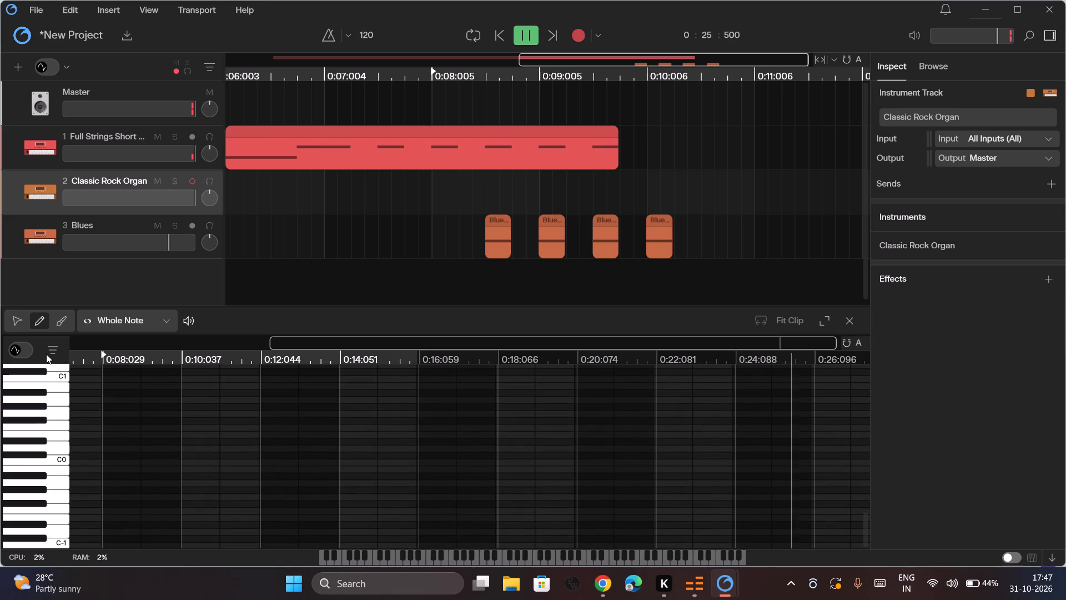
pyautogui.scroll(-4, 46, 354)
pyautogui.click(54, 546)
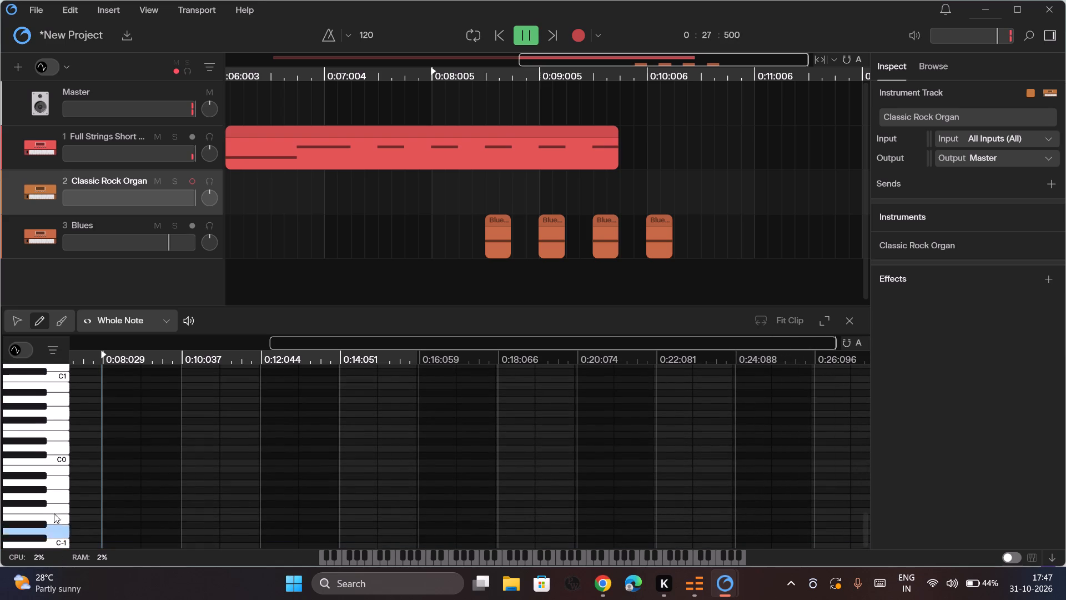
pyautogui.click(60, 469)
pyautogui.click(58, 413)
pyautogui.scroll(1, 58, 413)
pyautogui.click(58, 413)
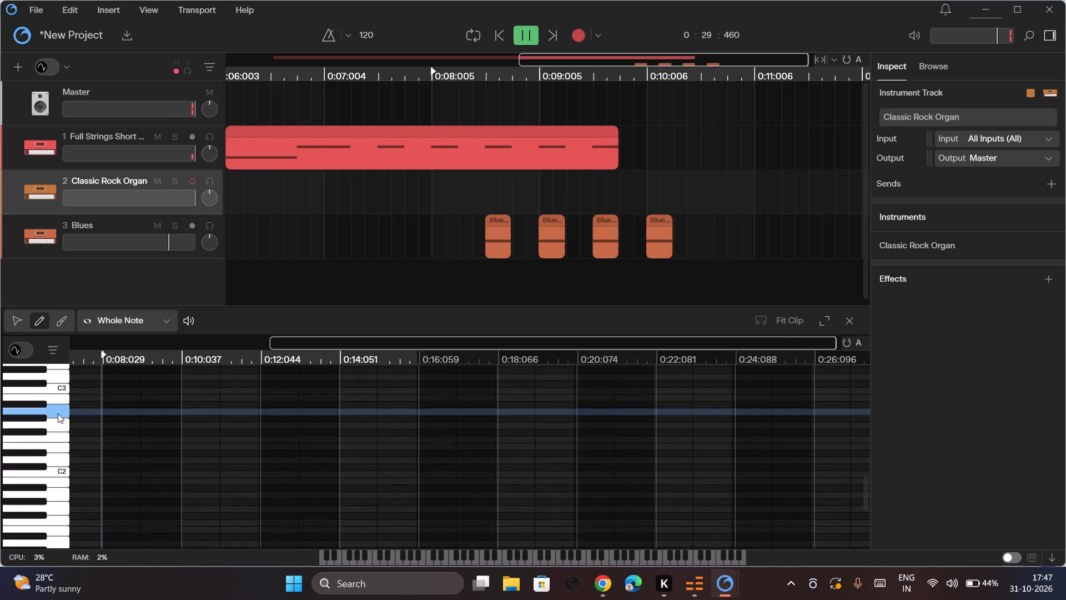
pyautogui.click(58, 413)
pyautogui.click(58, 413)
pyautogui.scroll(2, 58, 413)
pyautogui.click(58, 413)
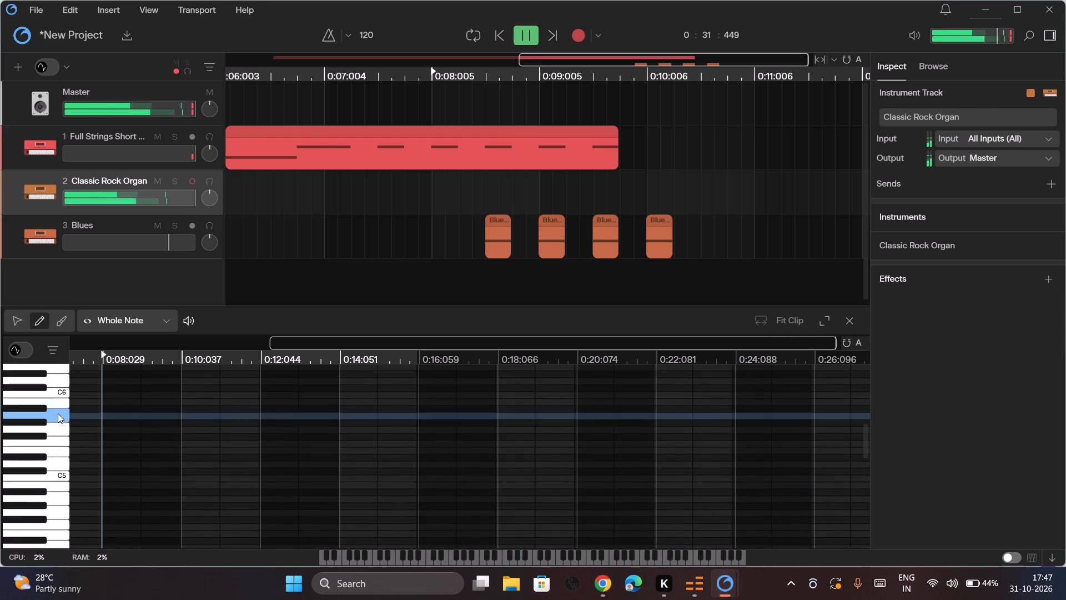
pyautogui.click(58, 413)
pyautogui.click(58, 413)
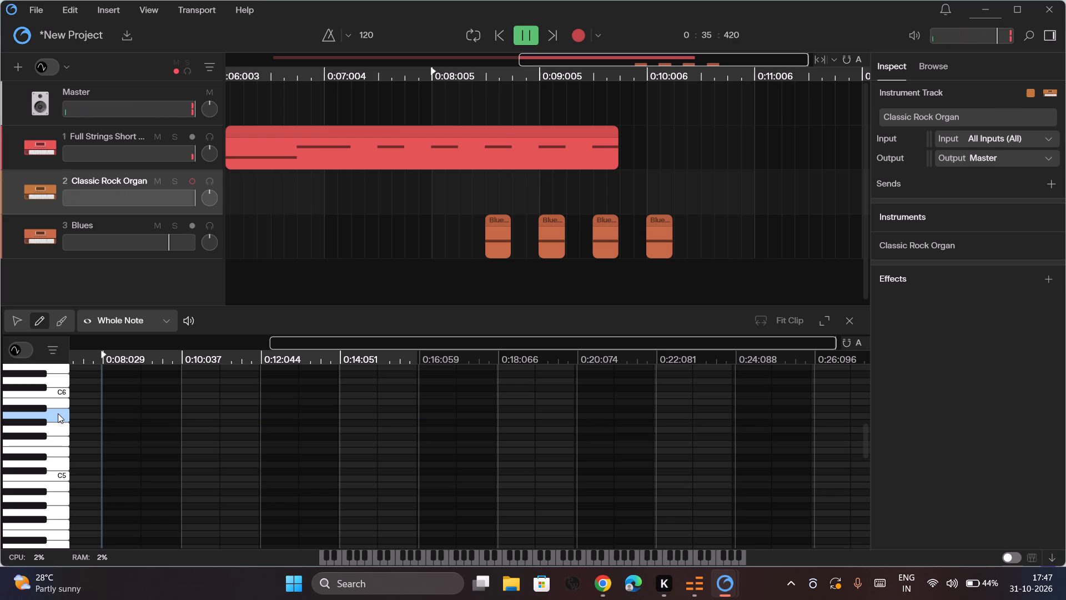
# Check the available input sources of the Classic Rock Organ track, keeping All Inputs.
pyautogui.click(973, 140)
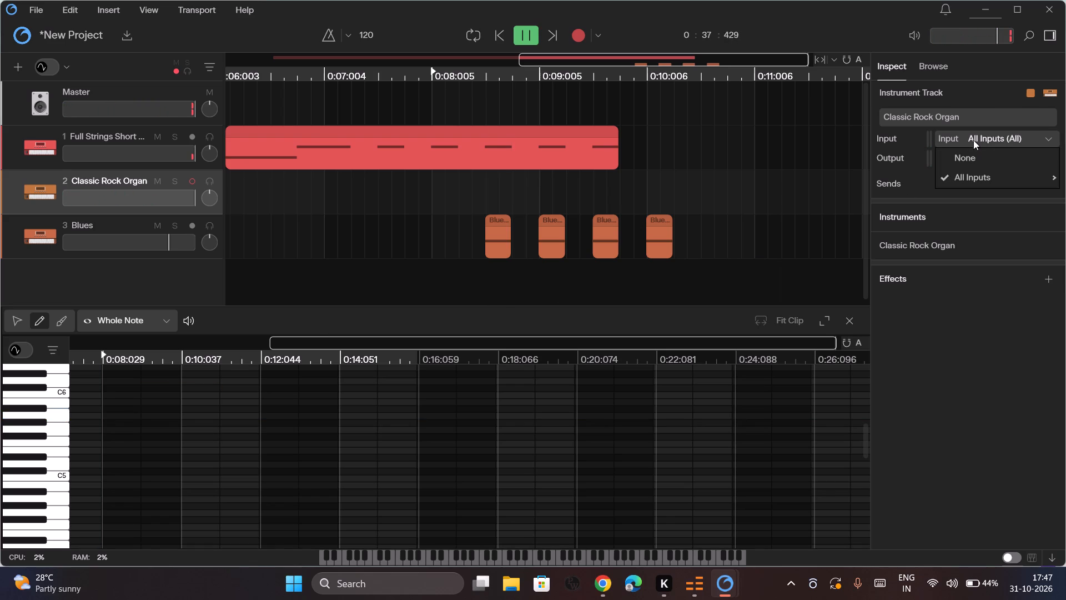
pyautogui.click(973, 140)
pyautogui.moveTo(973, 140); pyautogui.dragTo(1011, 168)
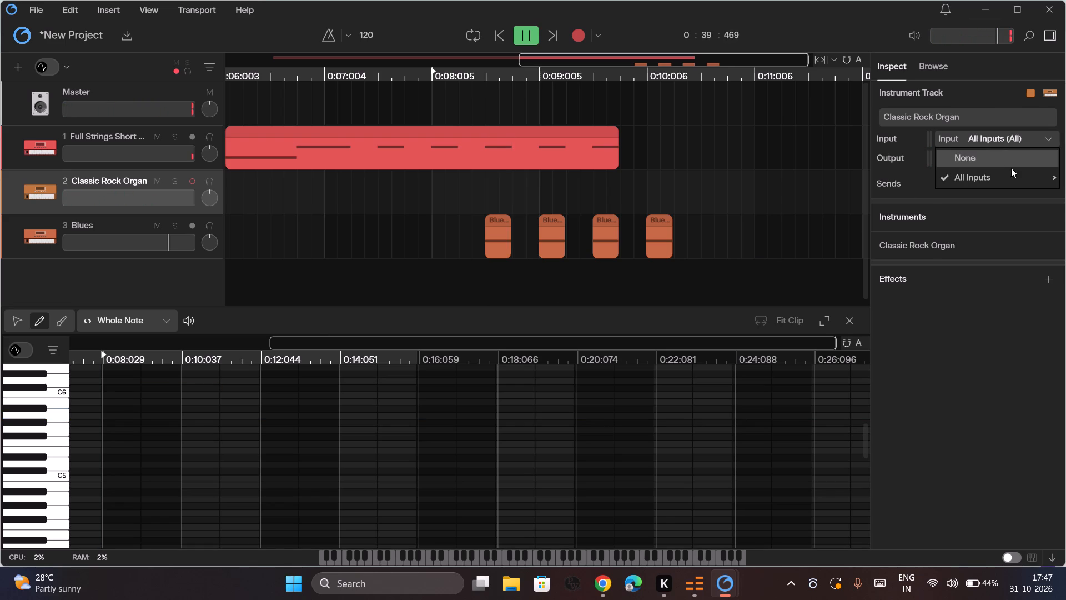
pyautogui.moveTo(1011, 168); pyautogui.dragTo(1022, 176)
pyautogui.click(1007, 137)
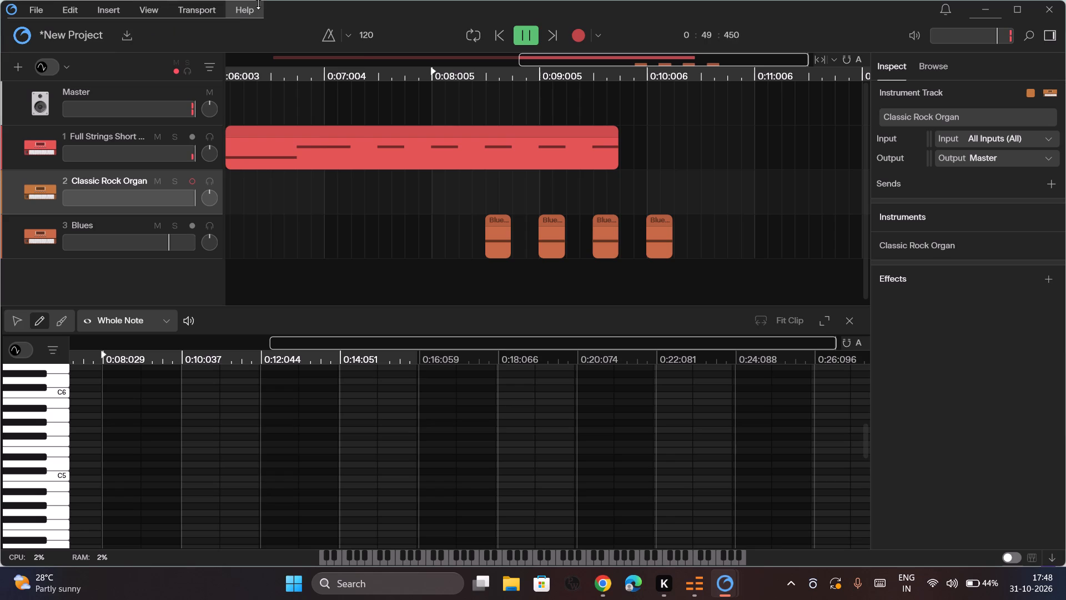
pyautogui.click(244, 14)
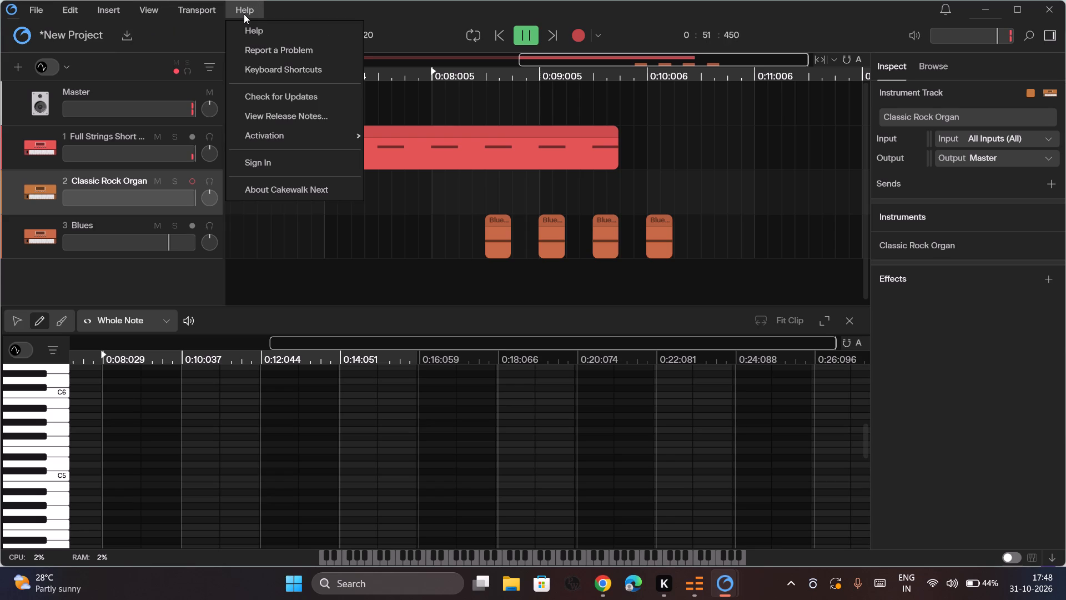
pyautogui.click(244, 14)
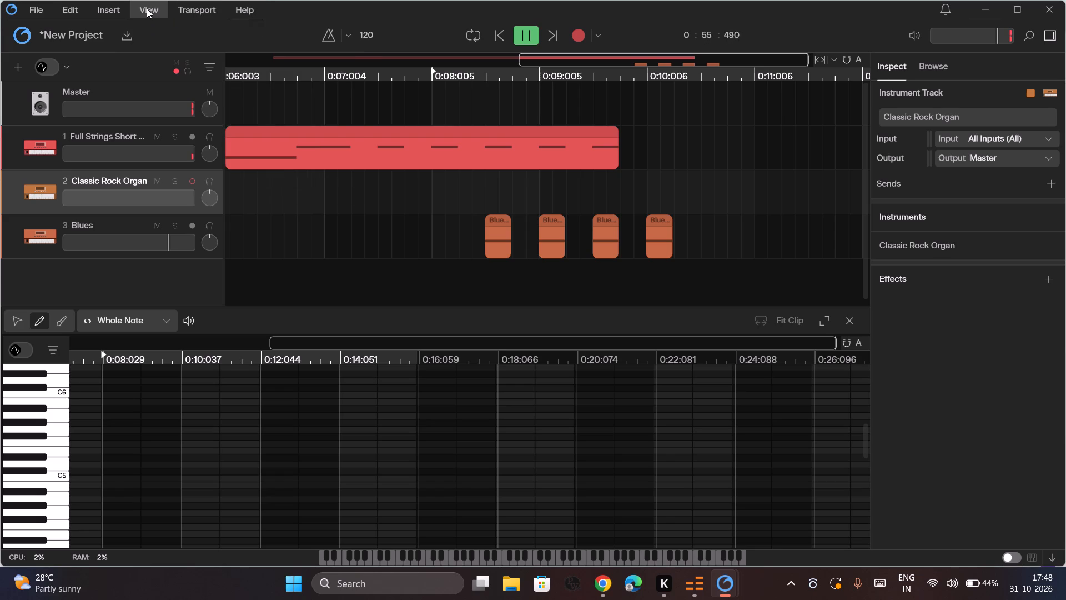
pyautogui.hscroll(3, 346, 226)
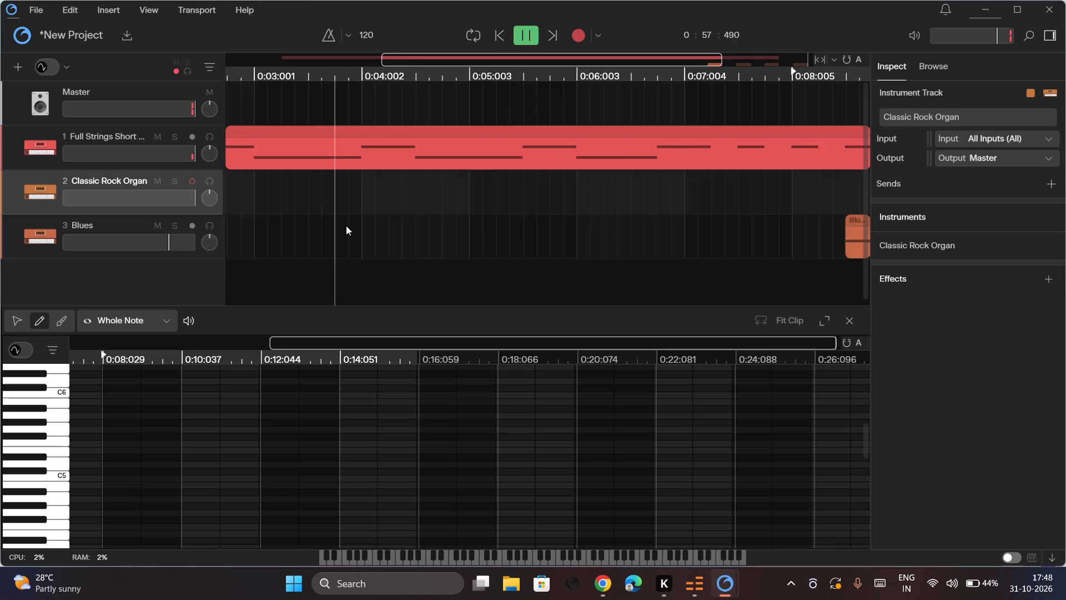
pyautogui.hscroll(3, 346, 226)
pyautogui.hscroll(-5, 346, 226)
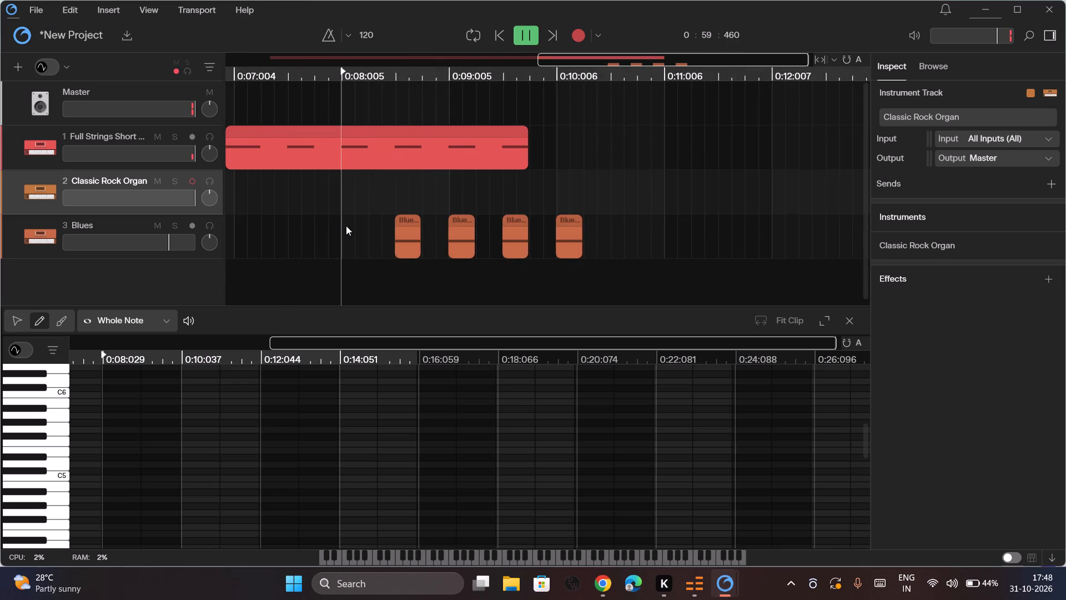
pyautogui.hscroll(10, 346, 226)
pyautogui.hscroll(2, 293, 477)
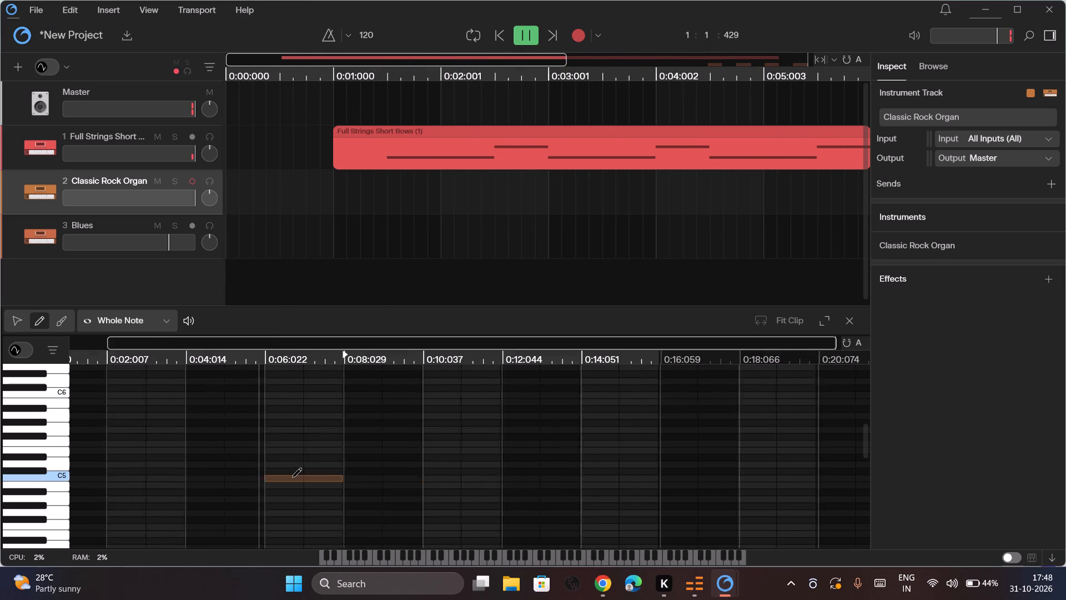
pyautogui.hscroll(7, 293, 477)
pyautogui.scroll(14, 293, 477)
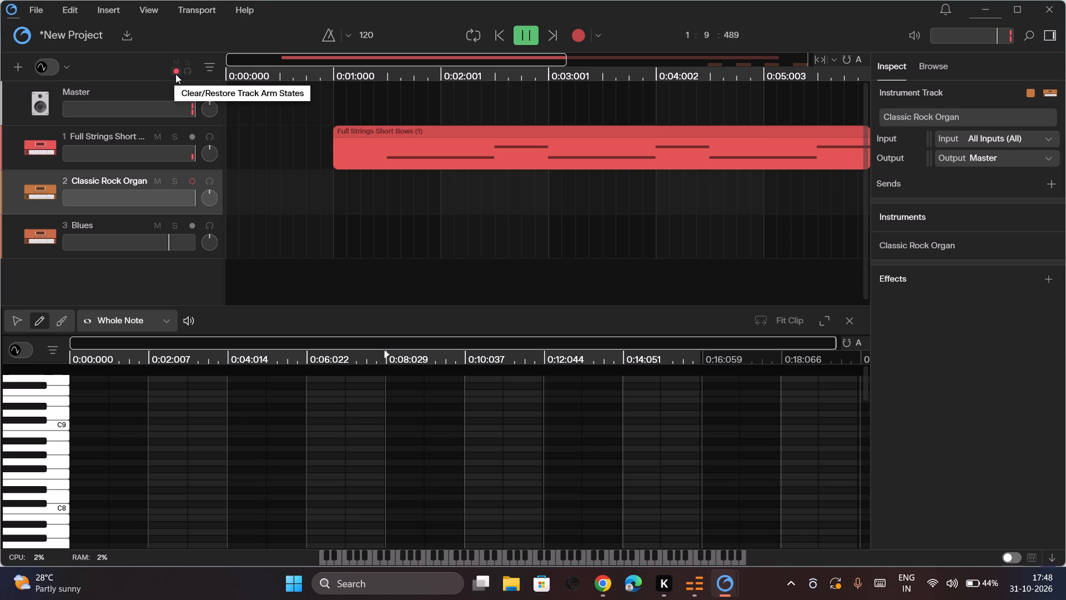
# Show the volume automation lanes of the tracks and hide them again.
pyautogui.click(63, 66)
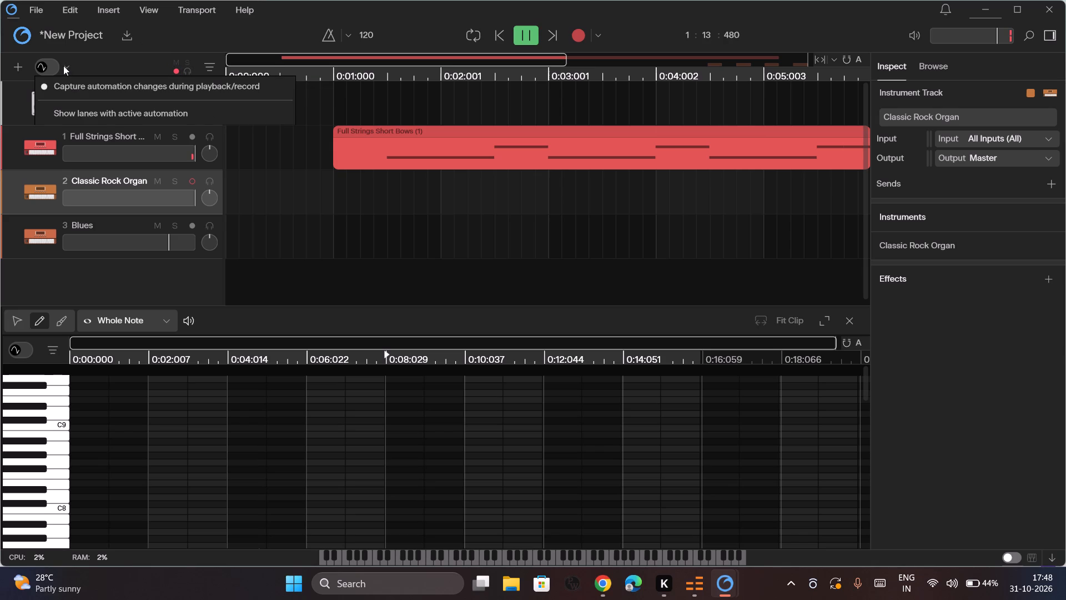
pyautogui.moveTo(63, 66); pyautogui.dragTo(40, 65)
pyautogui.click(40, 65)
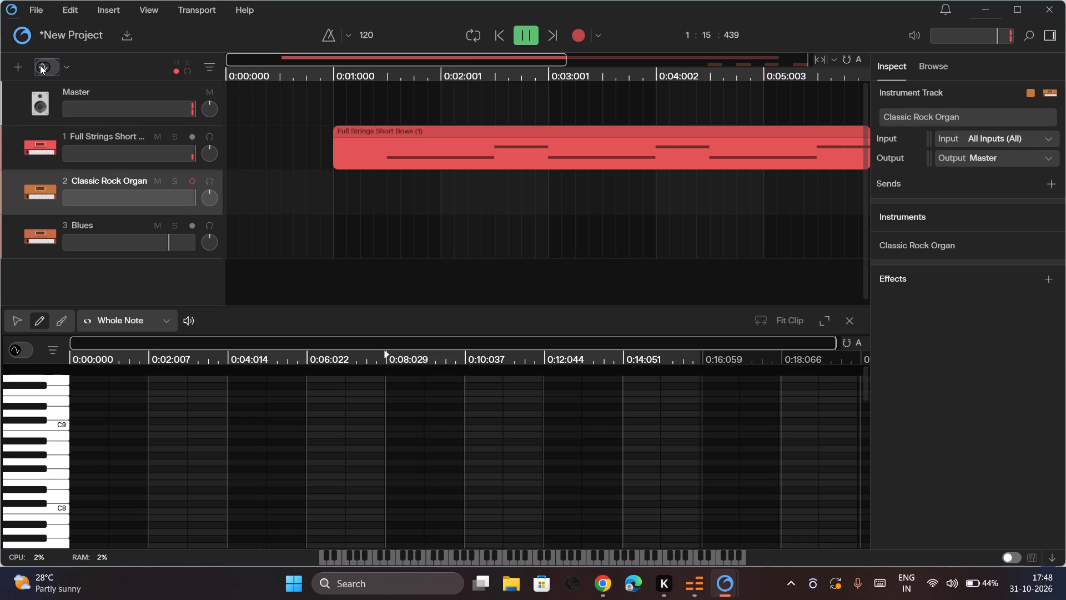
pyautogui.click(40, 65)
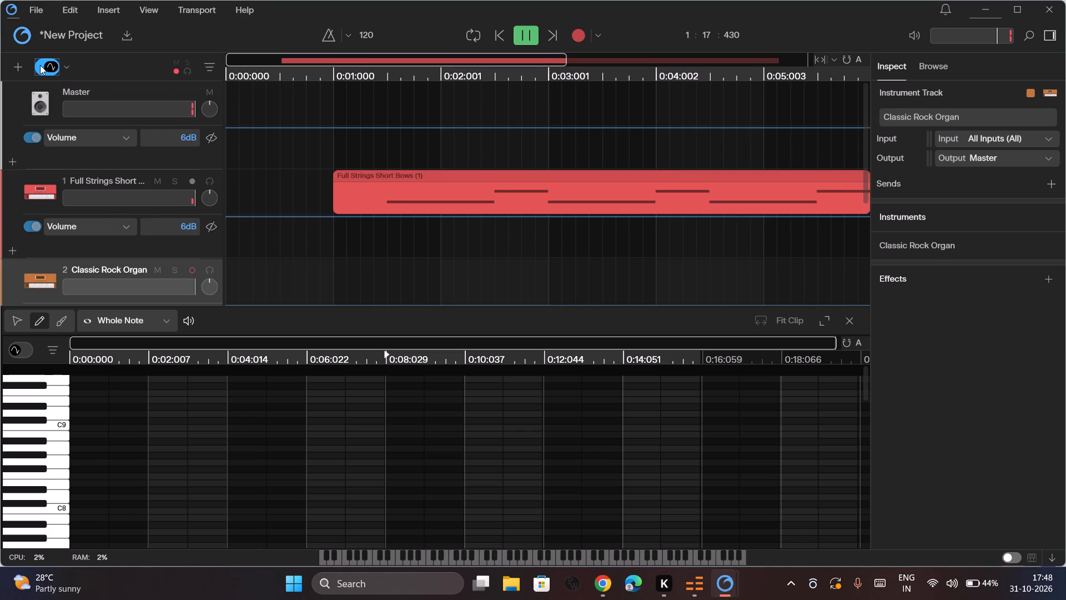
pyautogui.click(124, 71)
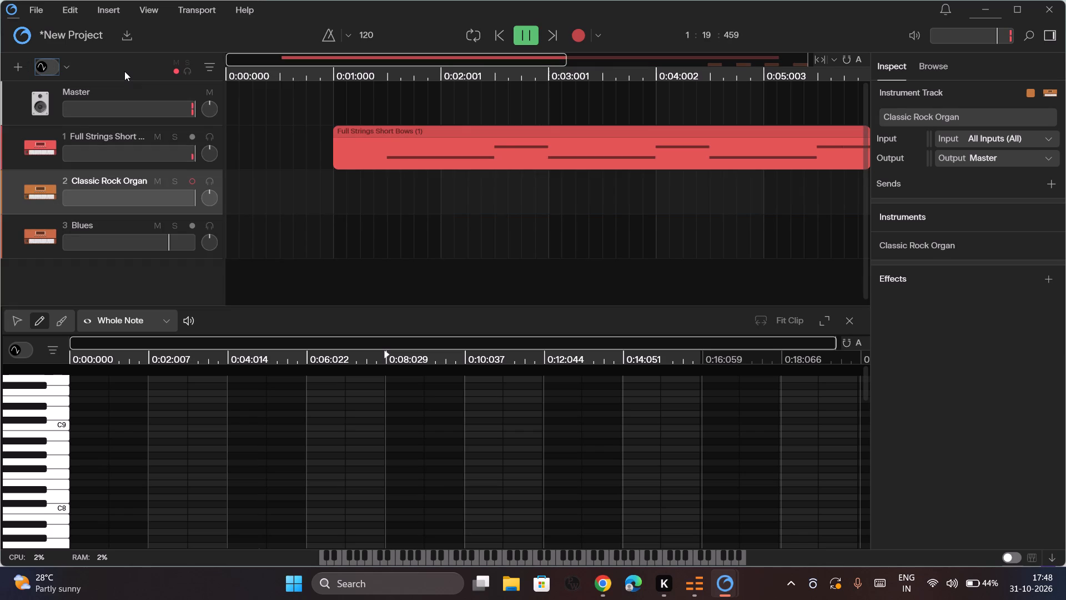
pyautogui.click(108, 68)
# Play the arrangement from about 0:01 to hear the beginning of the strings clip, and stop playback.
pyautogui.hscroll(3, 151, 441)
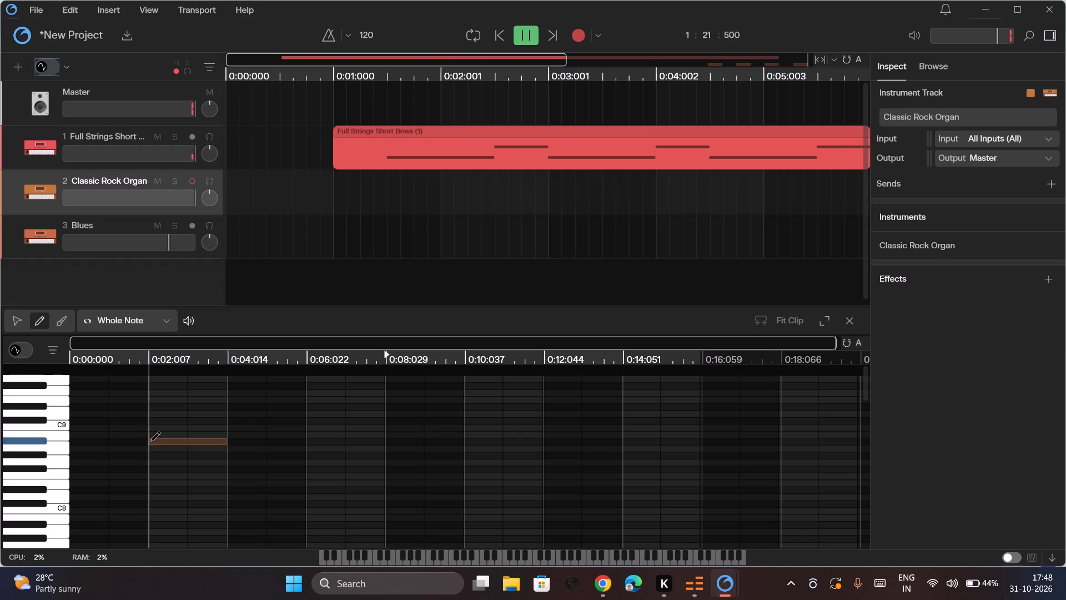
pyautogui.scroll(-4, 151, 441)
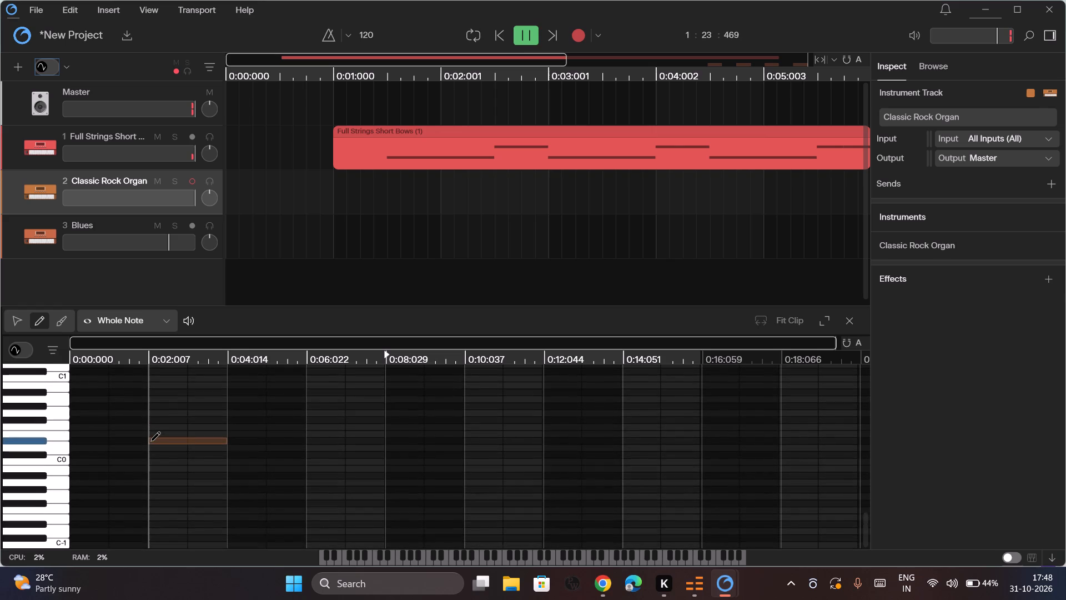
pyautogui.scroll(-1, 151, 441)
pyautogui.scroll(19, 151, 441)
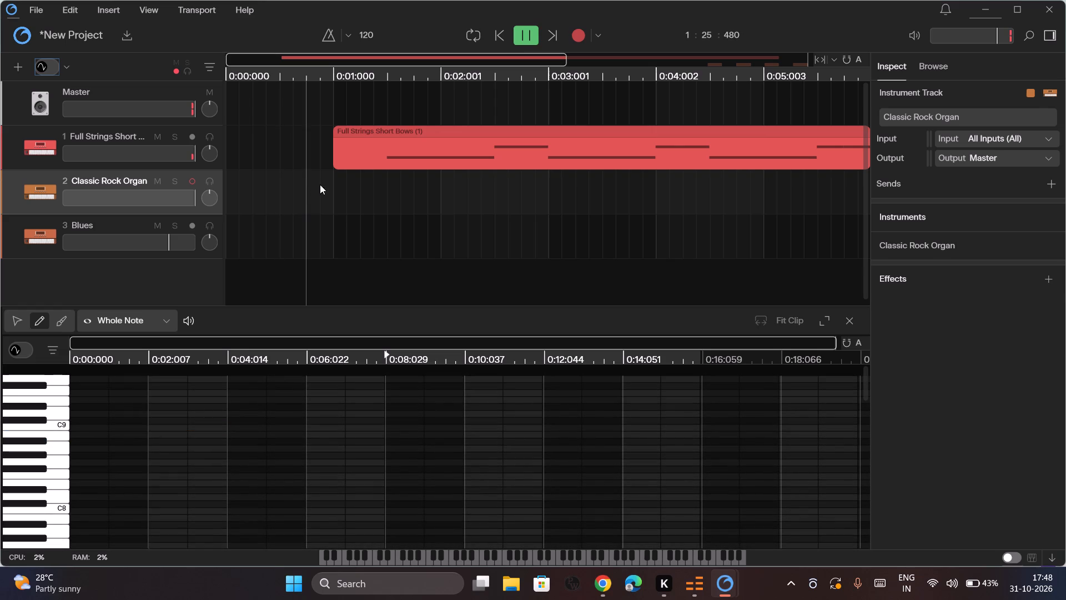
pyautogui.click(325, 190)
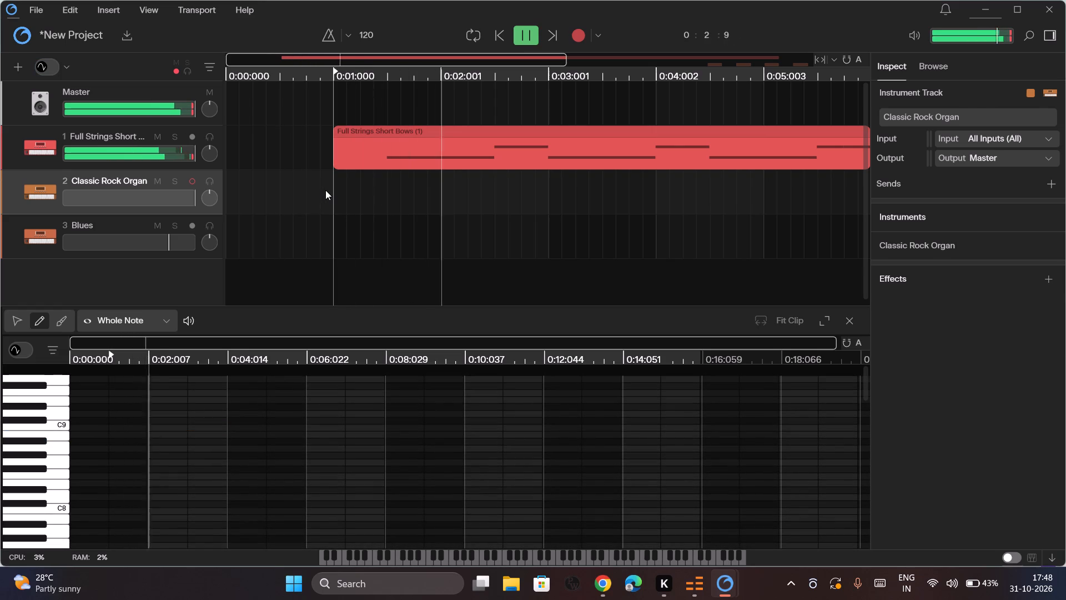
pyautogui.click(325, 190)
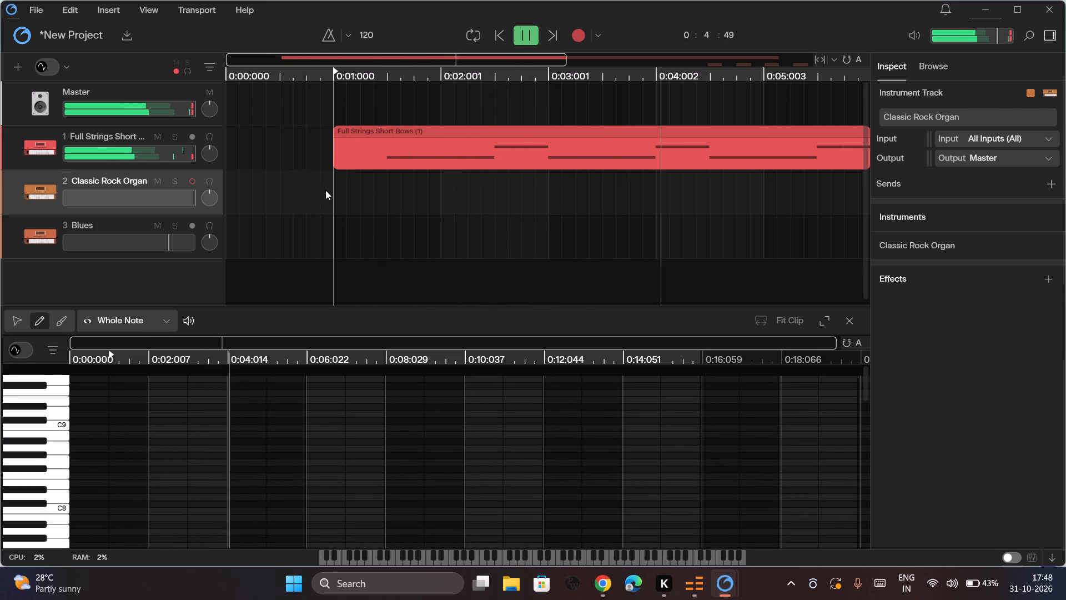
pyautogui.press('space')
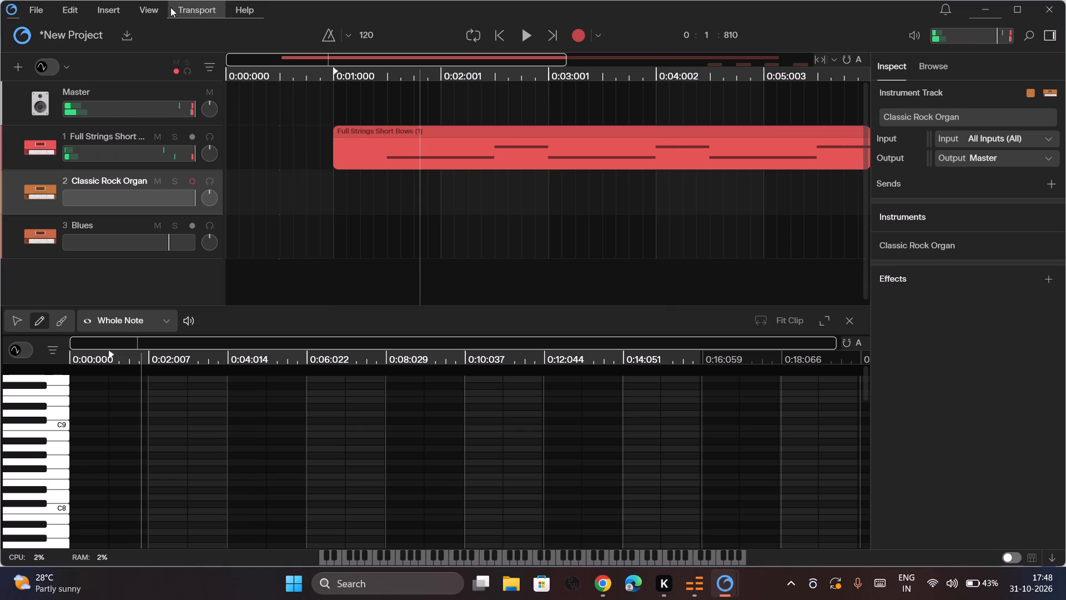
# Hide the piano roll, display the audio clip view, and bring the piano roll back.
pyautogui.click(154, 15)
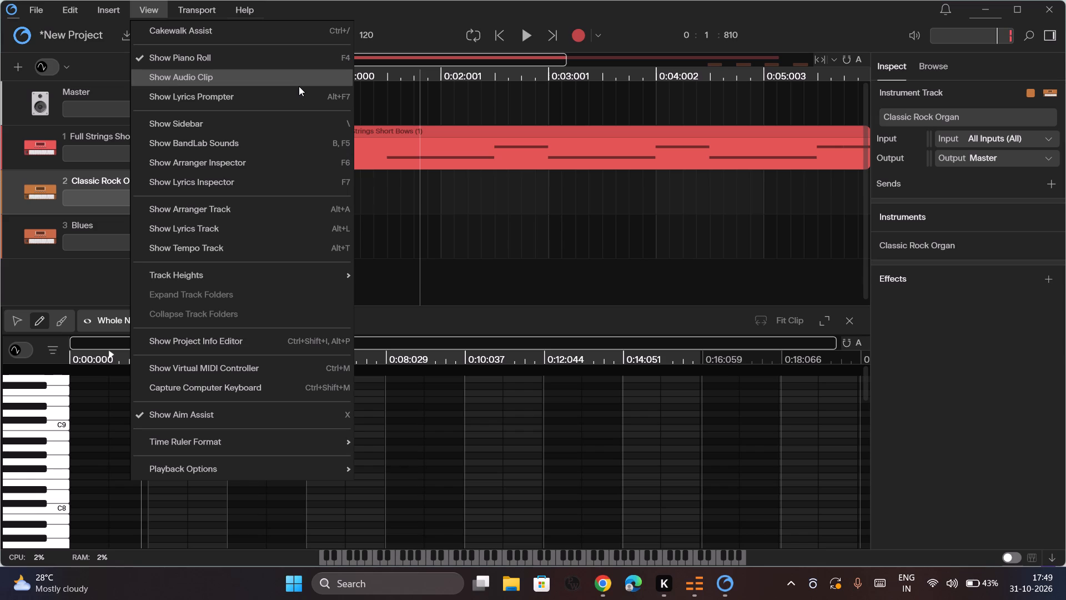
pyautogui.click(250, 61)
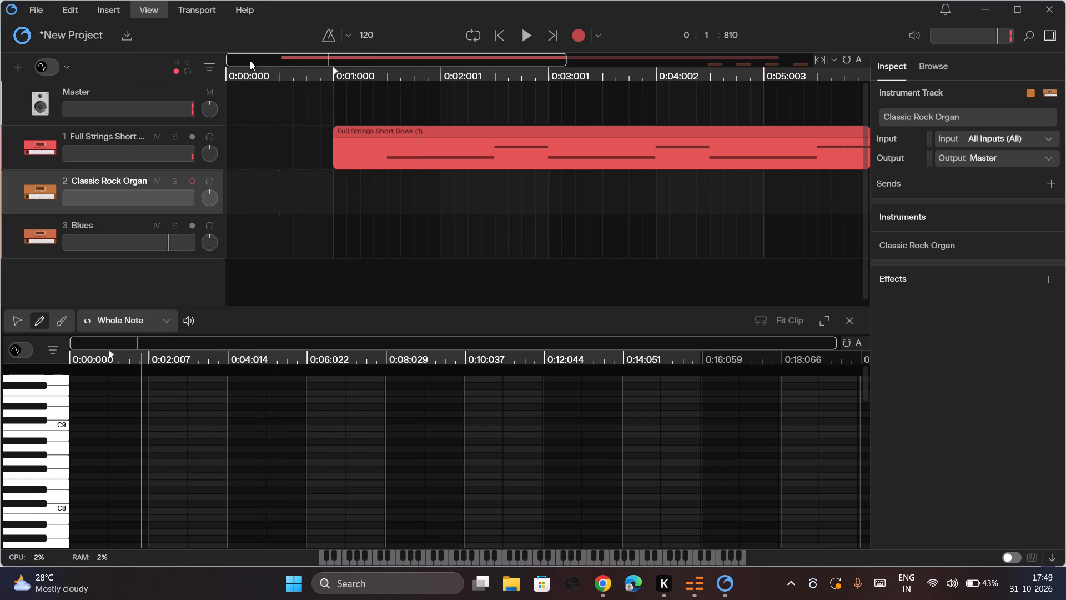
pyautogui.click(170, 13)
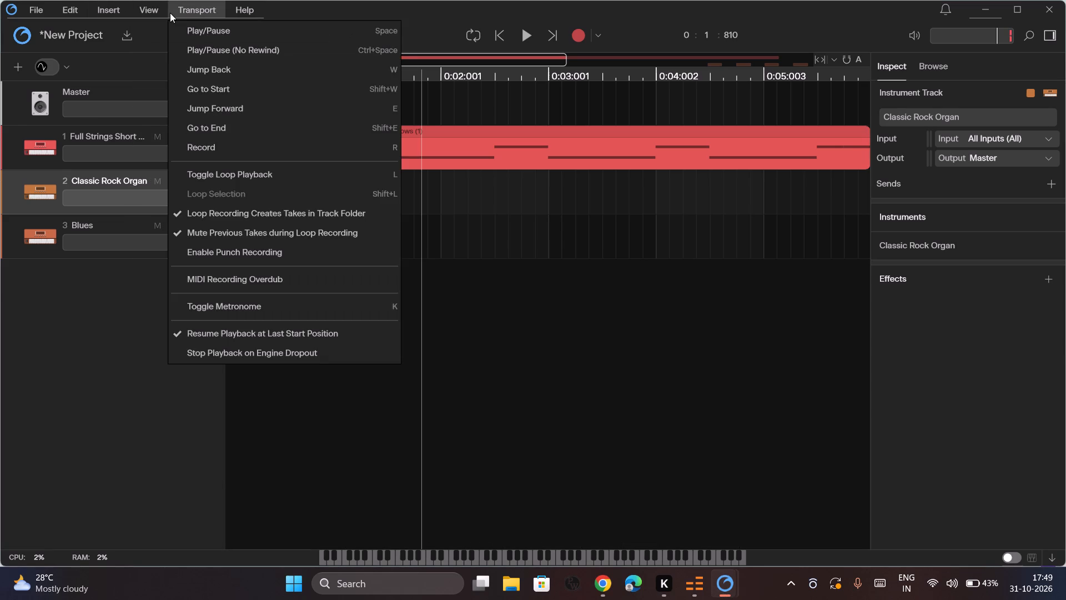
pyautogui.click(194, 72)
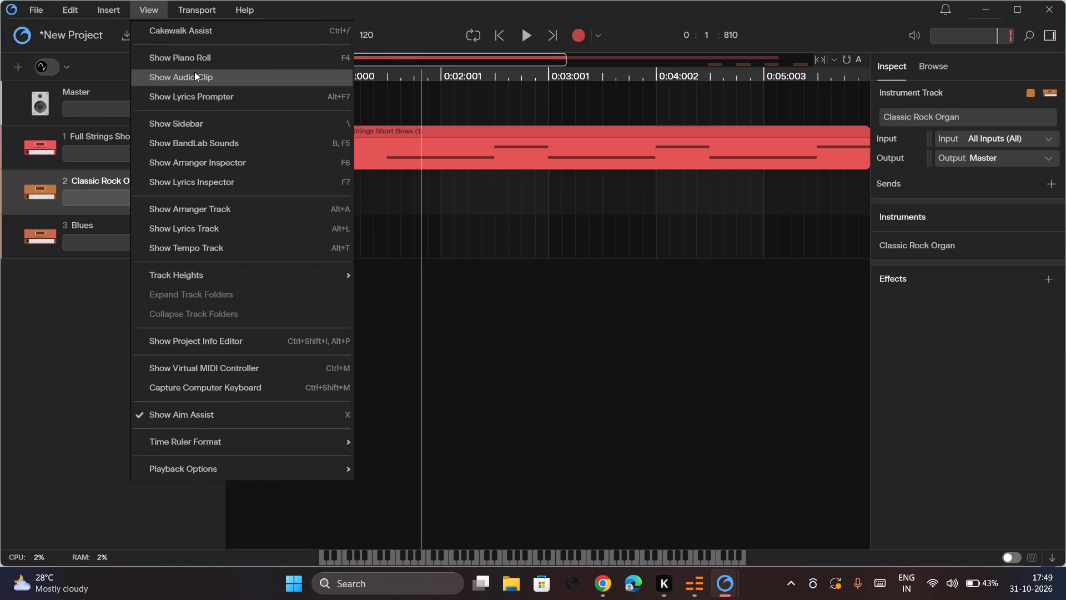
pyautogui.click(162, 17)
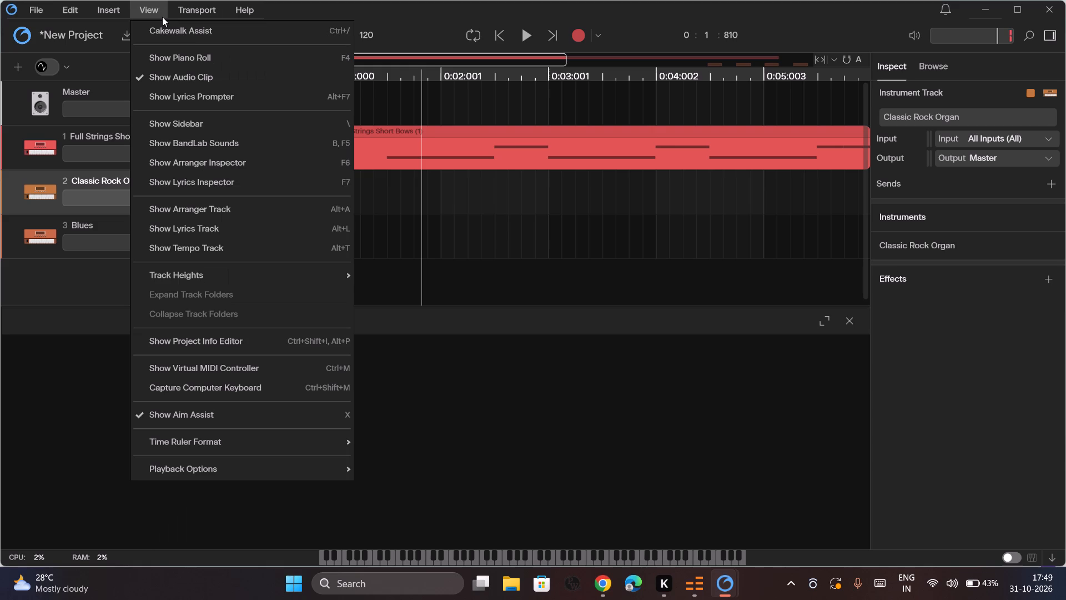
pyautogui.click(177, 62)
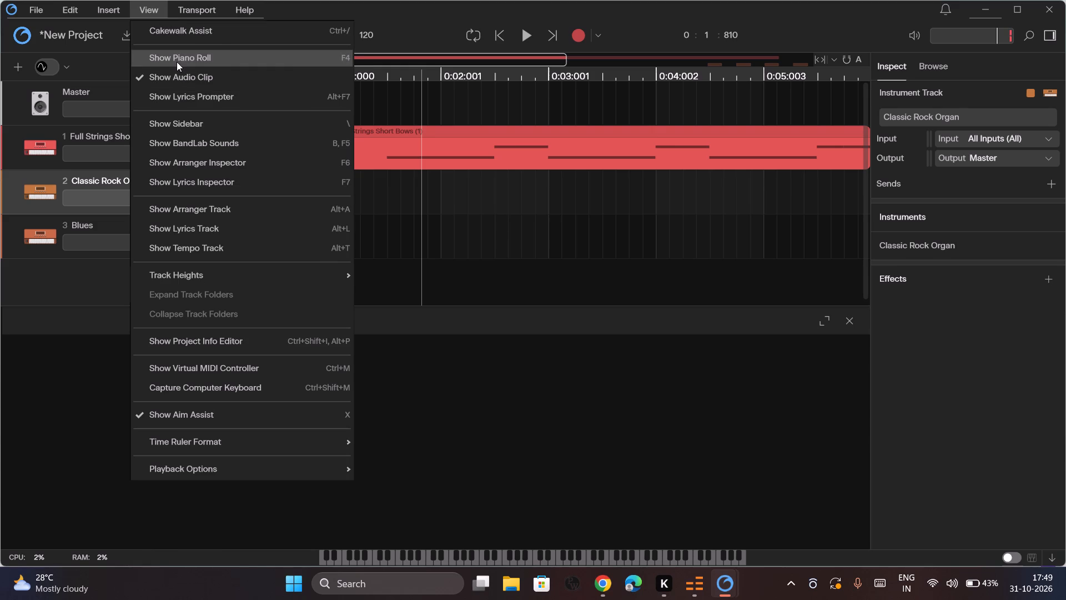
# Open the BandLab Sounds browser and preview the Larry Beats: Toxic Love pack, stopping the preview at the end.
pyautogui.click(165, 14)
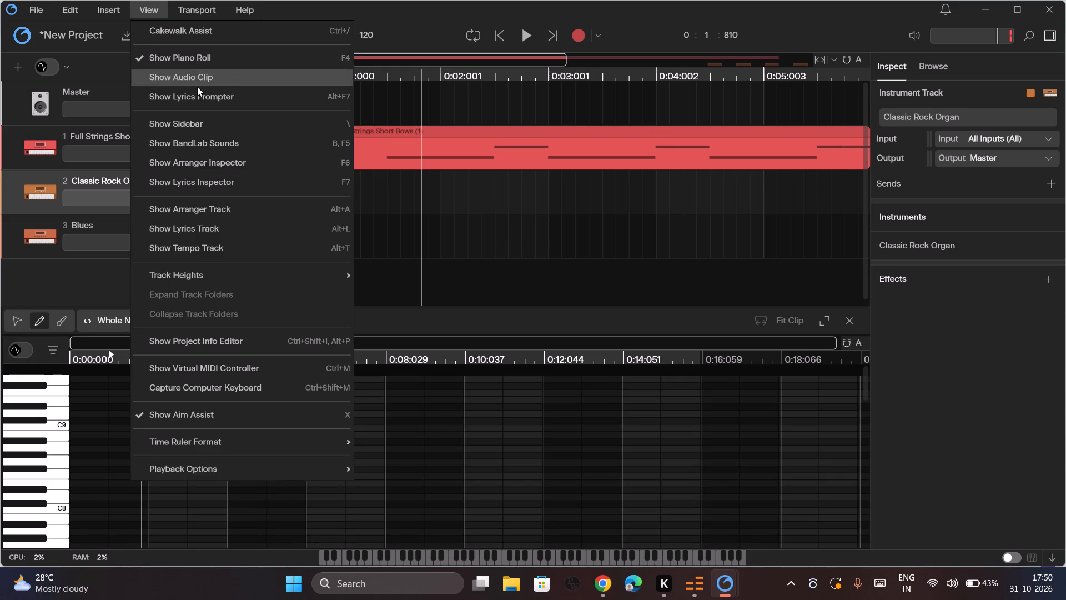
pyautogui.click(222, 142)
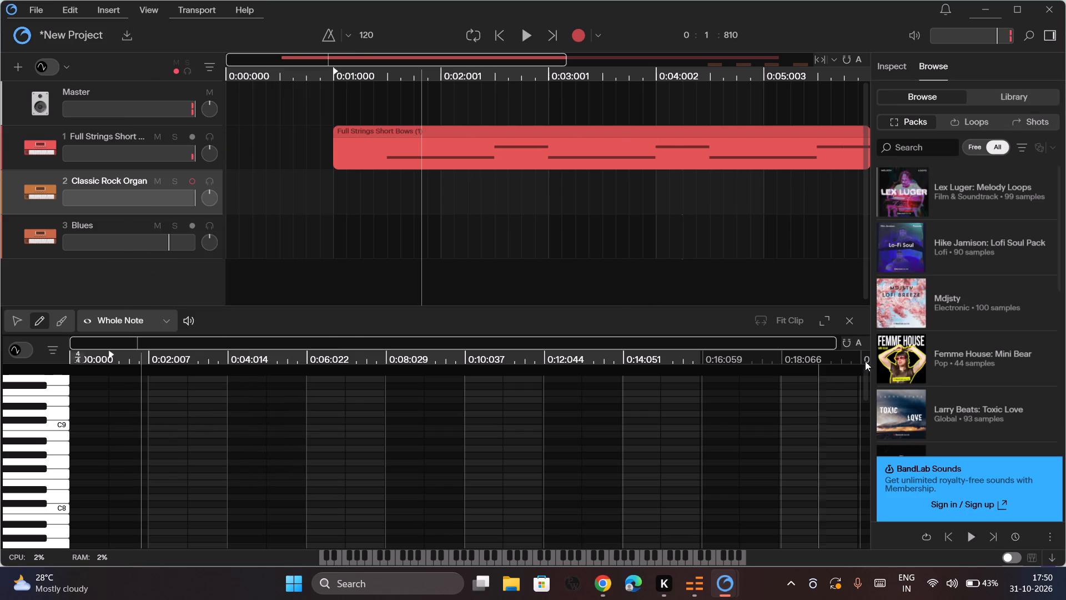
pyautogui.click(982, 407)
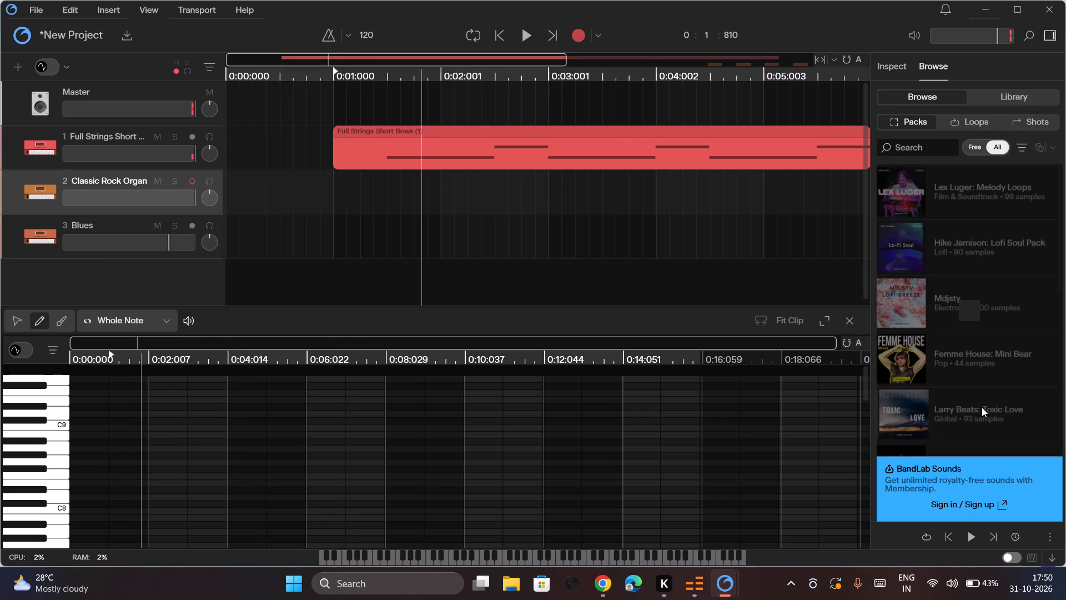
pyautogui.click(908, 189)
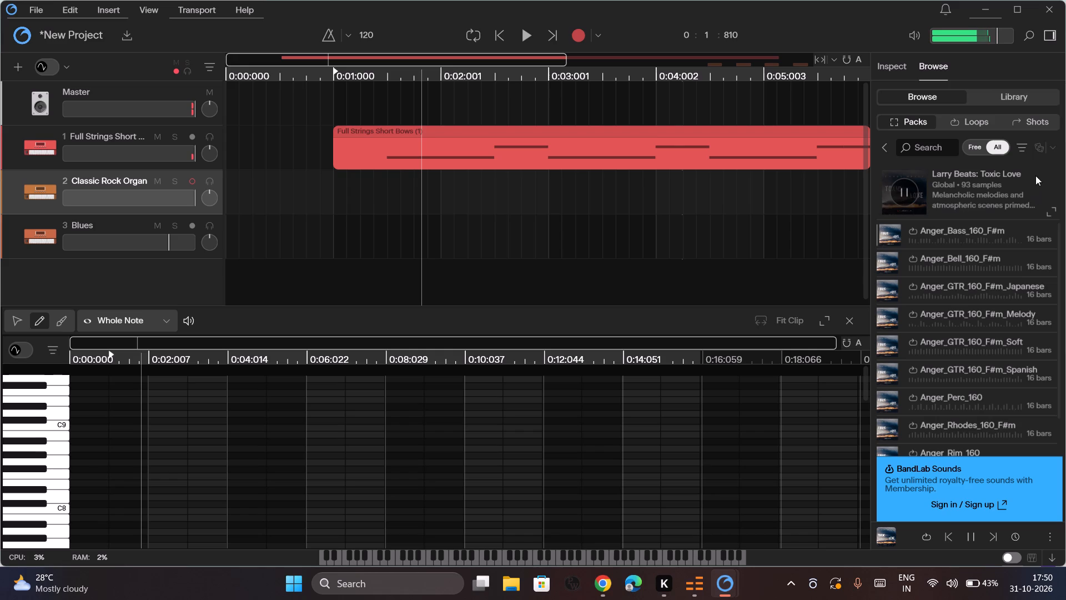
pyautogui.click(879, 143)
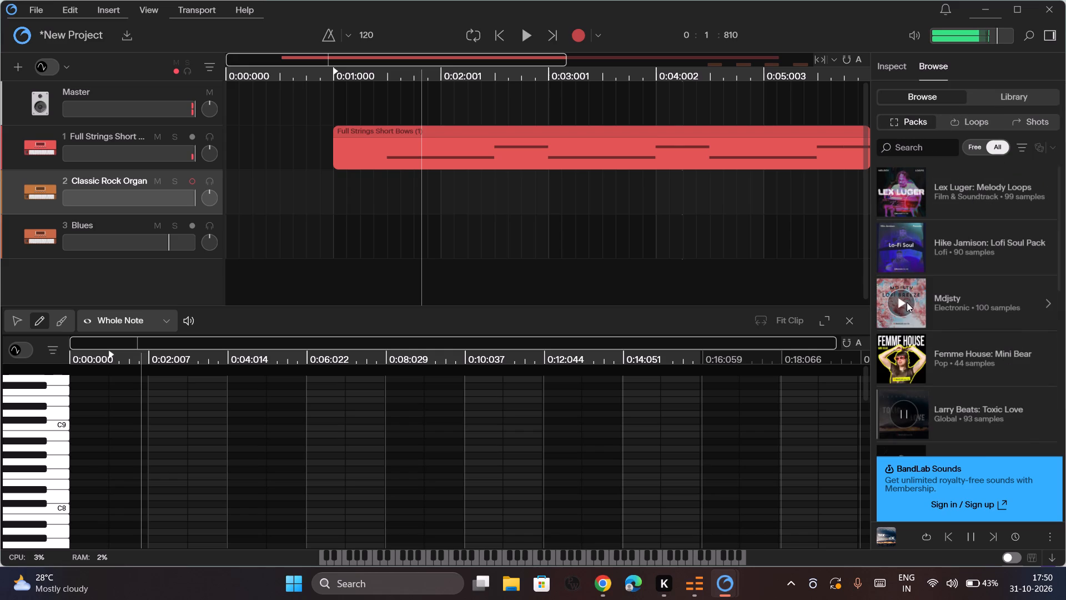
pyautogui.click(973, 531)
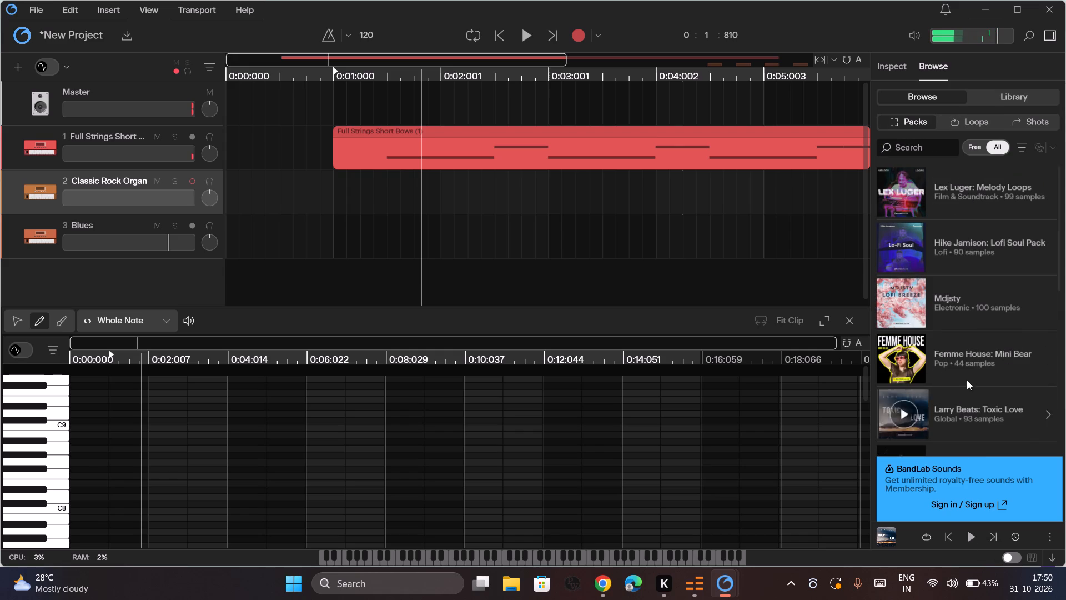
# Show the BandLab loops list and try to preview the TFBMFT_Fill_Splash_122 loop.
pyautogui.click(978, 120)
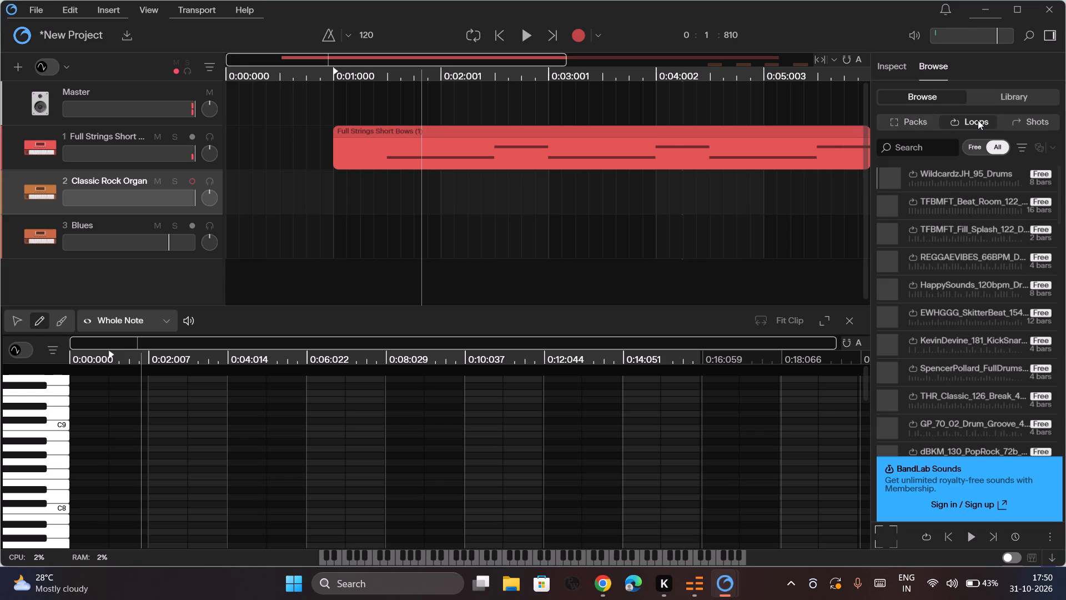
pyautogui.click(888, 232)
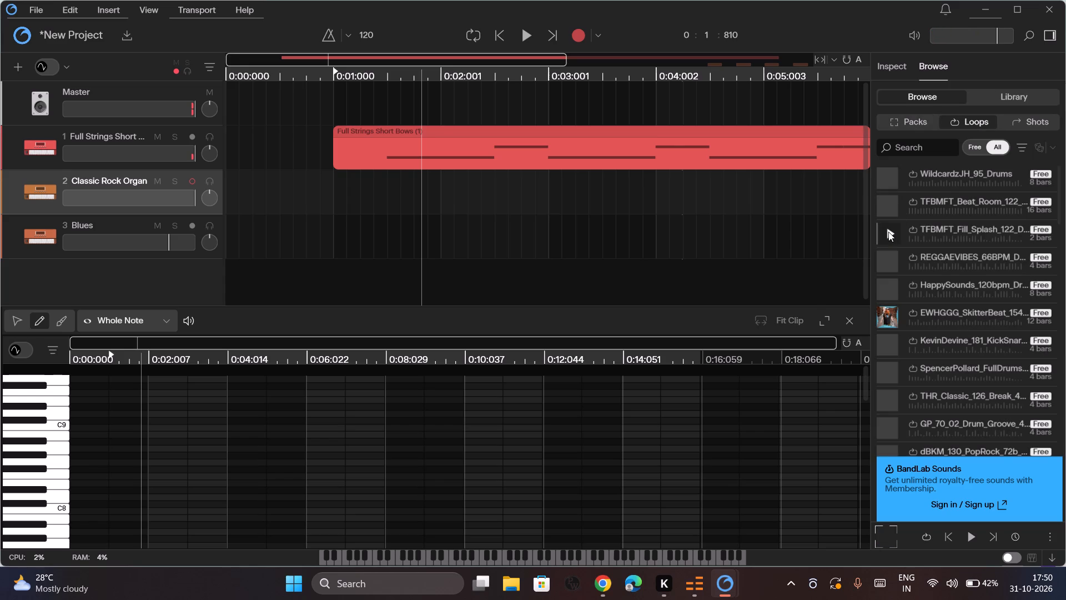
pyautogui.click(888, 232)
pyautogui.click(888, 230)
pyautogui.tripleClick(888, 230)
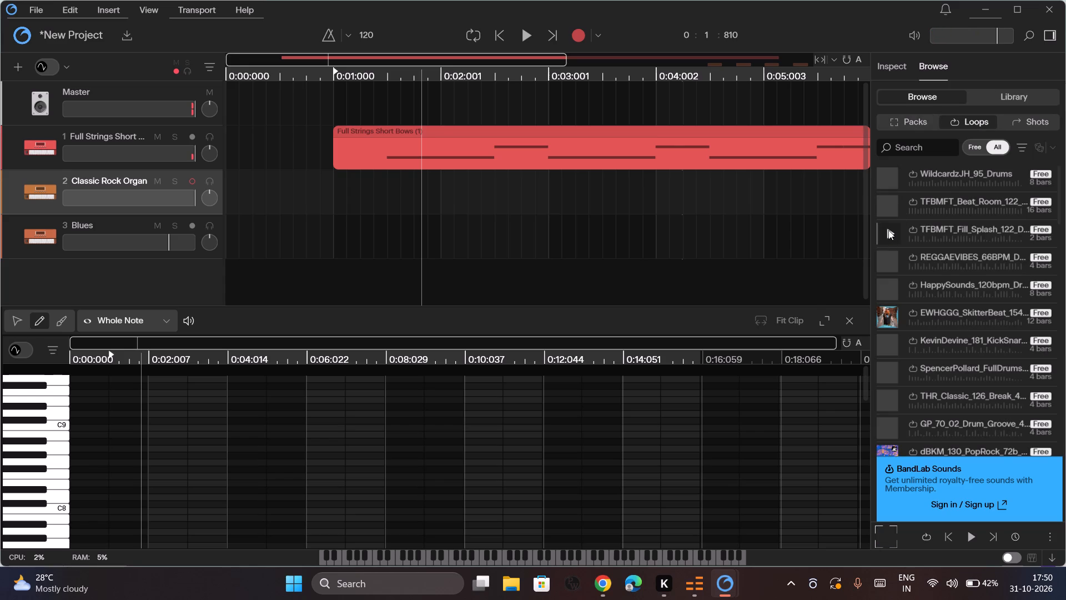
# Preview the REGGAEVIBES_66BPM loop from the BandLab loops list.
pyautogui.doubleClick(897, 257)
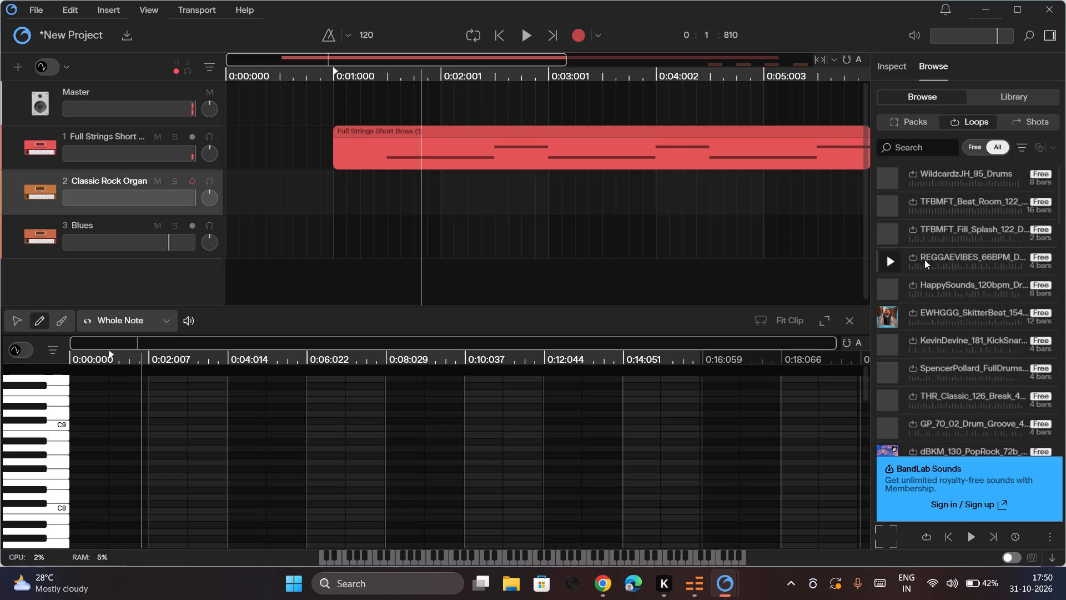
pyautogui.doubleClick(944, 260)
pyautogui.click(962, 256)
pyautogui.moveTo(962, 256); pyautogui.dragTo(884, 262)
pyautogui.click(884, 262)
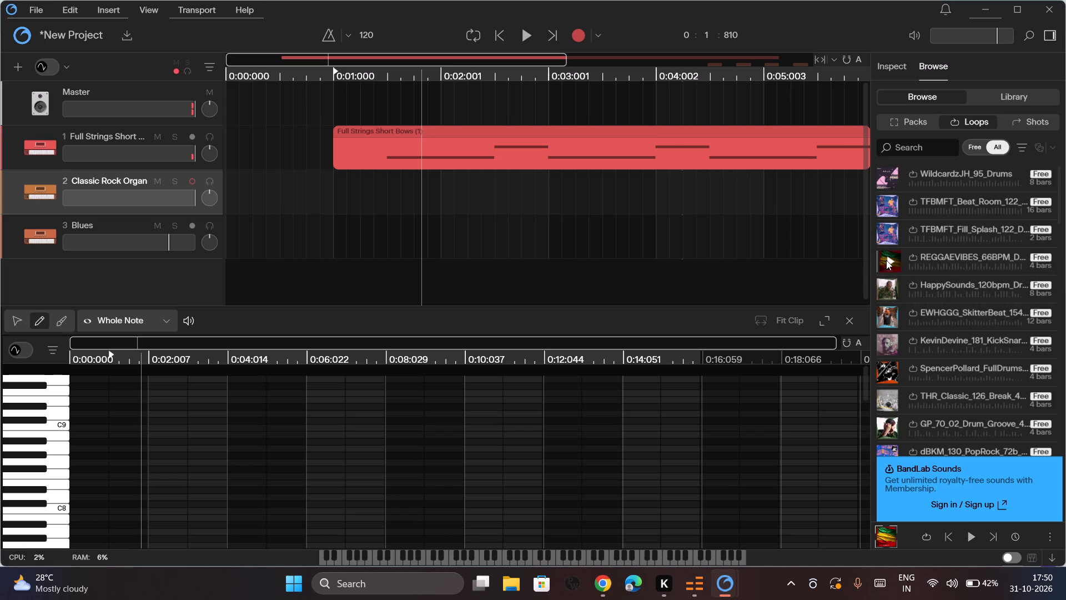
pyautogui.click(886, 260)
pyautogui.click(971, 534)
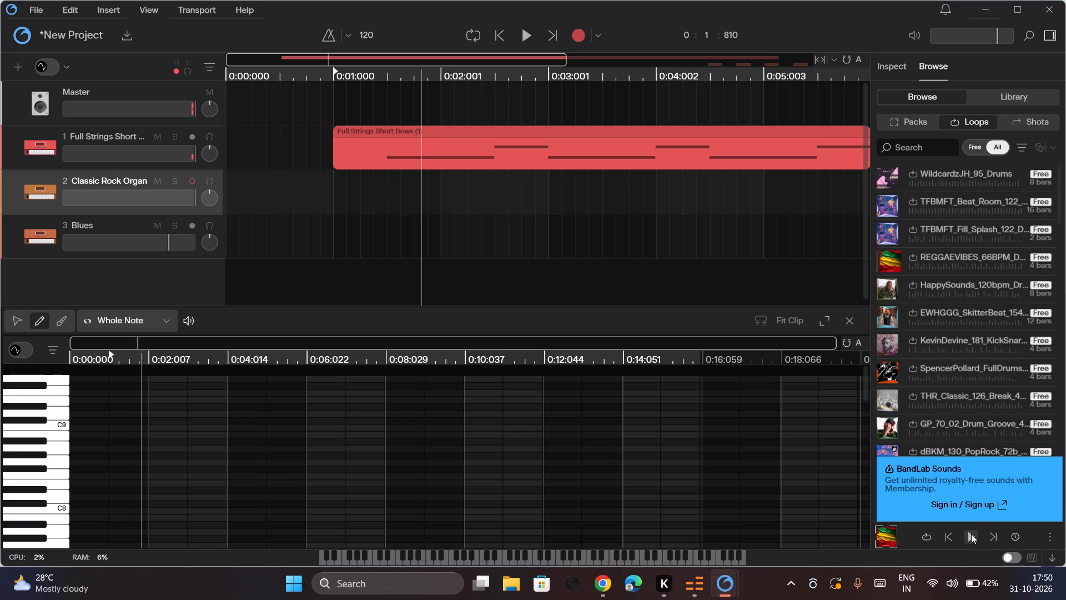
pyautogui.click(971, 534)
pyautogui.click(971, 534)
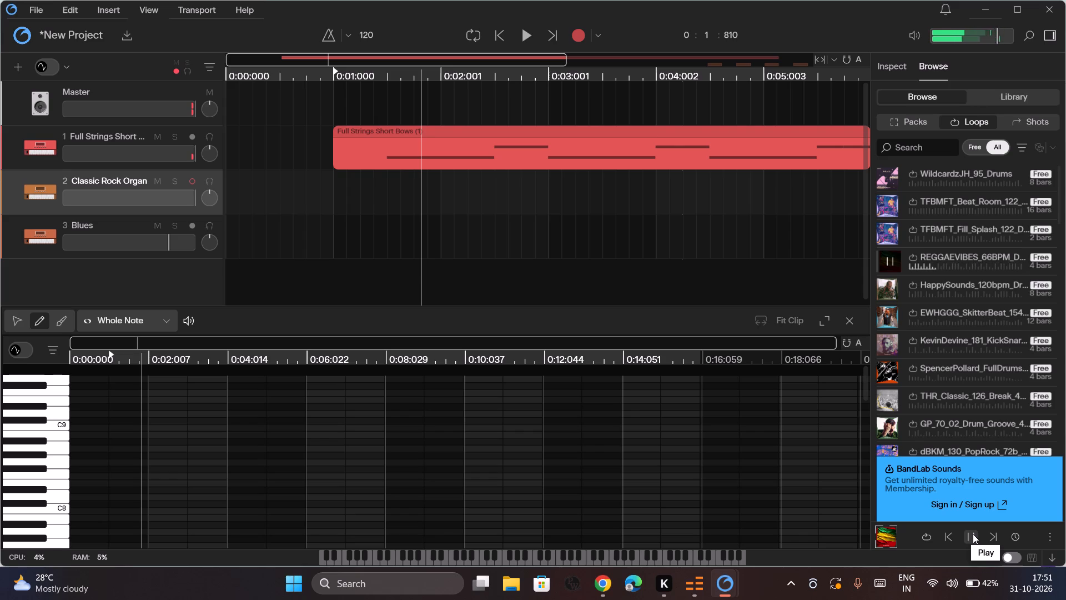
# Play the arrangement from about 0:01 and follow it through the strings clip to the end of the Blues clips.
pyautogui.click(339, 97)
pyautogui.press('space')
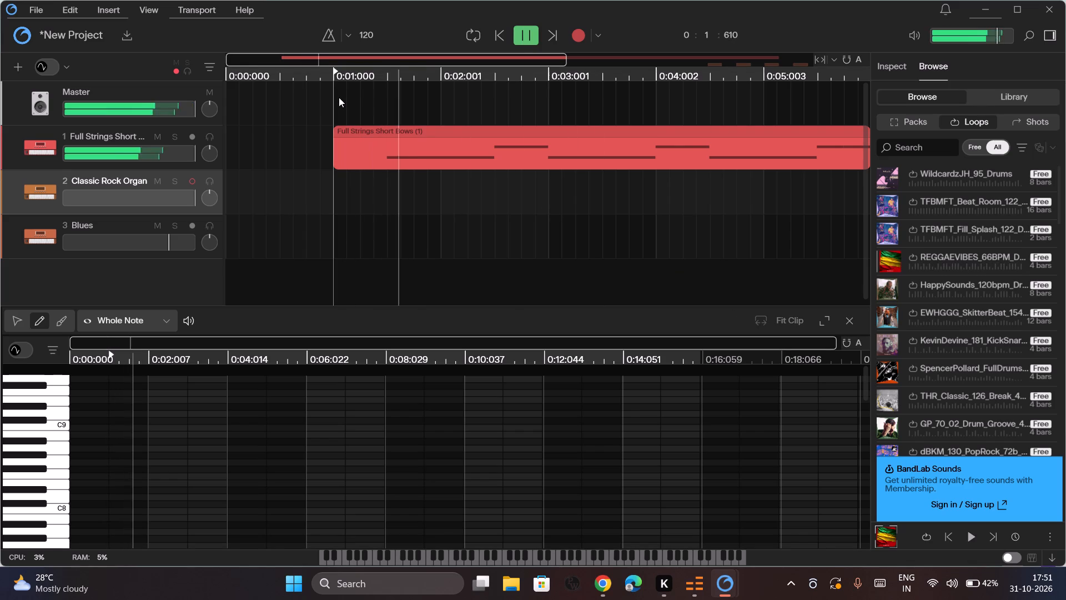
pyautogui.hscroll(-4, 339, 97)
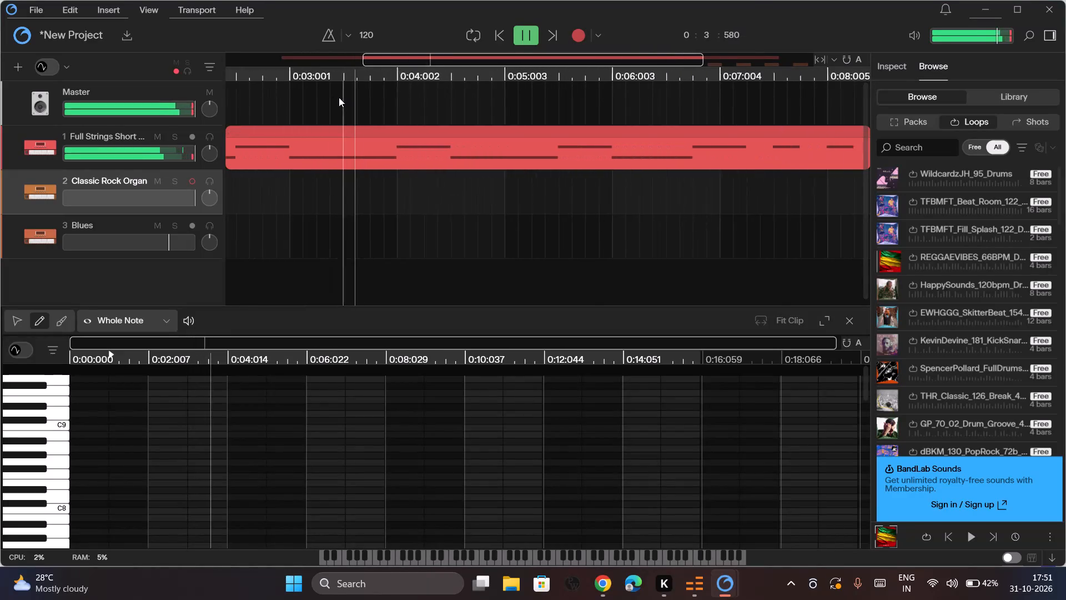
pyautogui.hscroll(-3, 339, 97)
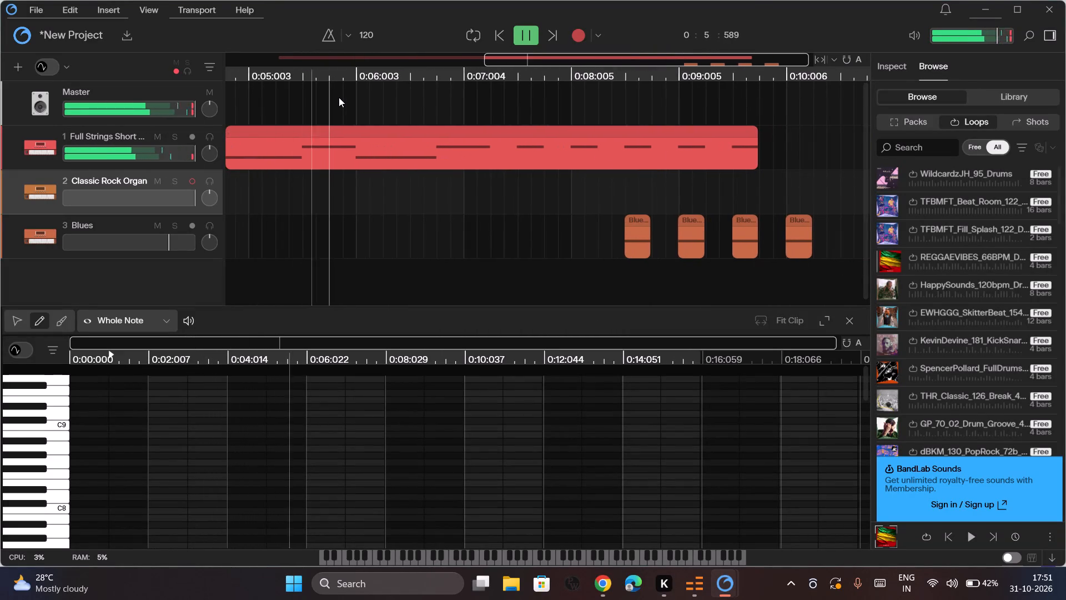
pyautogui.hscroll(-1, 339, 97)
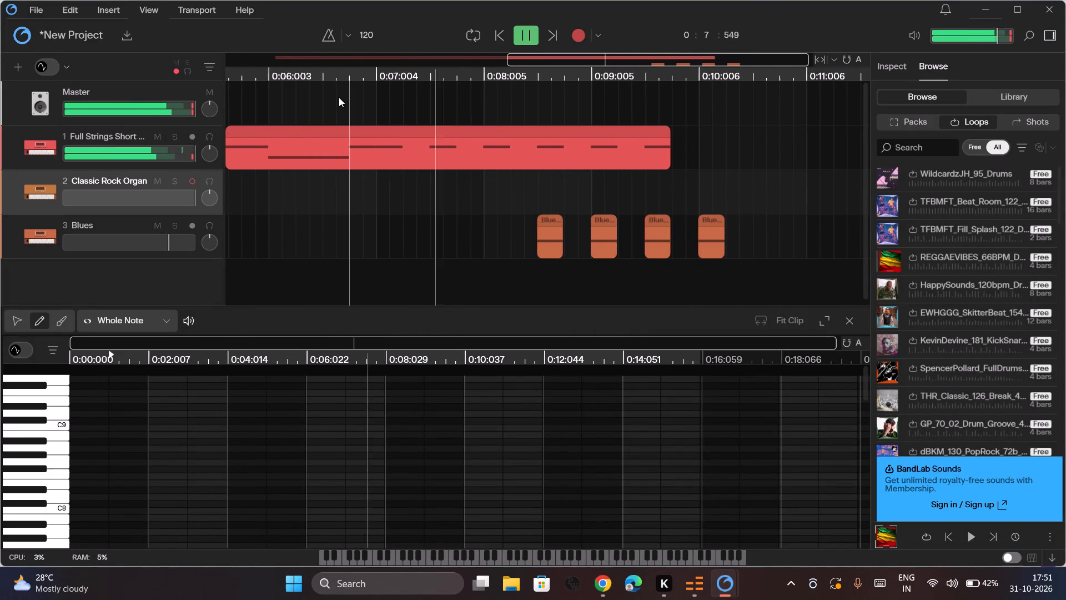
pyautogui.hscroll(-2, 339, 97)
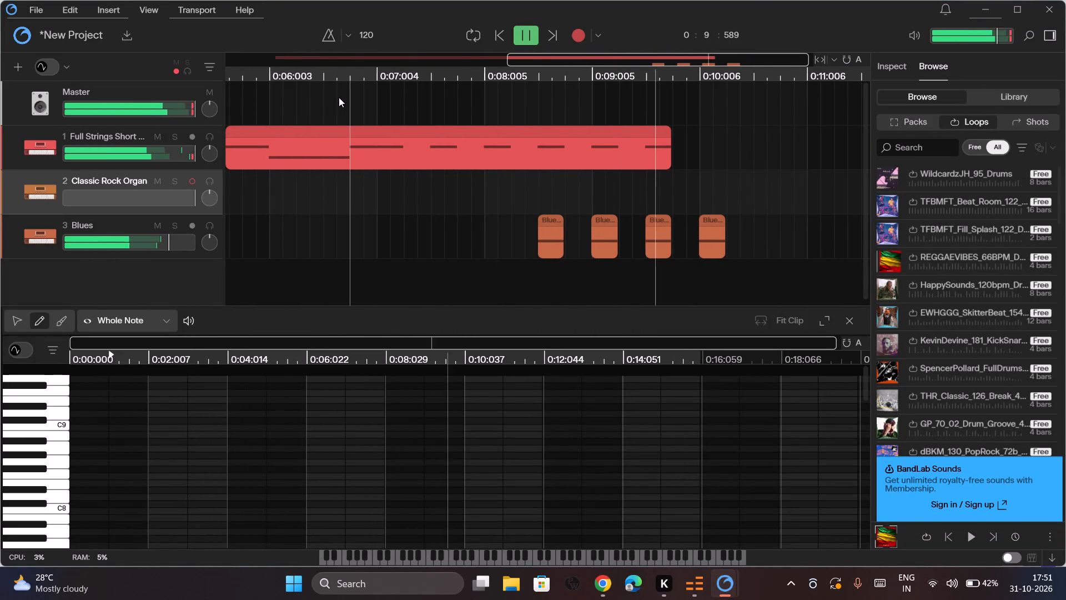
pyautogui.hscroll(-2, 339, 97)
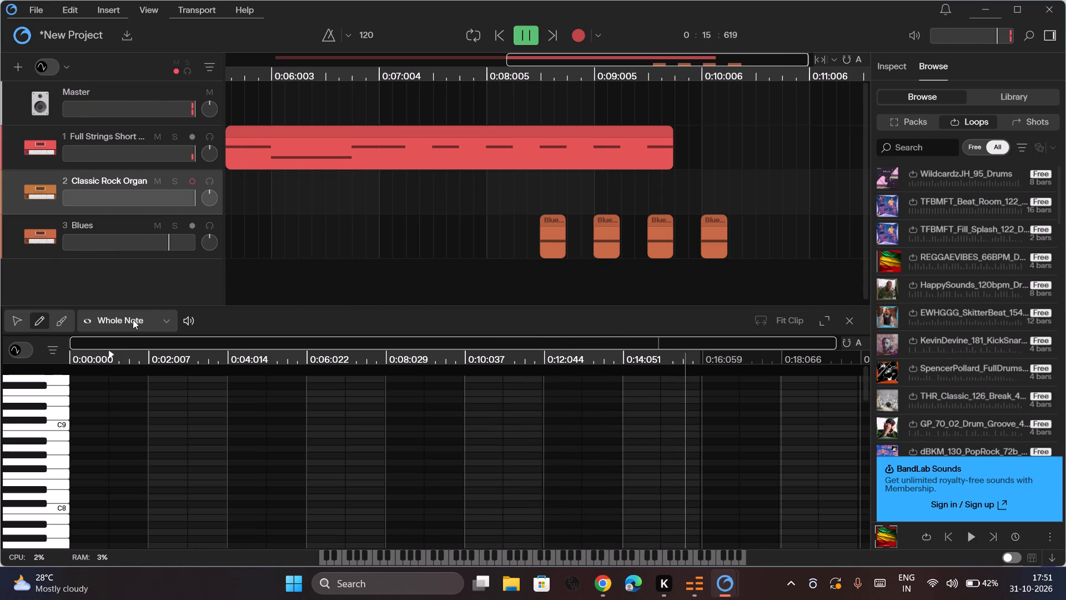
# Audition several Classic Rock Organ notes on the piano roll keyboard, from around C8 down to around C4.
pyautogui.click(49, 504)
pyautogui.click(61, 511)
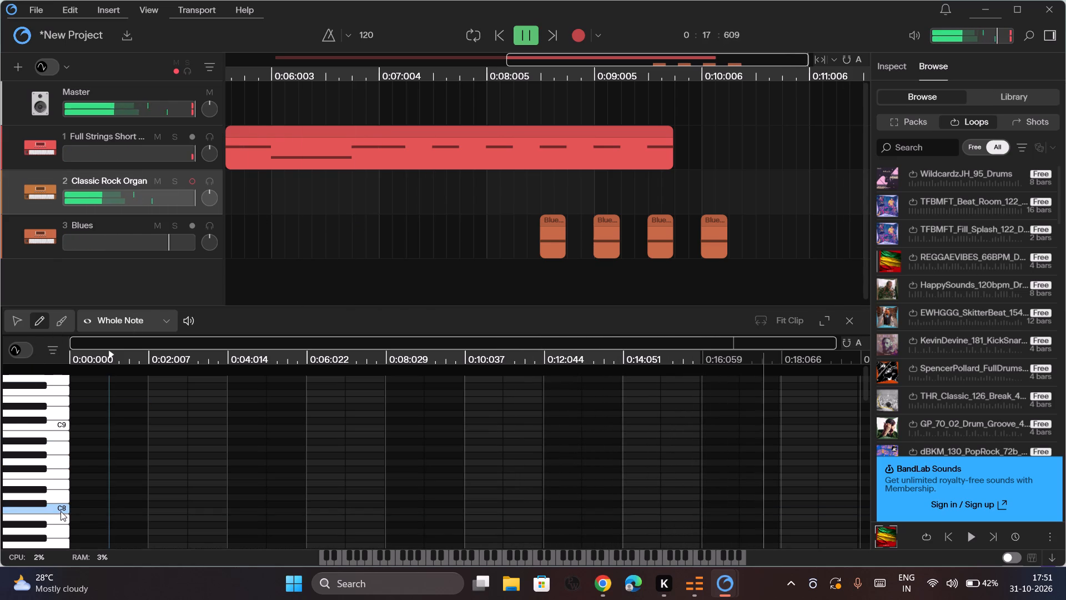
pyautogui.tripleClick(61, 511)
pyautogui.scroll(-2, 62, 532)
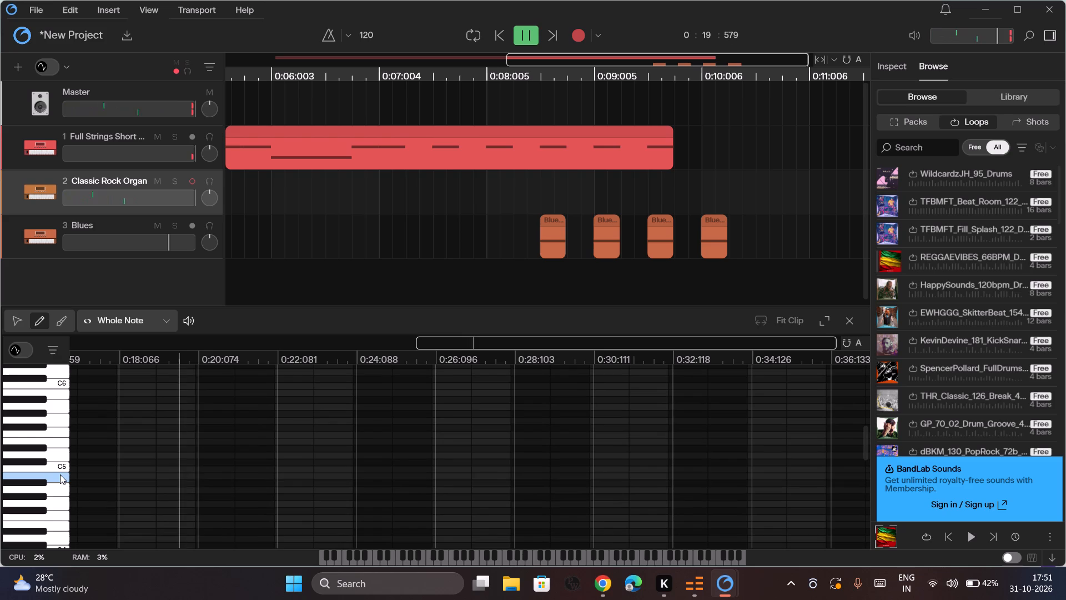
pyautogui.click(60, 474)
pyautogui.doubleClick(62, 487)
pyautogui.click(58, 517)
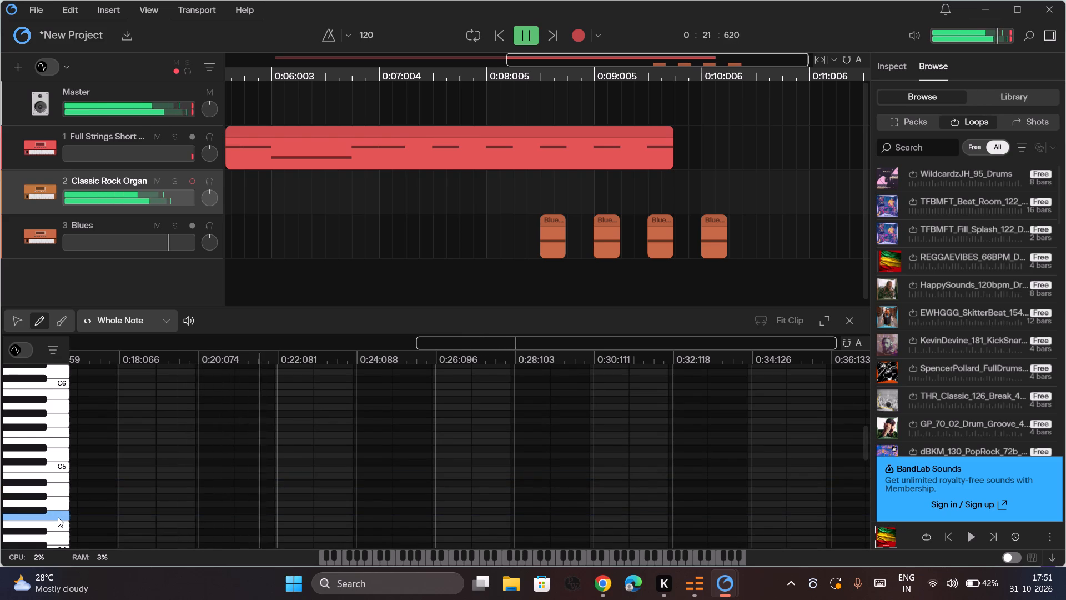
pyautogui.click(58, 517)
pyautogui.scroll(-1, 58, 517)
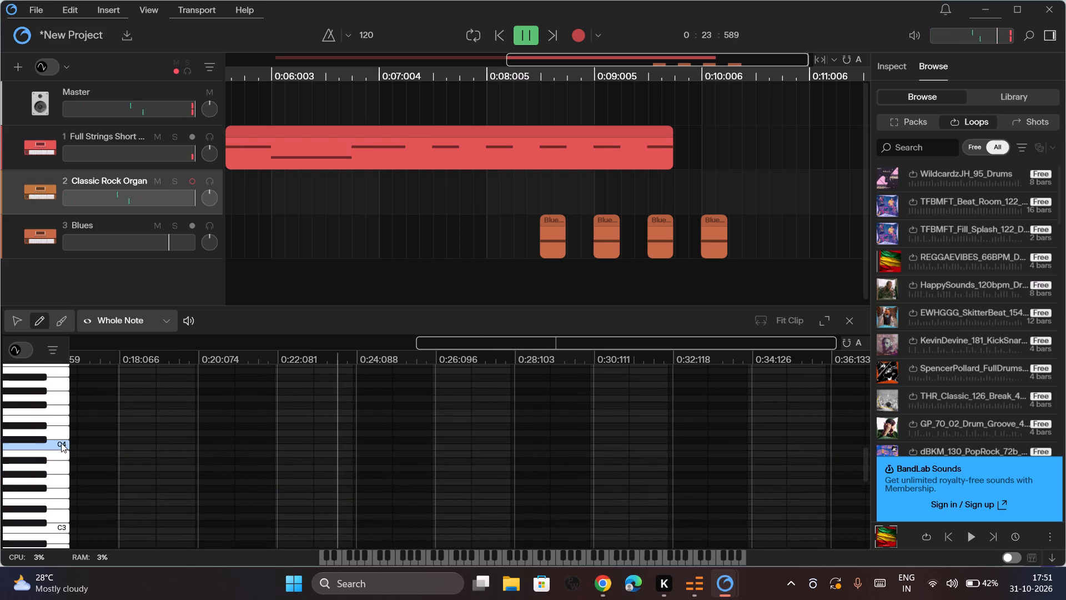
pyautogui.click(61, 443)
pyautogui.click(61, 427)
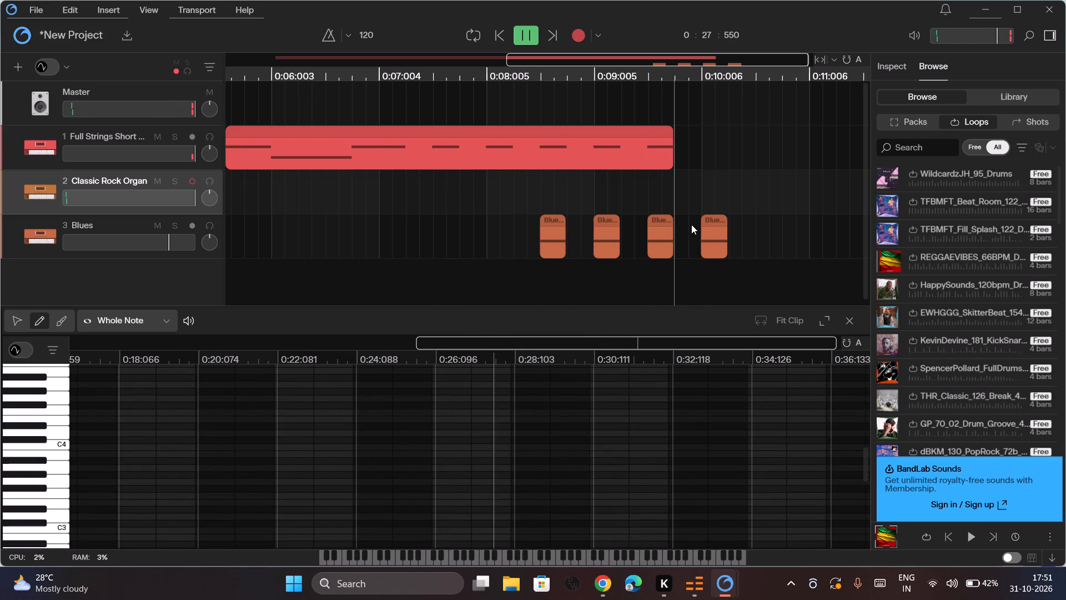
# Duplicate the last Blues clip, at about 0:10, five times in a row on the Blues track.
pyautogui.click(711, 231)
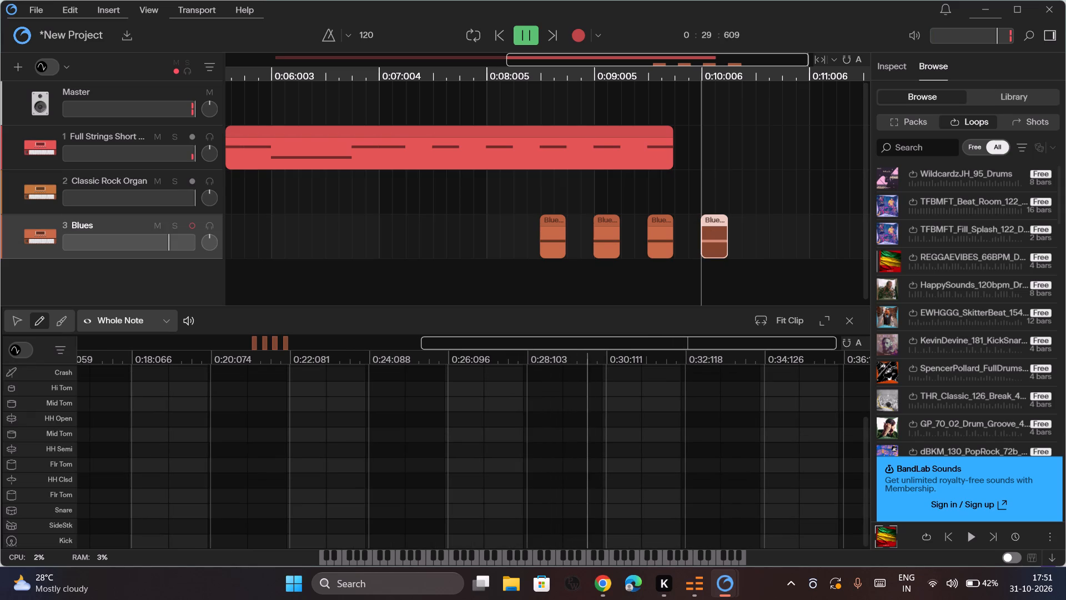
pyautogui.hotkey('ctrl', 'd')
pyautogui.hotkey('ctrl', 'd')
pyautogui.hotkey('ctrl', 'd')
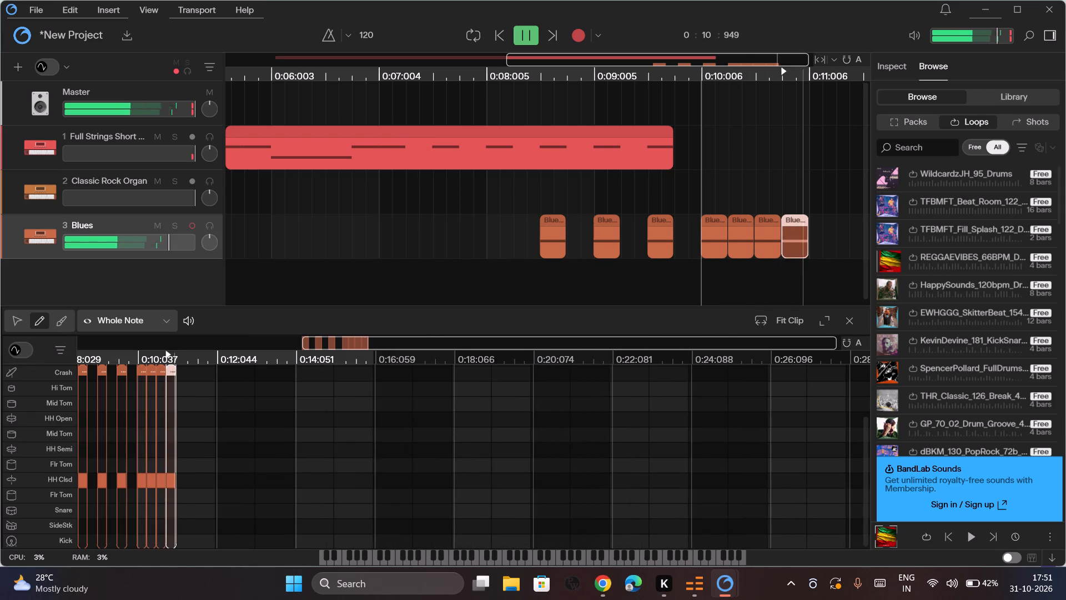
pyautogui.hotkey('ctrl', 'd')
pyautogui.hotkey('ctrl', 'd')
# Listen to the arrangement from about 0:07 and again from about 0:08.5 to check the extended Blues section.
pyautogui.click(383, 103)
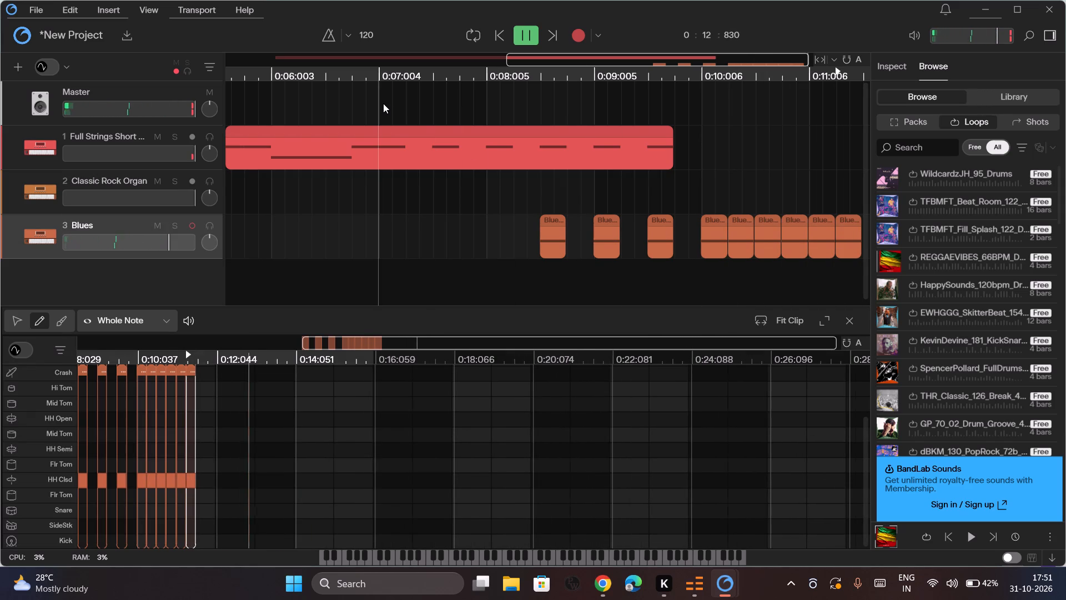
pyautogui.hscroll(-1, 383, 103)
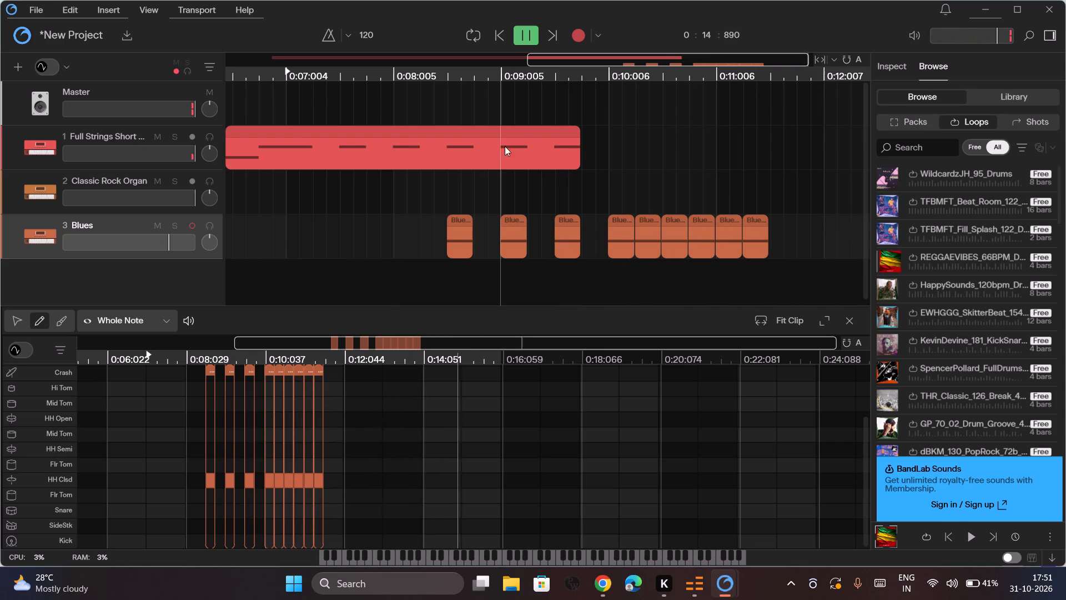
pyautogui.click(441, 118)
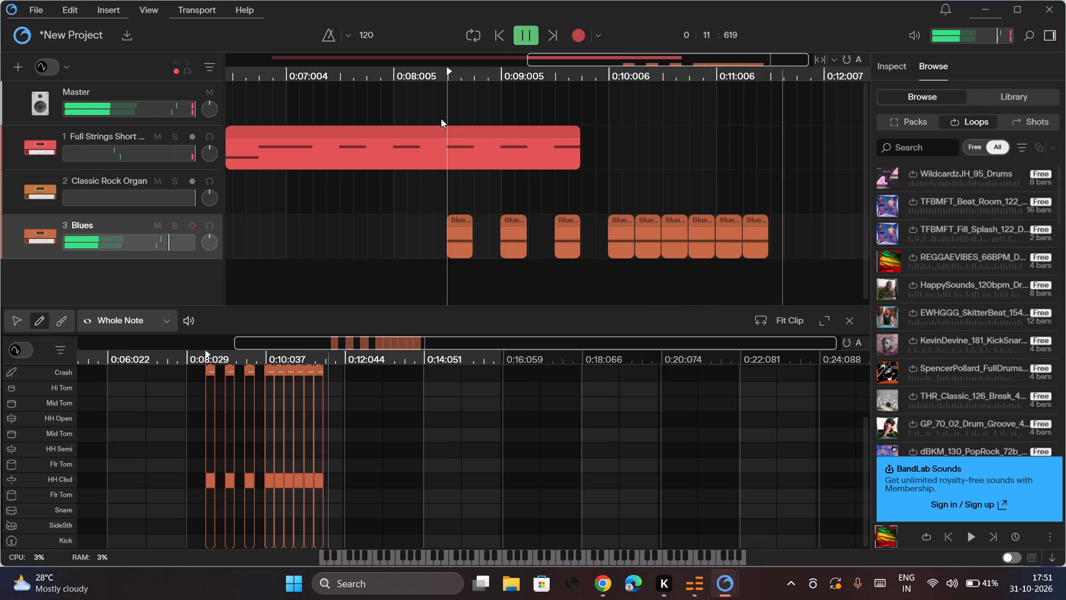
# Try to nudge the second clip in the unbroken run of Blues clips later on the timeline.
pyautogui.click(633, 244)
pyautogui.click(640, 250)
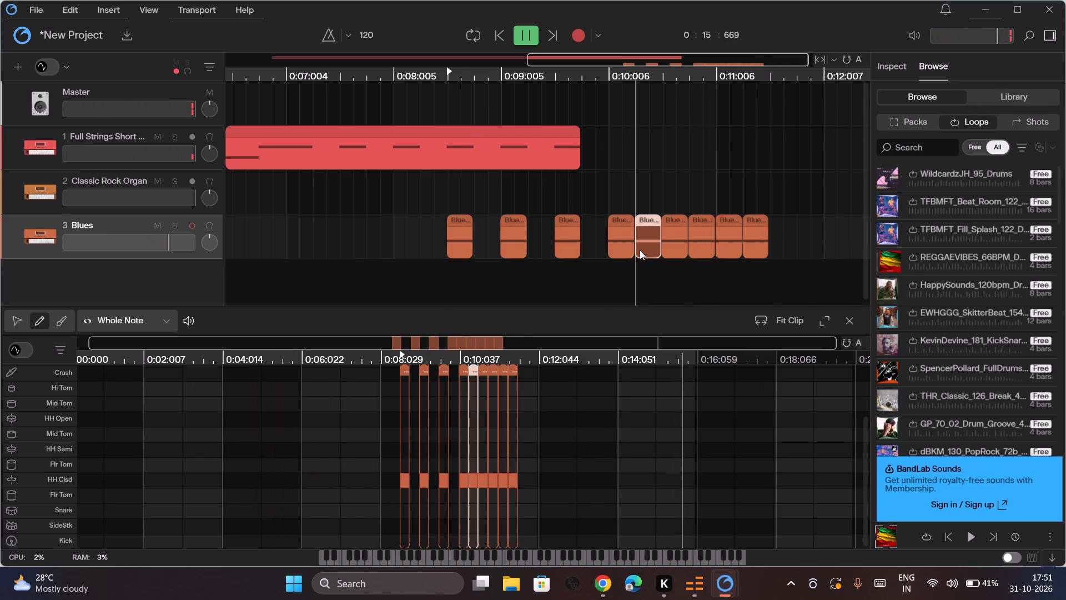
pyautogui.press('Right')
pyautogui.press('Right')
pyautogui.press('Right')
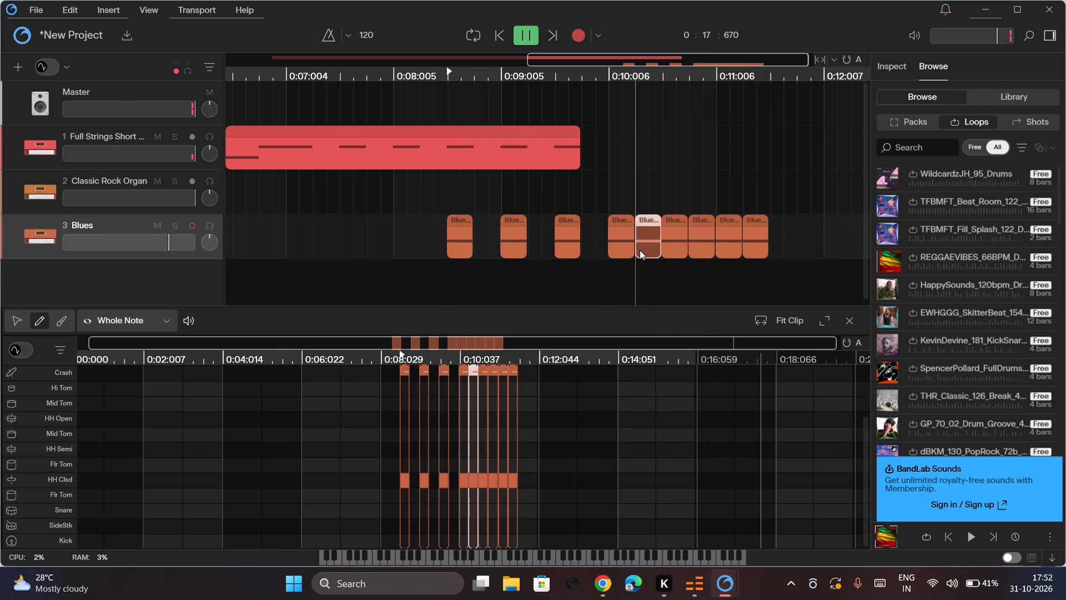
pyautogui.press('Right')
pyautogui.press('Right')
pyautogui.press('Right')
# Stop playback and replay the Blues section from about 0:08.5.
pyautogui.press('space')
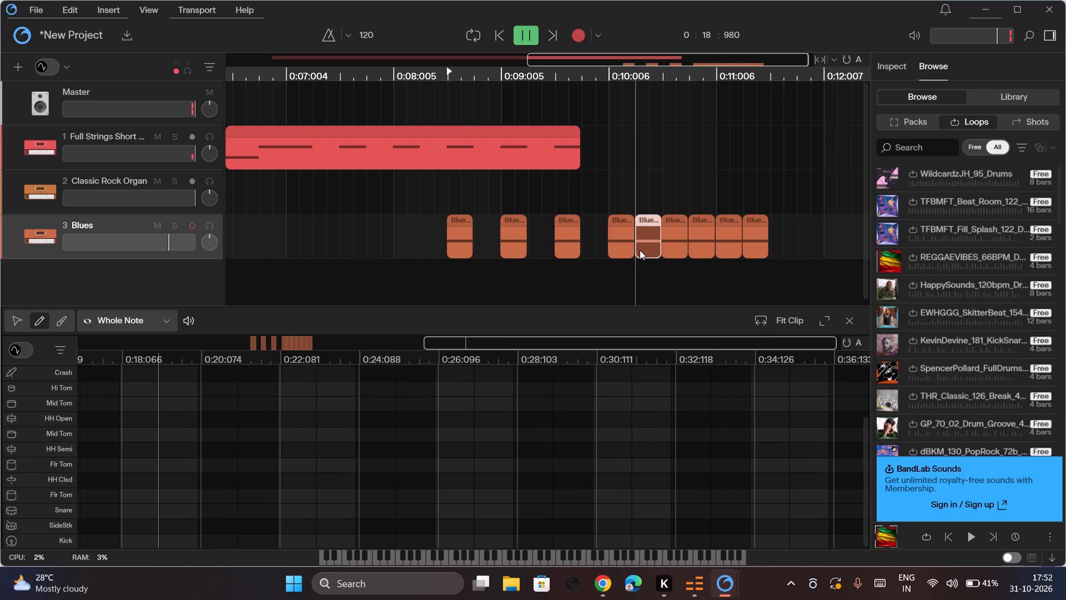
pyautogui.press('space')
pyautogui.press('space')
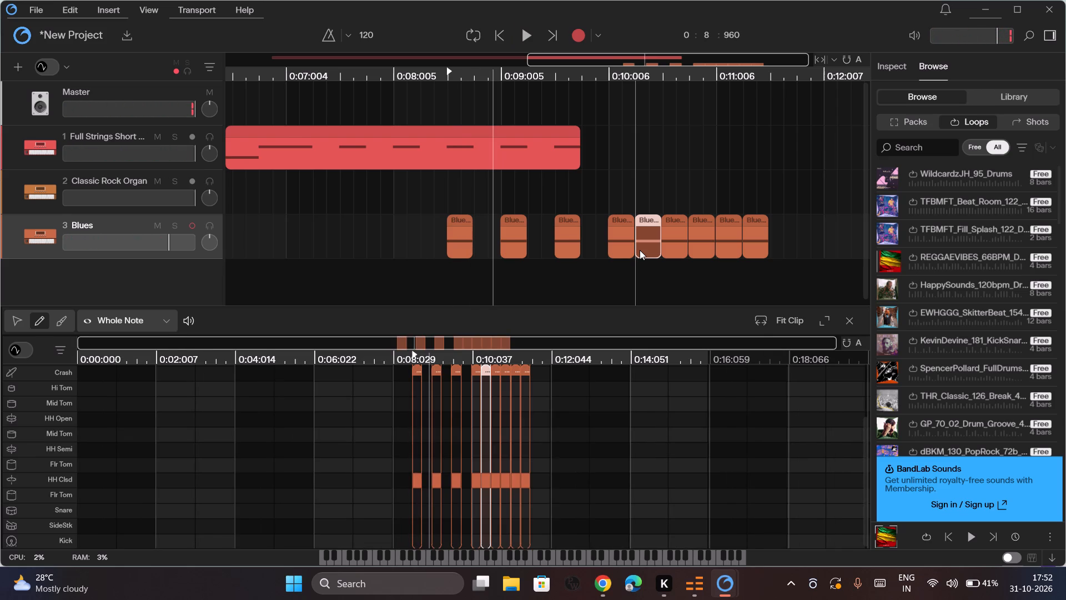
pyautogui.press('space')
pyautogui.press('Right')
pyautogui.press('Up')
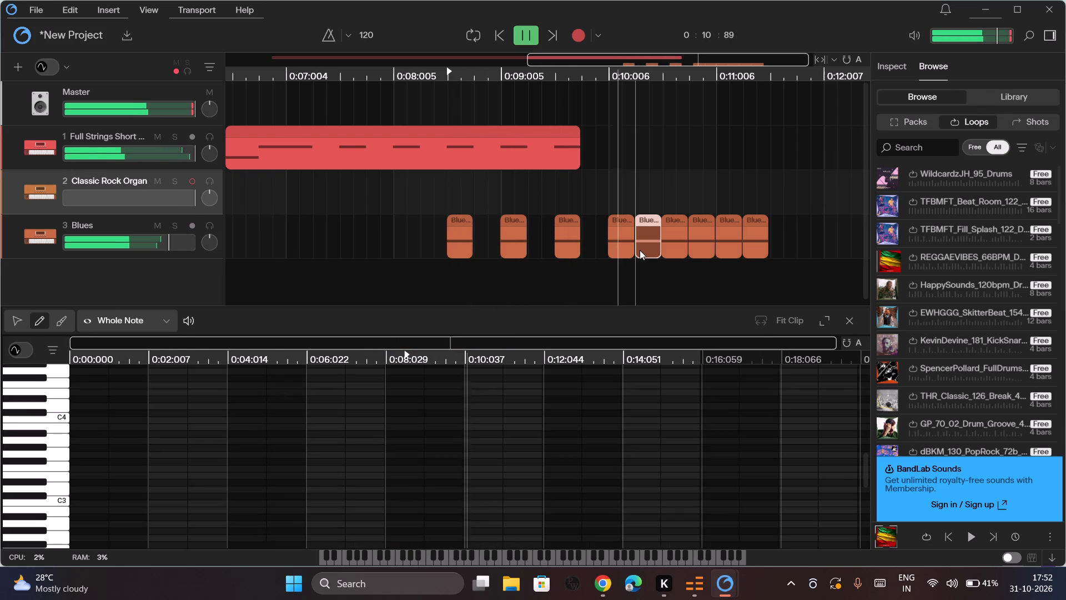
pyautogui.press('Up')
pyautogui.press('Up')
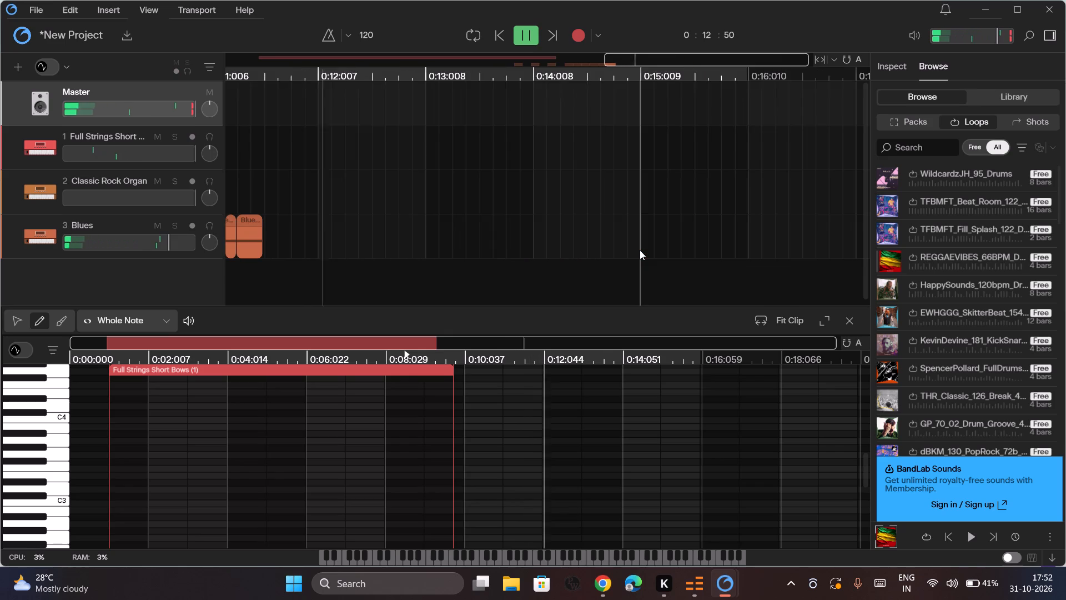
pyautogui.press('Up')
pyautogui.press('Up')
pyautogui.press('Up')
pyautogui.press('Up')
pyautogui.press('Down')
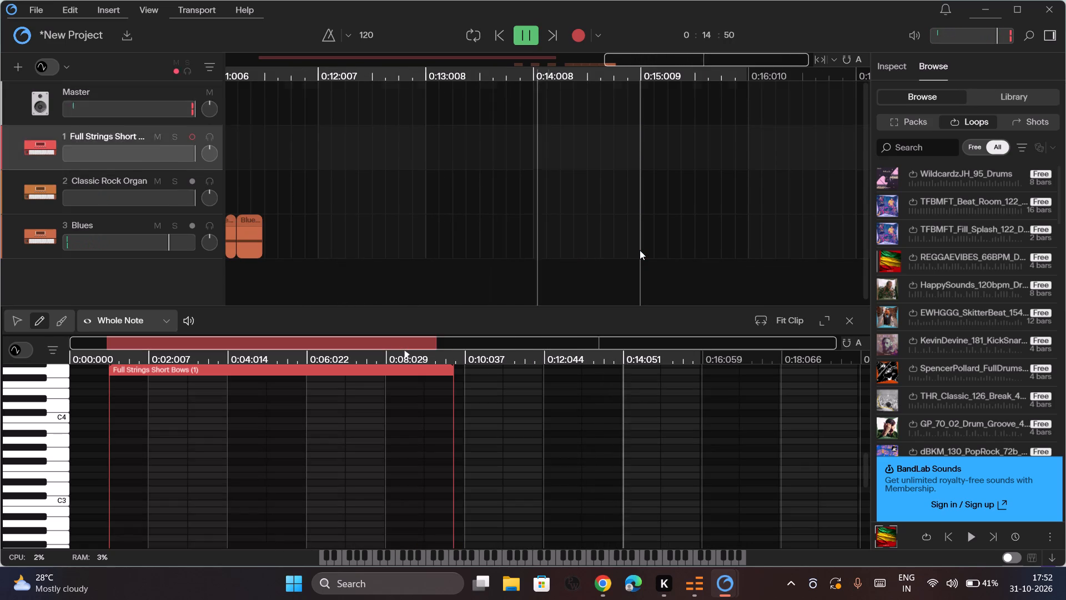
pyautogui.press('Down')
# Move the last Blues clip later on its track so that it starts at about 0:11.75.
pyautogui.hscroll(6, 640, 250)
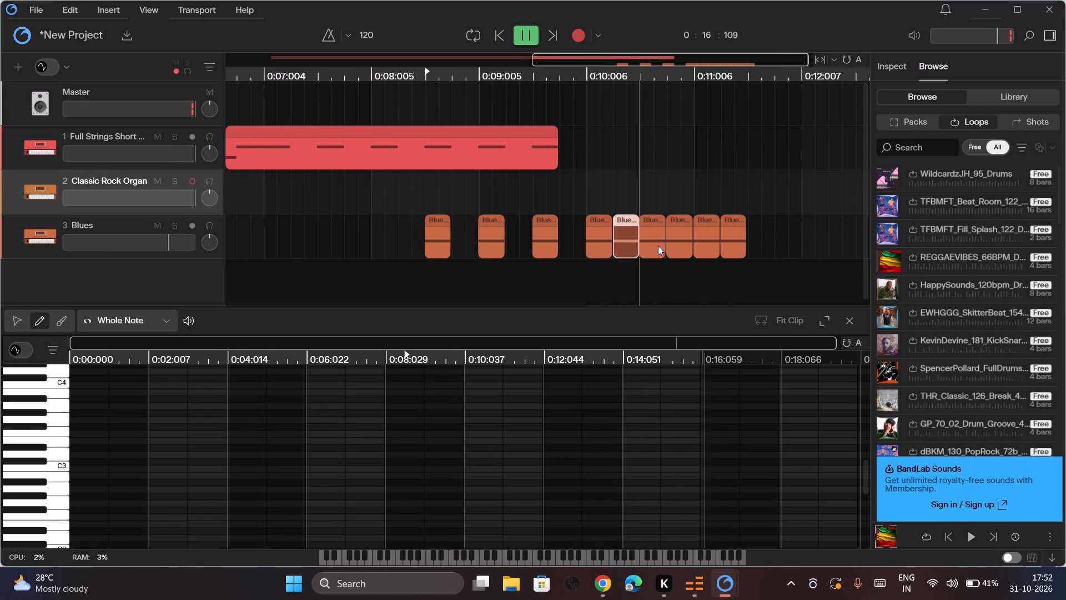
pyautogui.click(726, 232)
pyautogui.press('Right')
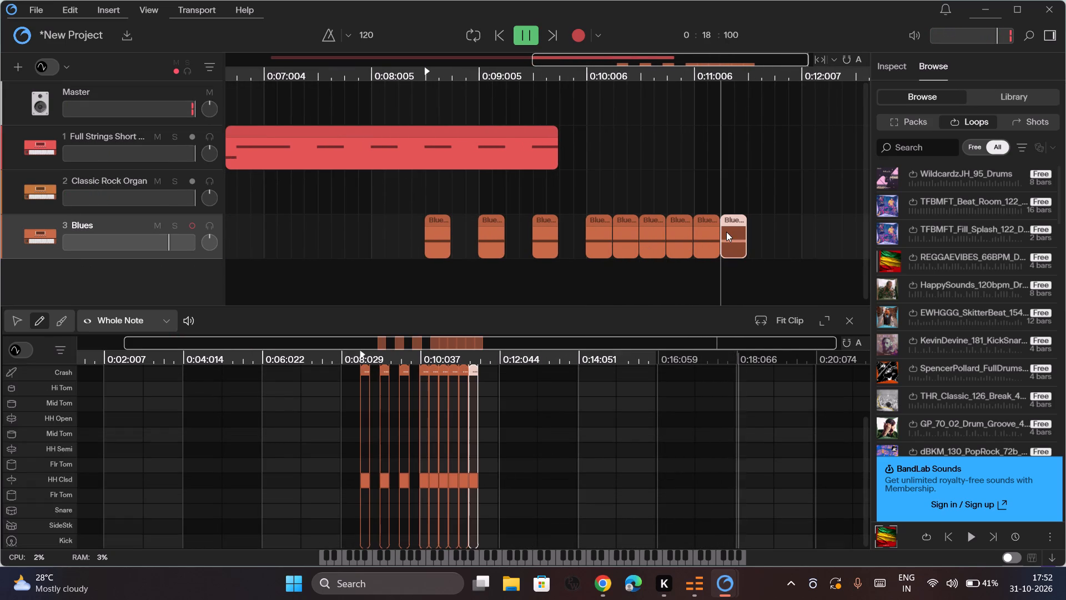
pyautogui.press('Right')
pyautogui.press('Right')
pyautogui.press('Right')
pyautogui.moveTo(726, 232); pyautogui.dragTo(732, 230)
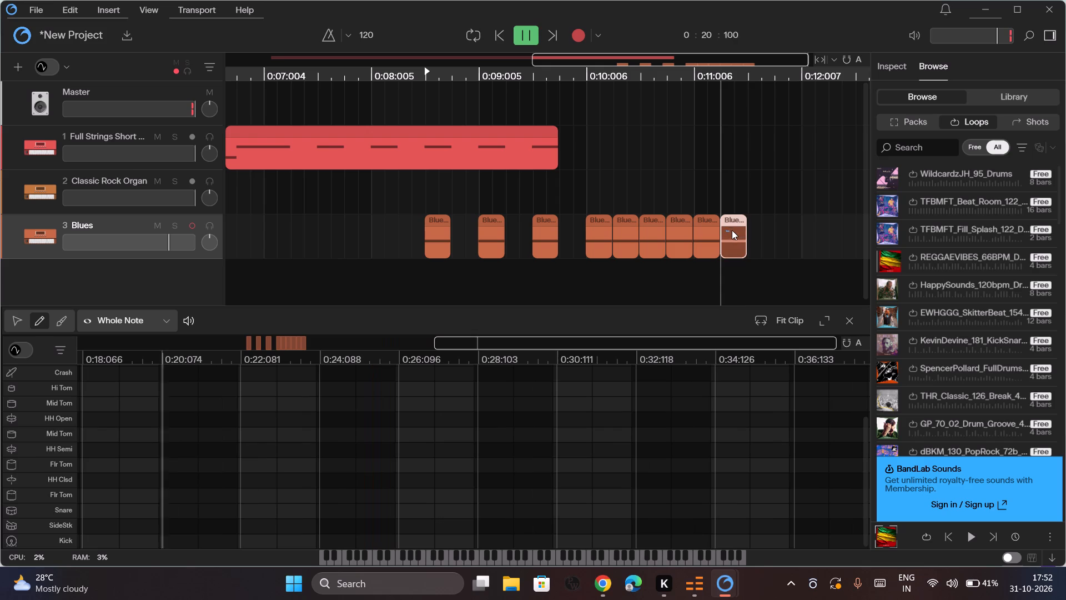
pyautogui.moveTo(732, 230); pyautogui.dragTo(735, 229)
pyautogui.moveTo(735, 218); pyautogui.dragTo(769, 217)
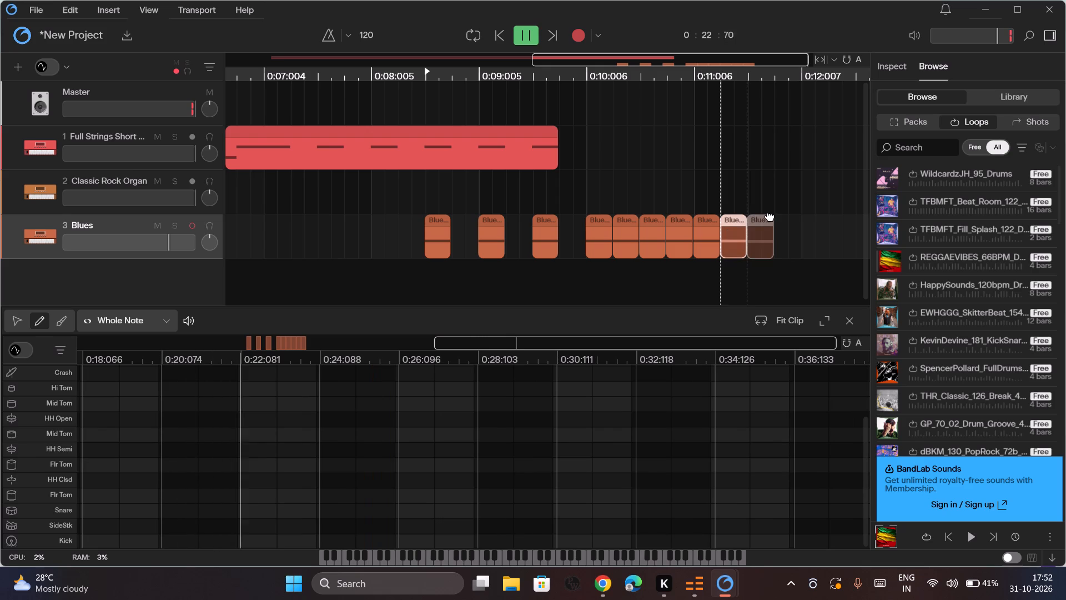
pyautogui.moveTo(769, 217); pyautogui.dragTo(785, 219)
# Move the Blues clips between 0:10.25 and 0:11 later, so that they start at about 0:10.5, 0:11, 0:11.25 and 0:11.5.
pyautogui.moveTo(707, 220); pyautogui.dragTo(724, 220)
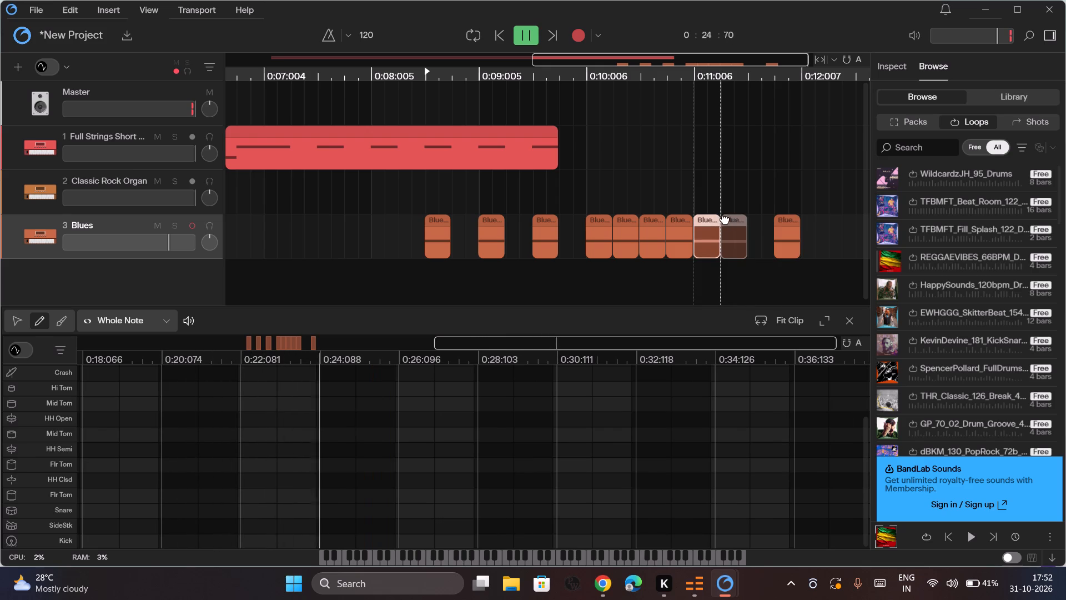
pyautogui.moveTo(724, 220); pyautogui.dragTo(750, 227)
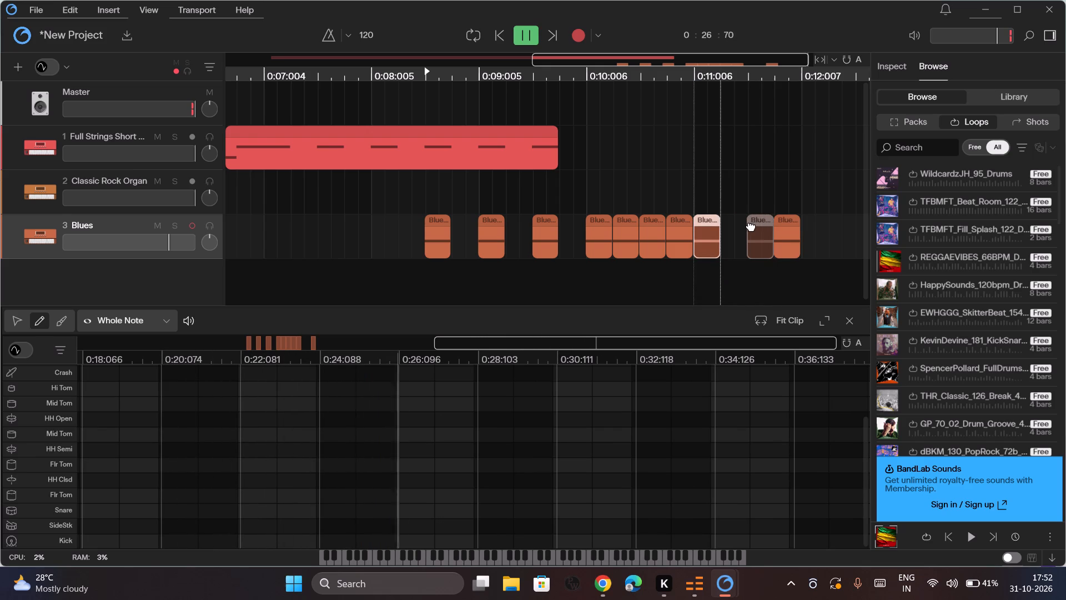
pyautogui.moveTo(750, 227); pyautogui.dragTo(744, 227)
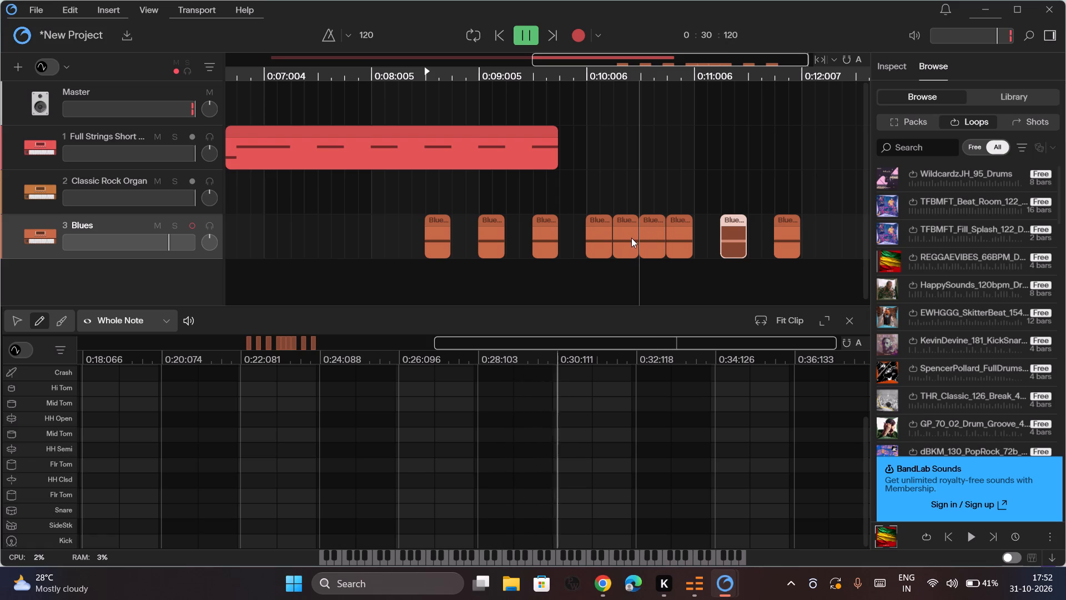
pyautogui.moveTo(678, 221); pyautogui.dragTo(695, 224)
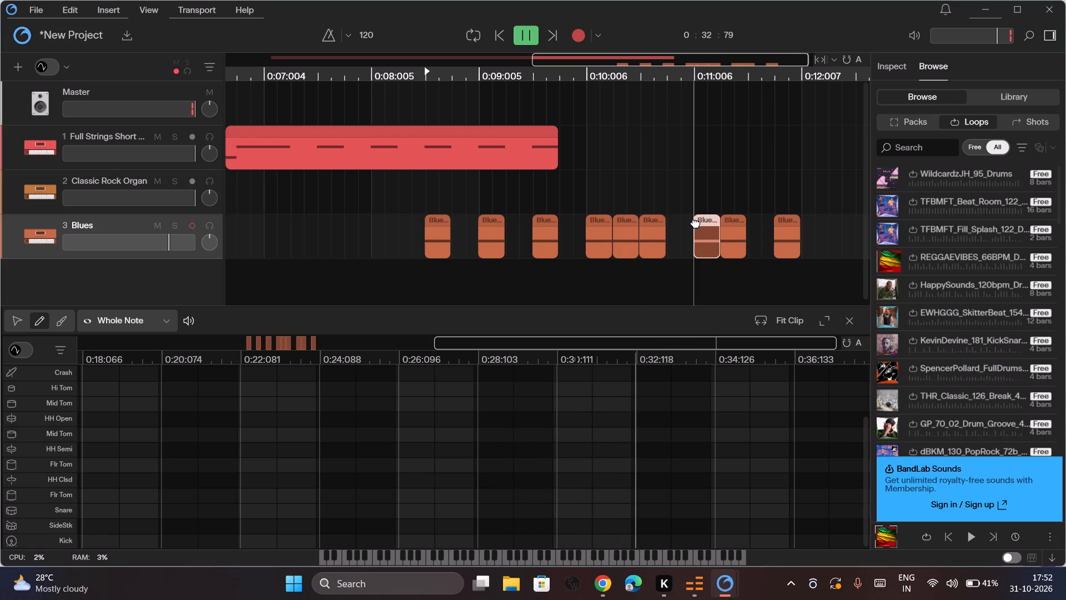
pyautogui.moveTo(661, 221); pyautogui.dragTo(680, 225)
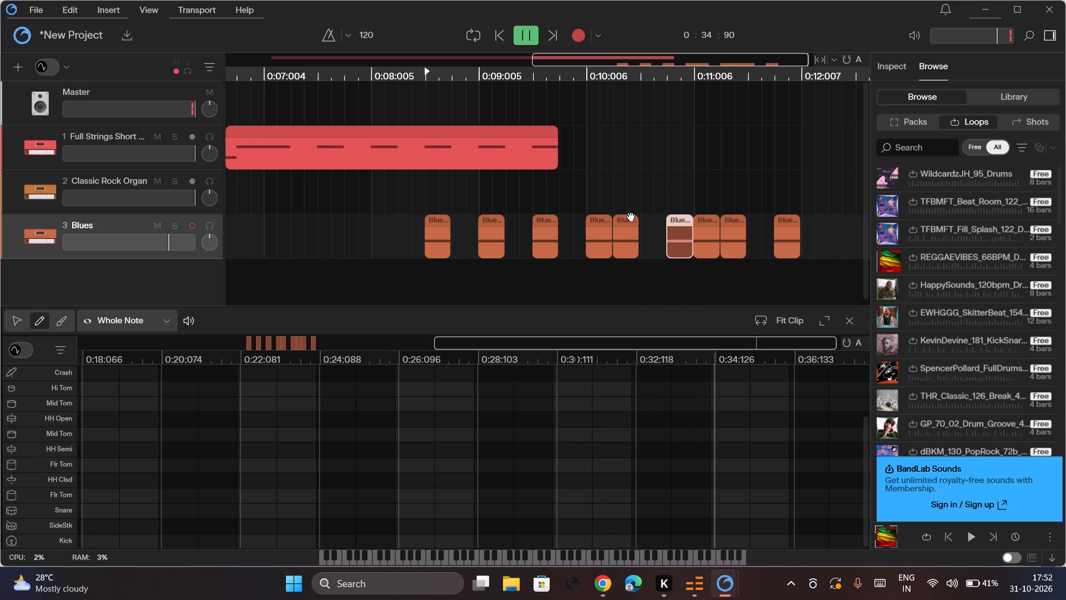
pyautogui.moveTo(628, 216); pyautogui.dragTo(651, 225)
pyautogui.moveTo(730, 223); pyautogui.dragTo(757, 218)
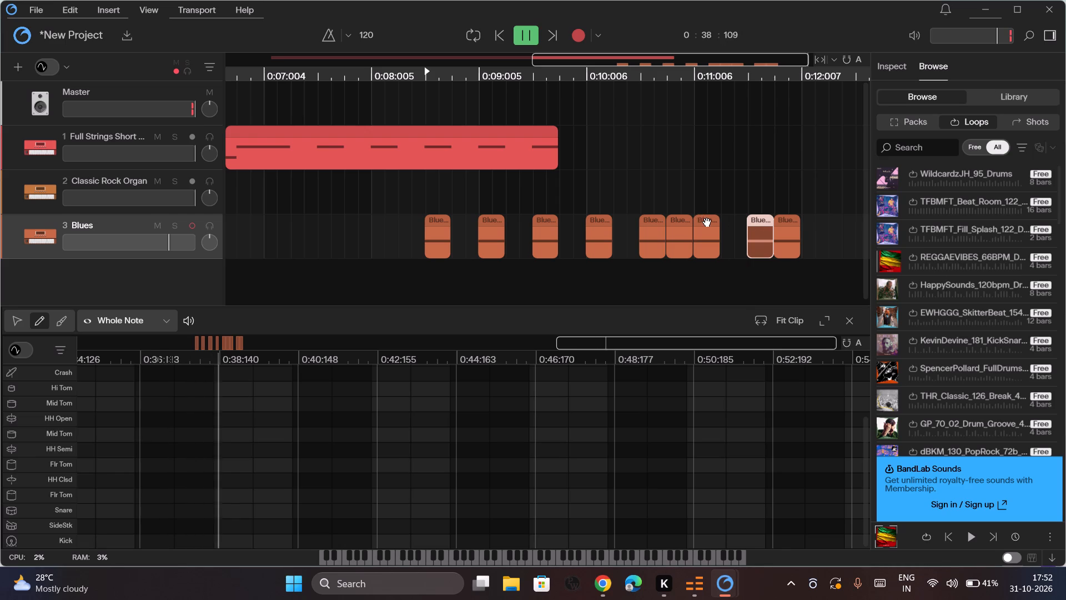
pyautogui.moveTo(707, 222); pyautogui.dragTo(735, 224)
pyautogui.moveTo(680, 217); pyautogui.dragTo(696, 219)
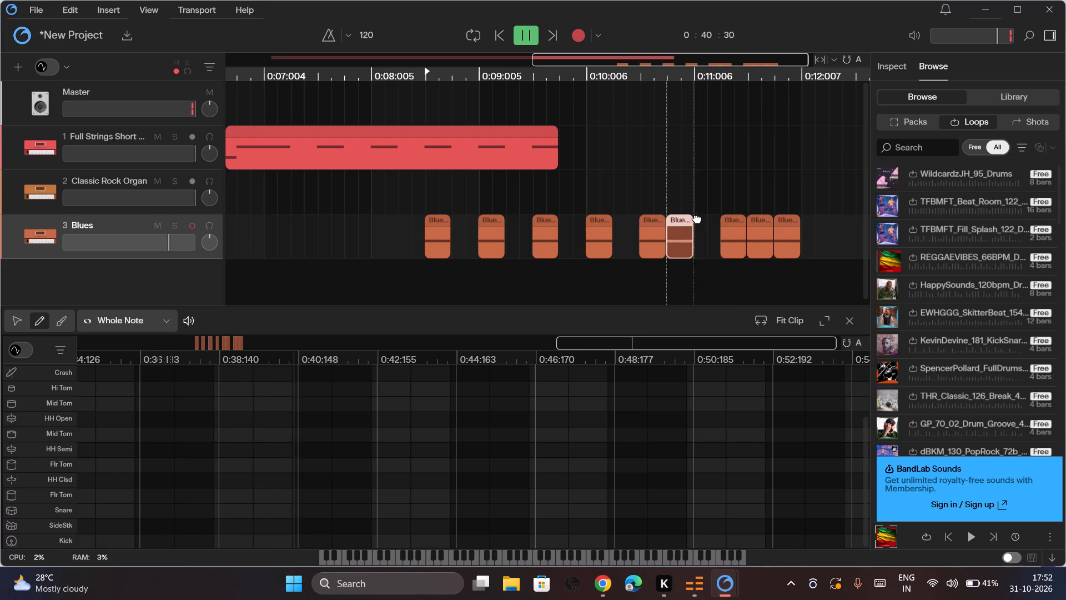
pyautogui.moveTo(696, 219); pyautogui.dragTo(701, 222)
# Replay the arrangement from about 0:08.25 to check the respaced Blues clips.
pyautogui.click(410, 113)
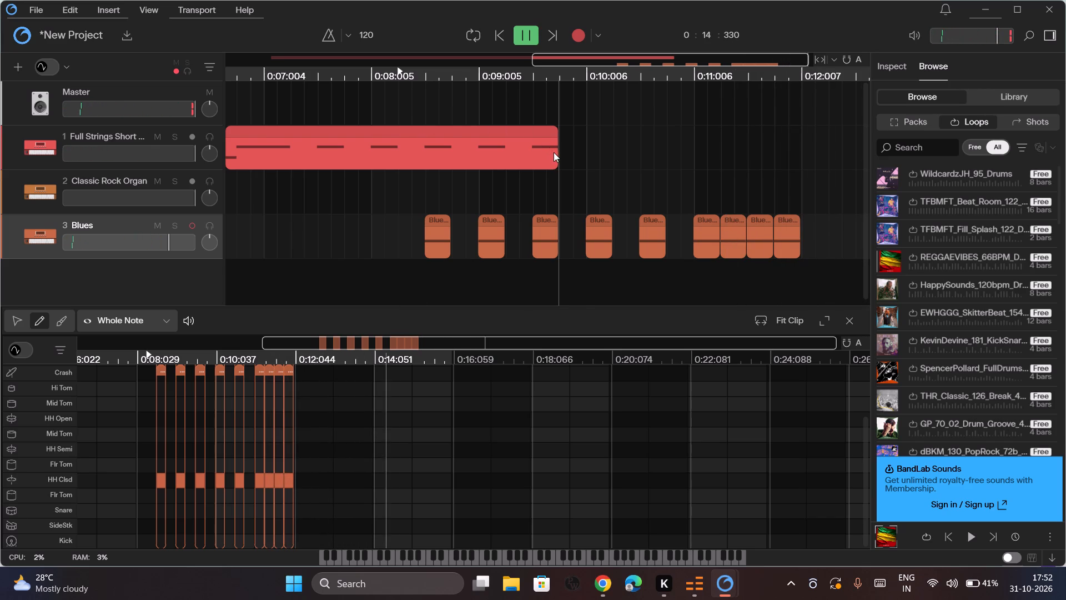
# Extend the end of the Full Strings Short Bows clip to about 0:10.5.
pyautogui.moveTo(557, 153); pyautogui.dragTo(591, 155)
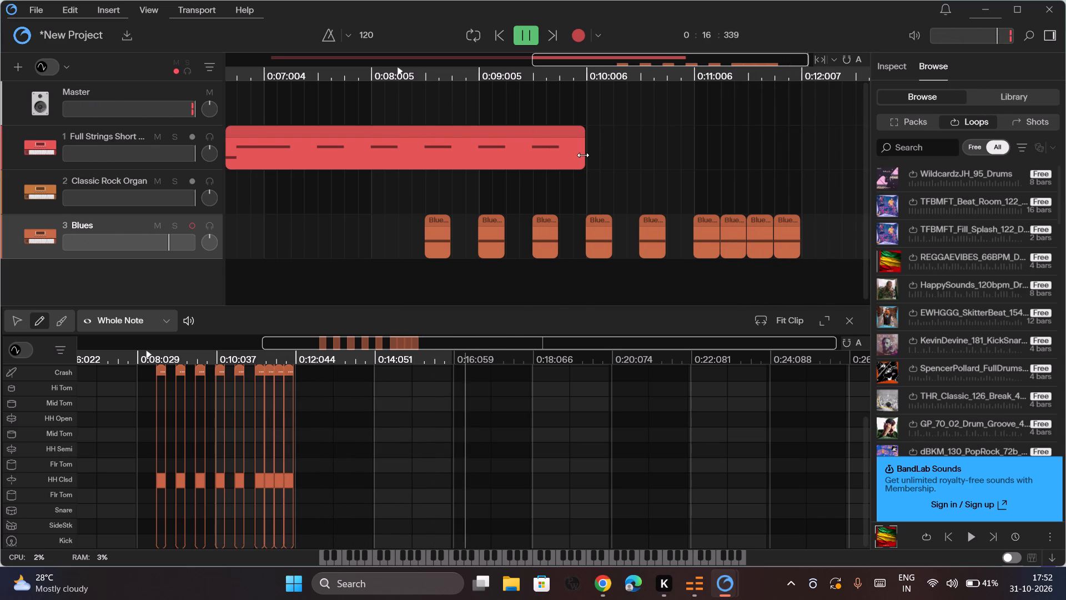
pyautogui.moveTo(583, 155); pyautogui.dragTo(633, 152)
# Duplicate the last F2 note in the Full Strings Short Bows clip and move the copy to about 0:10.
pyautogui.click(539, 147)
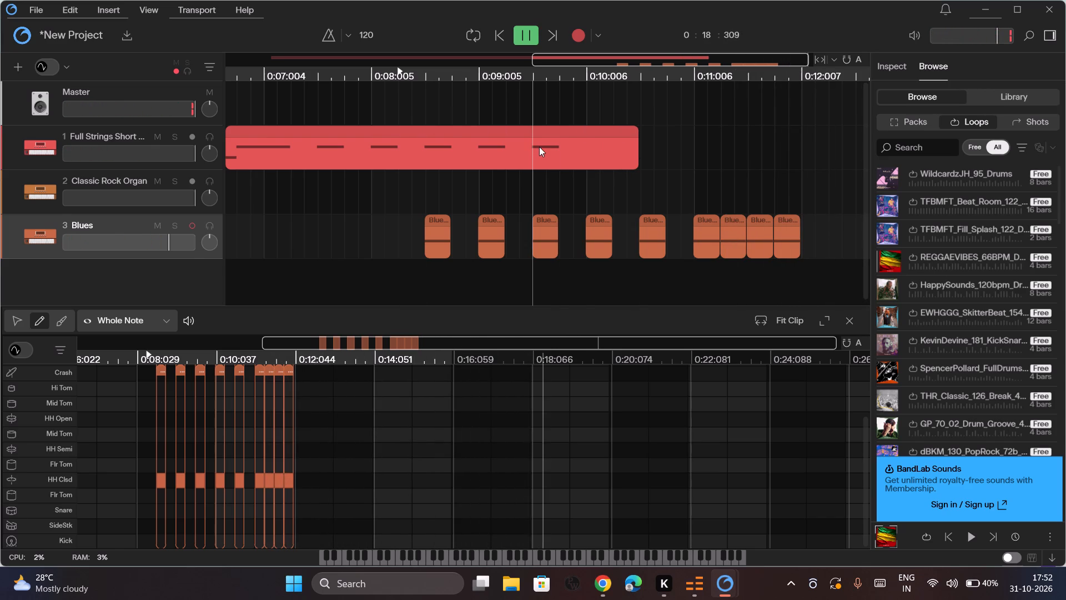
pyautogui.hscroll(7, 426, 368)
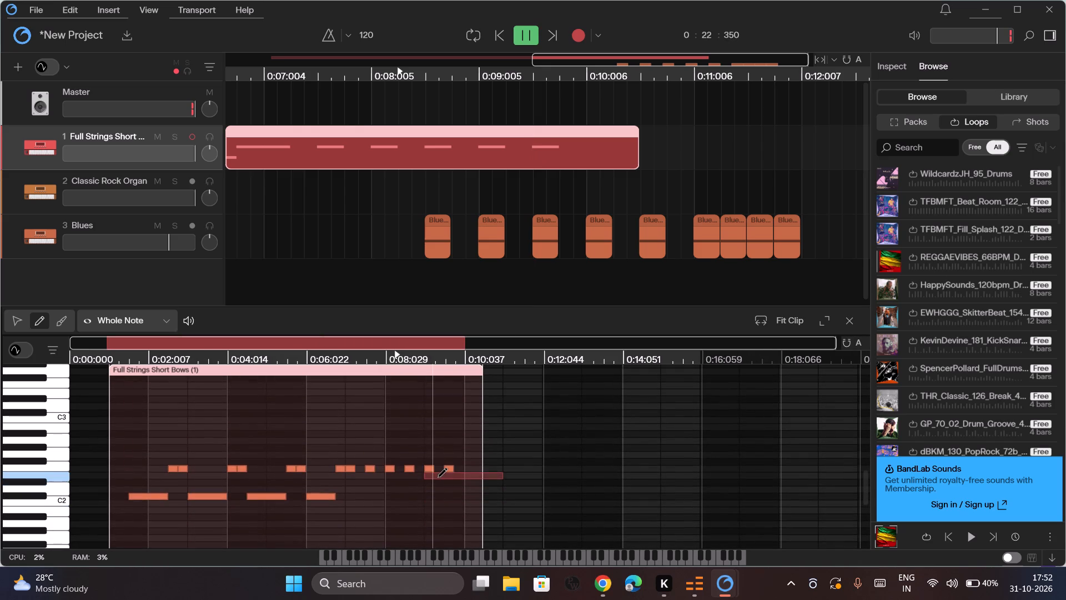
pyautogui.rightClick(446, 470)
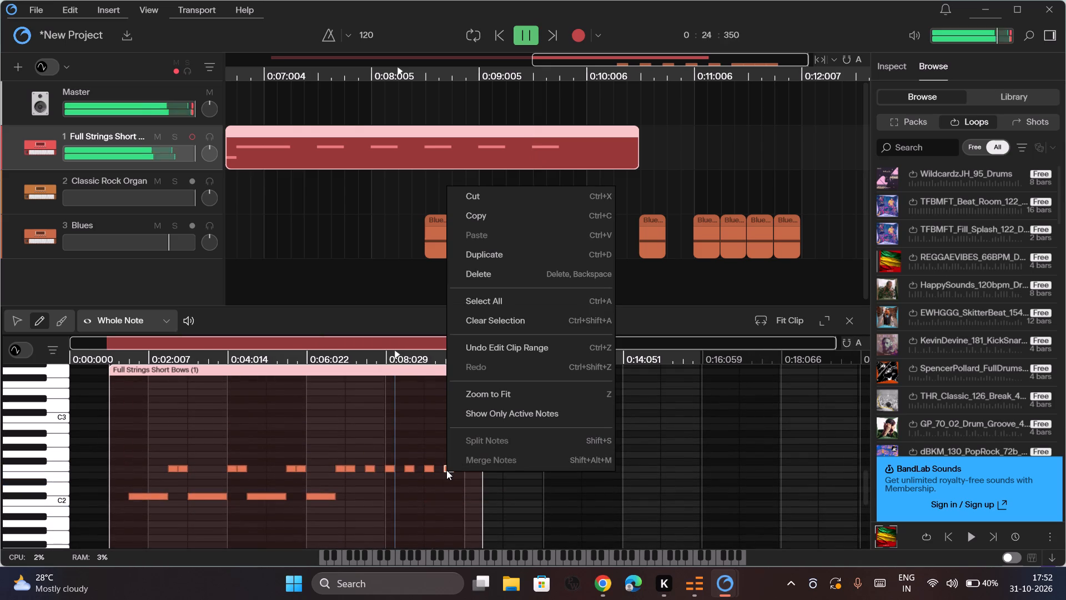
pyautogui.click(502, 256)
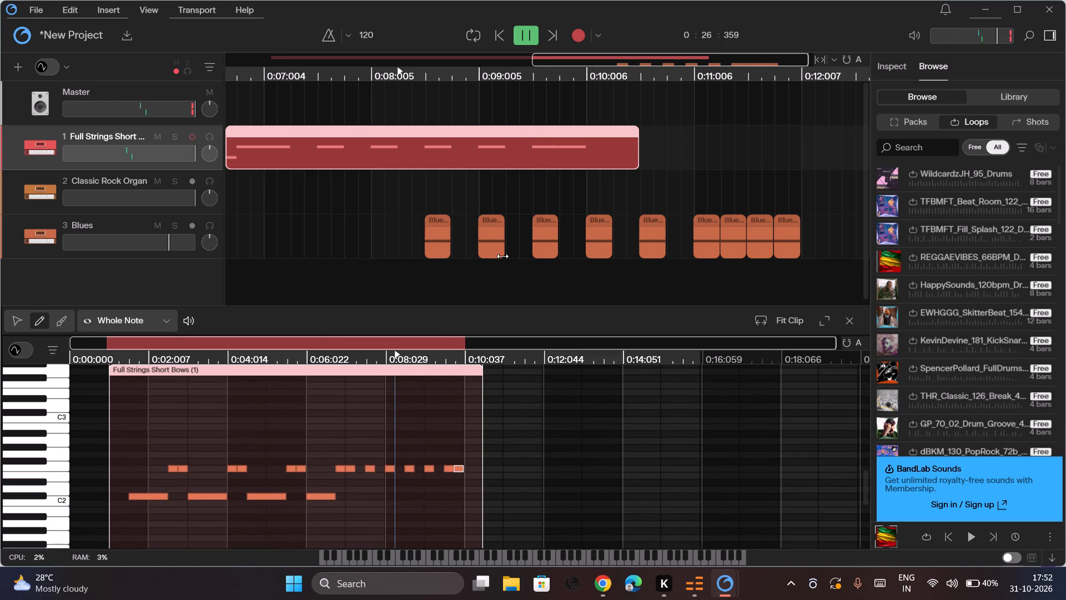
pyautogui.press('Right')
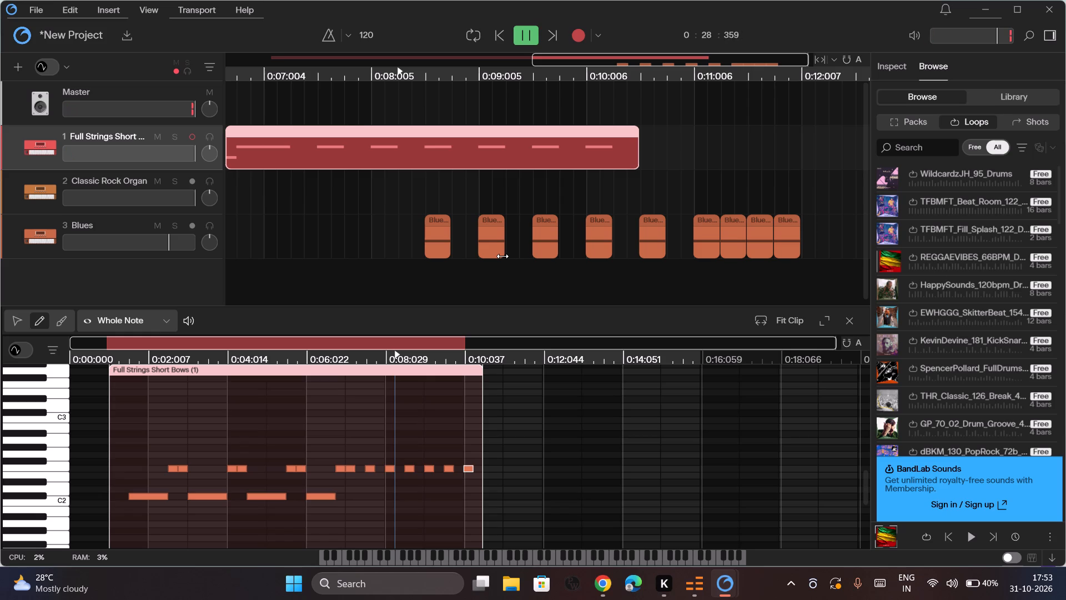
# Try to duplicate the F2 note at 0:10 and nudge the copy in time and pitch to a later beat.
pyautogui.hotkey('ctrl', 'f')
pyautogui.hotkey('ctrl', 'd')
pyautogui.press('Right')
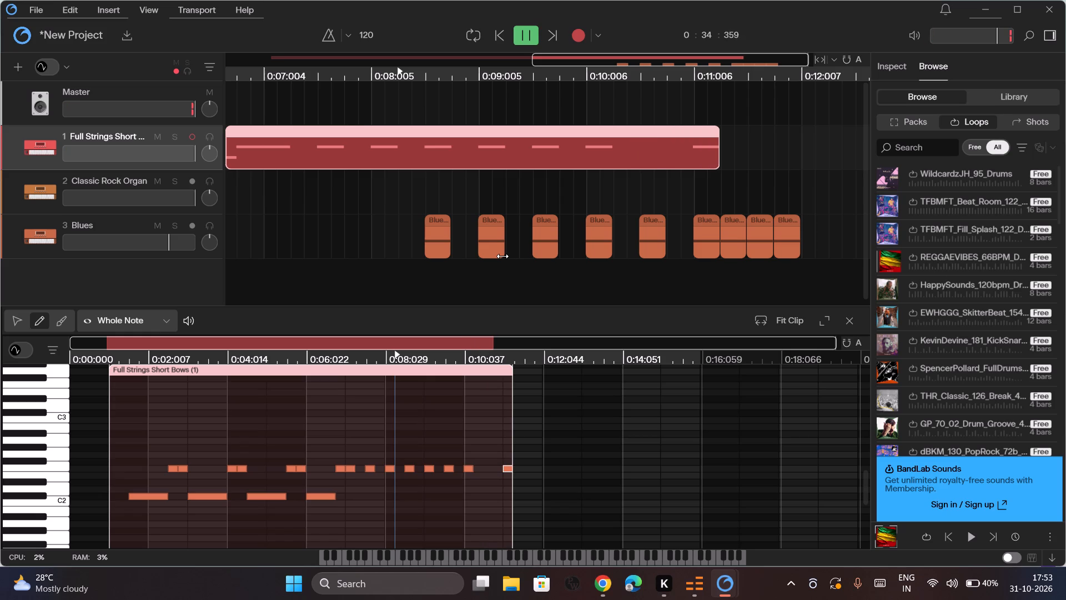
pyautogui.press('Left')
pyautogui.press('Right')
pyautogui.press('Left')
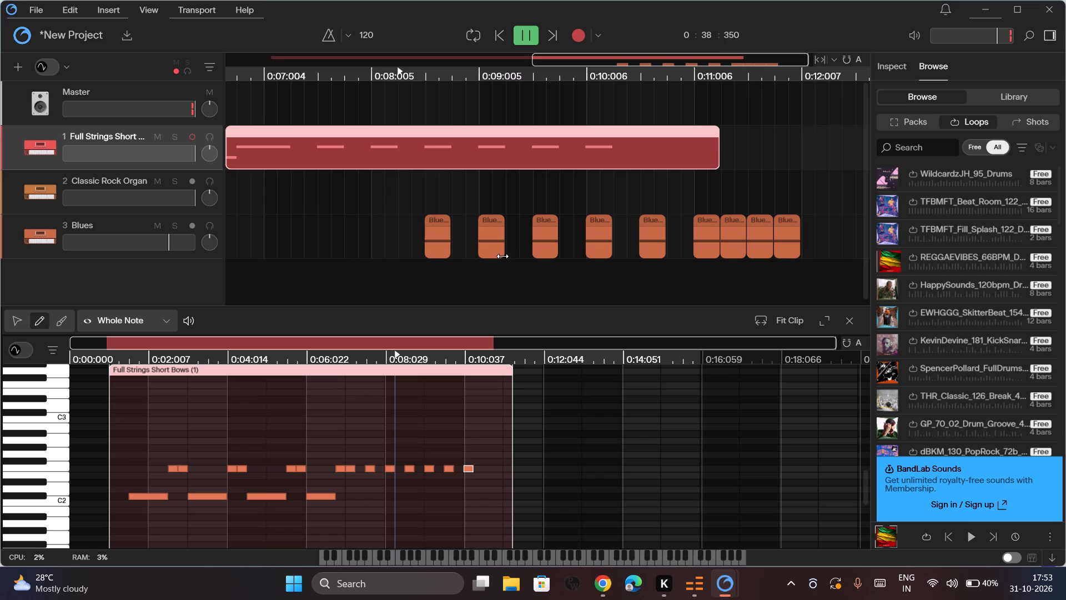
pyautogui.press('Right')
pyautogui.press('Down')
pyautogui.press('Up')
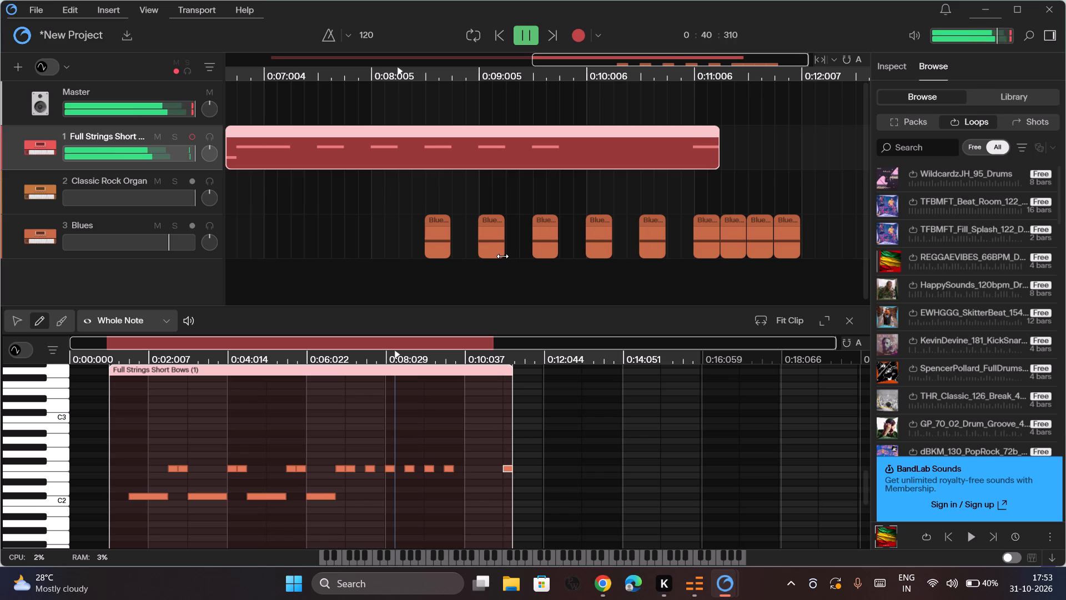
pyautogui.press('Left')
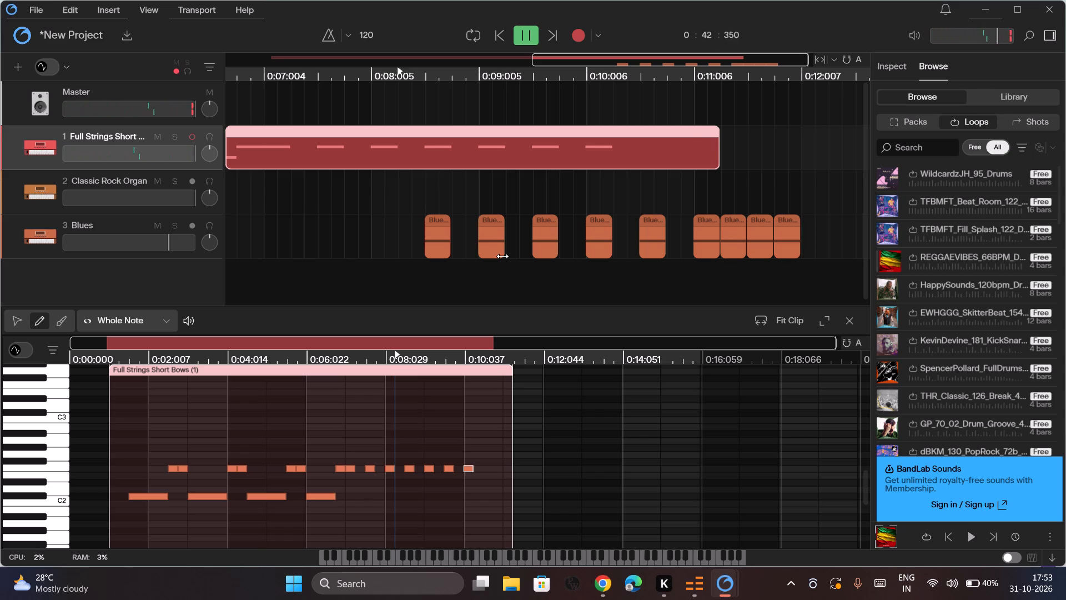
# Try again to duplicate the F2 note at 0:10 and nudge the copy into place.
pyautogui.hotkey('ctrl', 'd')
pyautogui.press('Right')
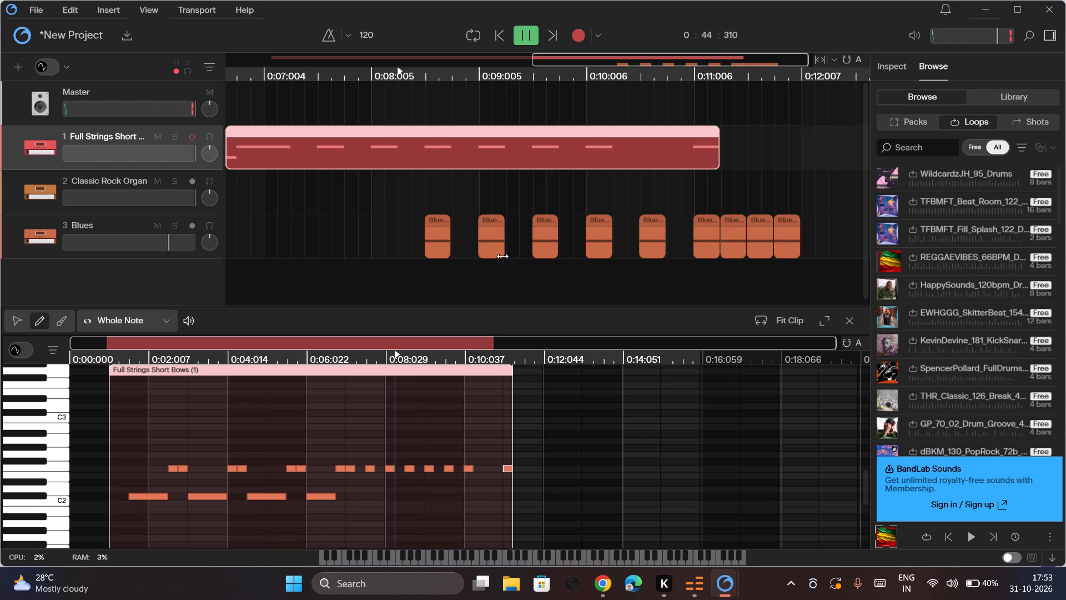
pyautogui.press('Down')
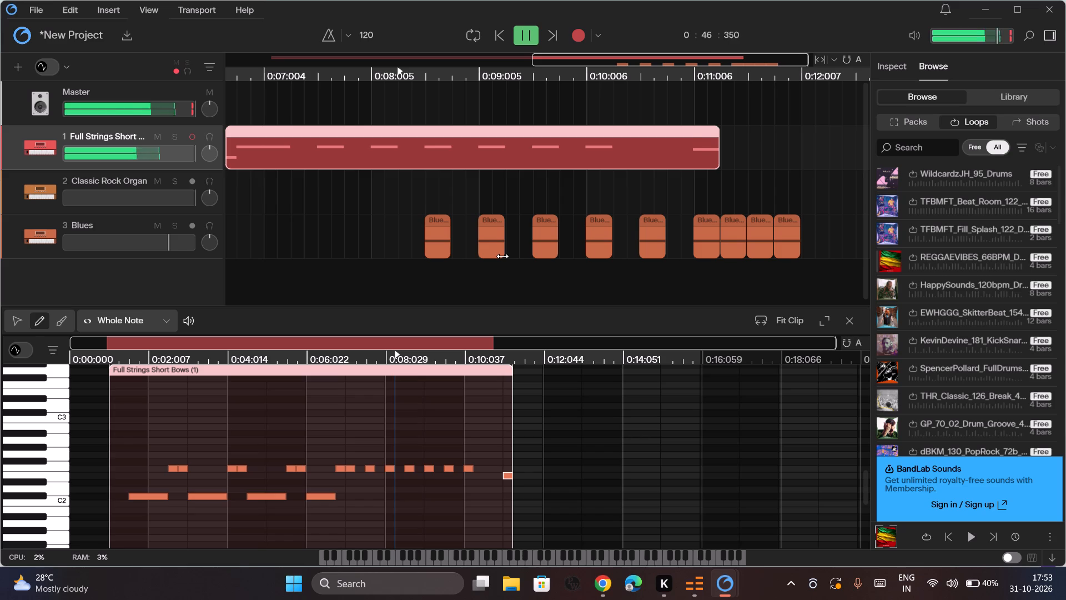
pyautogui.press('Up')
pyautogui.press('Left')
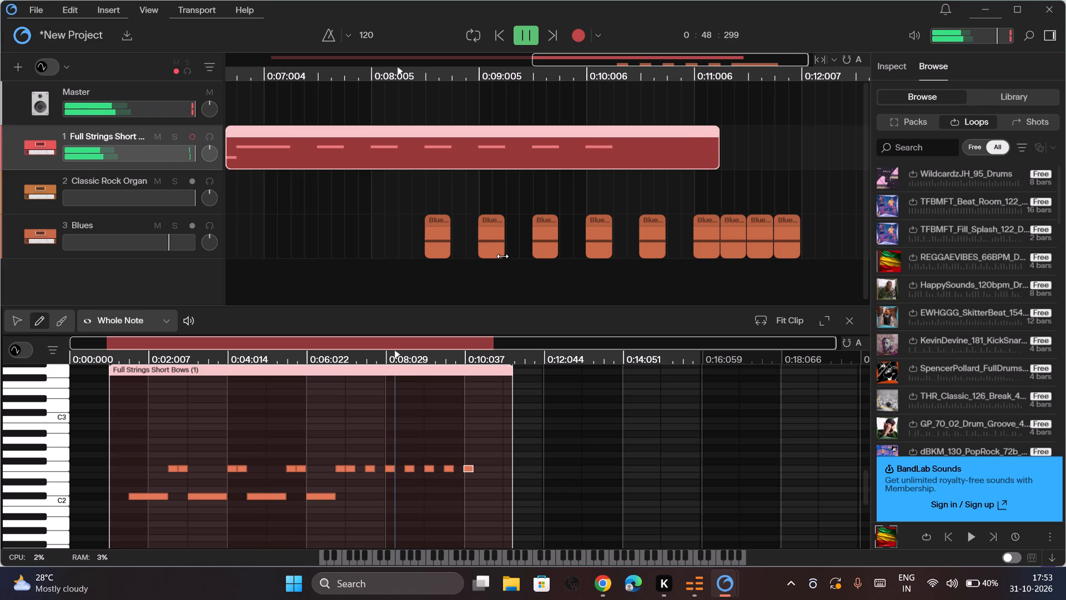
# Duplicate the F2 note at 0:10 twice and move the last copy to about 0:11.
pyautogui.hotkey('ctrl', 'd')
pyautogui.hotkey('ctrl', 'd')
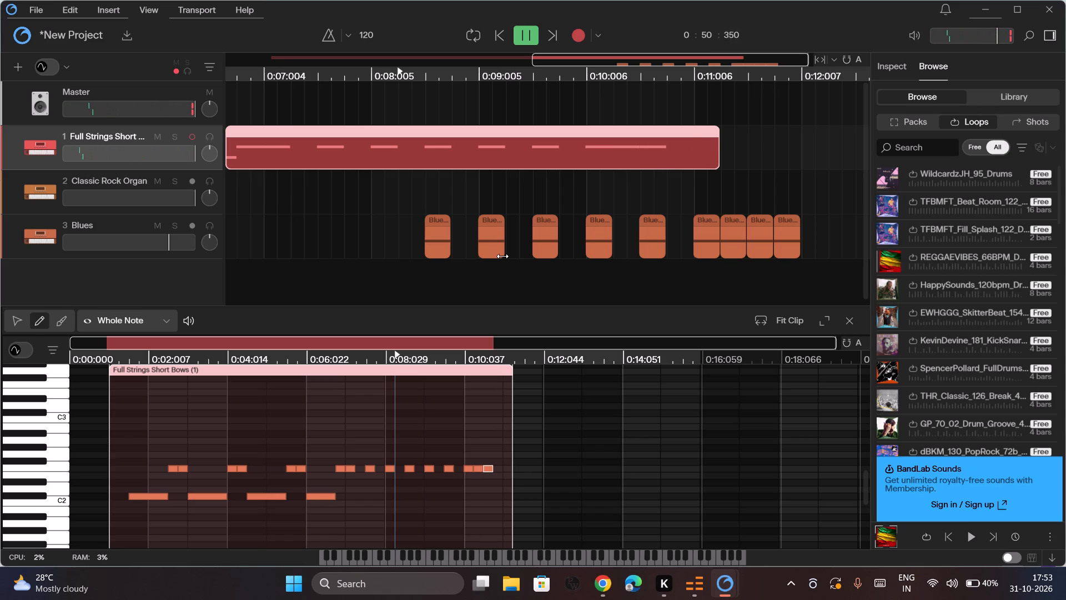
pyautogui.press('Left')
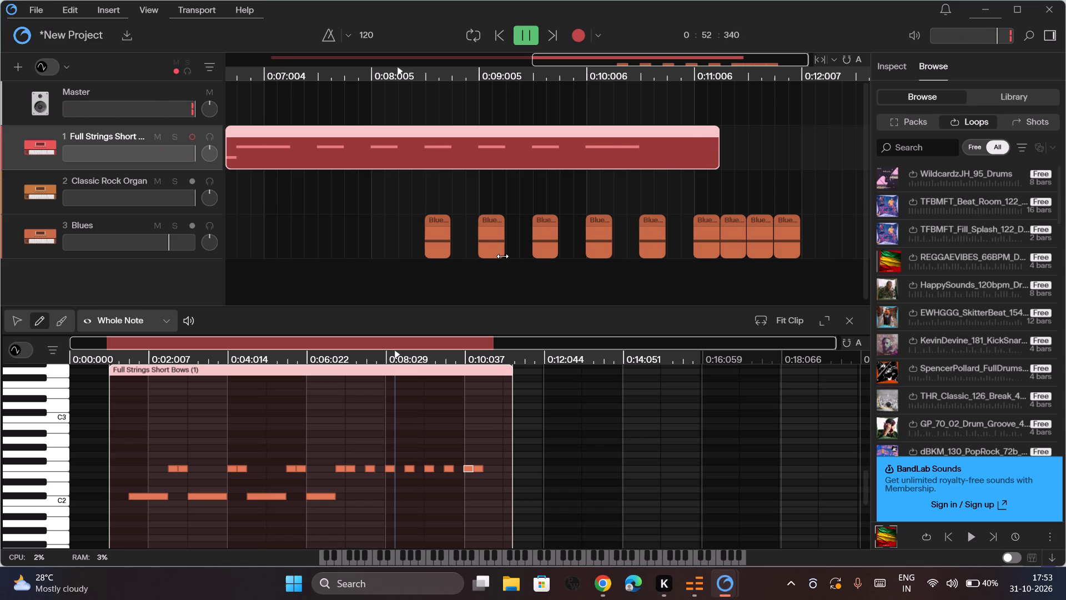
pyautogui.press('Right')
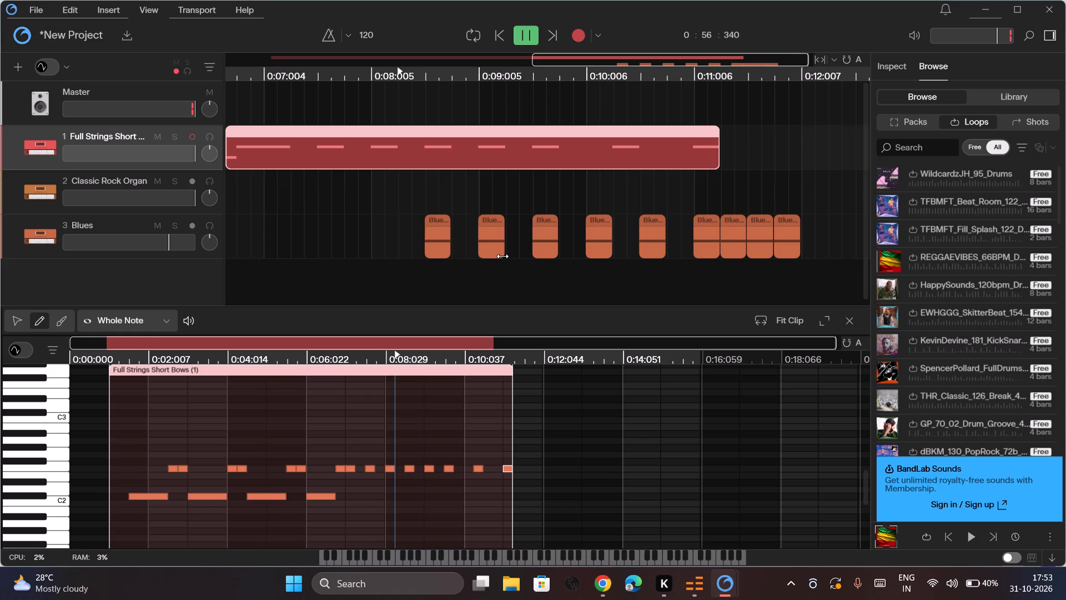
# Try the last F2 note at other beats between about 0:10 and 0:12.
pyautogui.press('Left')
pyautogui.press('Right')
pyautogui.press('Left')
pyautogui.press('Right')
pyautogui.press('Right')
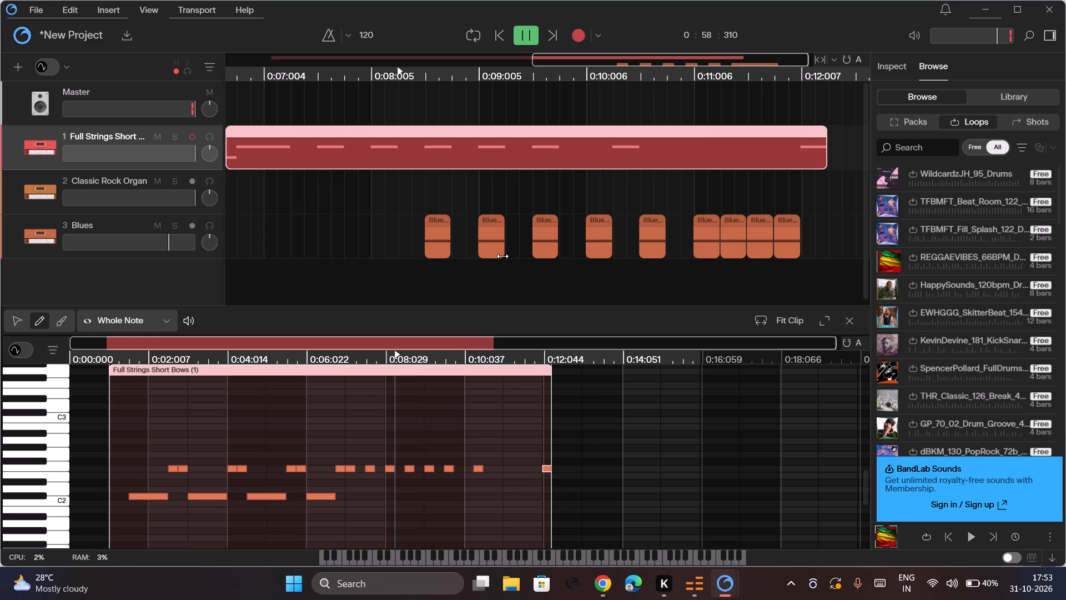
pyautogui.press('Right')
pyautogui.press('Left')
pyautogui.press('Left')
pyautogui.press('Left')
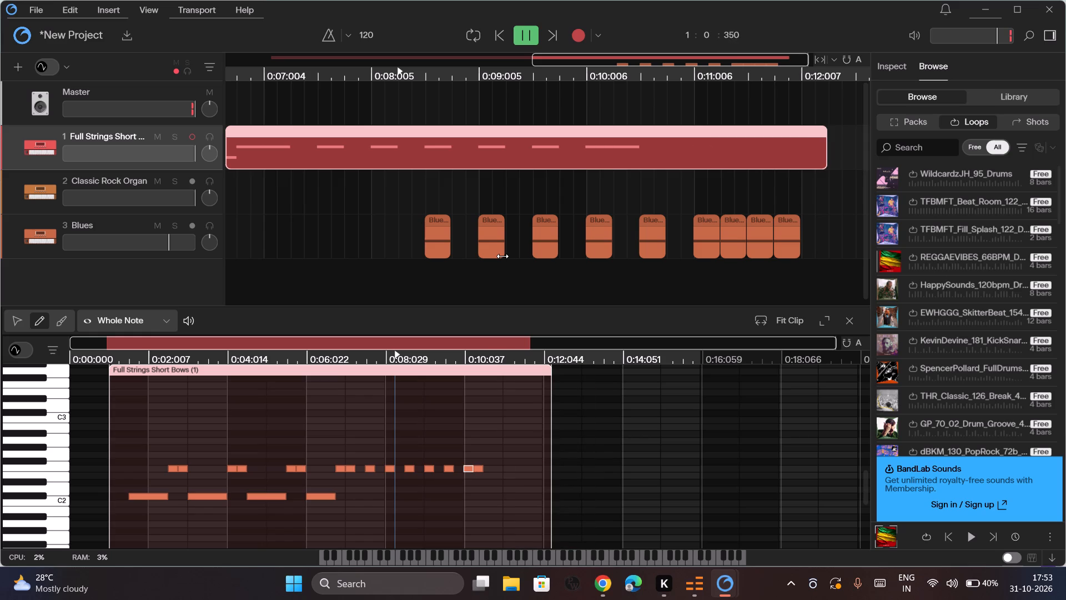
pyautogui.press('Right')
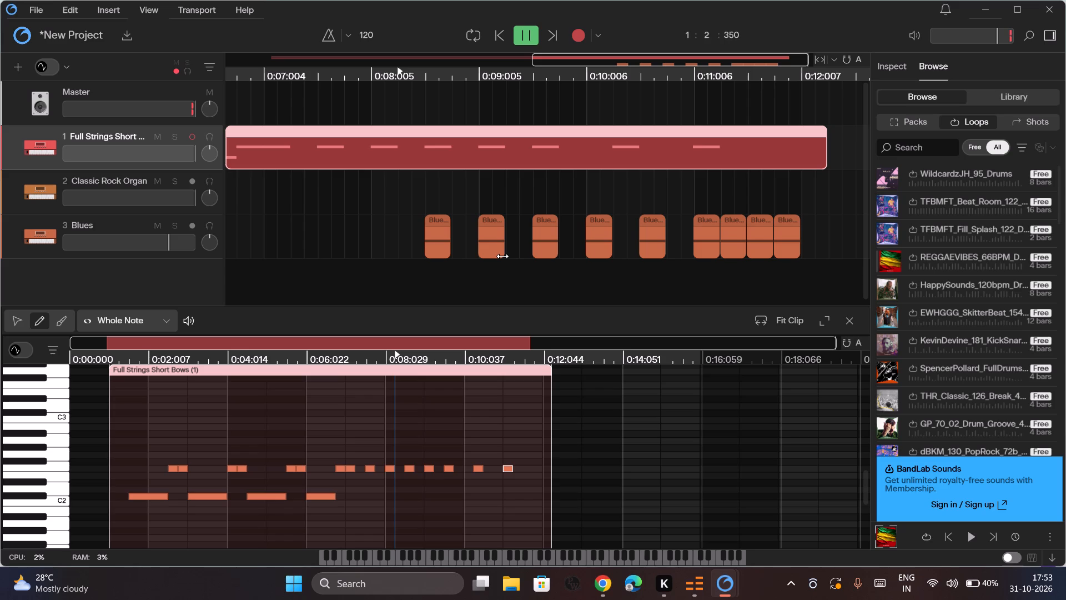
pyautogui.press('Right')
# Move the last F2 note of the Full Strings clip back to about 0:11.
pyautogui.keyDown('ctrl'); pyautogui.scroll(2, 478, 416); pyautogui.keyUp('ctrl')
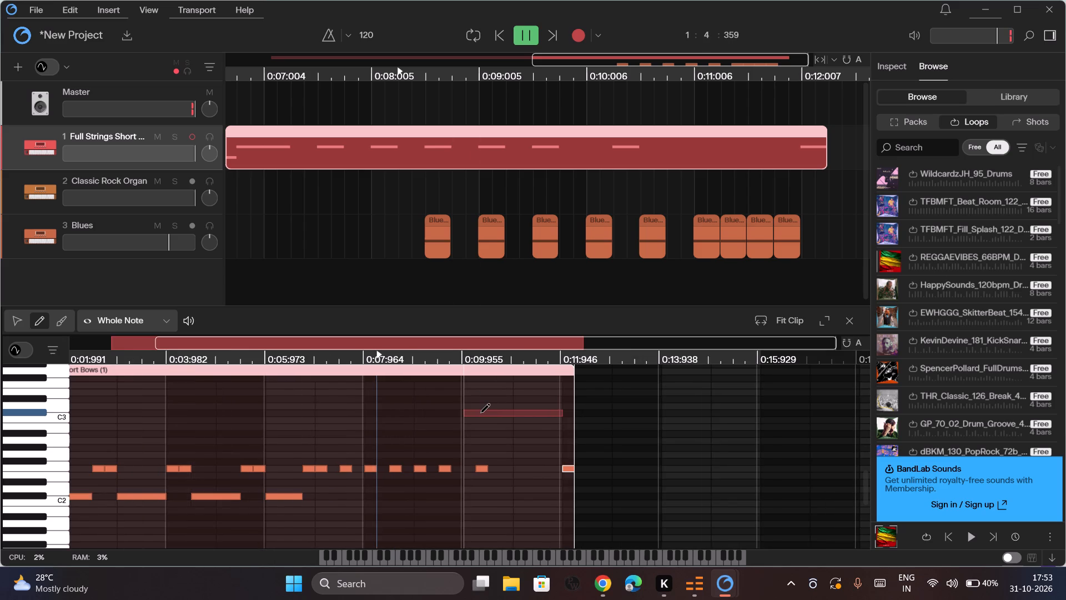
pyautogui.keyDown('ctrl'); pyautogui.scroll(9, 481, 413); pyautogui.keyUp('ctrl')
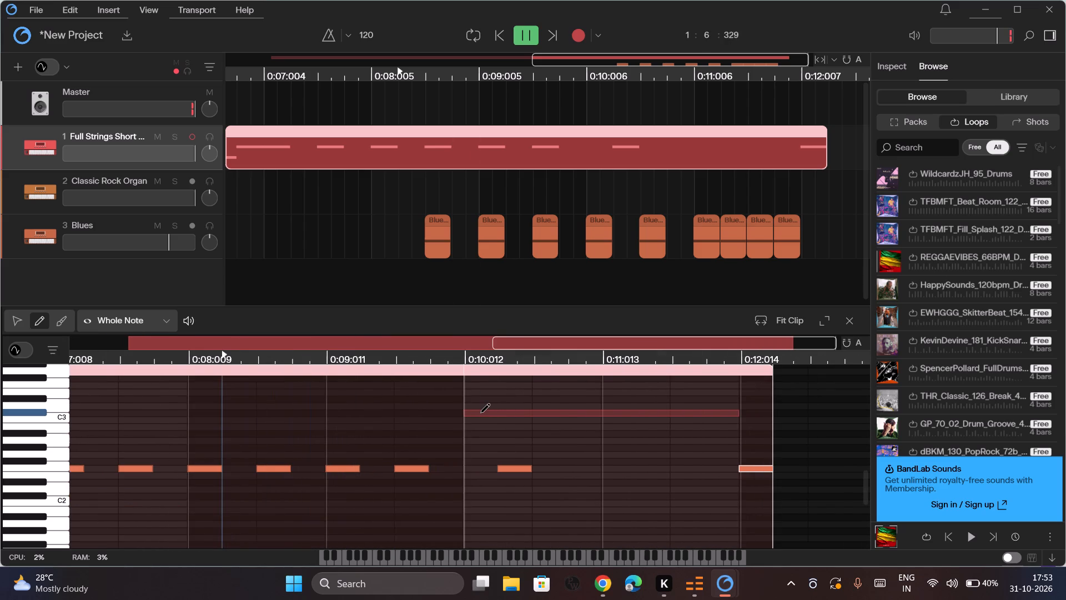
pyautogui.press('Left')
pyautogui.press('Left')
pyautogui.press('Left')
pyautogui.press('Right')
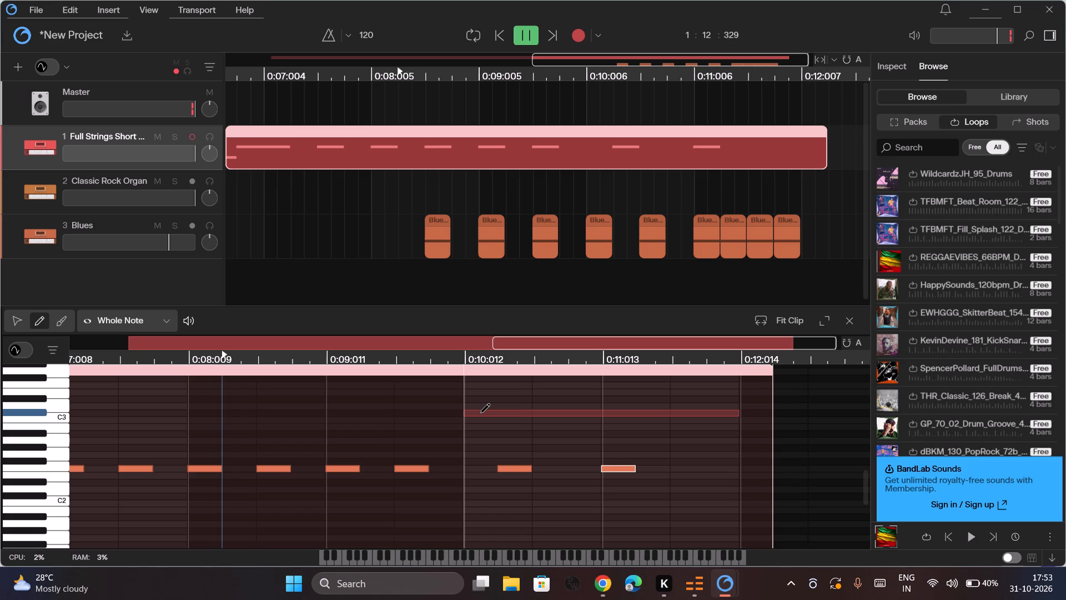
# Erase the F2 note at about 0:10.25 in the Full Strings clip.
pyautogui.click(512, 470)
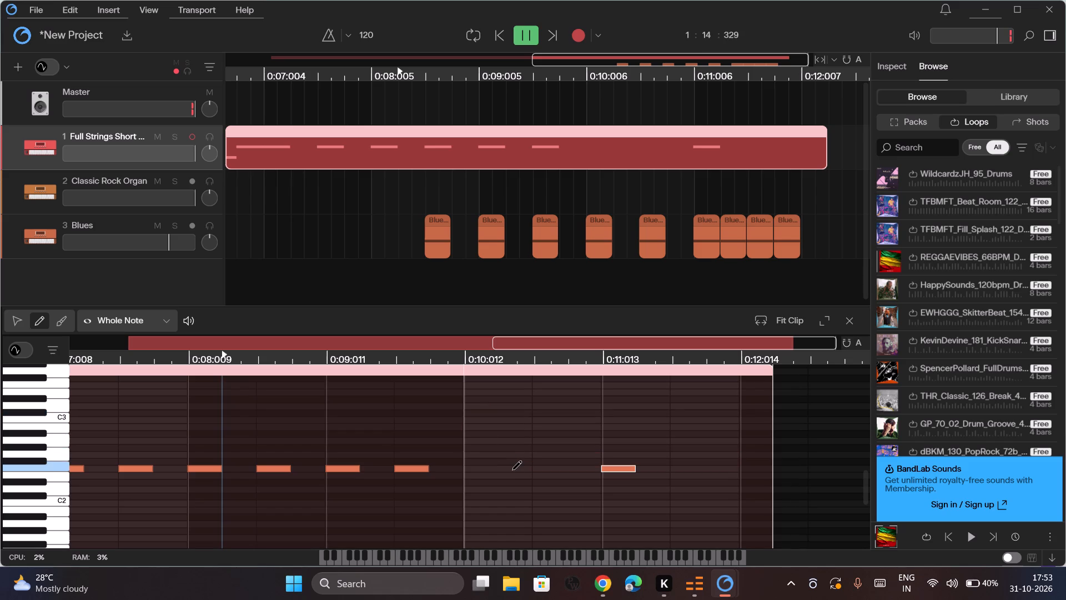
# Duplicate the F2 note at about 0:09.5 in the Full Strings clip twice, placing the copies at about 0:10 and 0:10.5.
pyautogui.rightClick(414, 470)
pyautogui.hotkey('ctrl', 'd')
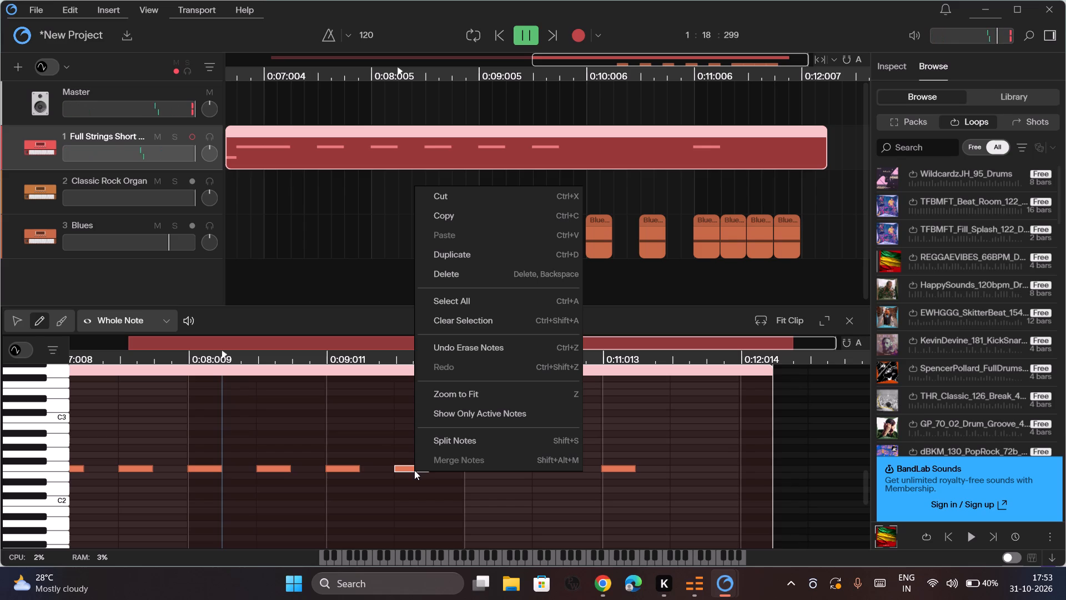
pyautogui.click(414, 470)
pyautogui.click(414, 470)
pyautogui.click(486, 253)
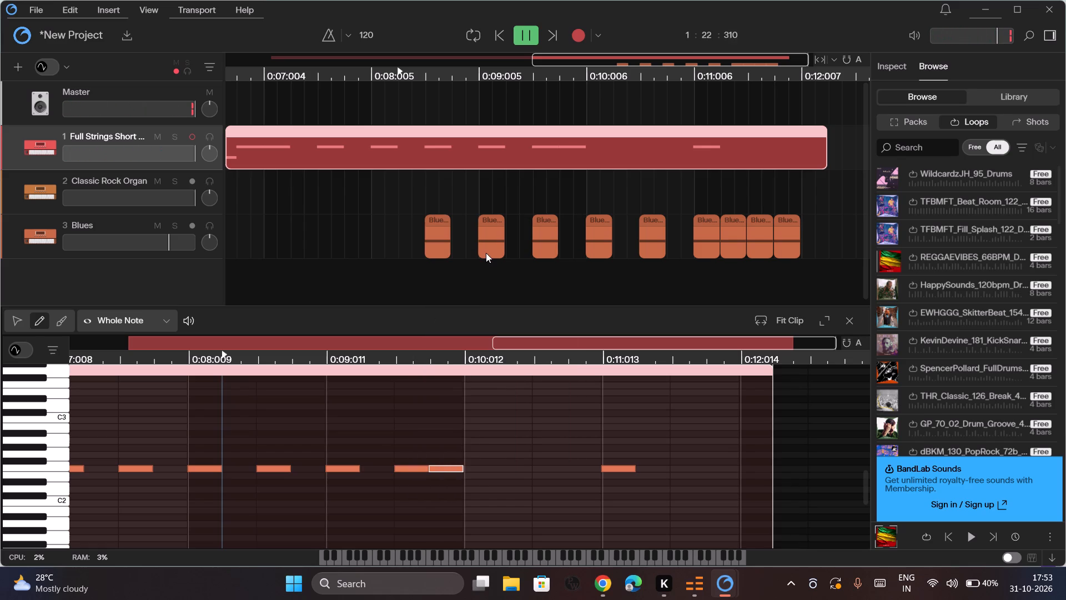
pyautogui.press('Right')
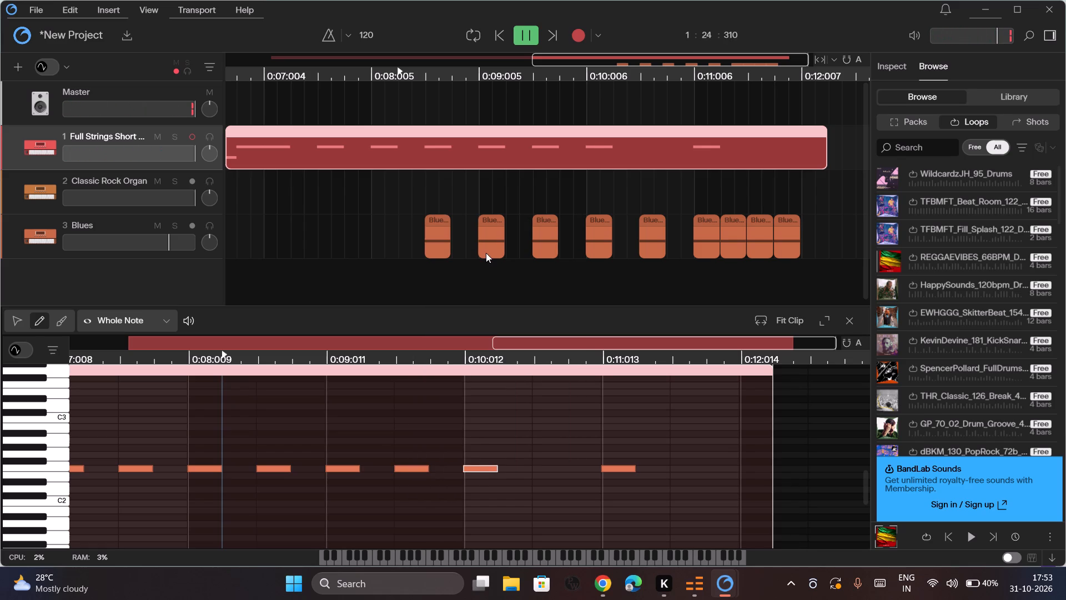
pyautogui.hotkey('ctrl', 'd')
pyautogui.press('Right')
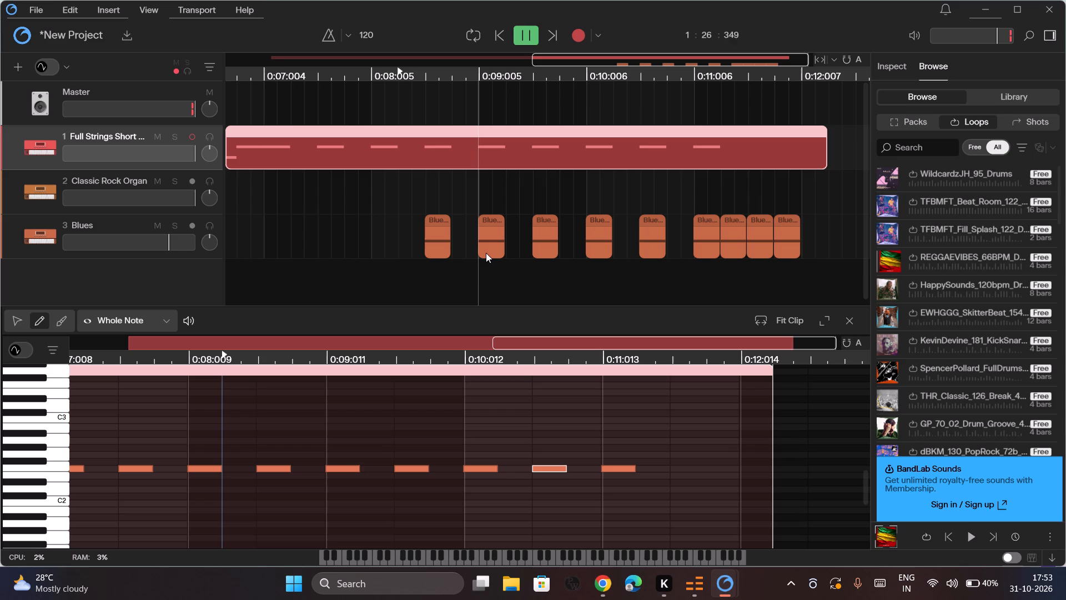
# Play the arrangement from about 0:08.5 to check the strings against the Blues hits, and stop after the last hit.
pyautogui.click(430, 108)
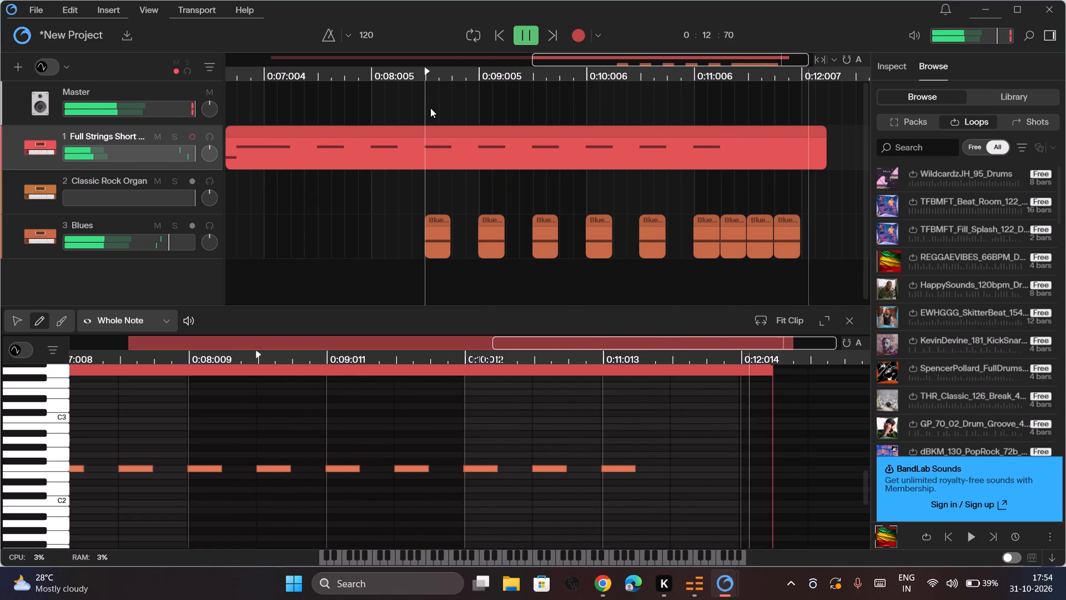
pyautogui.press('space')
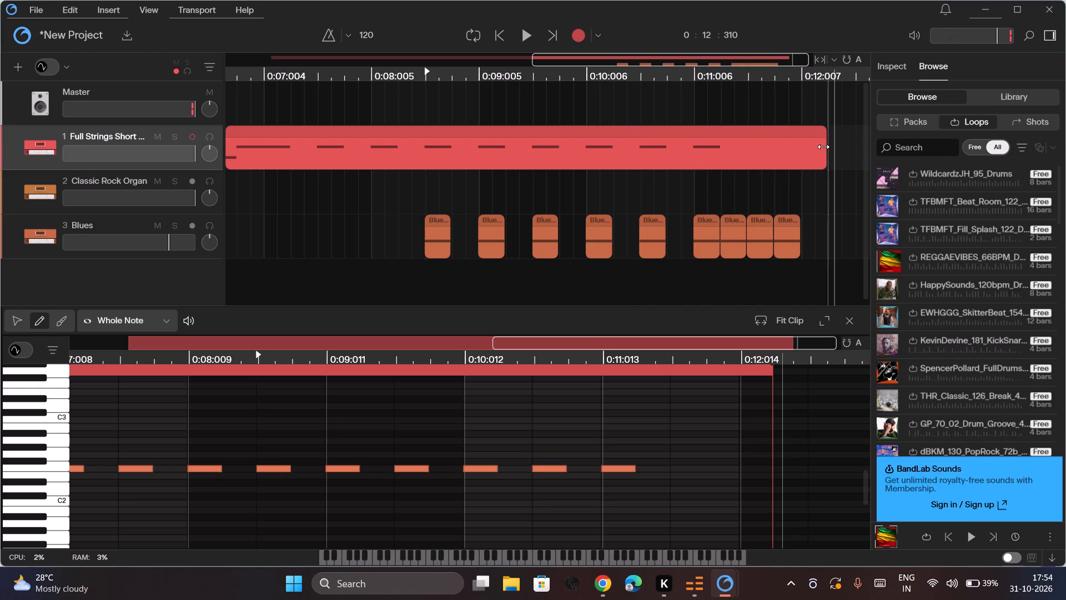
# Trim the end of the Full Strings clip back to the end of its last F2 note, at about 0:11.25.
pyautogui.moveTo(823, 147); pyautogui.dragTo(737, 150)
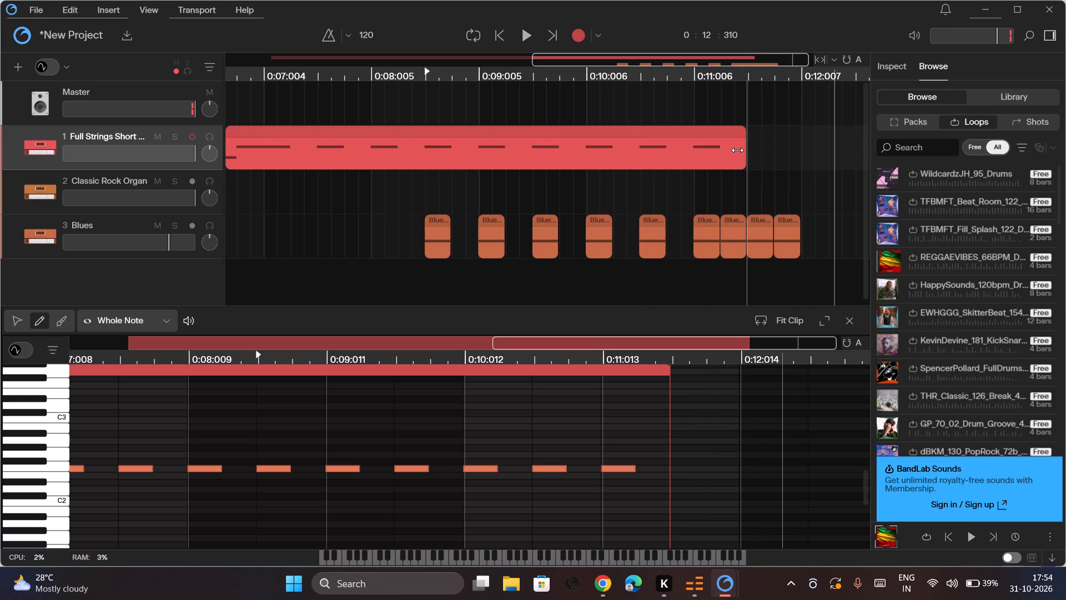
pyautogui.moveTo(737, 150); pyautogui.dragTo(728, 152)
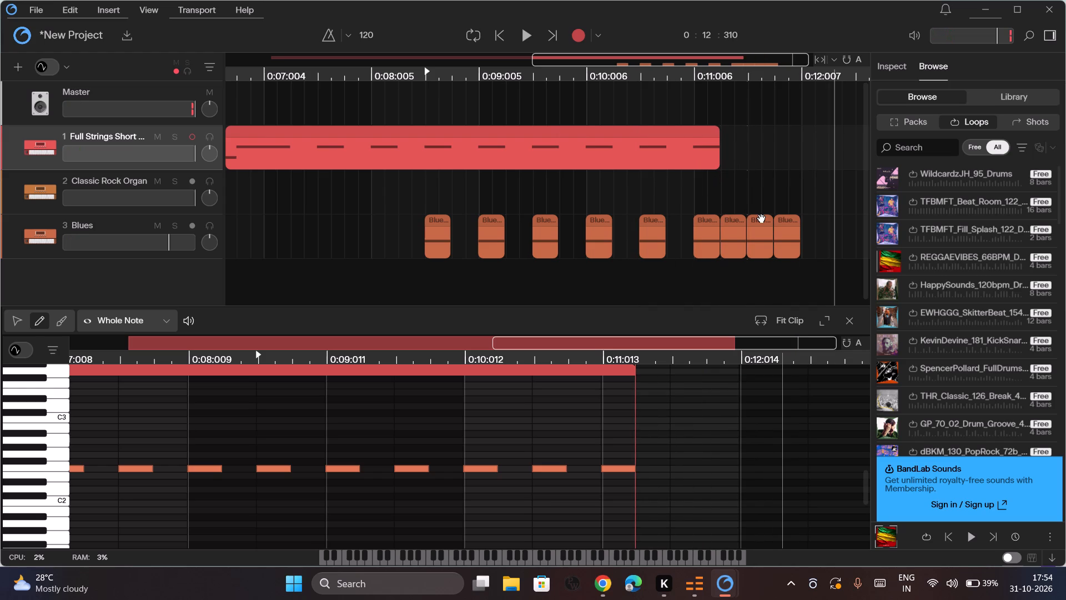
# Audition the TFBMFT_Fill_Splash_122 and EWHGGG_SkitterBeat_154 loops, and stop the preview.
pyautogui.click(890, 232)
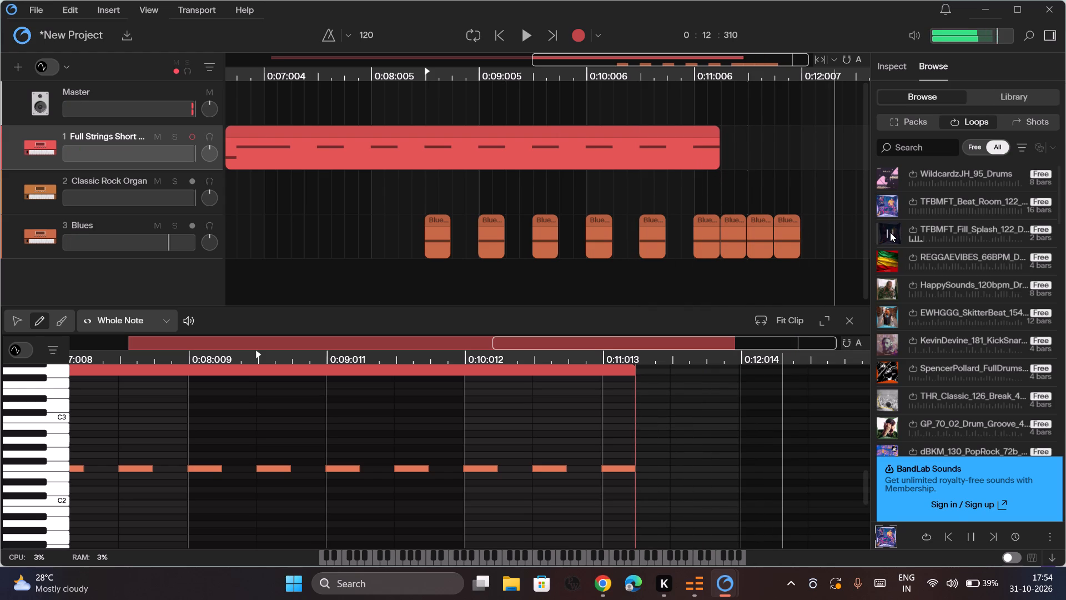
pyautogui.click(888, 313)
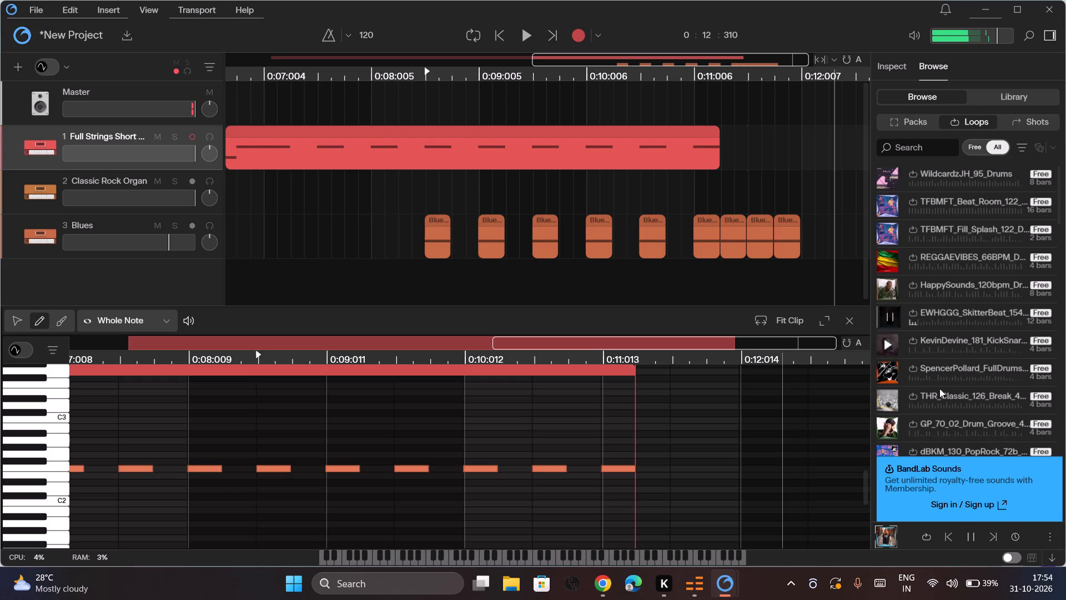
pyautogui.click(968, 533)
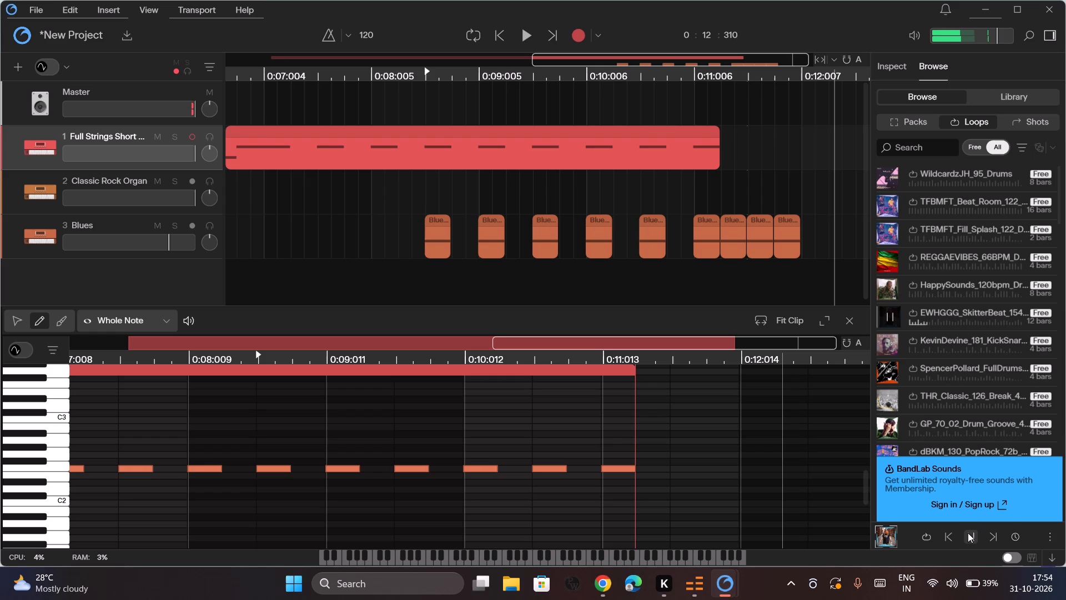
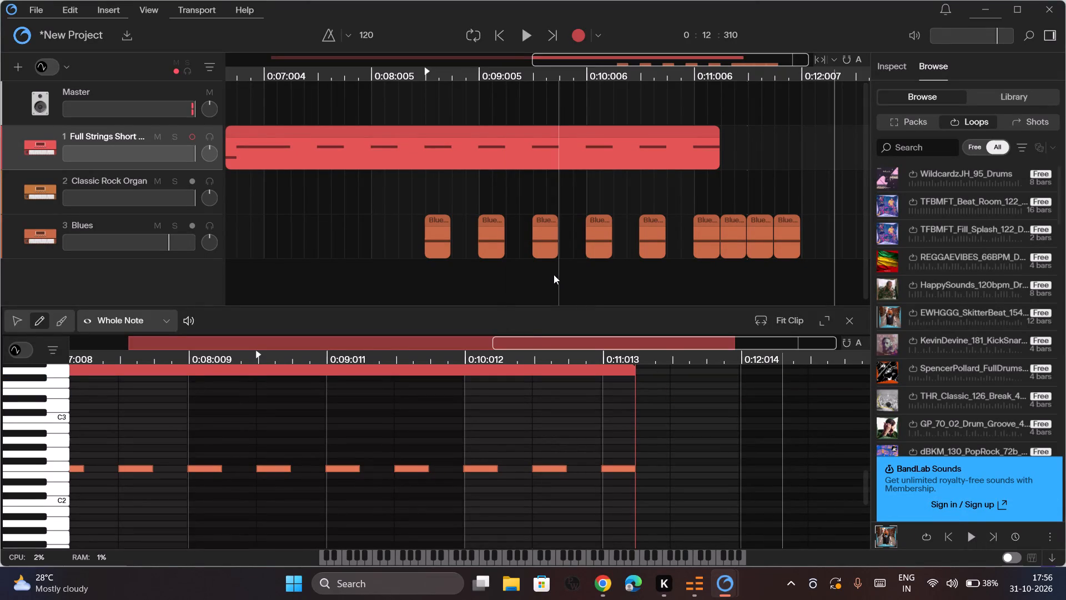
# Play the arrangement from about one second in and listen to how the strings and Blues drum clips fit together.
pyautogui.hscroll(6, 499, 193)
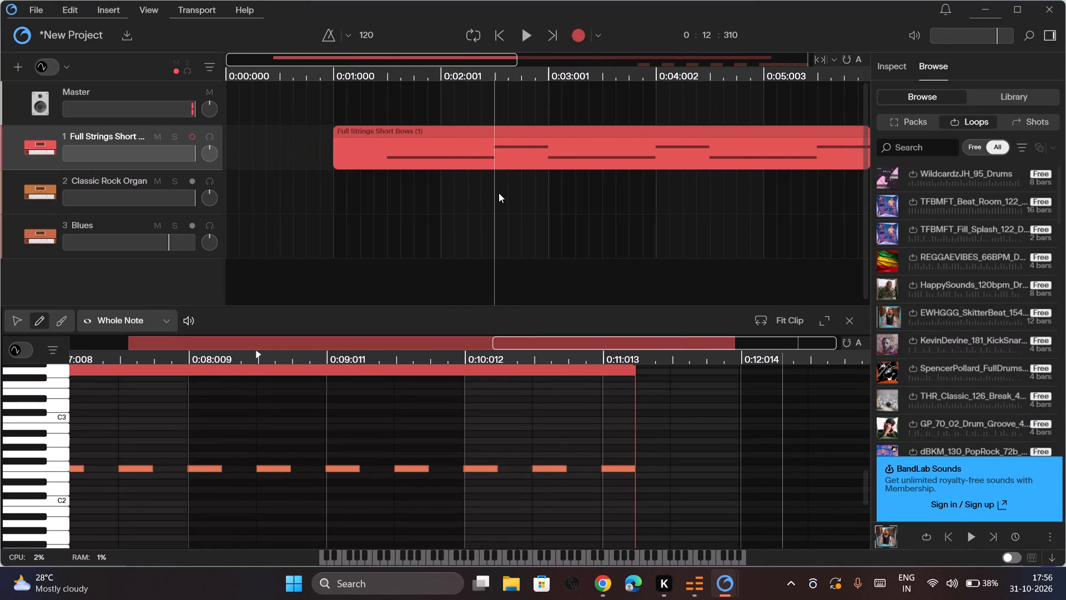
pyautogui.hscroll(1, 499, 193)
pyautogui.click(364, 122)
pyautogui.press('space')
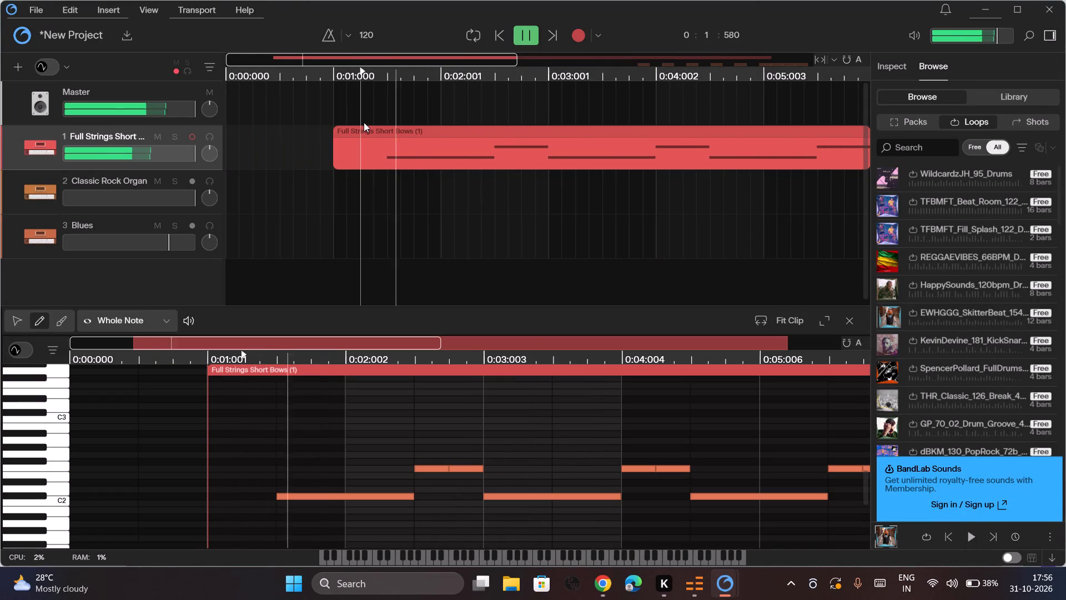
pyautogui.hscroll(-3, 364, 122)
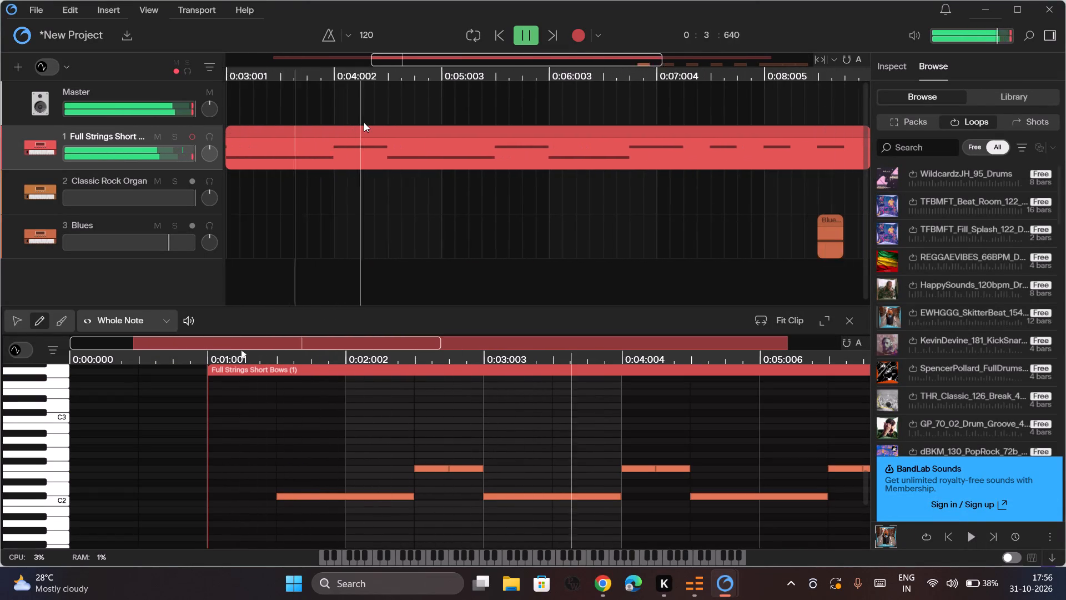
pyautogui.hscroll(-5, 364, 122)
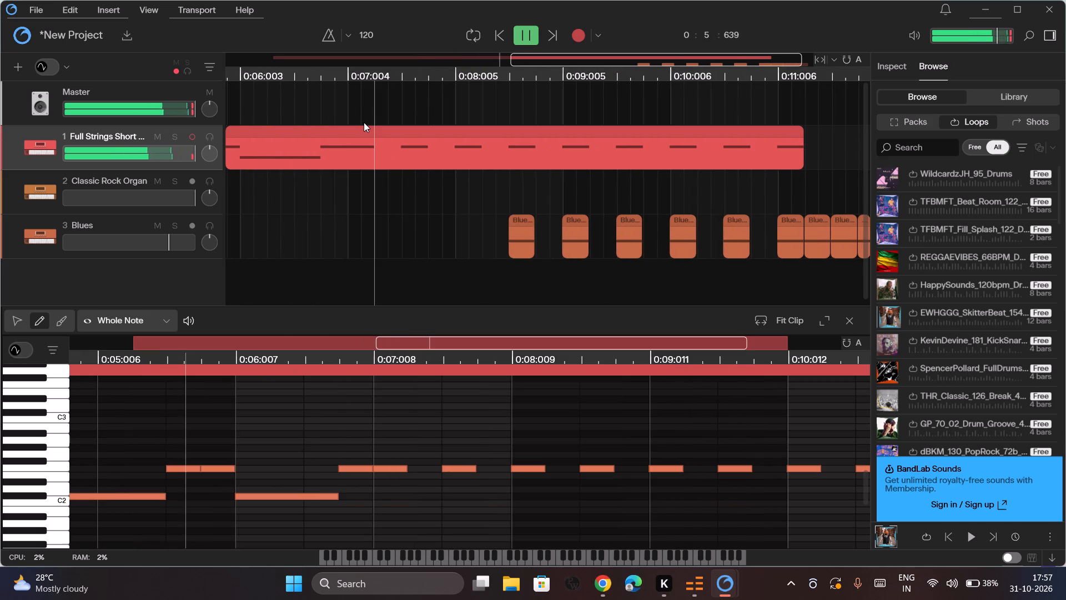
pyautogui.scroll(1, 364, 122)
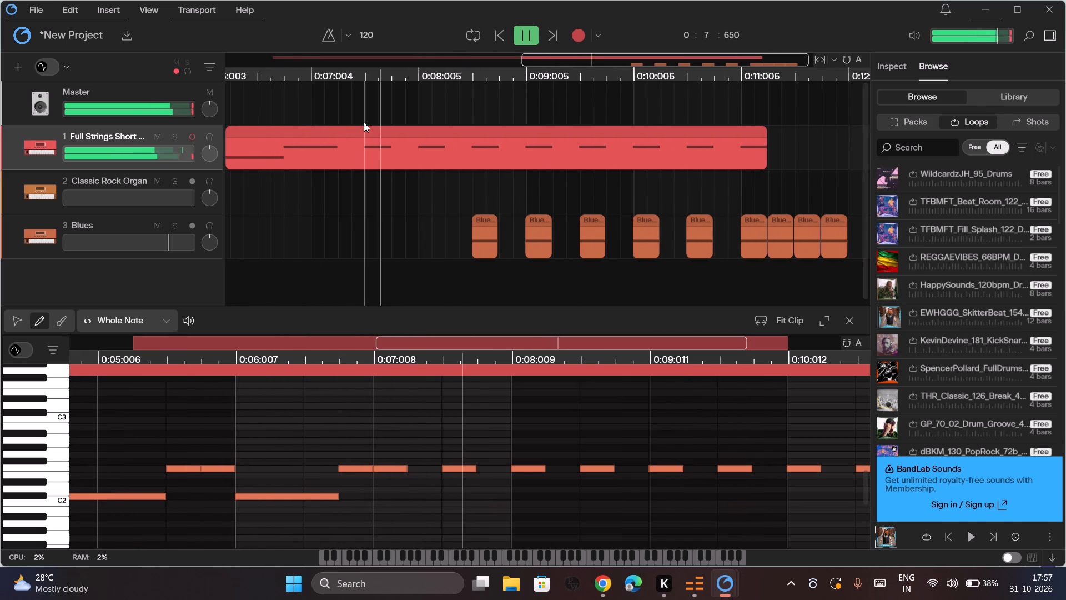
pyautogui.hscroll(-1, 364, 122)
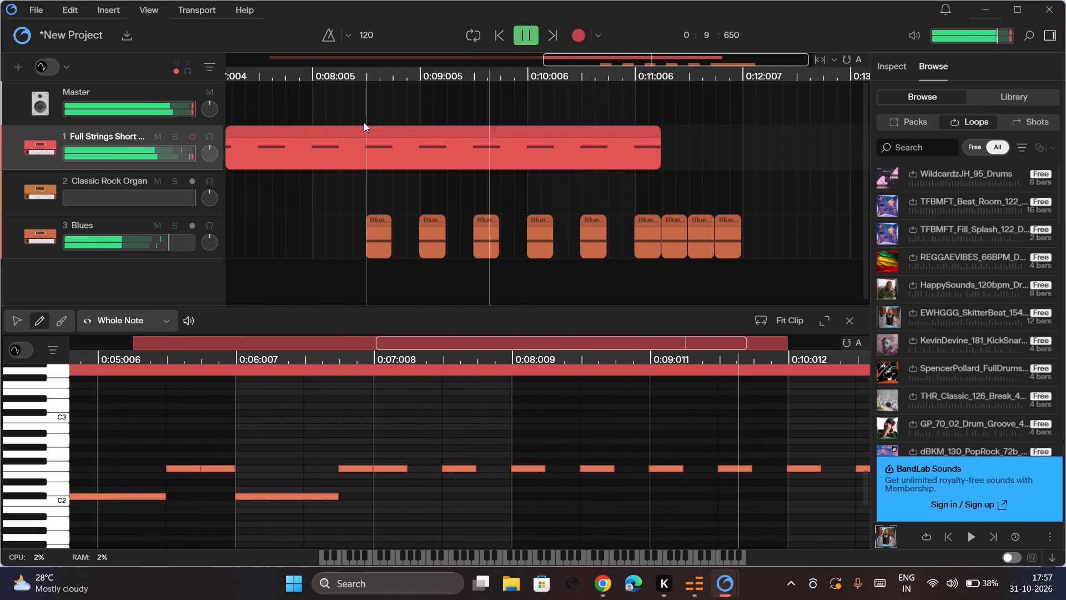
pyautogui.hscroll(-2, 364, 122)
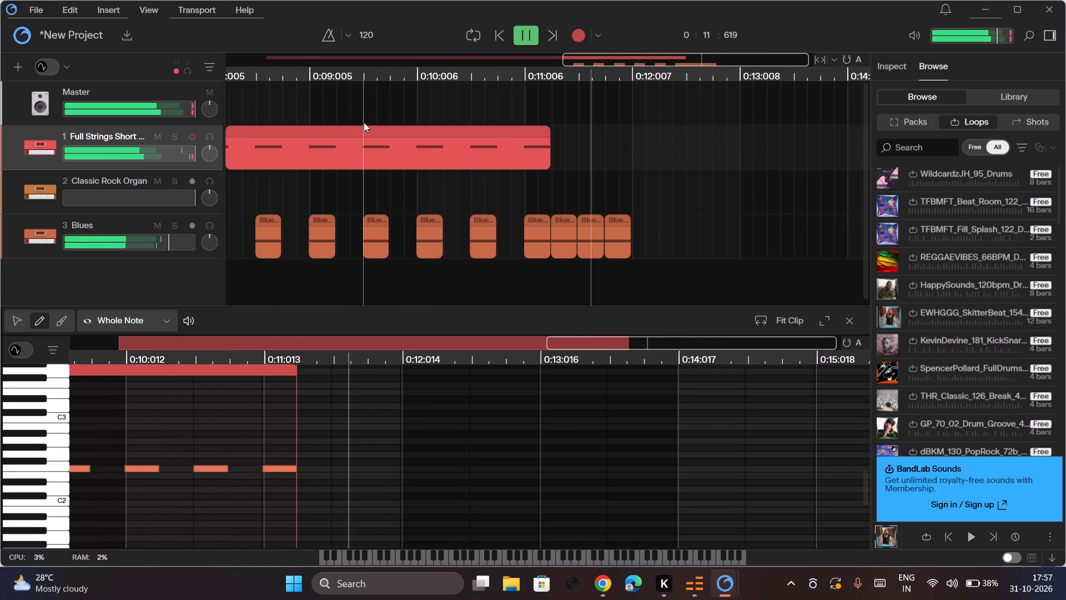
pyautogui.hscroll(-1, 364, 122)
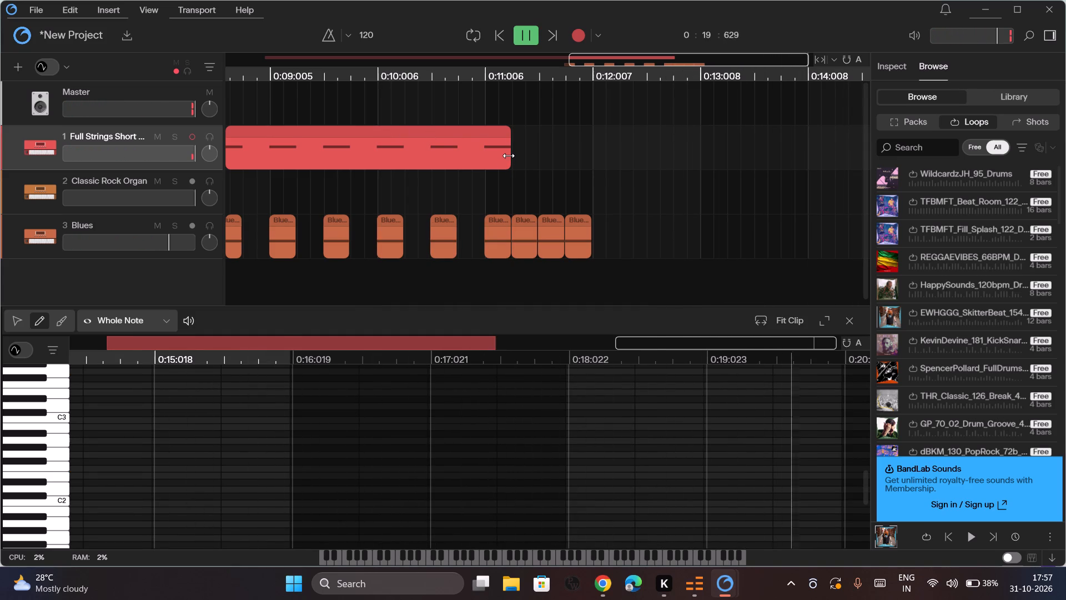
# Extend the end of the Full Strings Short Bows clip to about 0:12, level with the last Blues clip.
pyautogui.moveTo(509, 156); pyautogui.dragTo(587, 163)
# Duplicate the last note of the Full Strings clip and place the copy at about 0:11:507 on the same pitch.
pyautogui.click(499, 145)
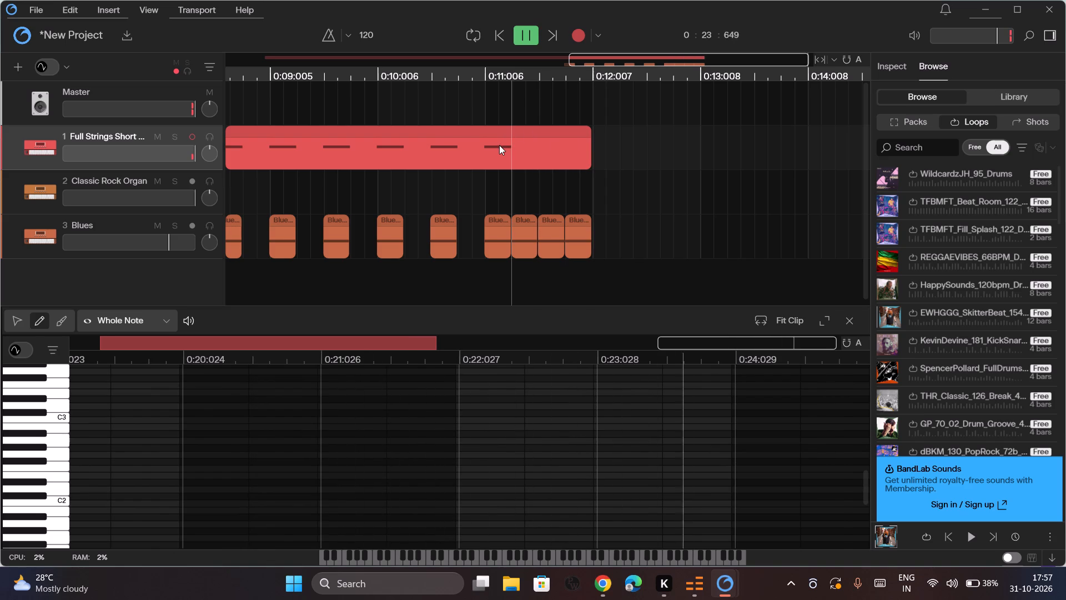
pyautogui.hscroll(5, 446, 367)
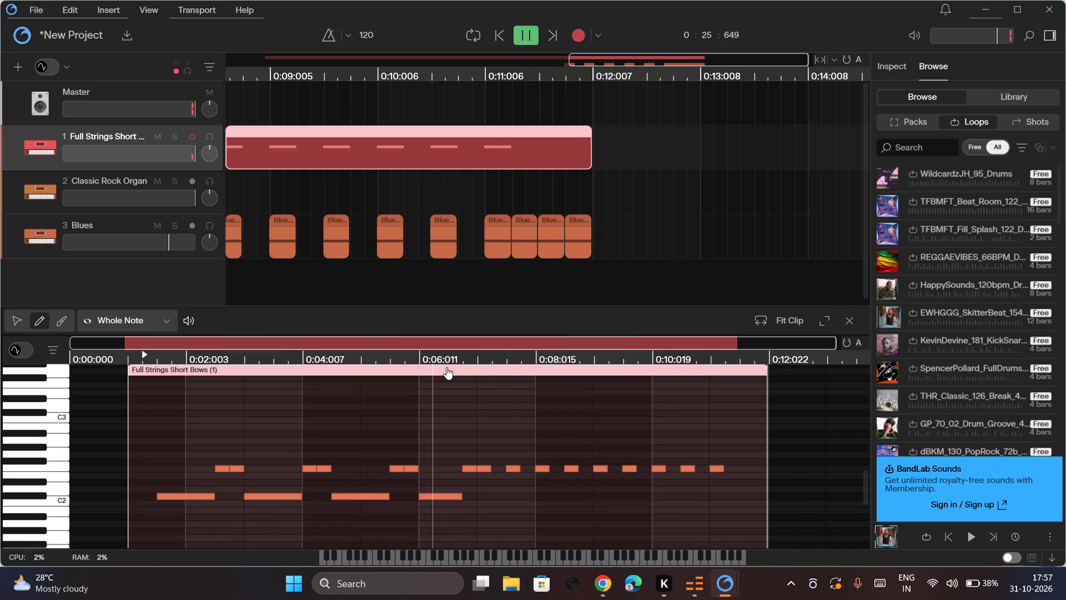
pyautogui.click(712, 469)
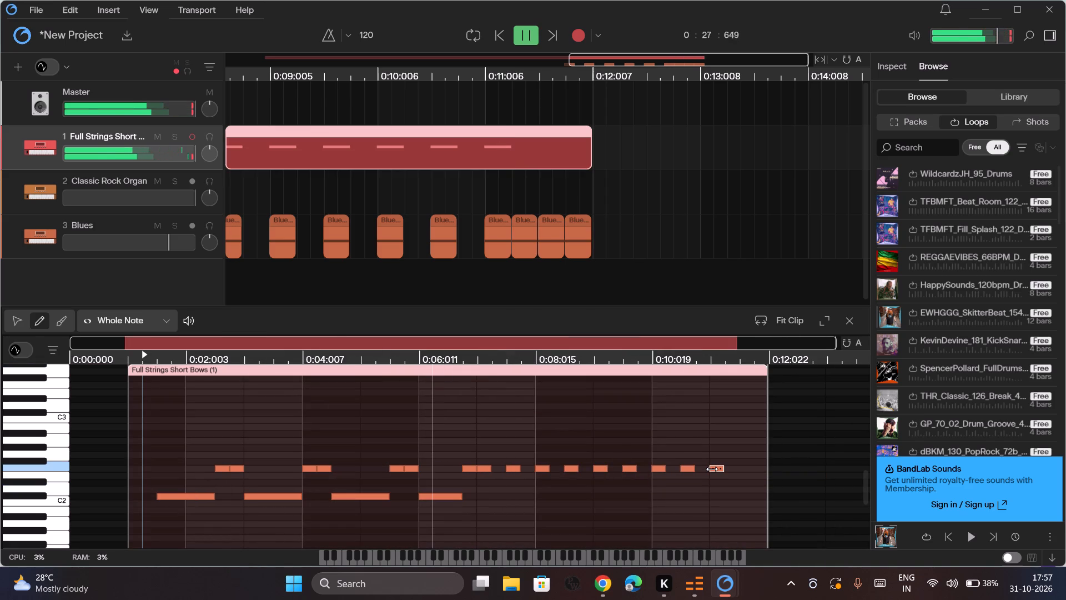
pyautogui.hotkey('ctrl', 'd')
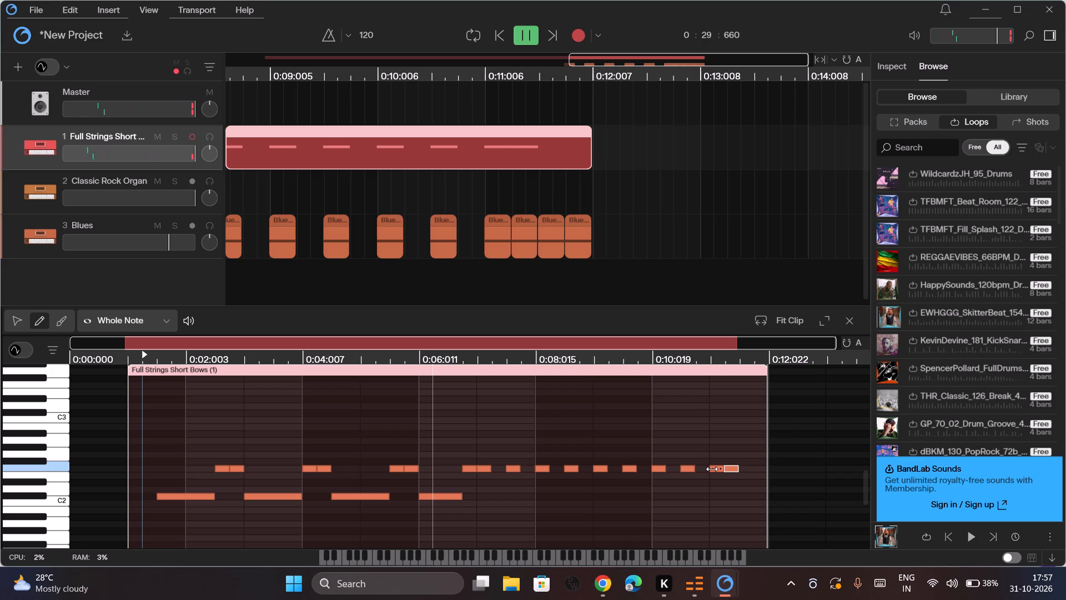
pyautogui.press('Right')
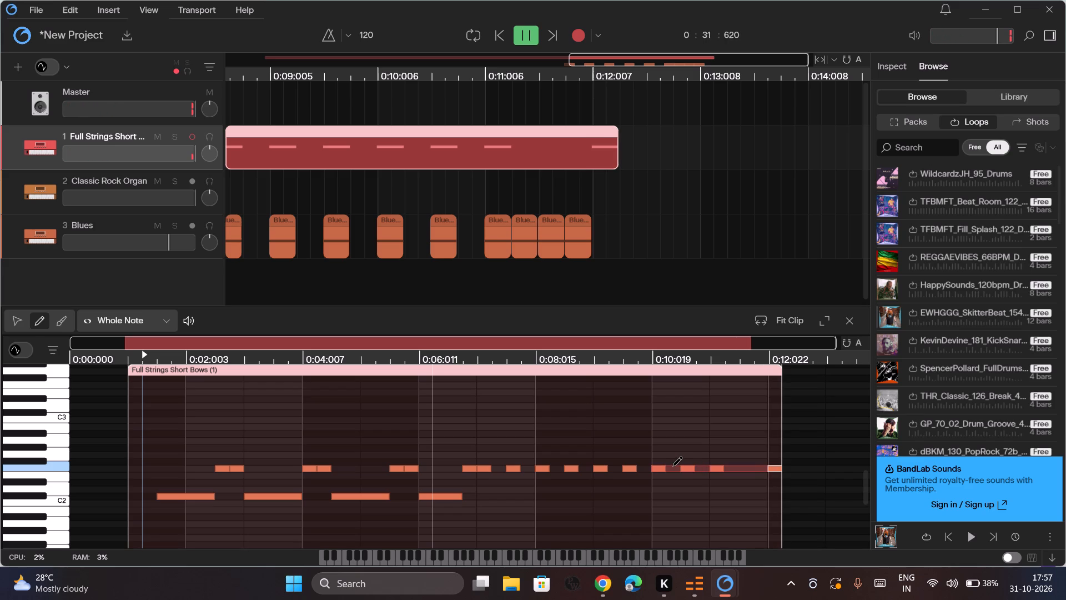
pyautogui.keyDown('ctrl'); pyautogui.scroll(10, 673, 466); pyautogui.keyUp('ctrl')
pyautogui.hscroll(-1, 673, 466)
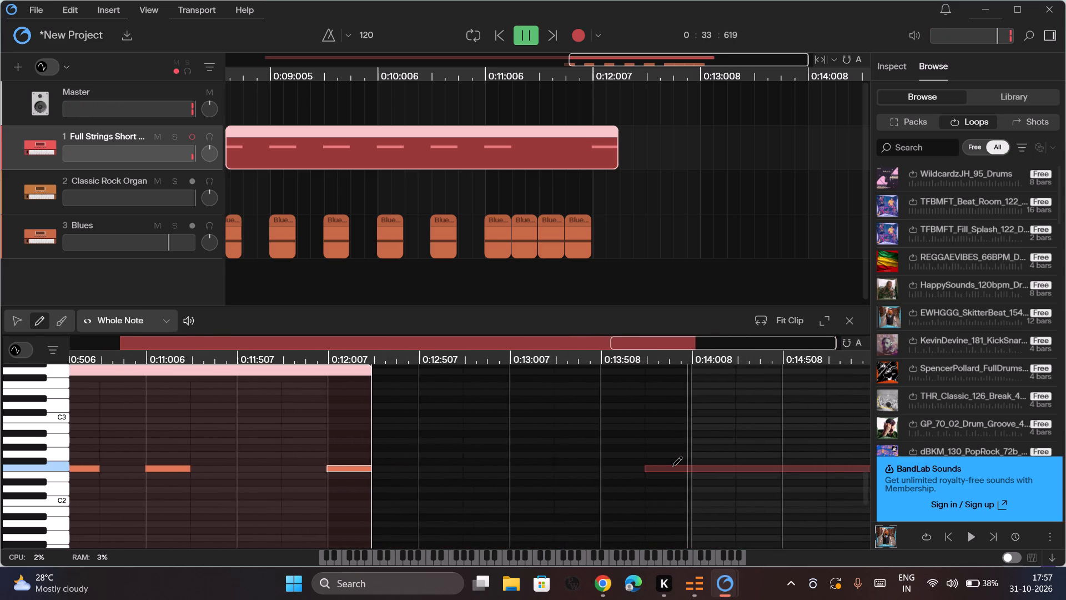
pyautogui.hscroll(-1, 673, 466)
pyautogui.press('Left')
pyautogui.press('Left')
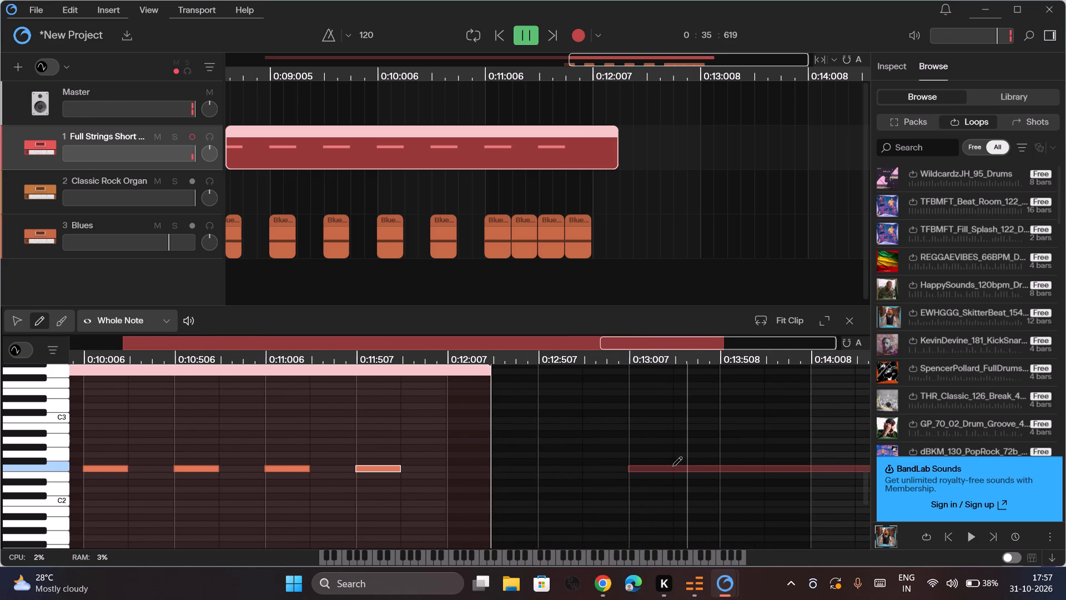
pyautogui.scroll(-1, 306, 457)
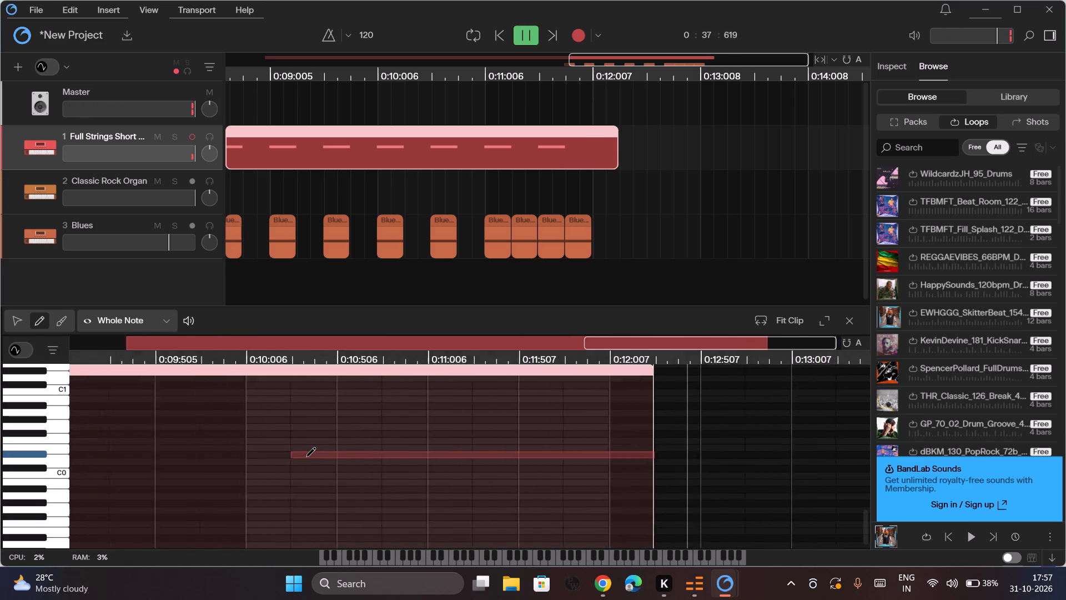
pyautogui.scroll(-1, 306, 457)
pyautogui.scroll(2, 306, 457)
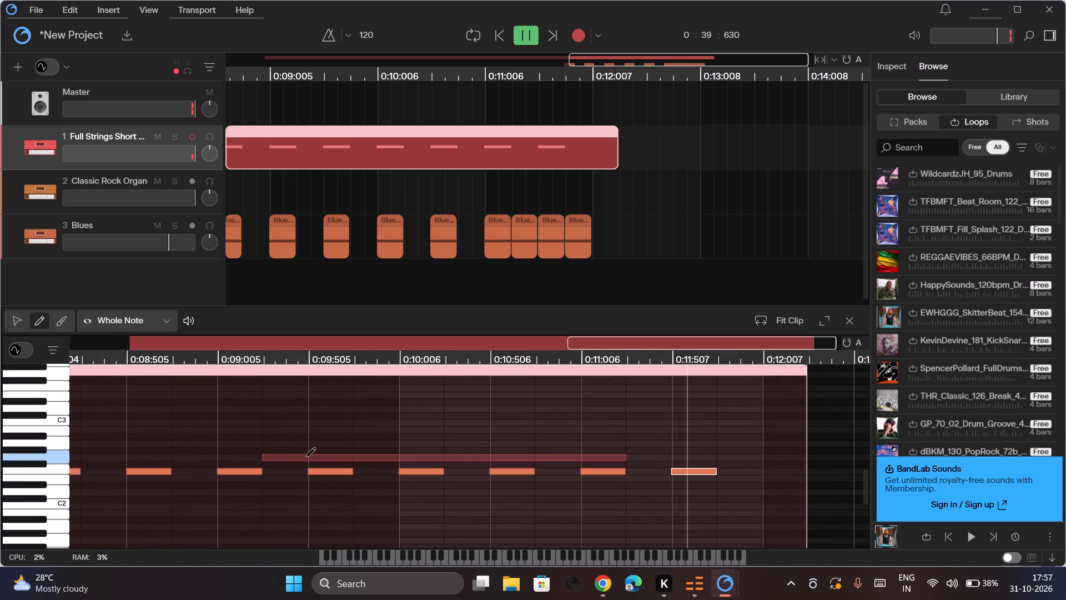
# Replay the arrangement from about one second in and listen to the strings against the Blues clips through the ending.
pyautogui.click(377, 152)
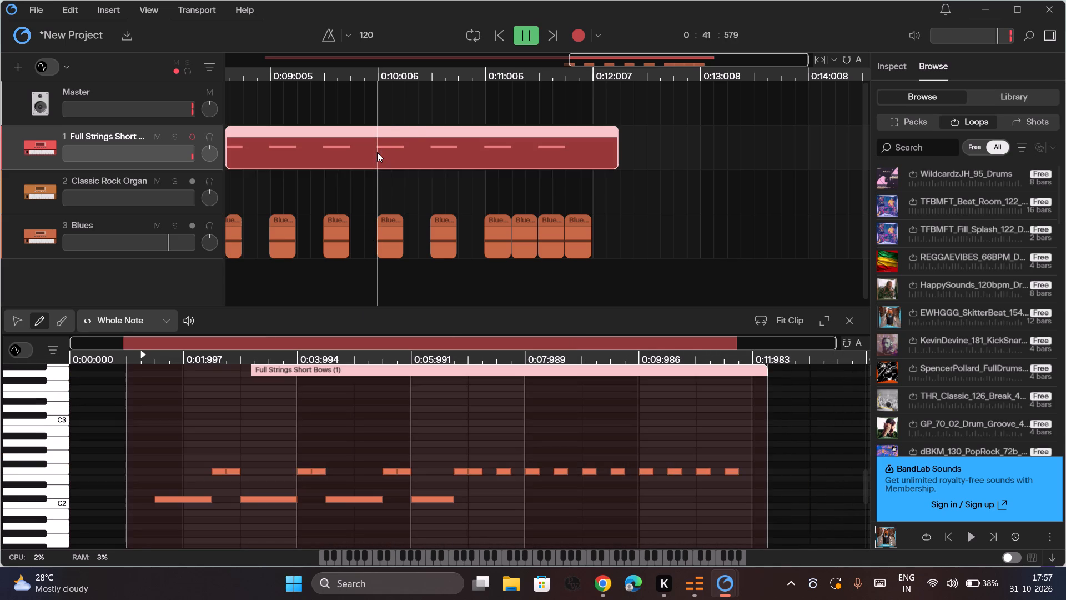
pyautogui.press('space')
pyautogui.press('space')
pyautogui.hscroll(-4, 377, 152)
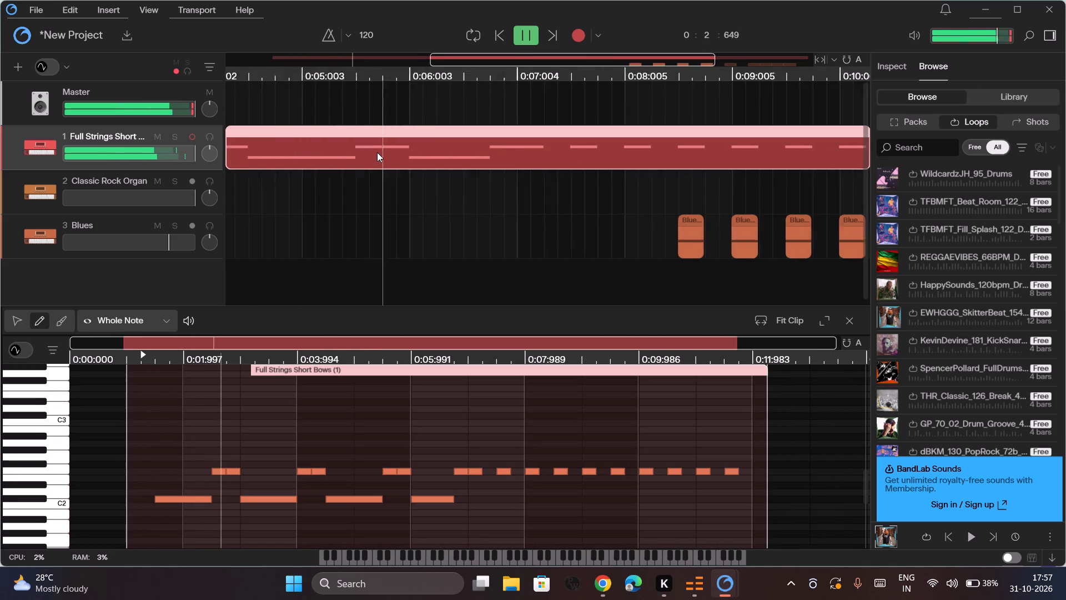
pyautogui.hscroll(-1, 377, 152)
pyautogui.hscroll(-1, 317, 161)
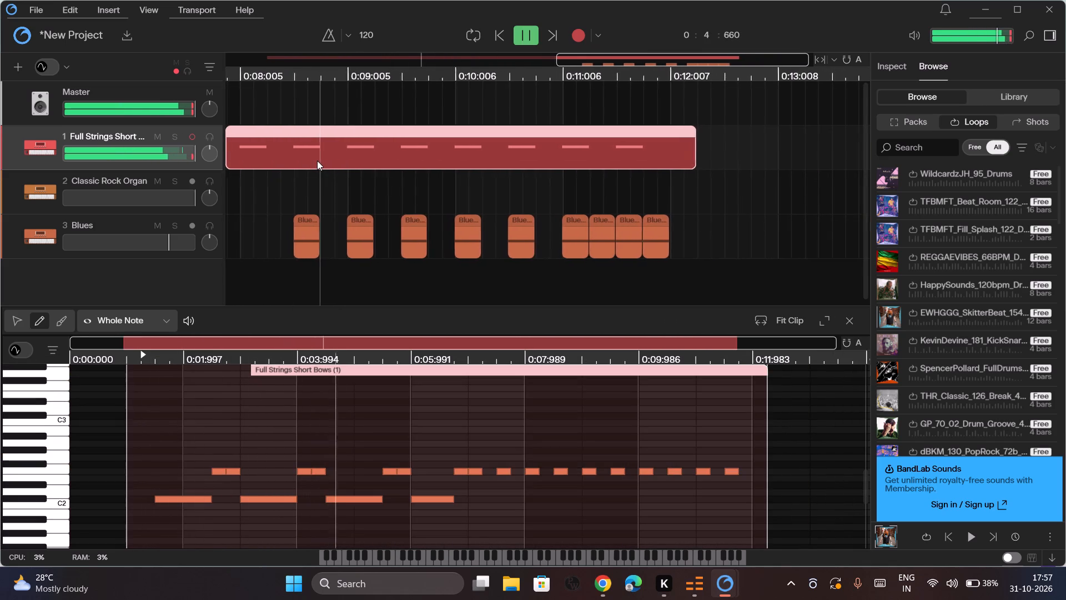
pyautogui.hscroll(-1, 317, 161)
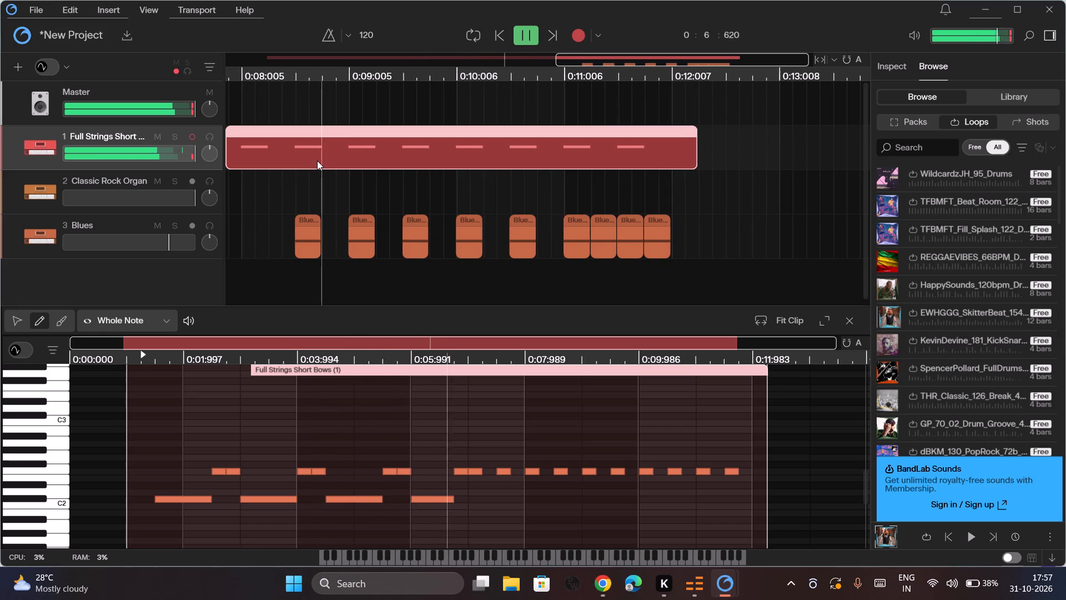
pyautogui.hscroll(-2, 317, 161)
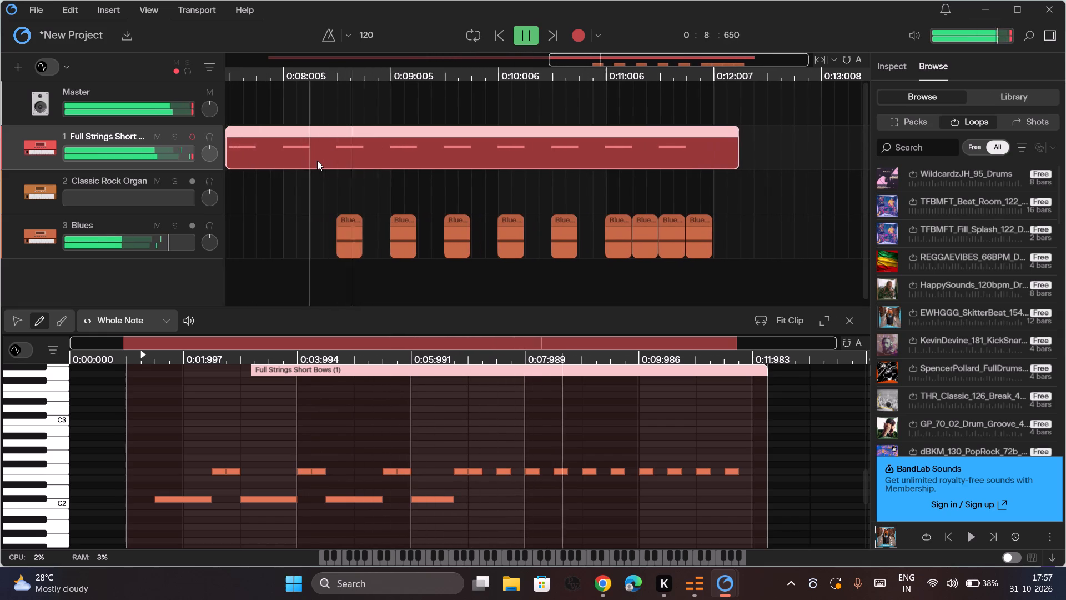
pyautogui.hscroll(-1, 317, 161)
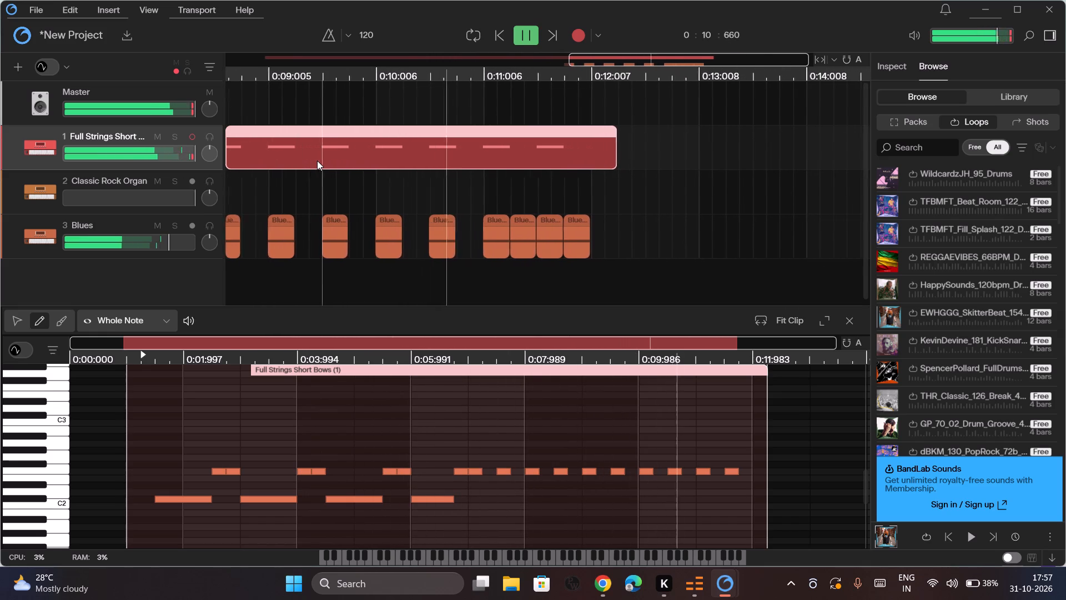
pyautogui.hscroll(-2, 317, 161)
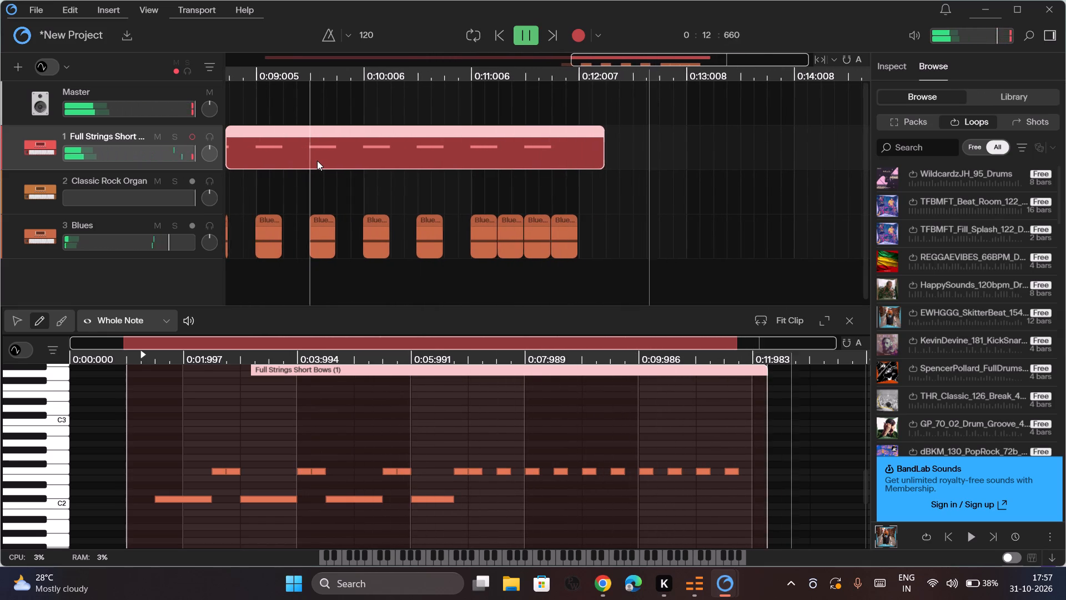
pyautogui.hscroll(-2, 317, 161)
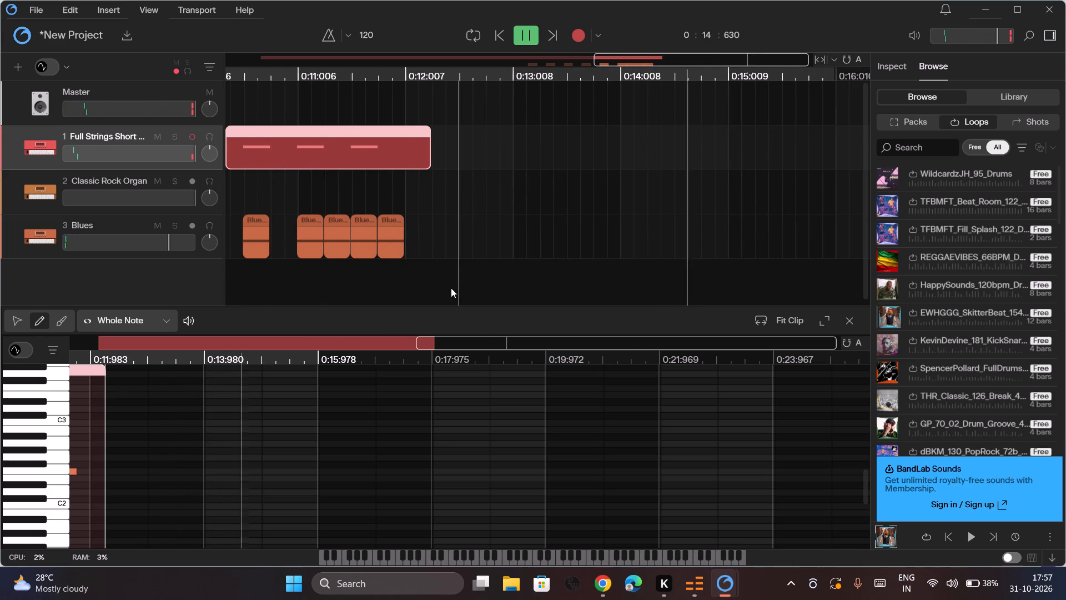
# Duplicate the Full Strings clip's final note and place the copy at about 0:12, filling the end of the clip.
pyautogui.click(348, 157)
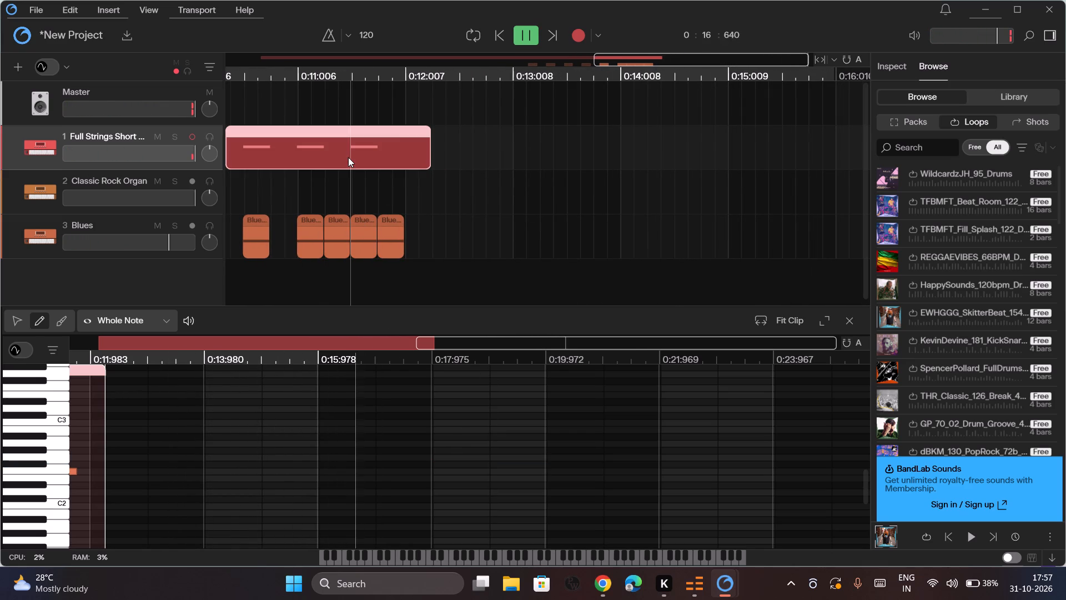
pyautogui.hscroll(12, 390, 381)
pyautogui.hscroll(-2, 390, 381)
pyautogui.keyDown('ctrl'); pyautogui.scroll(4, 390, 381); pyautogui.keyUp('ctrl')
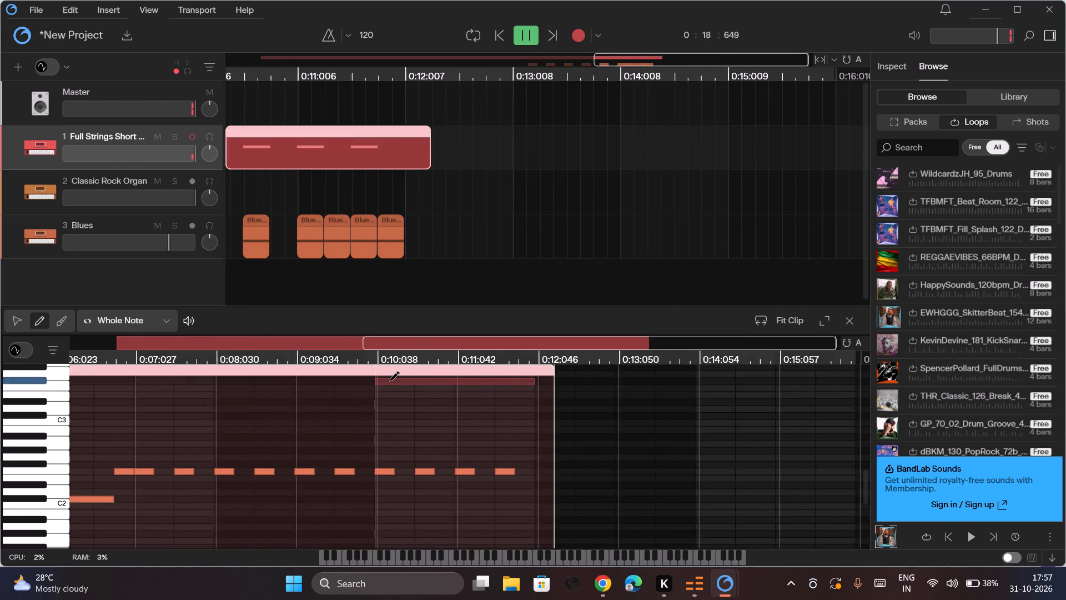
pyautogui.keyDown('ctrl'); pyautogui.scroll(5, 390, 381); pyautogui.keyUp('ctrl')
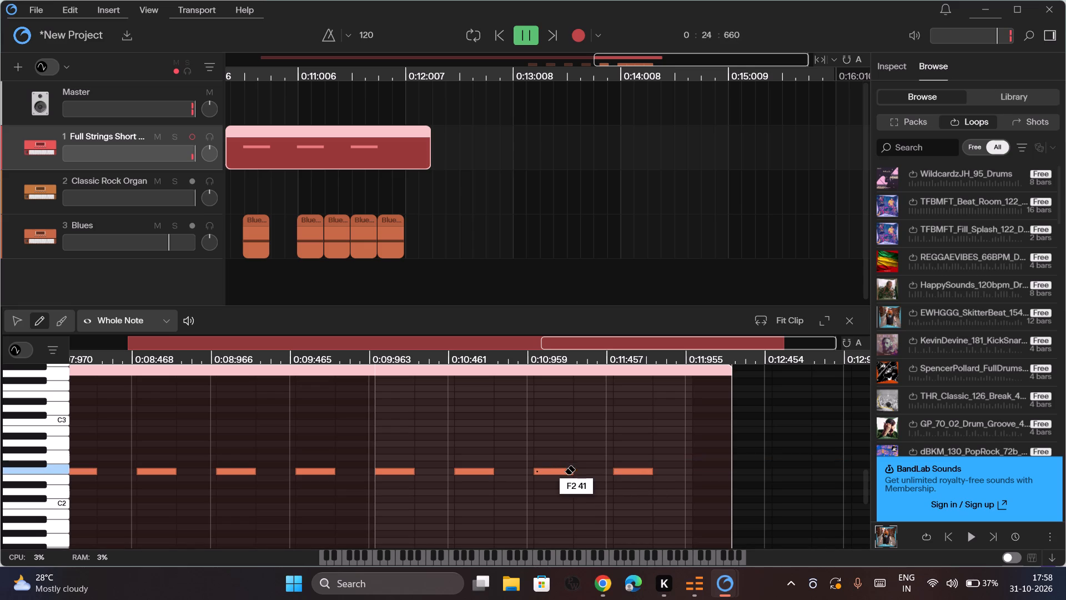
pyautogui.click(649, 471)
pyautogui.hotkey('ctrl', 'd')
pyautogui.press('Right')
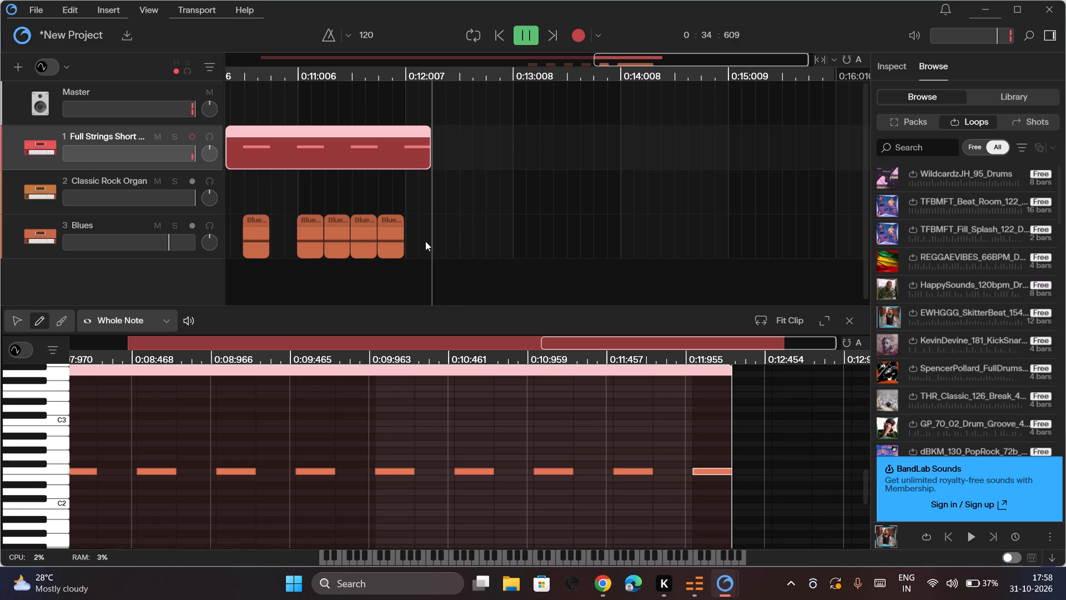
# Start a new instrument track and filter the available instruments to Drum Kits.
pyautogui.click(117, 13)
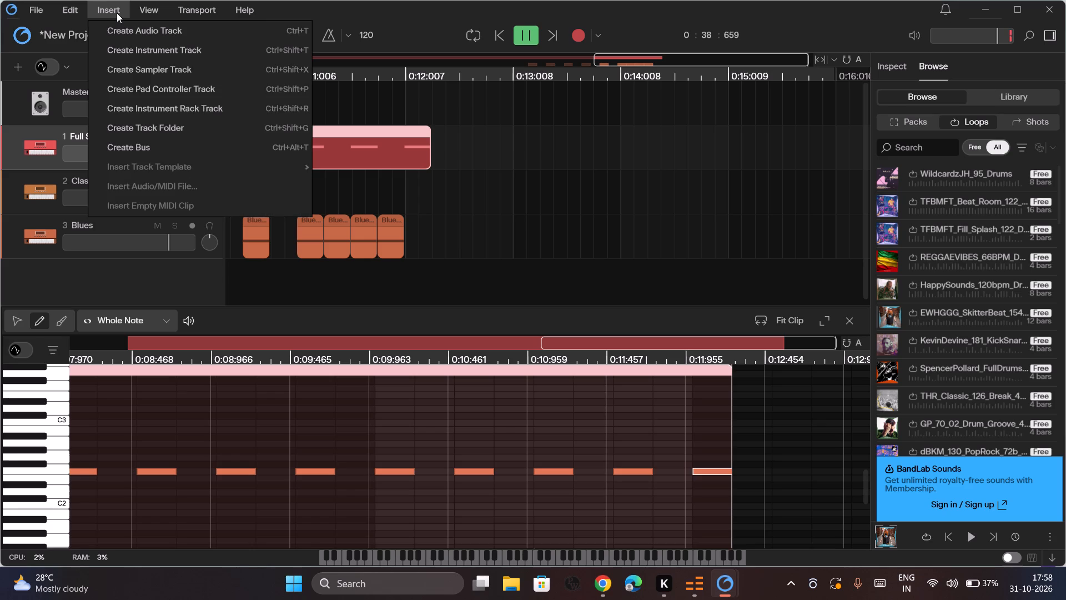
pyautogui.click(153, 54)
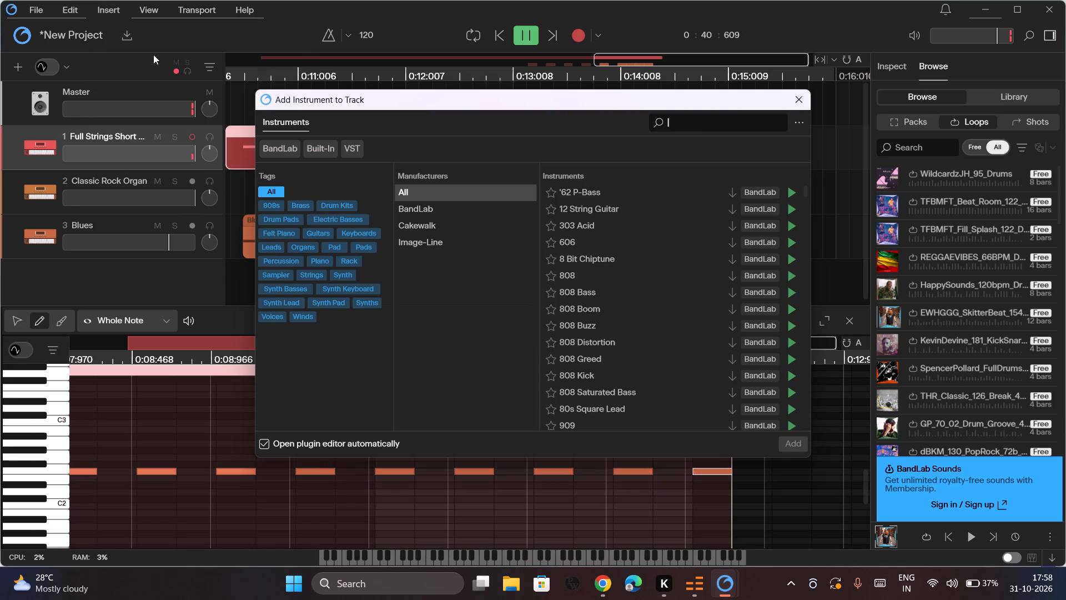
pyautogui.click(331, 211)
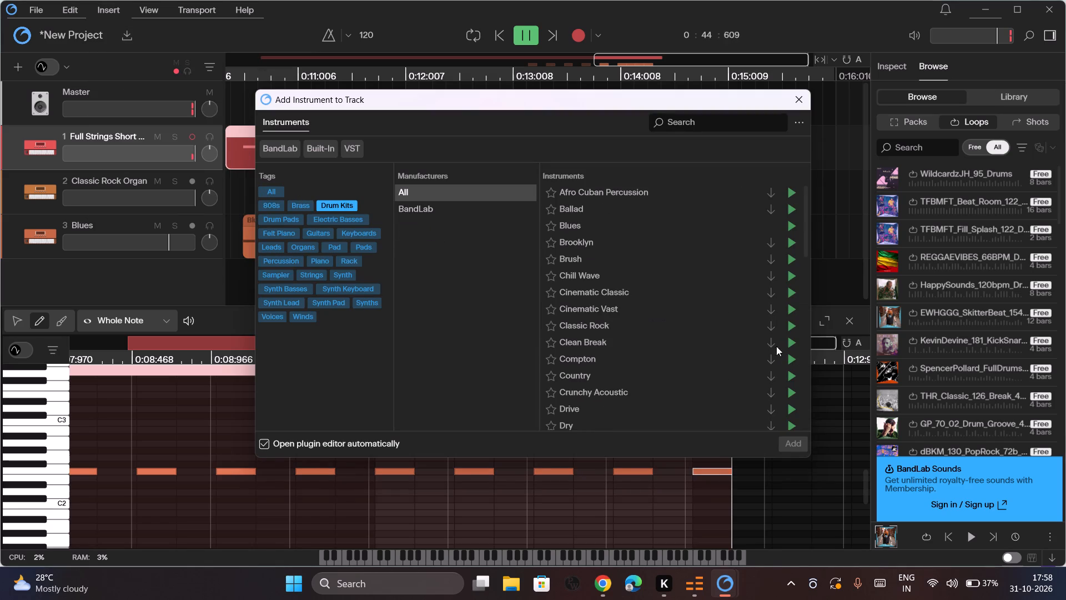
# Audition various drum kits, including Compton, Country, Punchy, Thump, Cinematic Vast, Blues, Ballad and Brush, to compare their sounds.
pyautogui.click(792, 353)
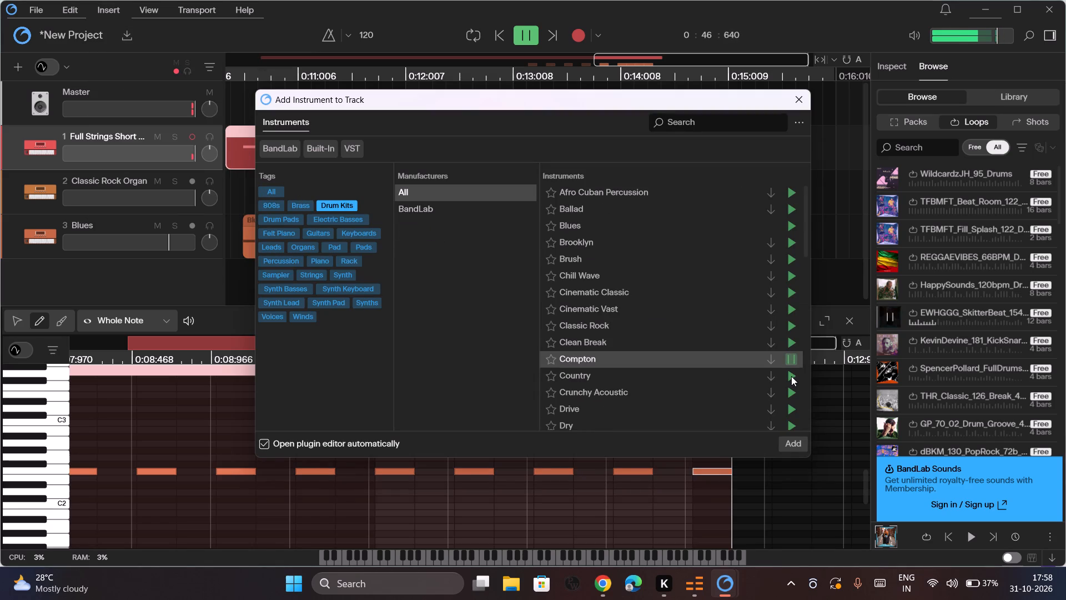
pyautogui.click(791, 376)
pyautogui.scroll(-1, 791, 376)
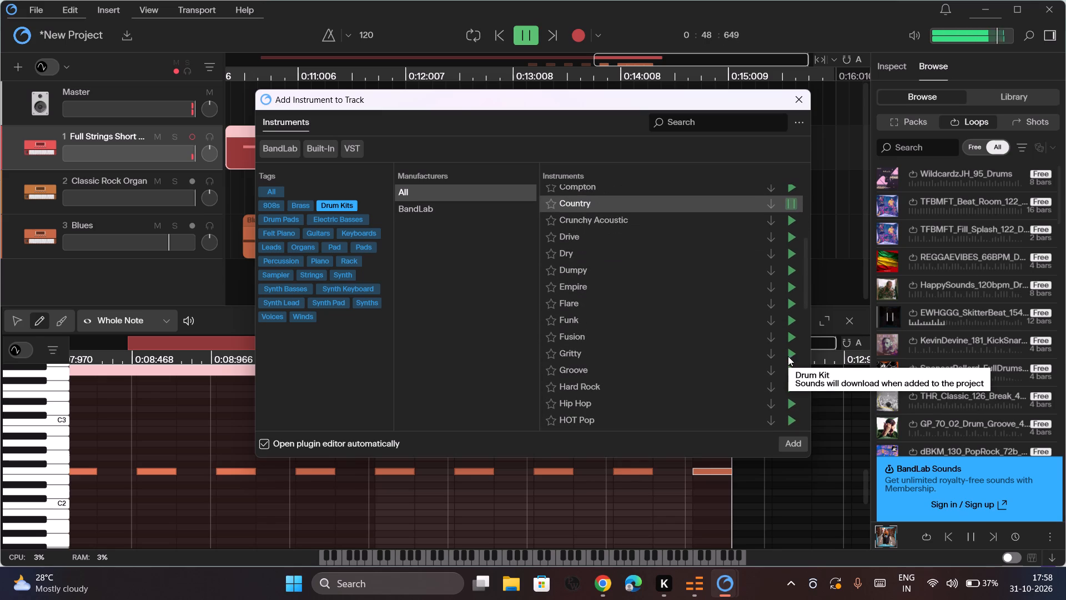
pyautogui.click(791, 387)
pyautogui.scroll(-1, 791, 387)
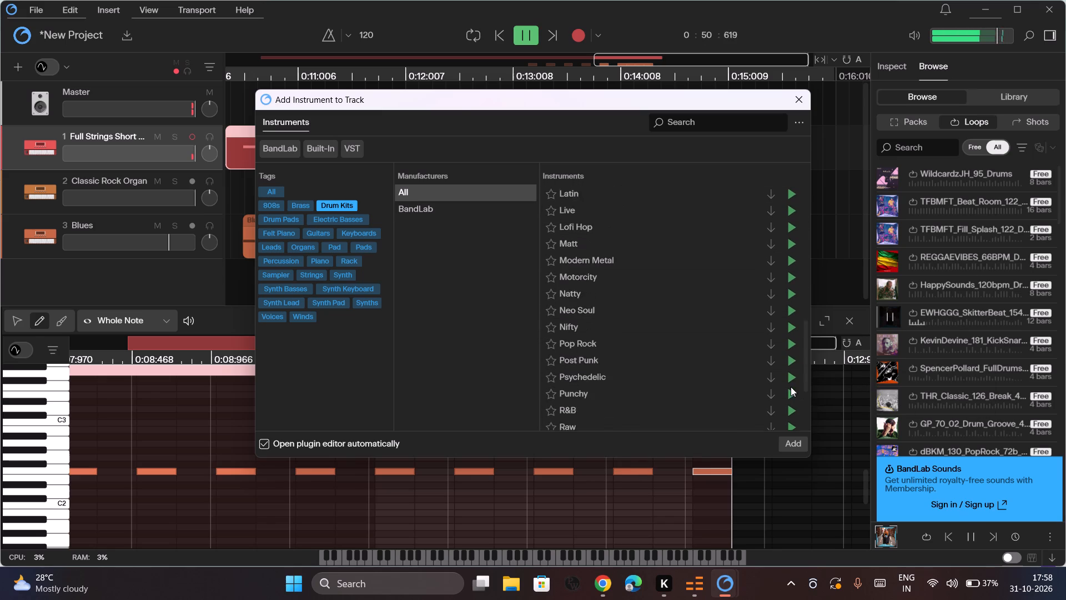
pyautogui.scroll(-1, 791, 387)
pyautogui.click(791, 371)
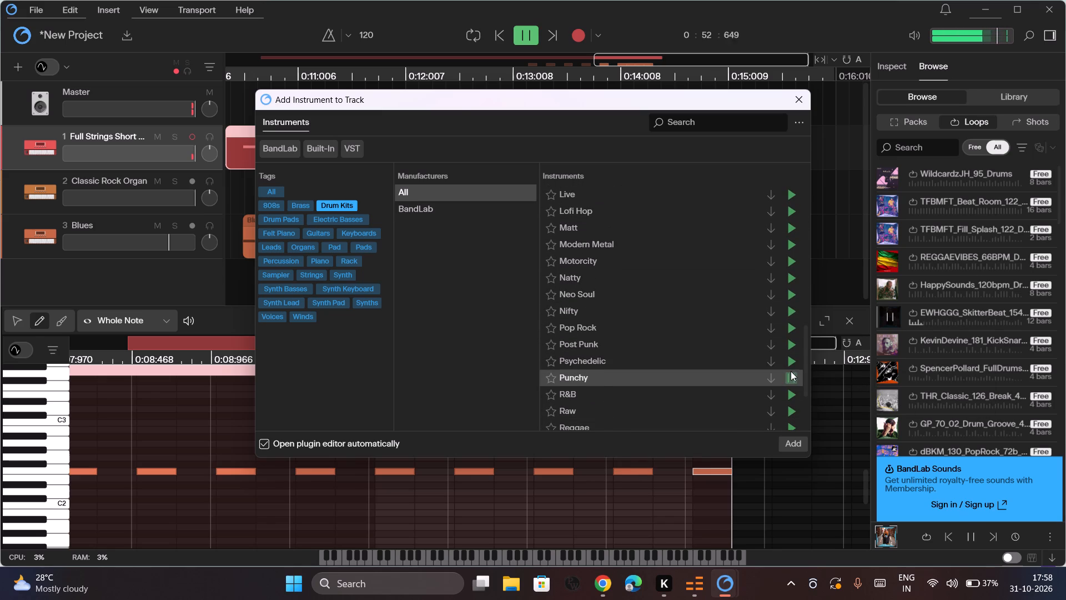
pyautogui.scroll(-2, 791, 371)
pyautogui.click(793, 402)
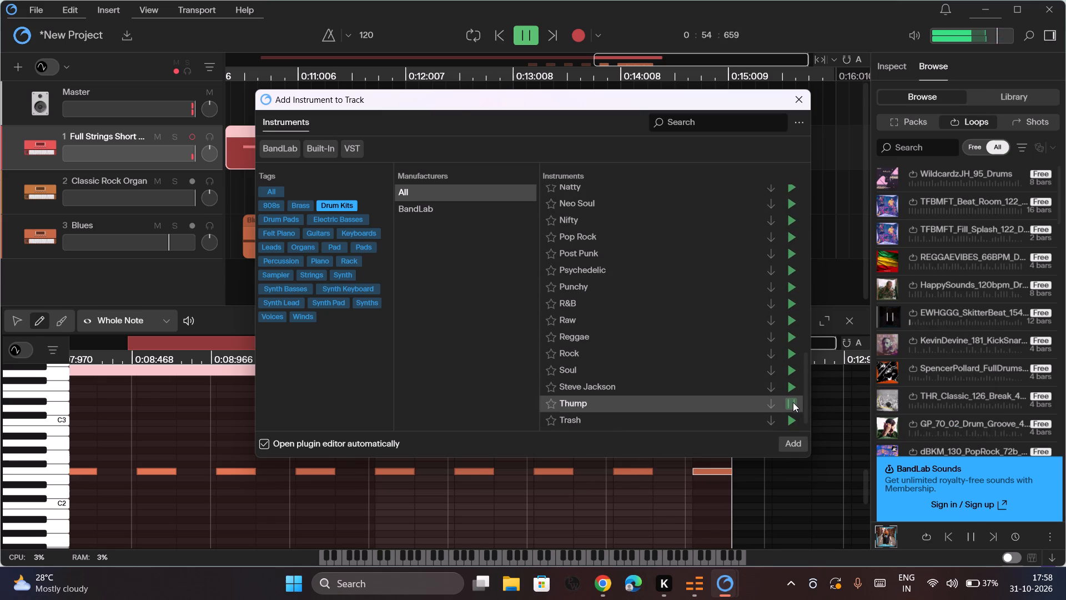
pyautogui.scroll(7, 793, 402)
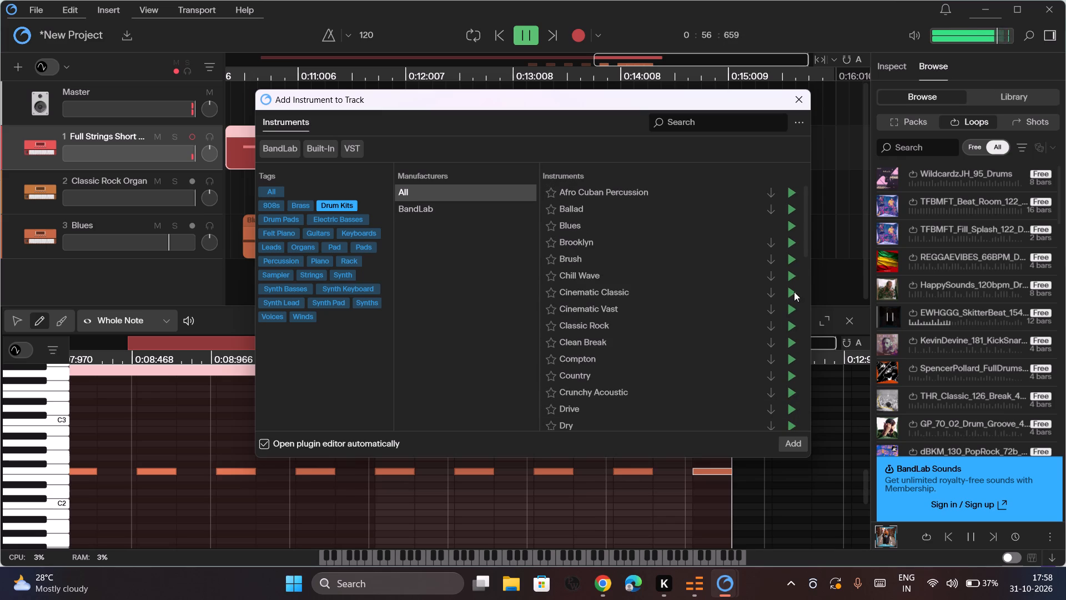
pyautogui.click(794, 294)
pyautogui.click(793, 312)
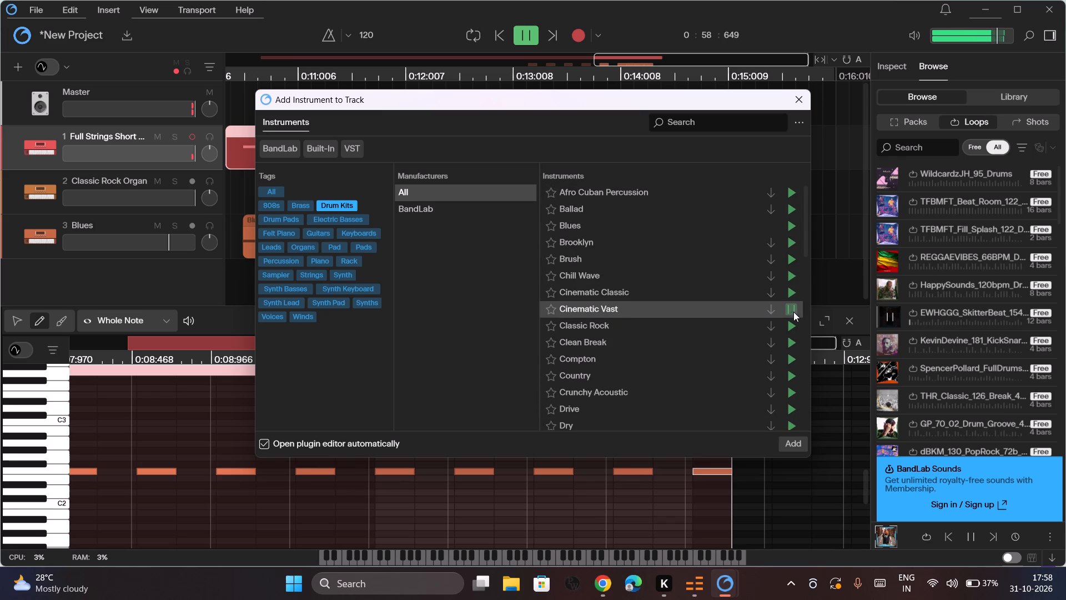
pyautogui.click(792, 226)
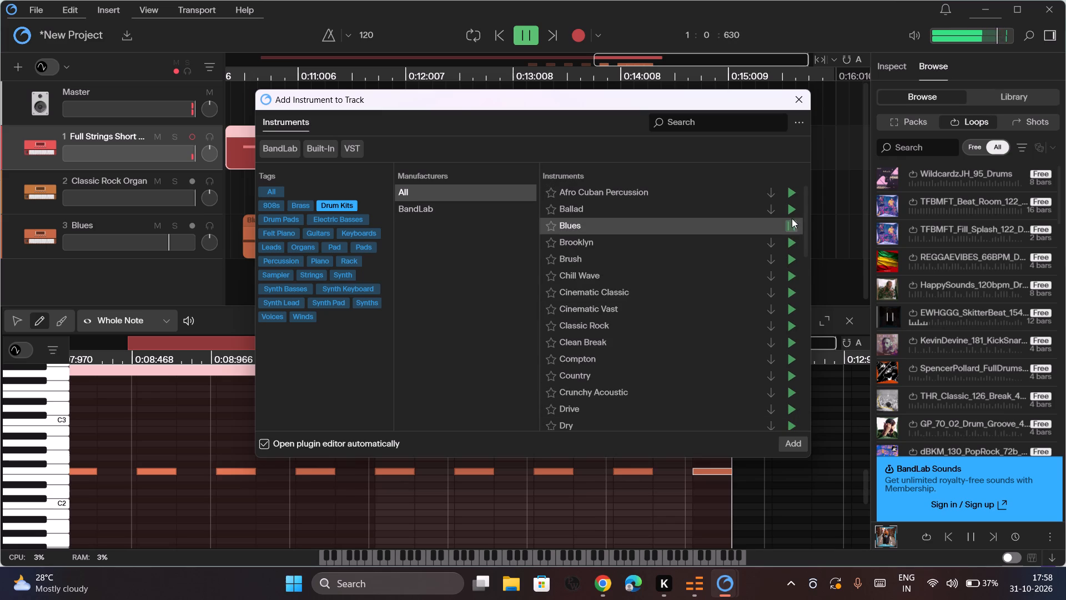
pyautogui.click(791, 209)
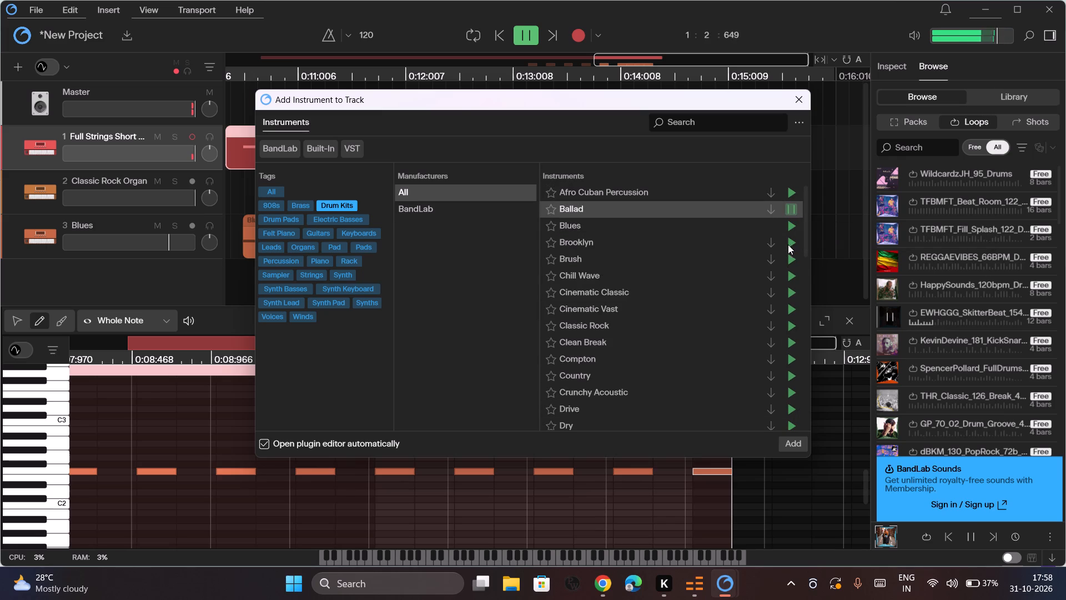
pyautogui.click(791, 257)
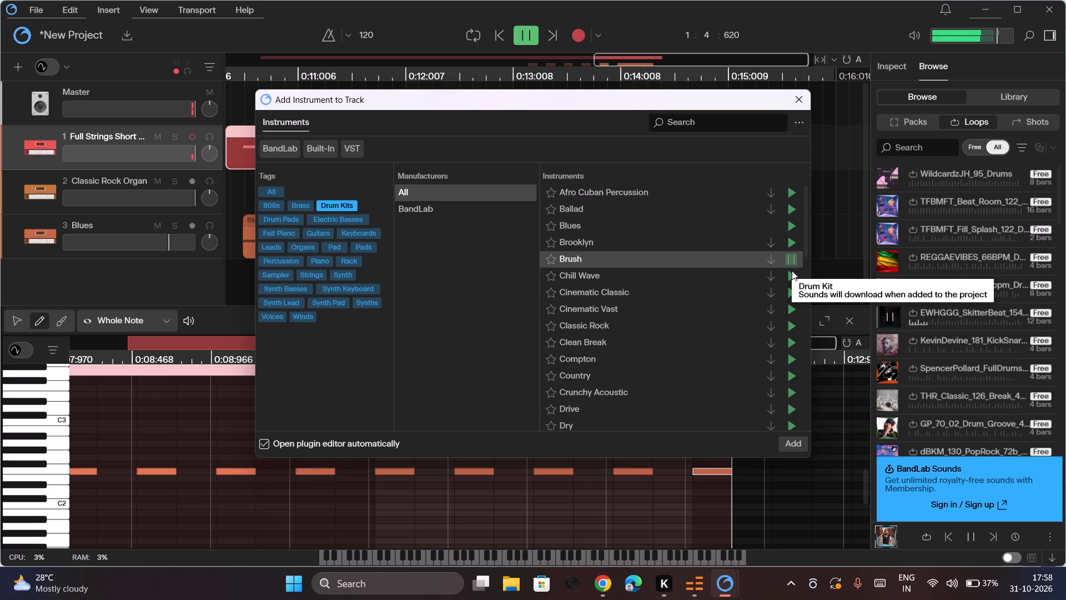
# Preview the Chill Wave drum kit and add it as the new instrument track.
pyautogui.click(792, 278)
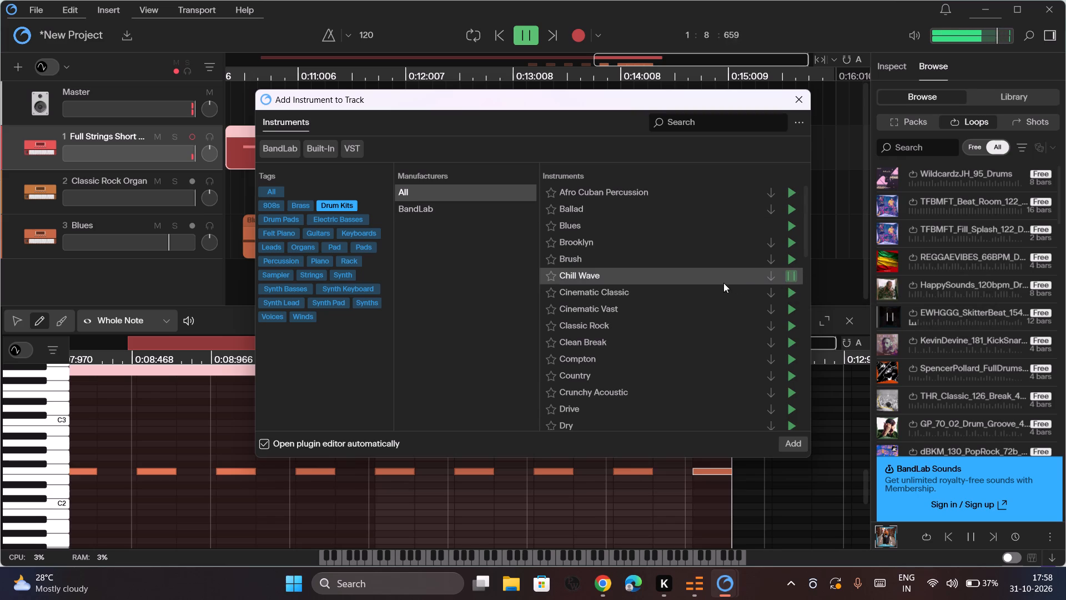
pyautogui.click(771, 274)
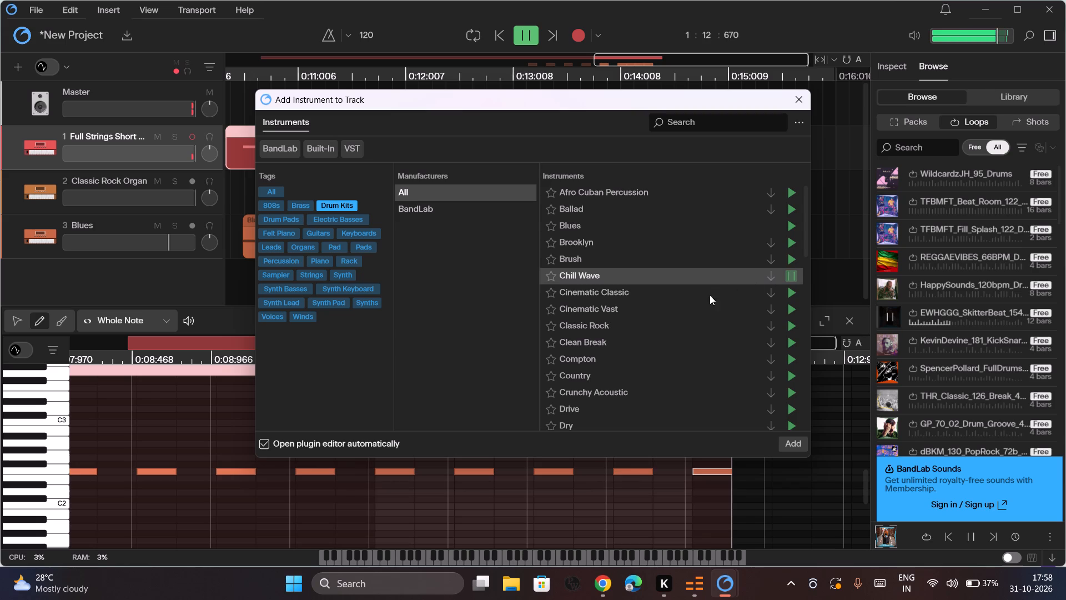
pyautogui.click(792, 444)
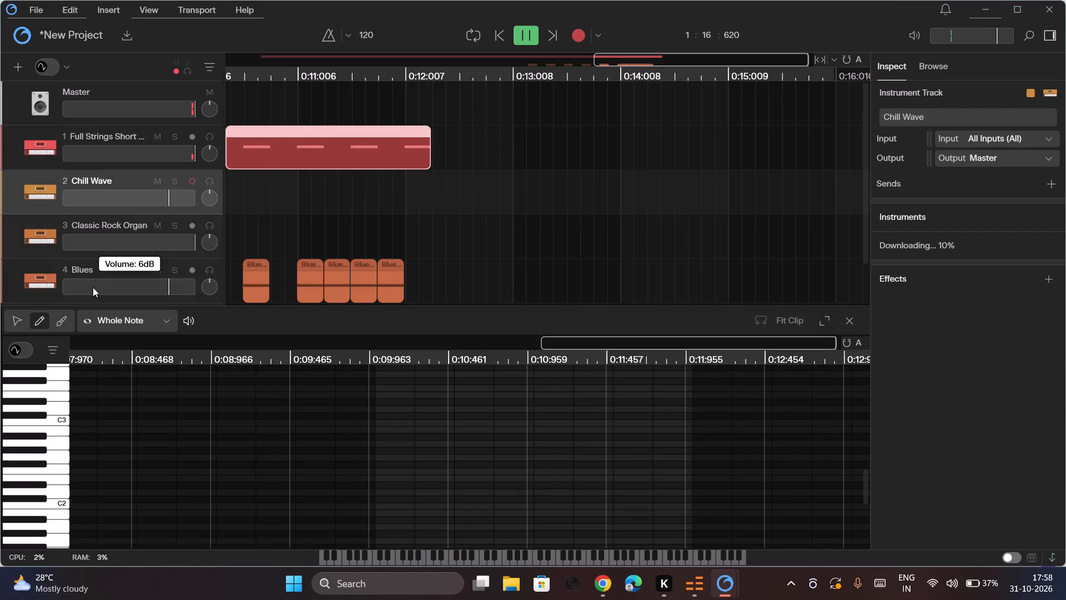
# Audition the Chill Wave kit pieces in the drum editor, from Crash down to Kick.
pyautogui.hscroll(10, 127, 418)
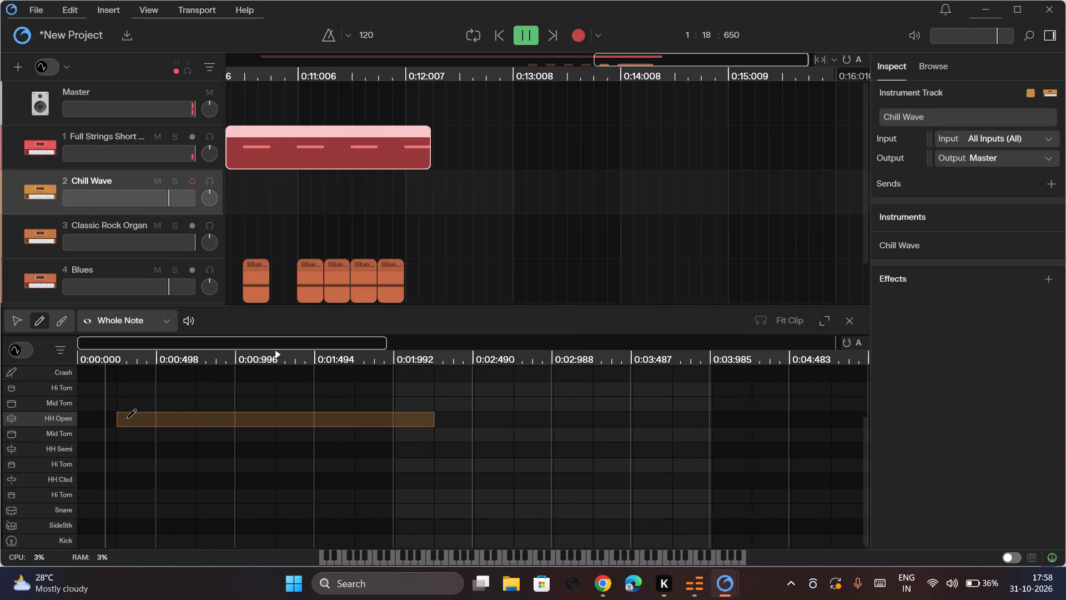
pyautogui.hscroll(2, 127, 418)
pyautogui.moveTo(52, 370); pyautogui.dragTo(75, 502)
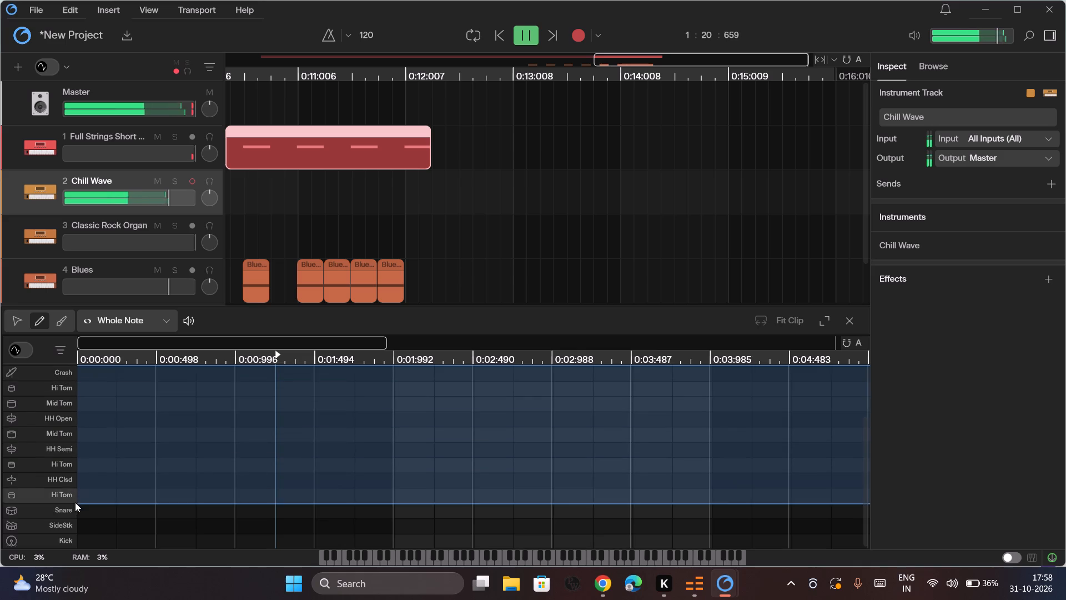
pyautogui.moveTo(75, 502); pyautogui.dragTo(73, 542)
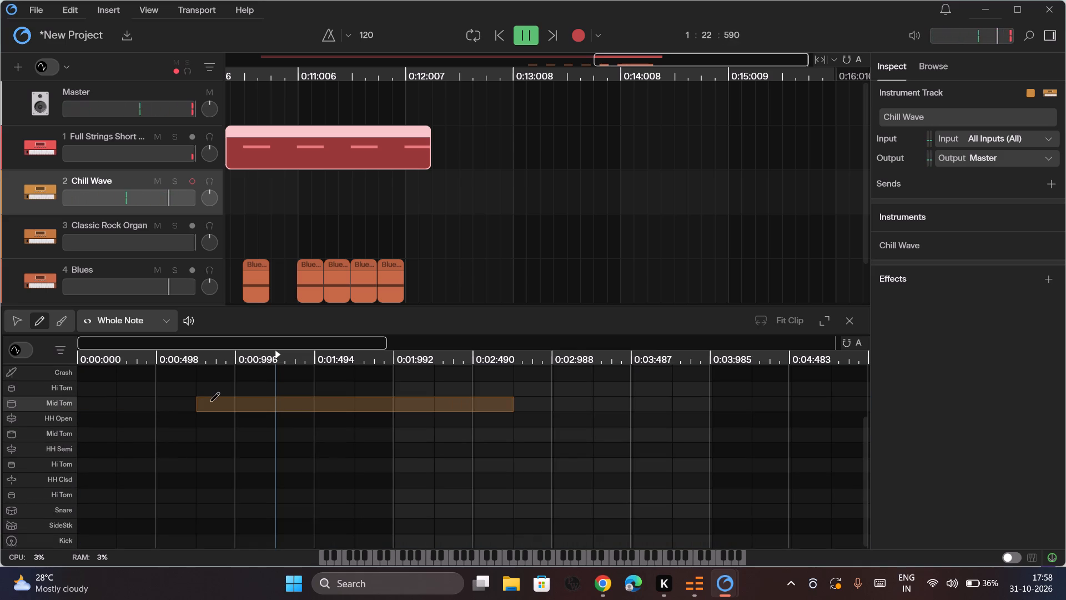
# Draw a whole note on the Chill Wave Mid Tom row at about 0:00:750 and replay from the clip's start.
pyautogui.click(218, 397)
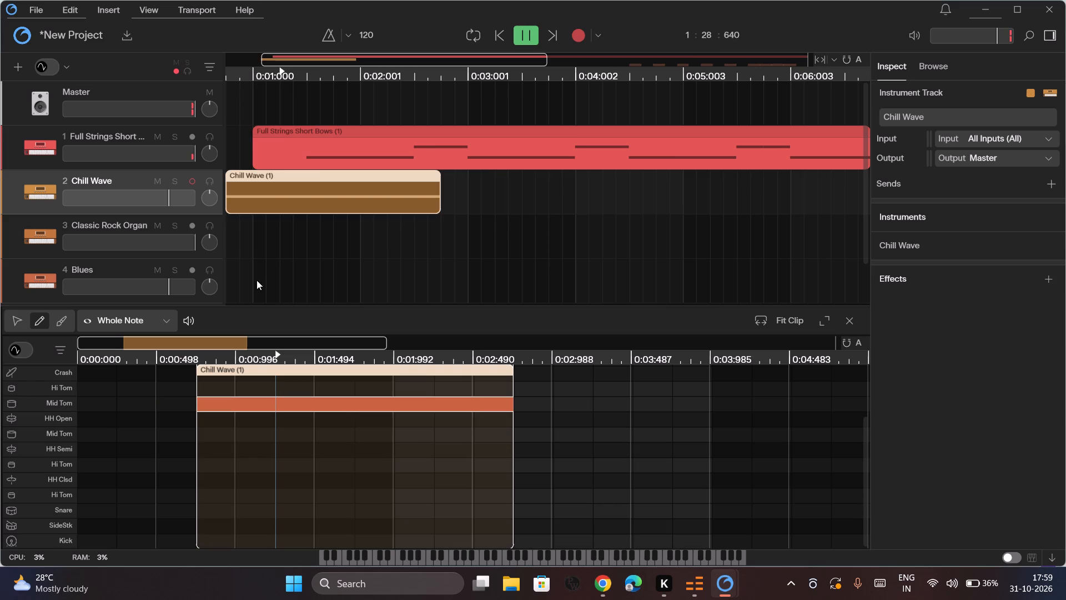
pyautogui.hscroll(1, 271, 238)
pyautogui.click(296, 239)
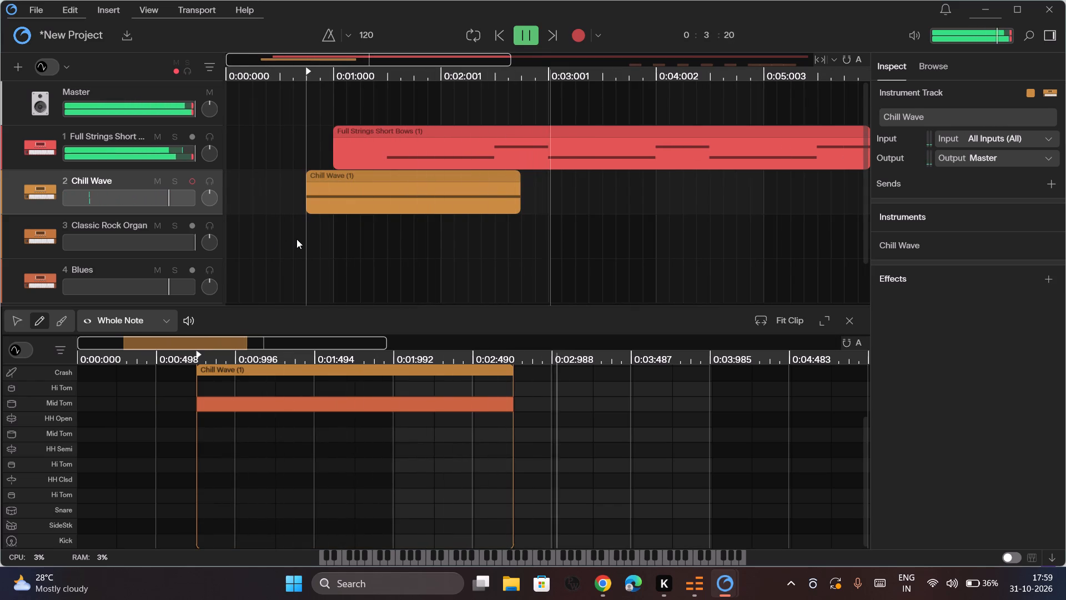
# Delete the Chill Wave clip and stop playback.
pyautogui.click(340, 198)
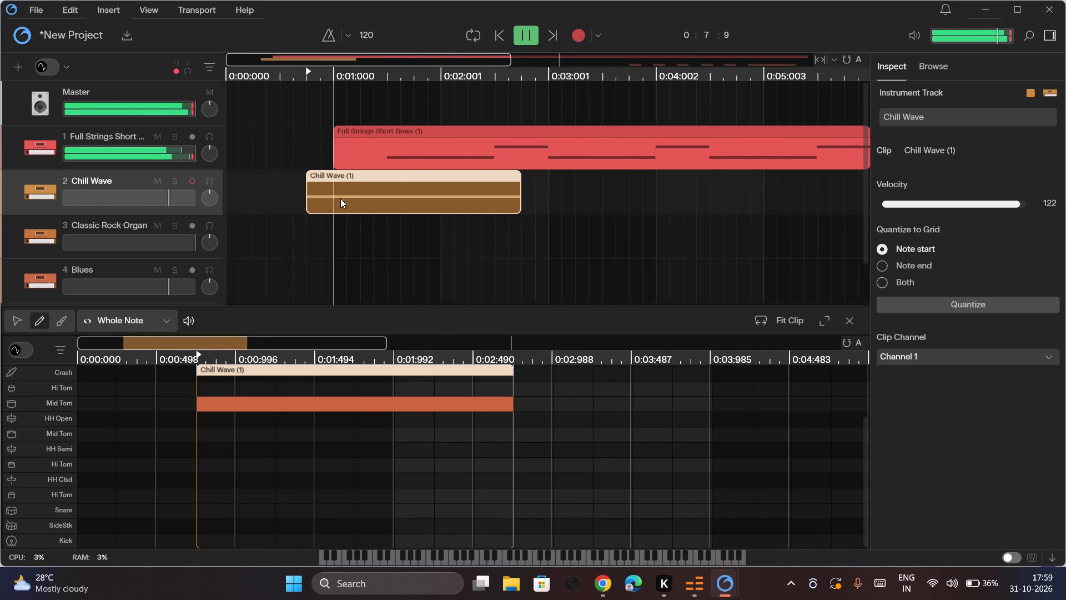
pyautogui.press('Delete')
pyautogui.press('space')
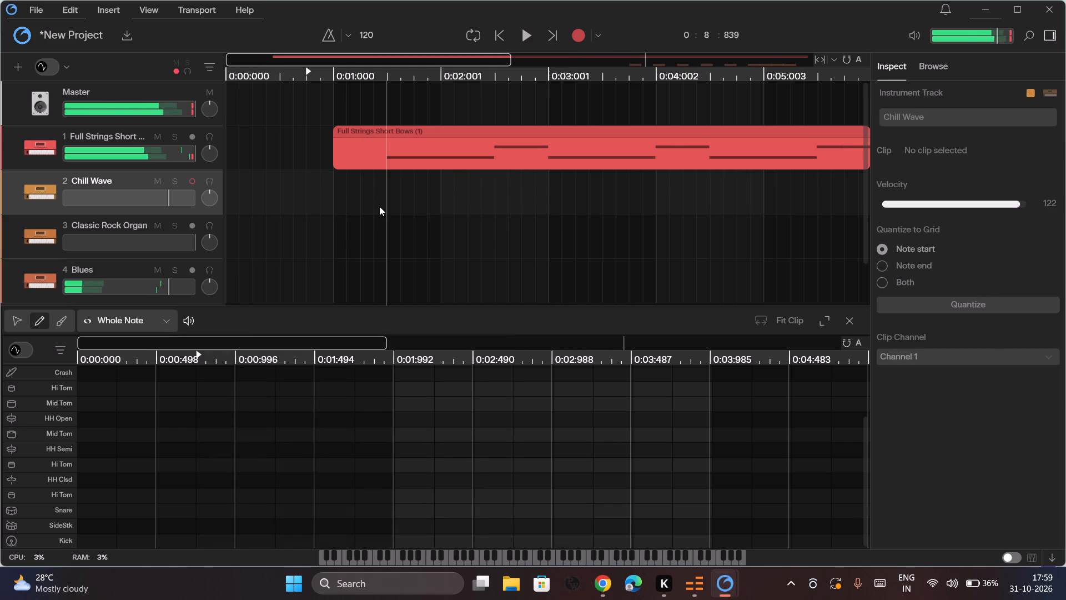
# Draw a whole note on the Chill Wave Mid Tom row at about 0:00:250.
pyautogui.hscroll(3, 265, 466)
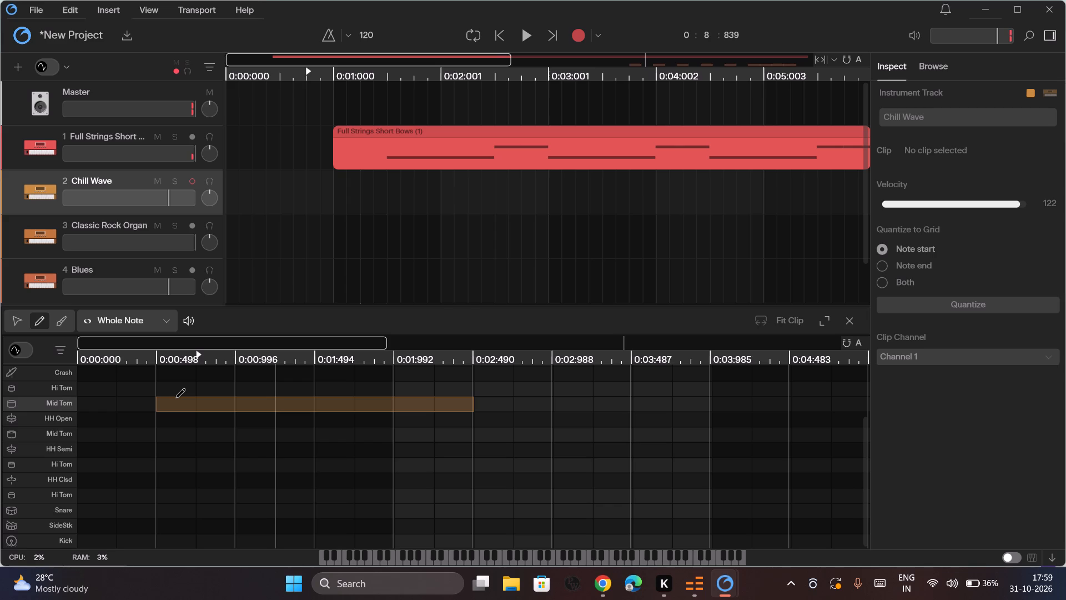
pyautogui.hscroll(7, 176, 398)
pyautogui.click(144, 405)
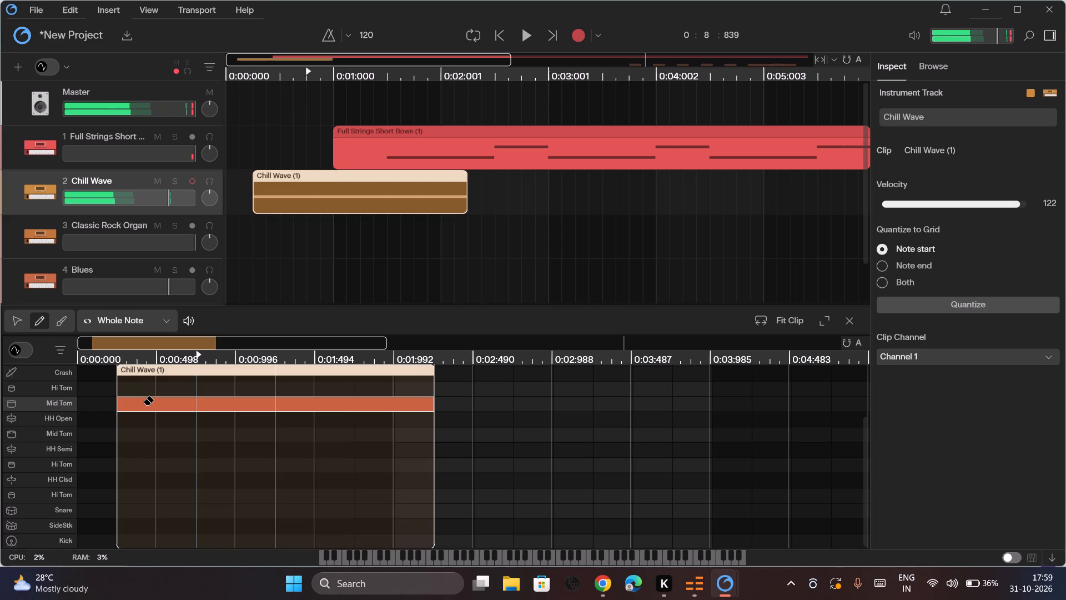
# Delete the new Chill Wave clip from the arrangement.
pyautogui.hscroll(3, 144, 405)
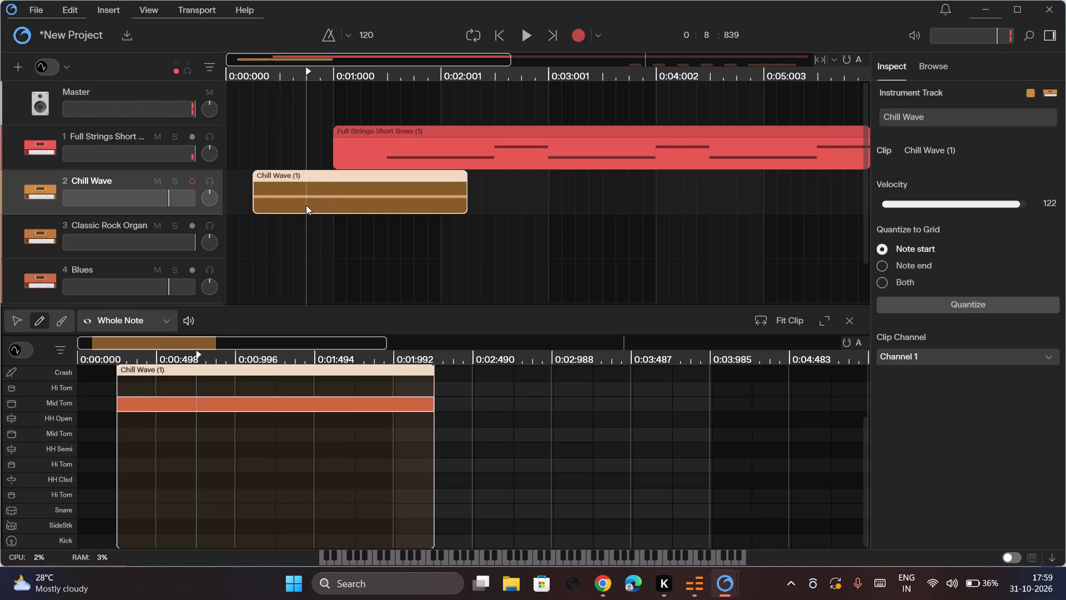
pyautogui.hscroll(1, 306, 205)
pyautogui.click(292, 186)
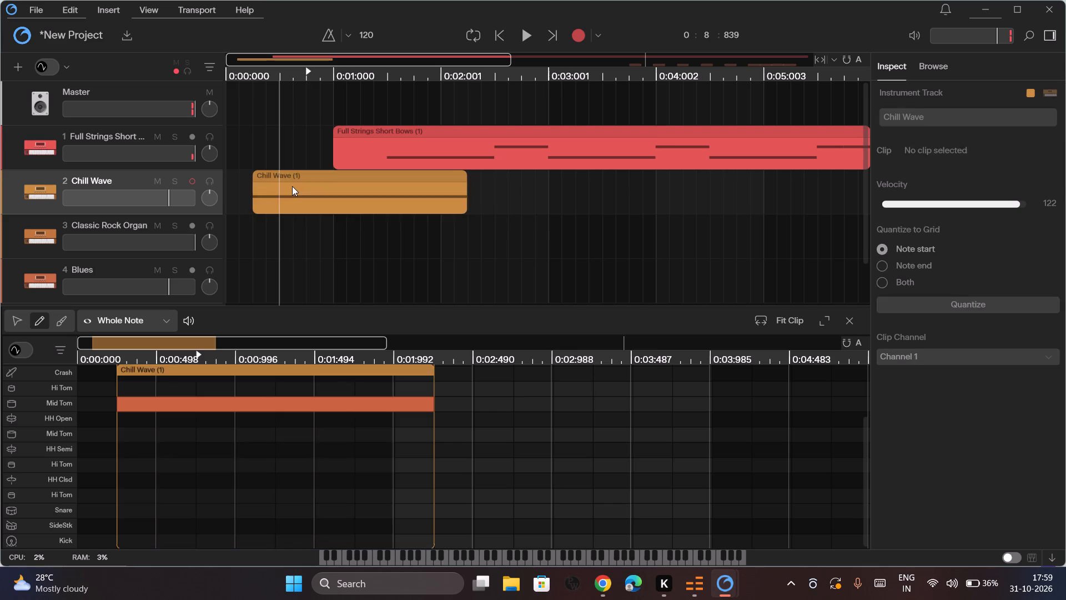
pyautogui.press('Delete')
# Place the playhead at 0:01:000, where the Full Strings Short Bows clip starts.
pyautogui.hscroll(1, 292, 186)
pyautogui.hscroll(-9, 407, 184)
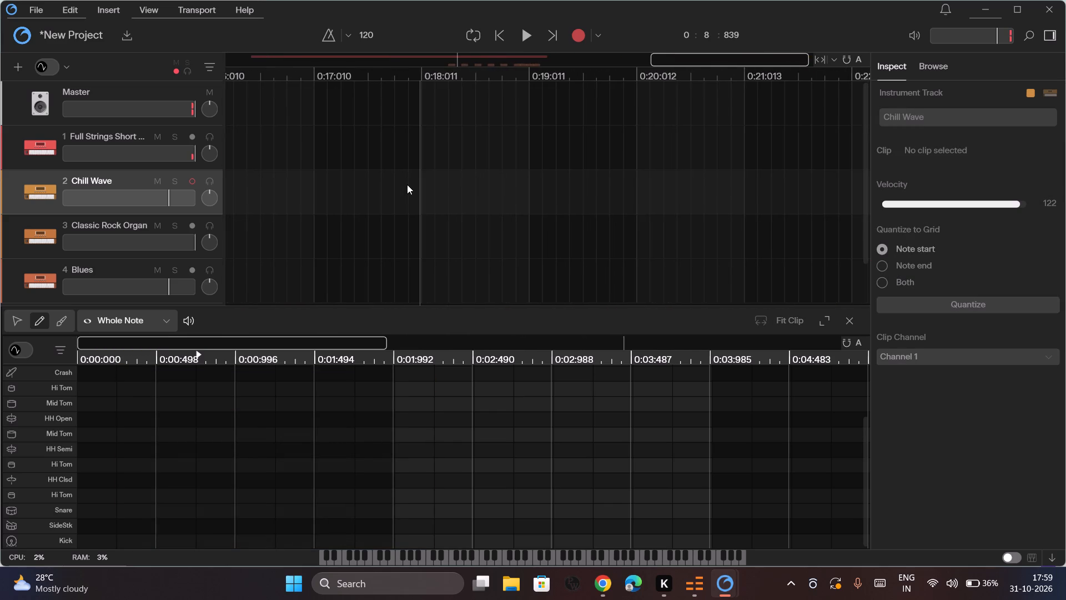
pyautogui.hscroll(10, 407, 184)
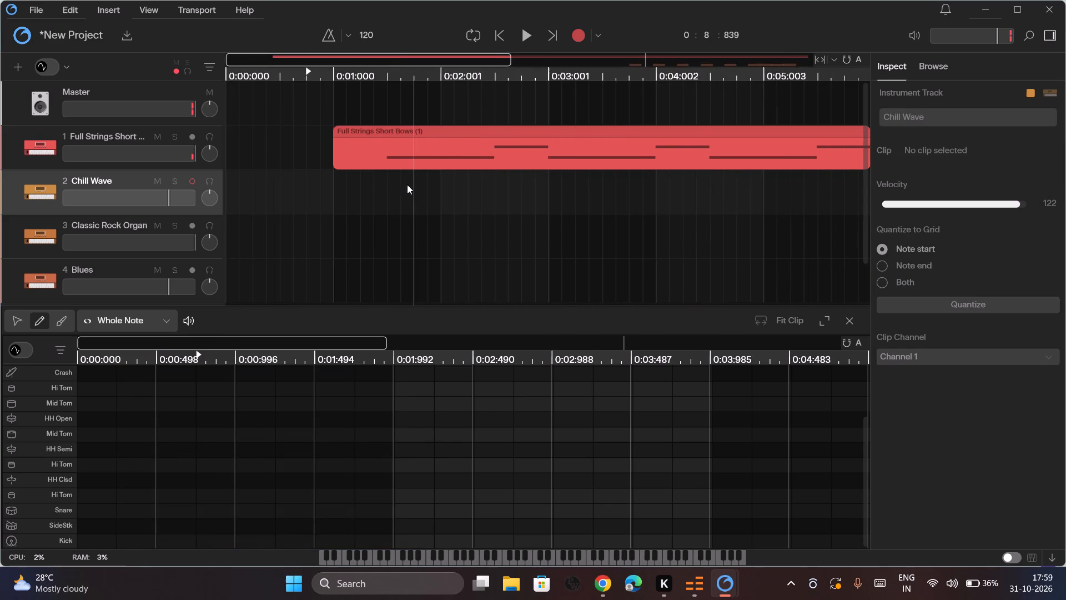
pyautogui.click(338, 187)
# Move the Blues track up to sit directly below the Full Strings Short Bows track.
pyautogui.scroll(1, 338, 187)
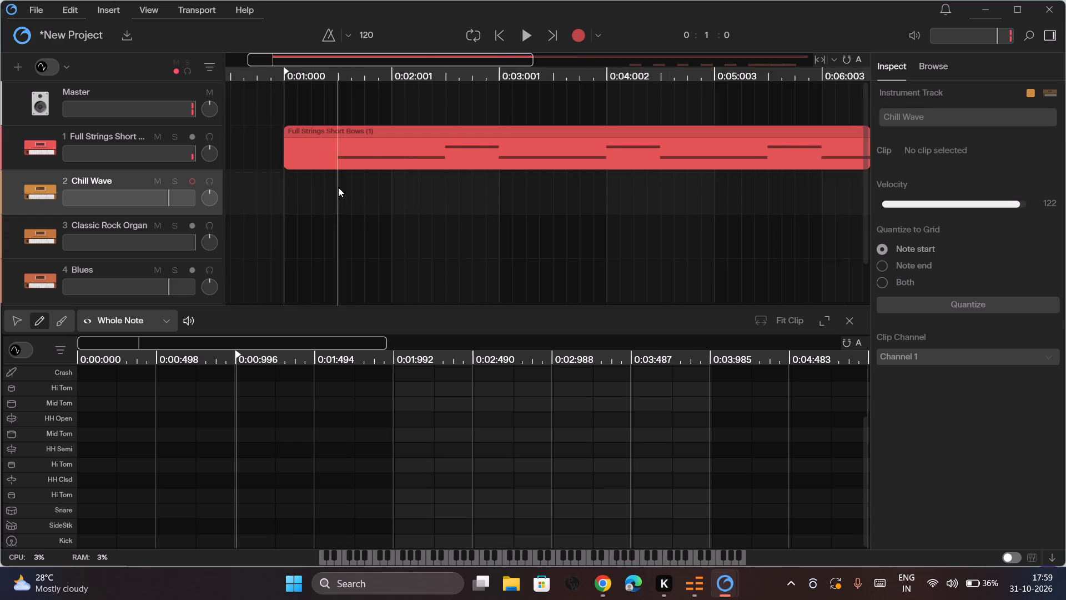
pyautogui.scroll(1, 338, 187)
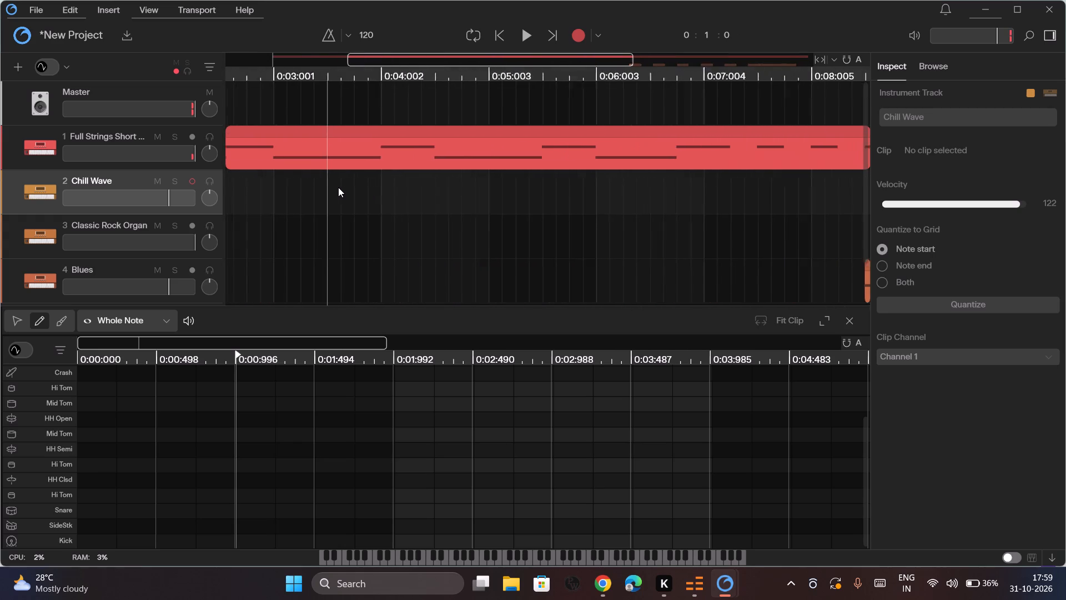
pyautogui.hscroll(4, 338, 187)
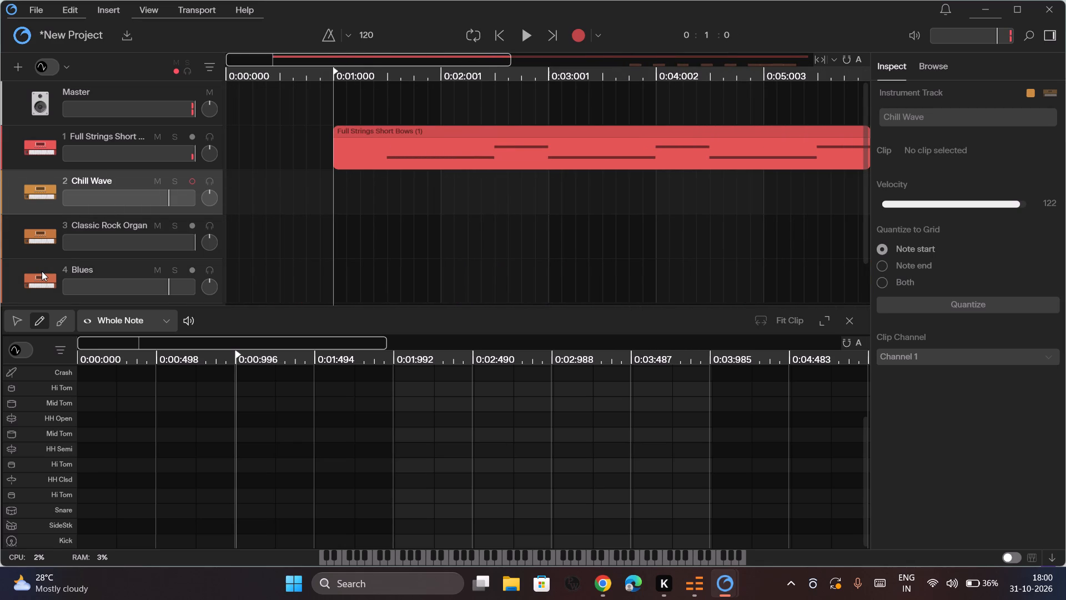
pyautogui.moveTo(42, 271); pyautogui.dragTo(49, 184)
# Delete the Classic Rock Organ track.
pyautogui.click(43, 273)
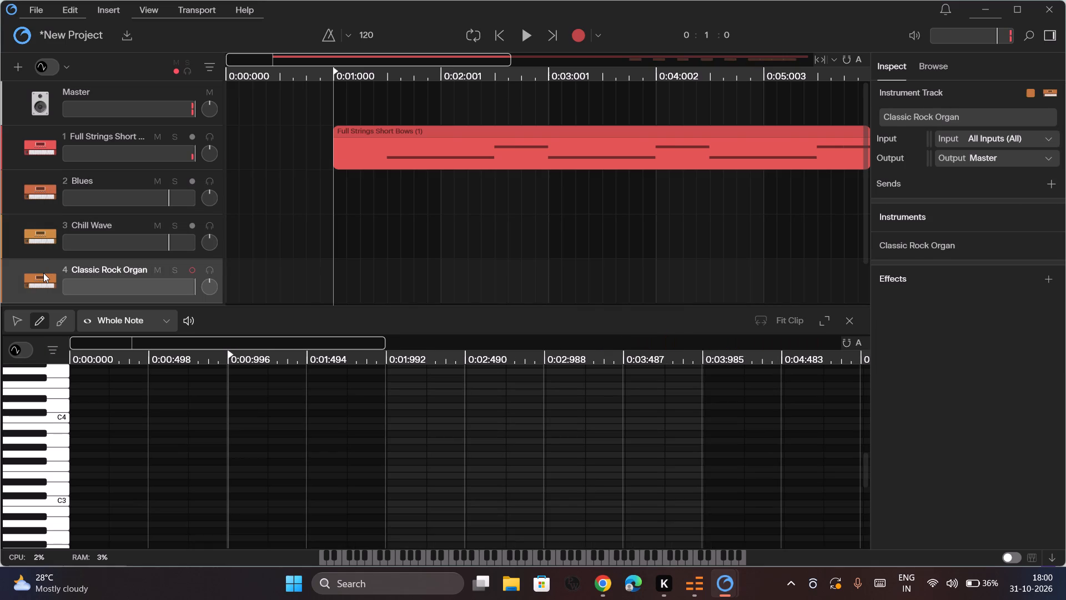
pyautogui.press('Delete')
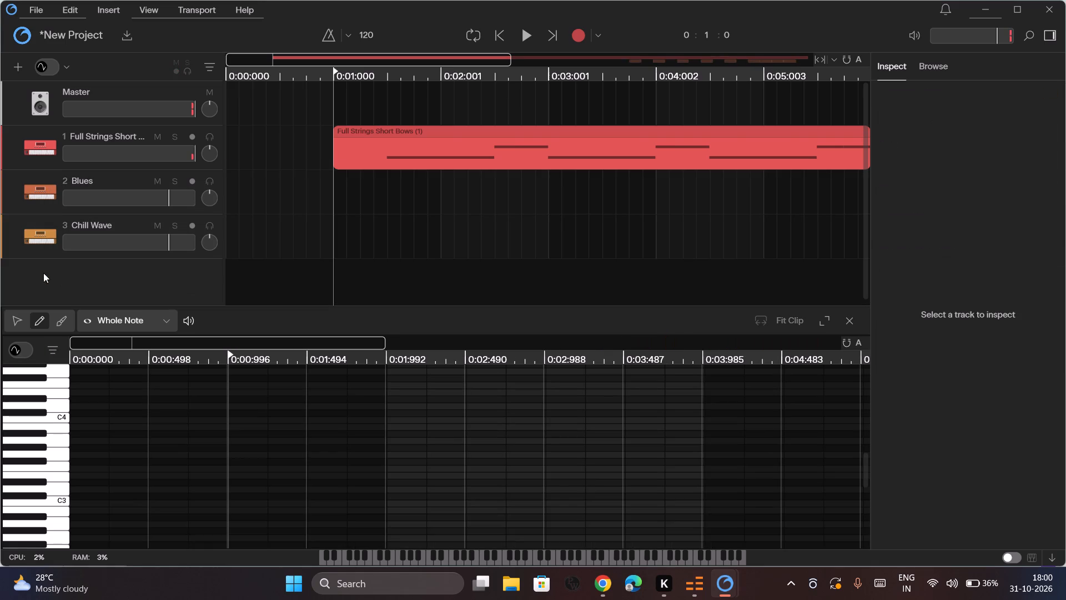
# Select the Chill Wave track and audition its drum kit sounds, including the hi-hats, toms and crash.
pyautogui.click(44, 238)
pyautogui.click(41, 471)
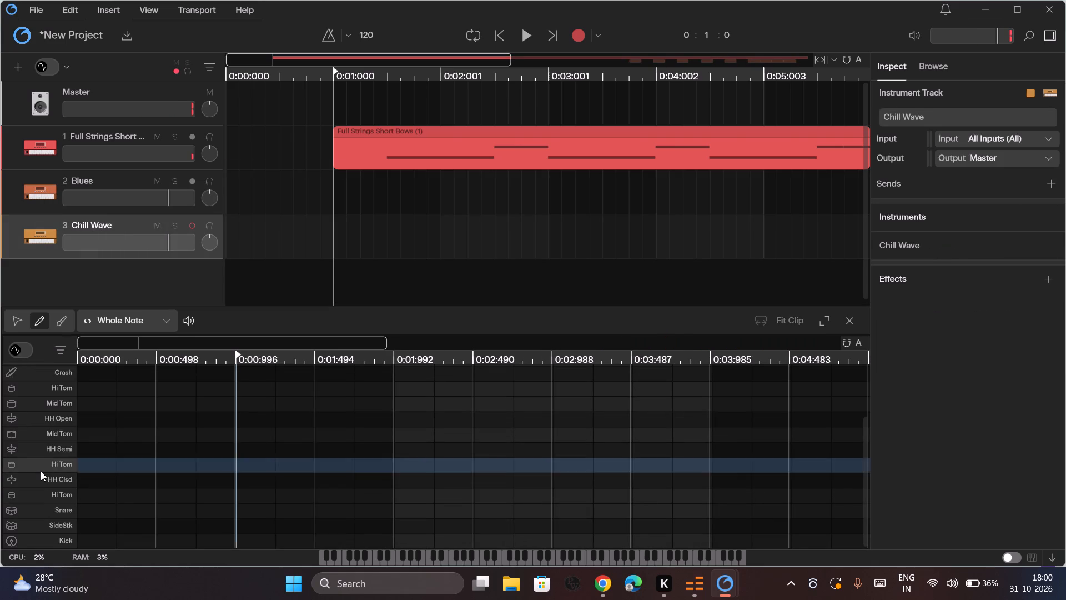
pyautogui.click(46, 449)
pyautogui.click(46, 449)
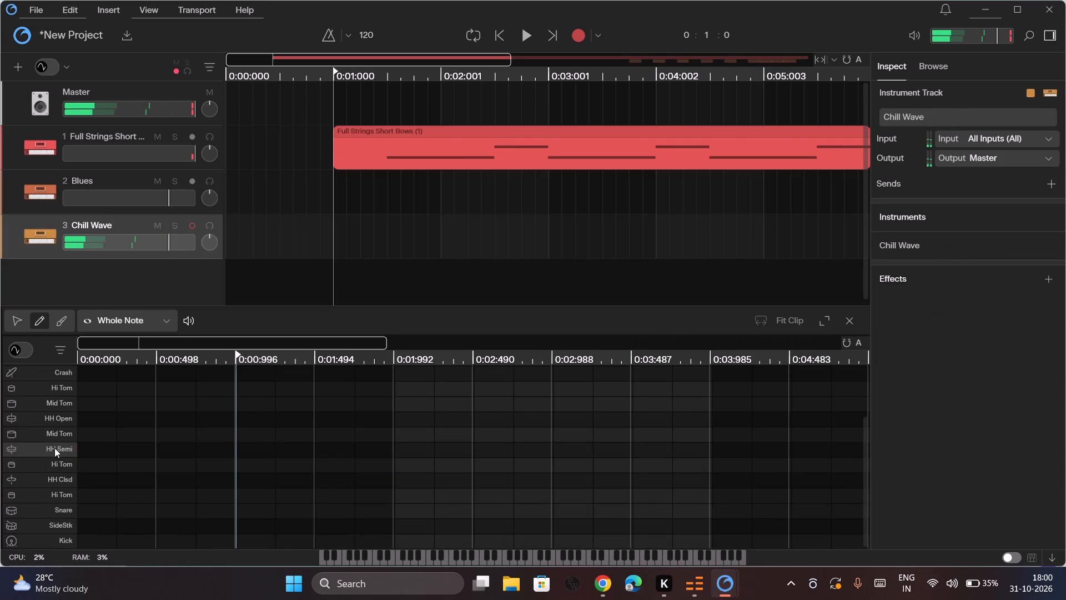
pyautogui.click(62, 446)
pyautogui.click(61, 434)
pyautogui.click(61, 434)
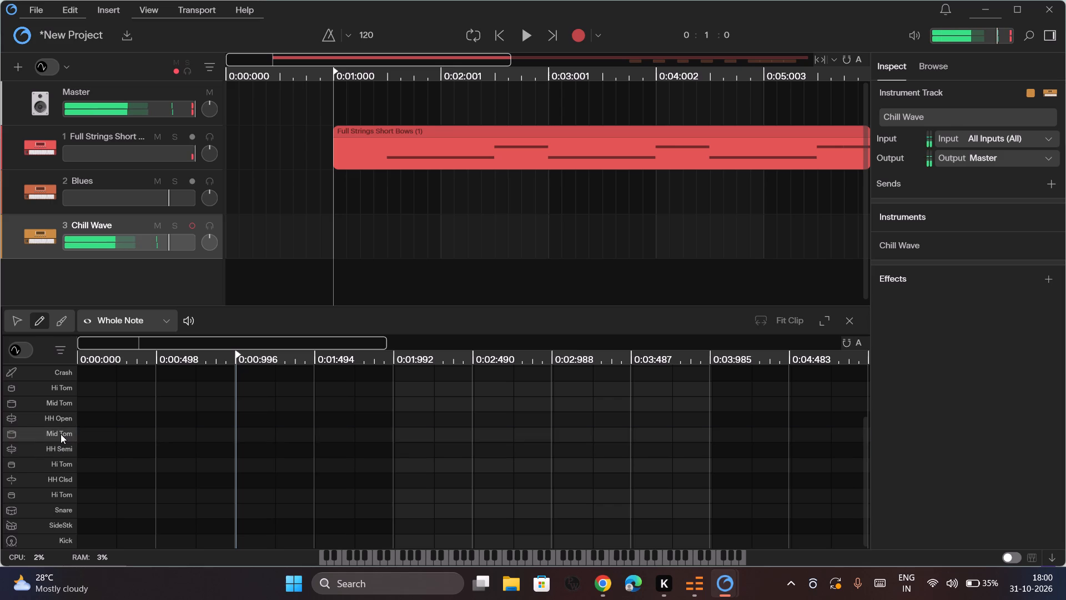
pyautogui.click(37, 372)
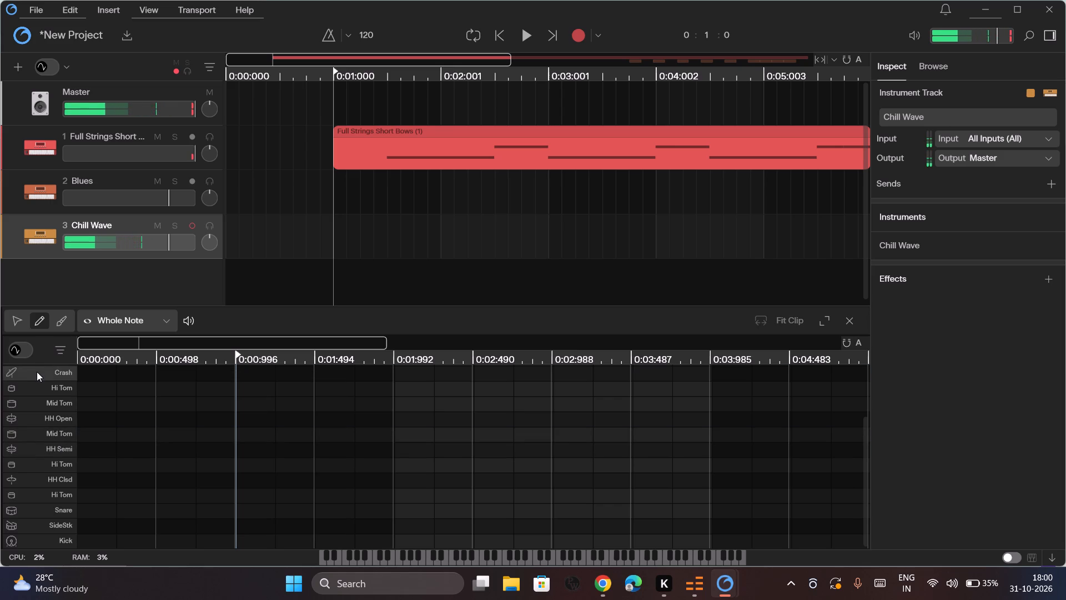
pyautogui.moveTo(46, 373); pyautogui.dragTo(54, 508)
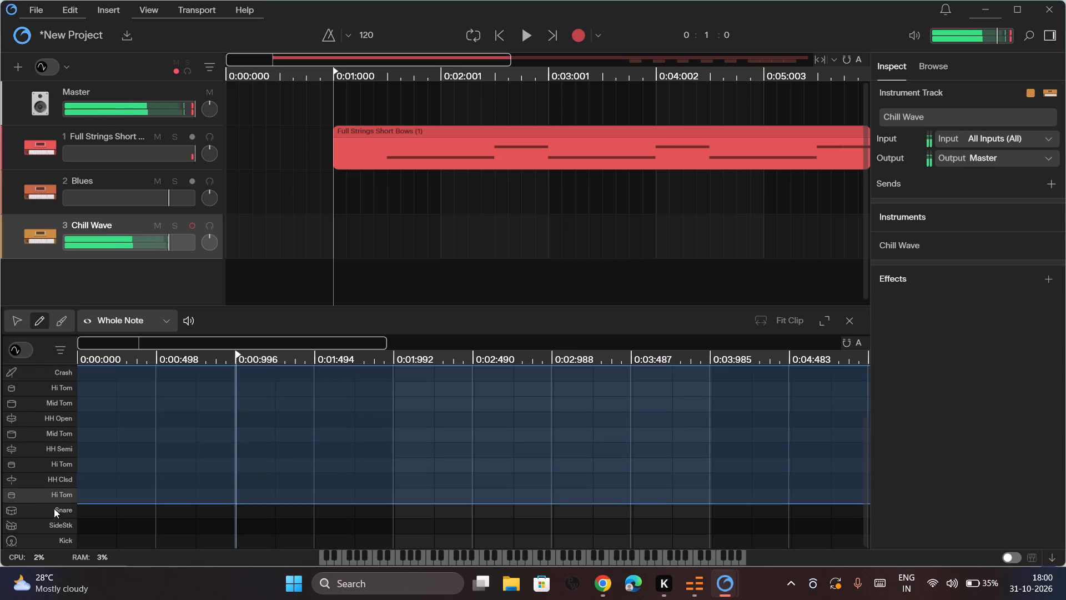
pyautogui.moveTo(54, 508); pyautogui.dragTo(57, 499)
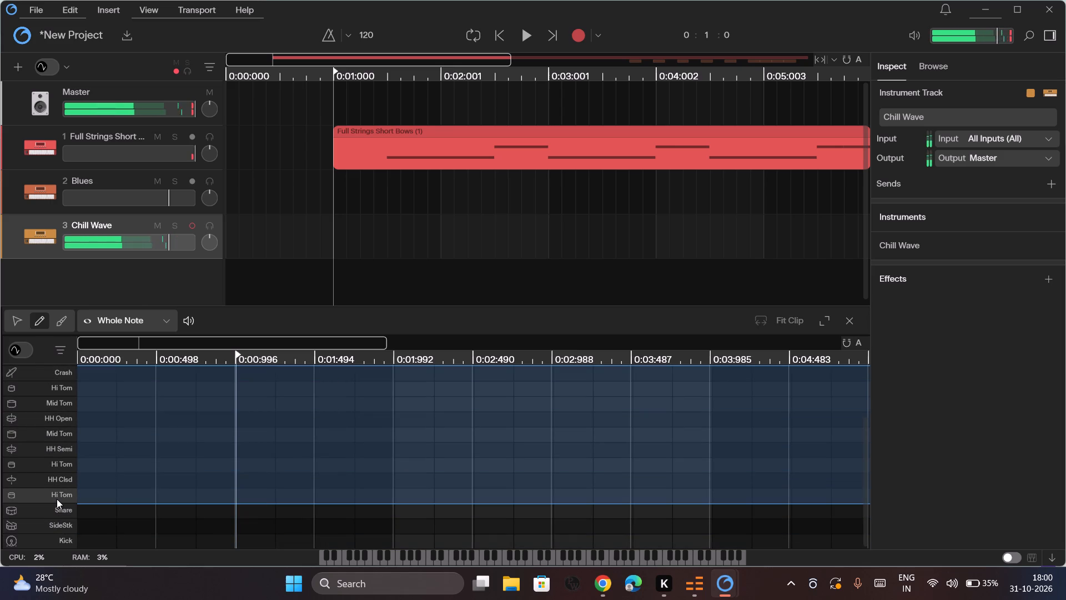
pyautogui.moveTo(57, 499); pyautogui.dragTo(53, 472)
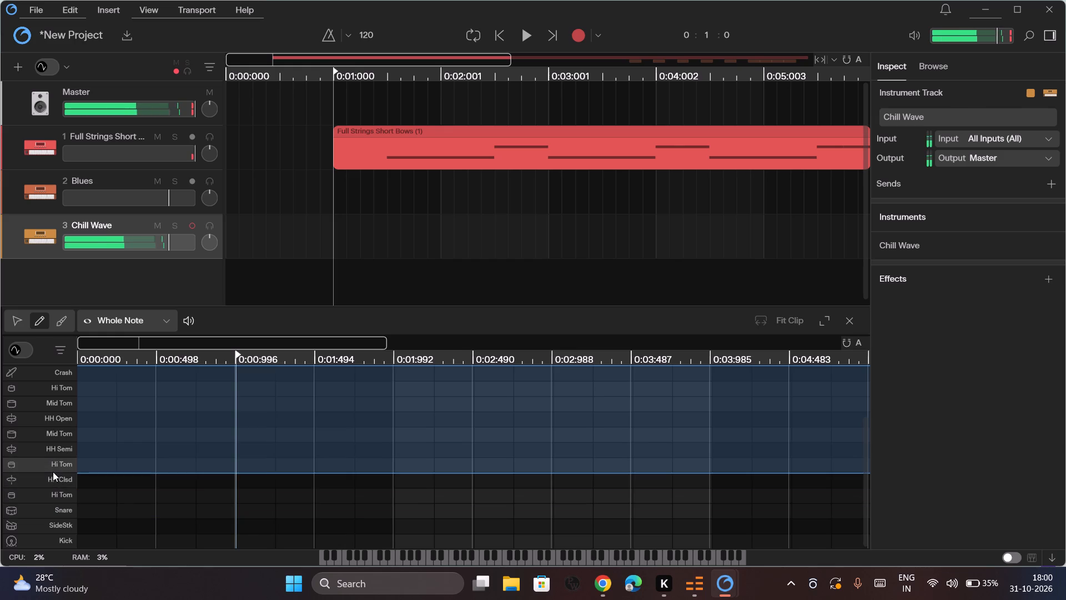
pyautogui.moveTo(53, 472); pyautogui.dragTo(54, 422)
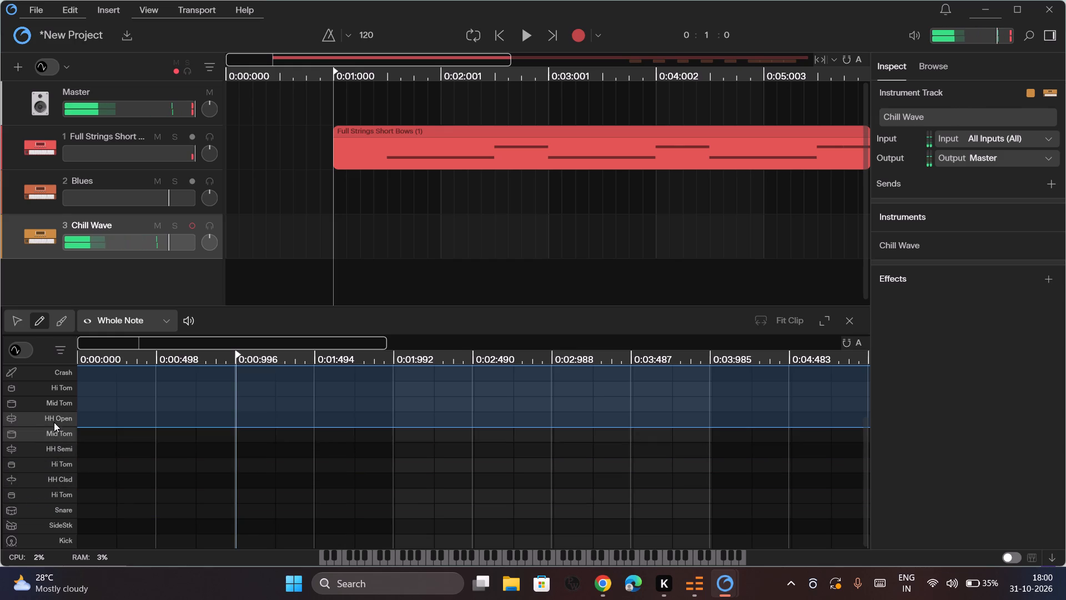
pyautogui.moveTo(54, 422); pyautogui.dragTo(57, 370)
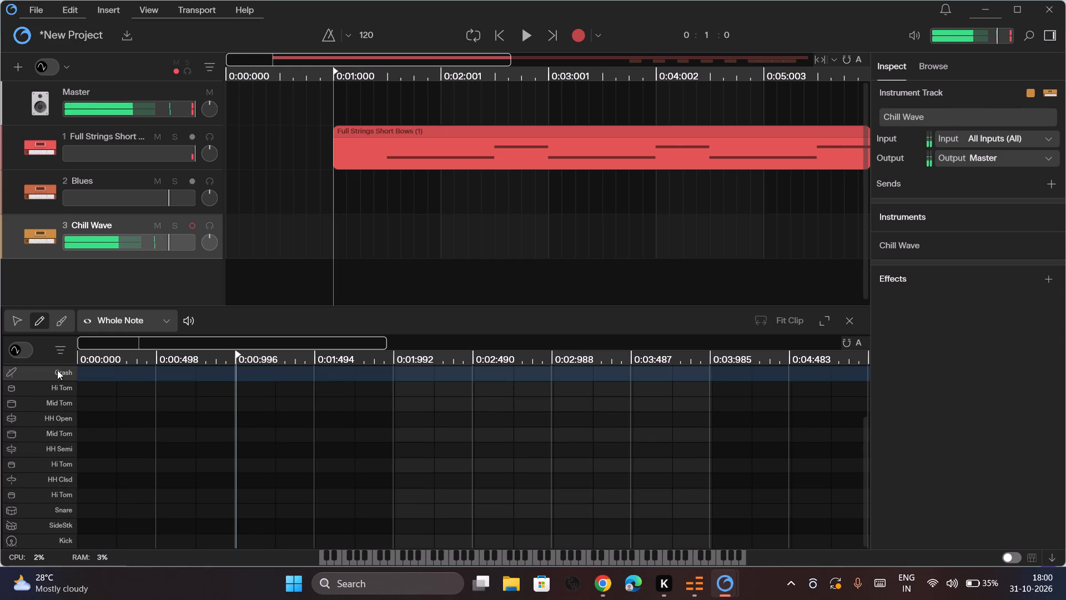
pyautogui.moveTo(57, 370); pyautogui.dragTo(57, 372)
pyautogui.hscroll(2, 174, 418)
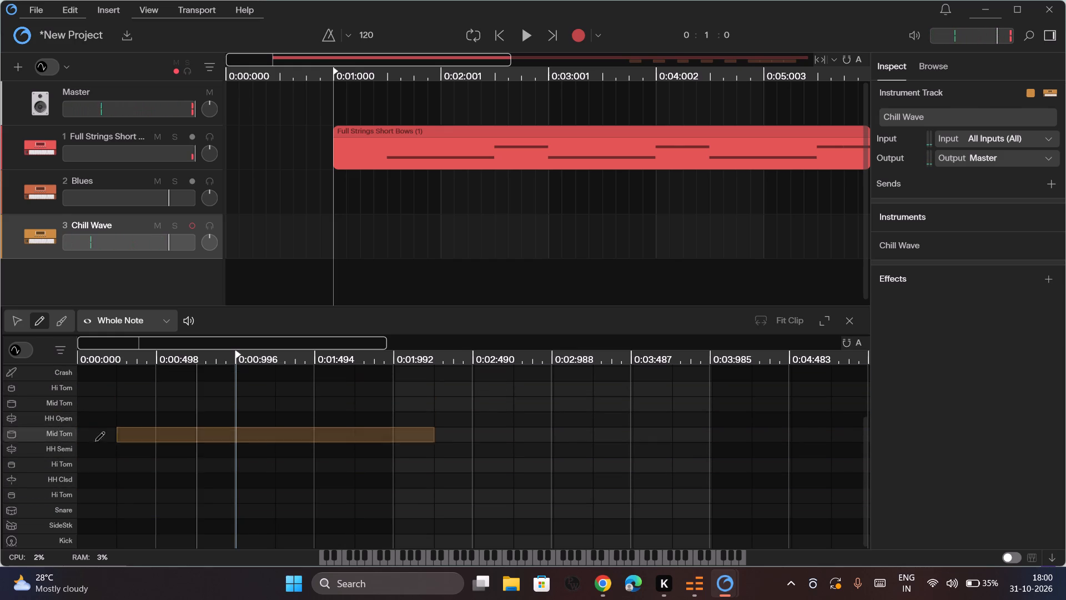
pyautogui.scroll(-6, 39, 489)
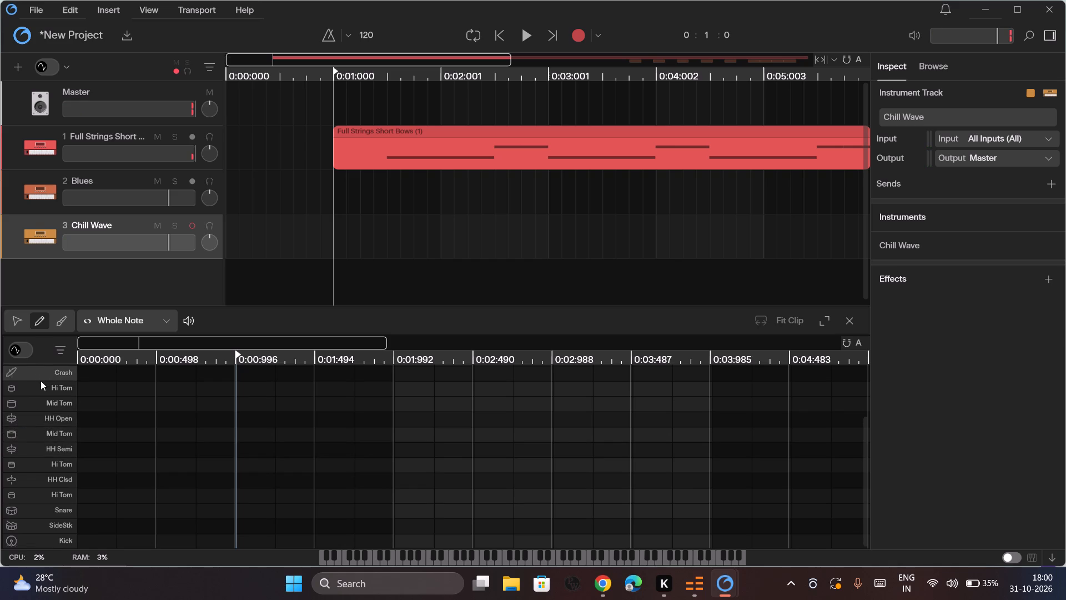
pyautogui.click(45, 382)
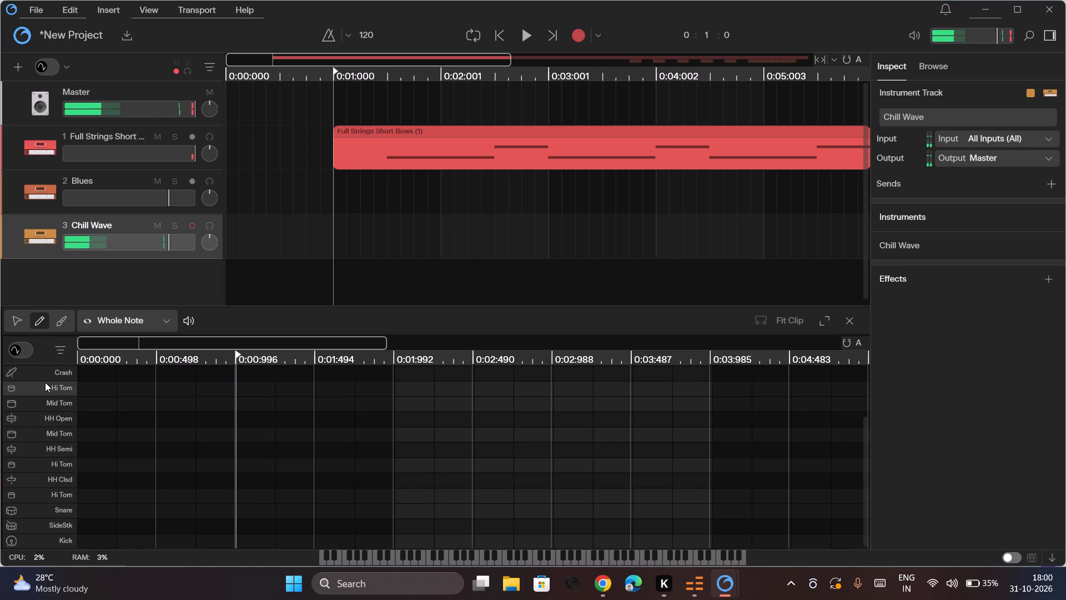
pyautogui.click(45, 382)
pyautogui.click(45, 382)
pyautogui.click(57, 392)
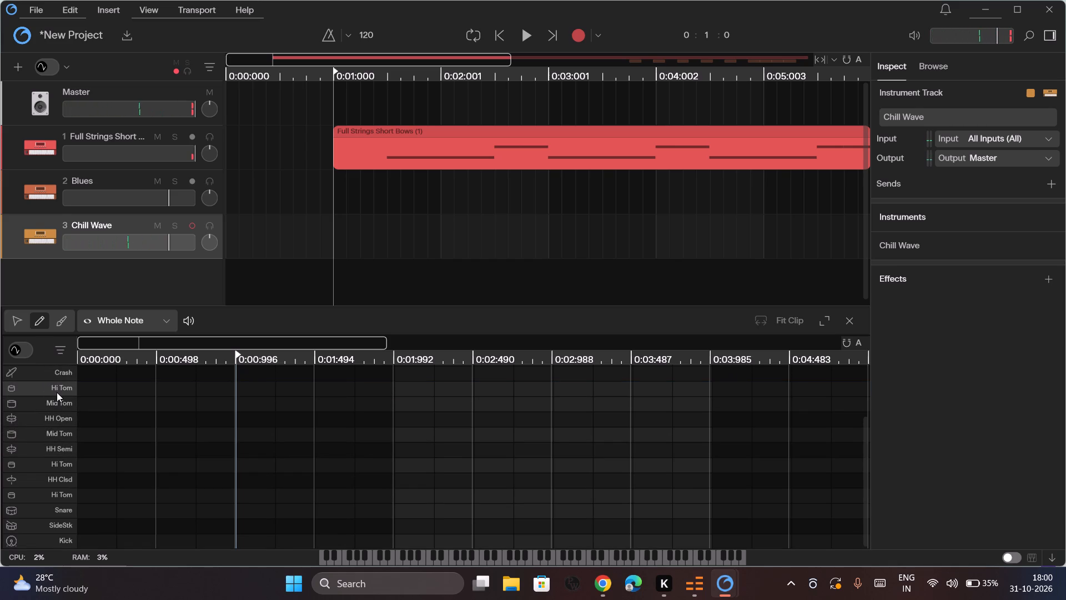
pyautogui.click(57, 368)
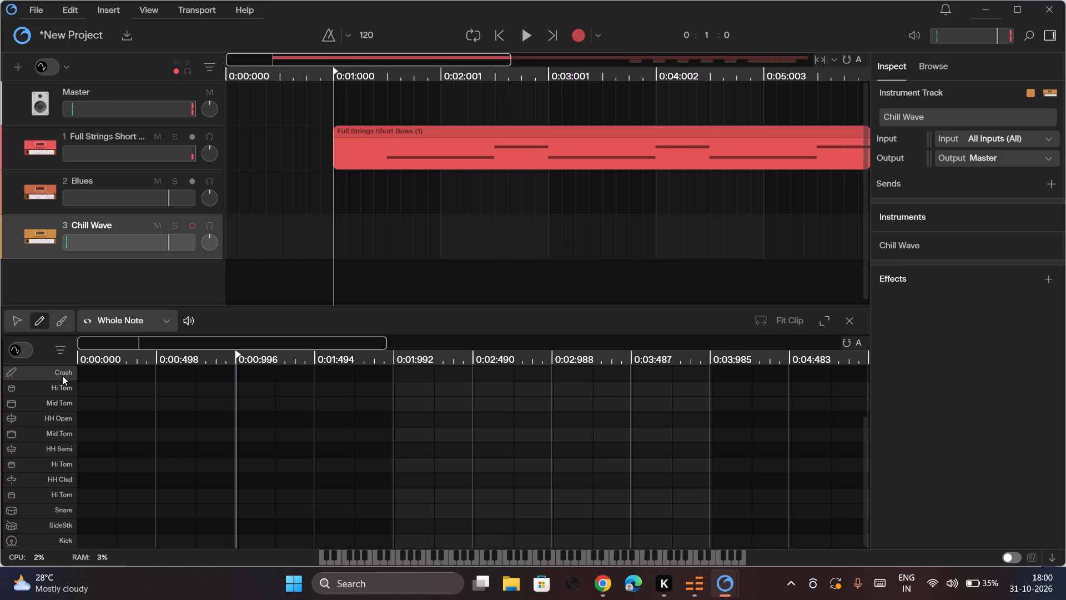
pyautogui.click(62, 376)
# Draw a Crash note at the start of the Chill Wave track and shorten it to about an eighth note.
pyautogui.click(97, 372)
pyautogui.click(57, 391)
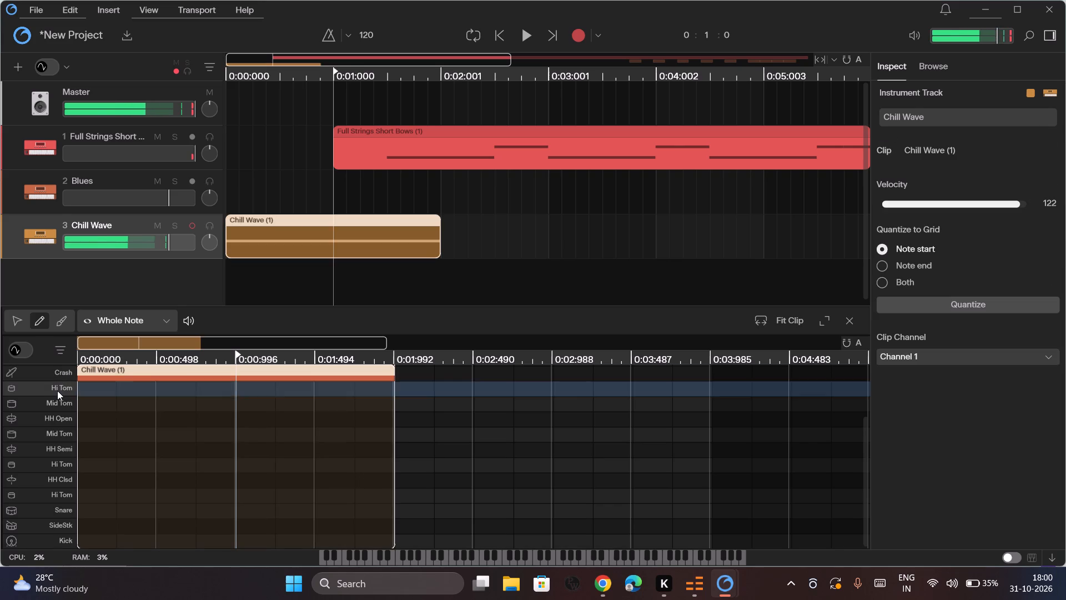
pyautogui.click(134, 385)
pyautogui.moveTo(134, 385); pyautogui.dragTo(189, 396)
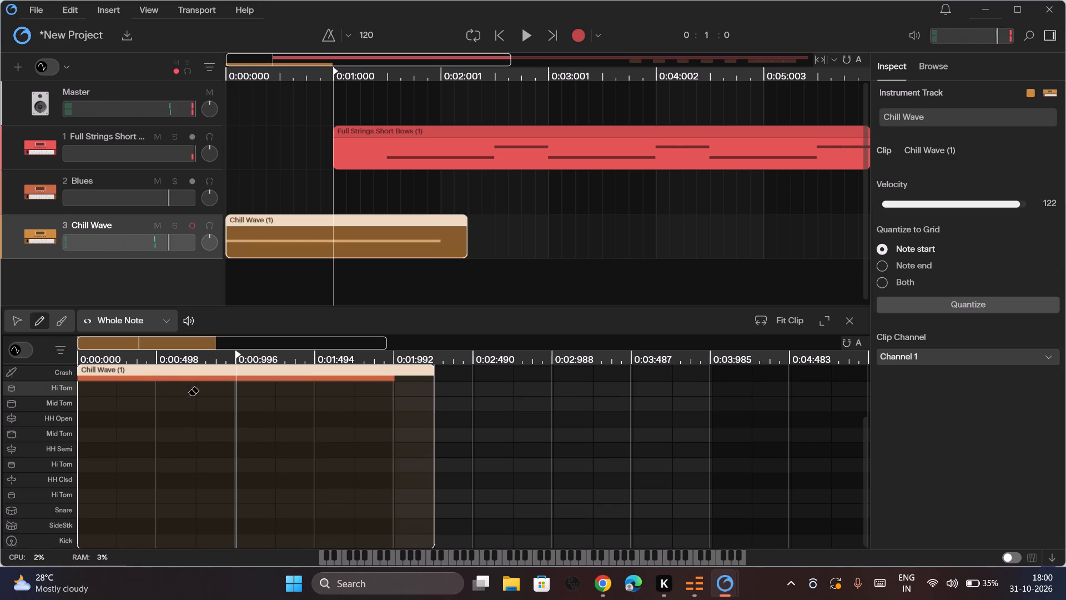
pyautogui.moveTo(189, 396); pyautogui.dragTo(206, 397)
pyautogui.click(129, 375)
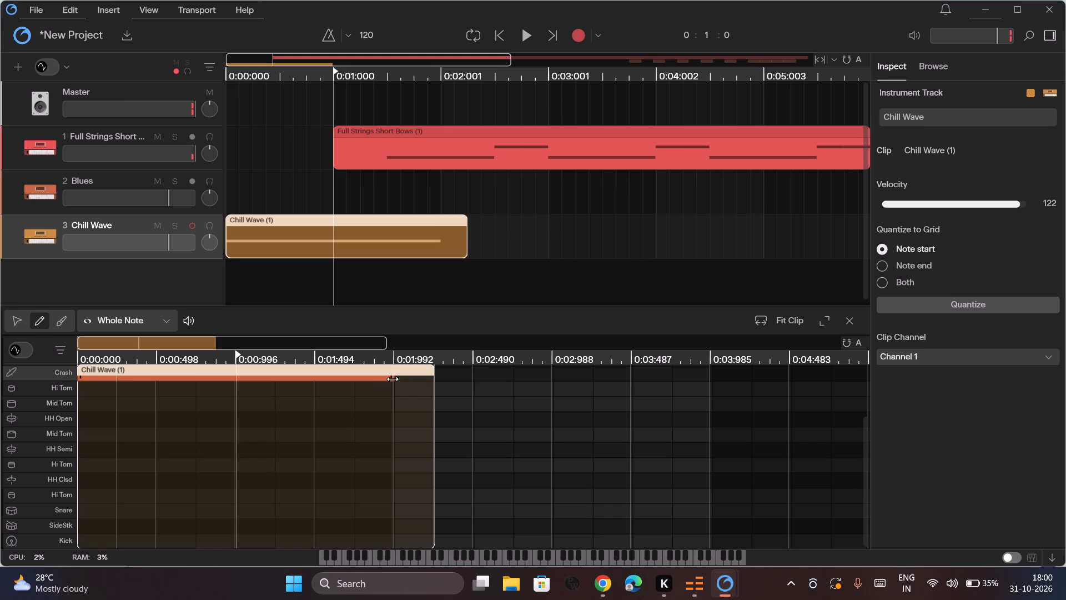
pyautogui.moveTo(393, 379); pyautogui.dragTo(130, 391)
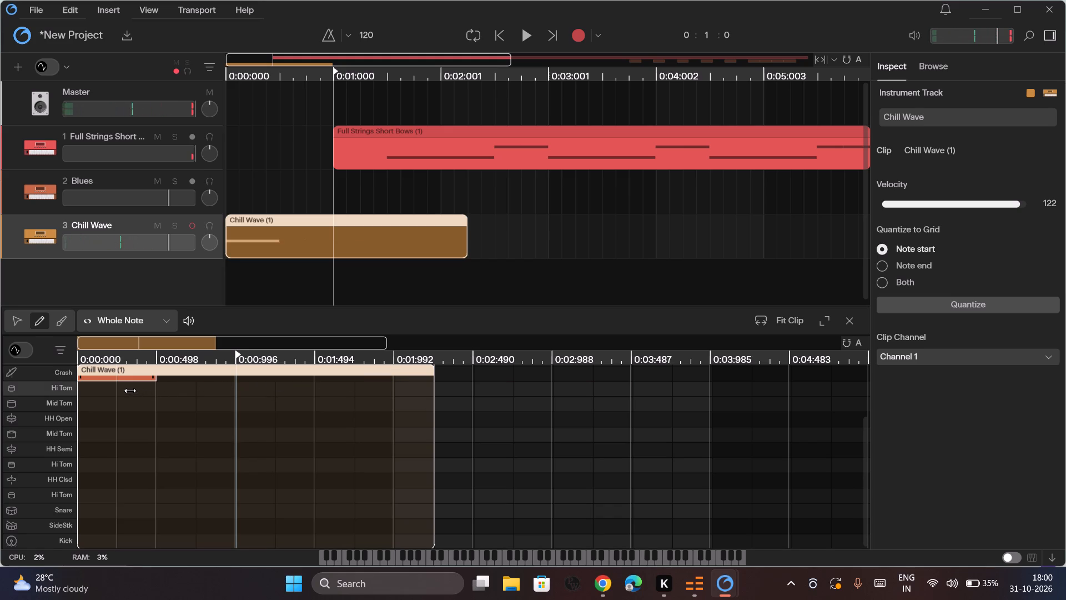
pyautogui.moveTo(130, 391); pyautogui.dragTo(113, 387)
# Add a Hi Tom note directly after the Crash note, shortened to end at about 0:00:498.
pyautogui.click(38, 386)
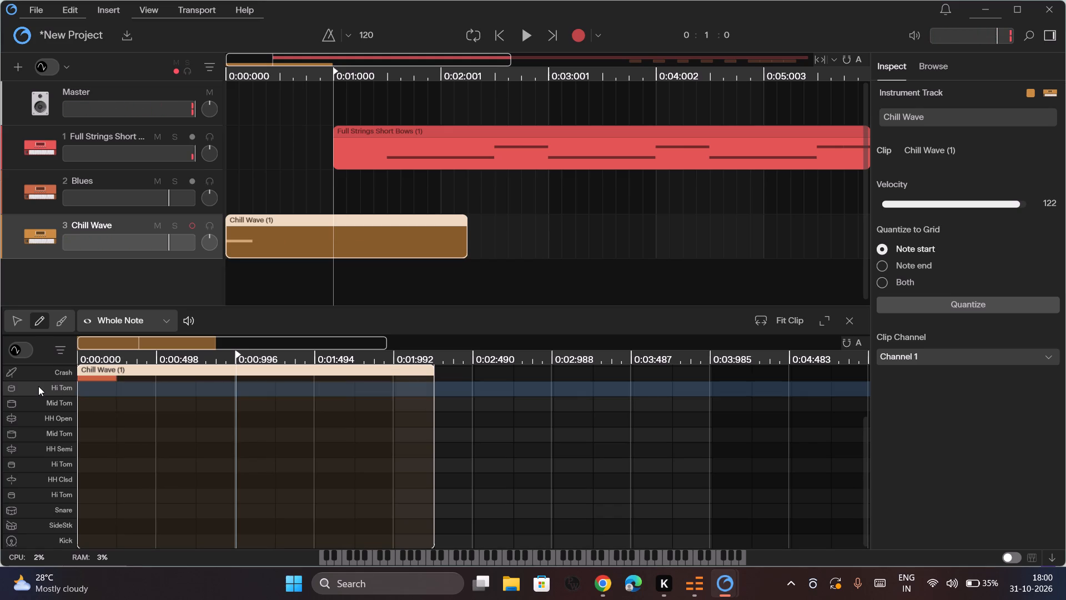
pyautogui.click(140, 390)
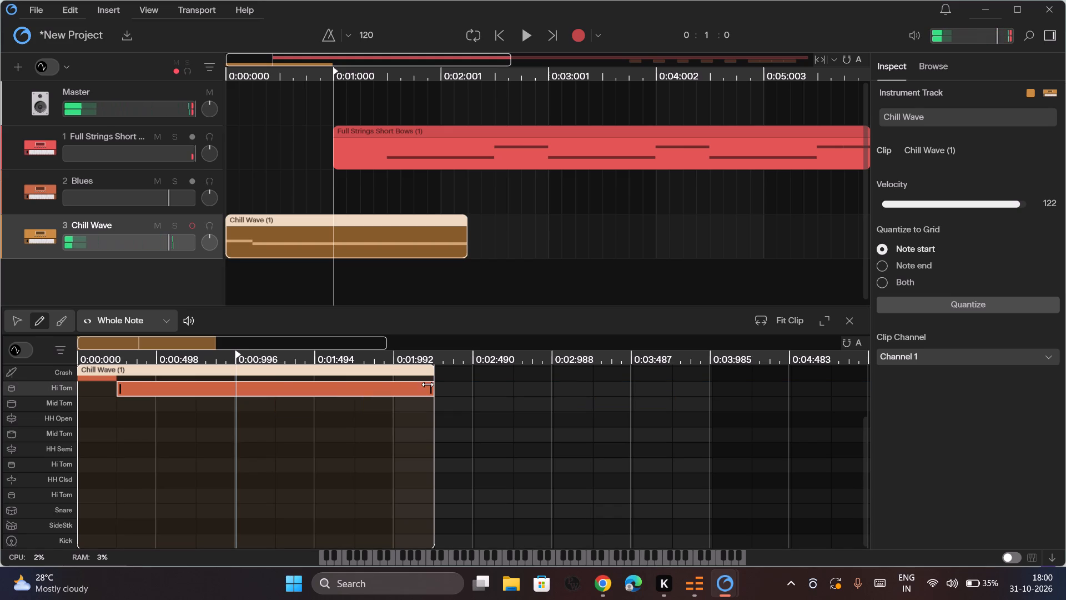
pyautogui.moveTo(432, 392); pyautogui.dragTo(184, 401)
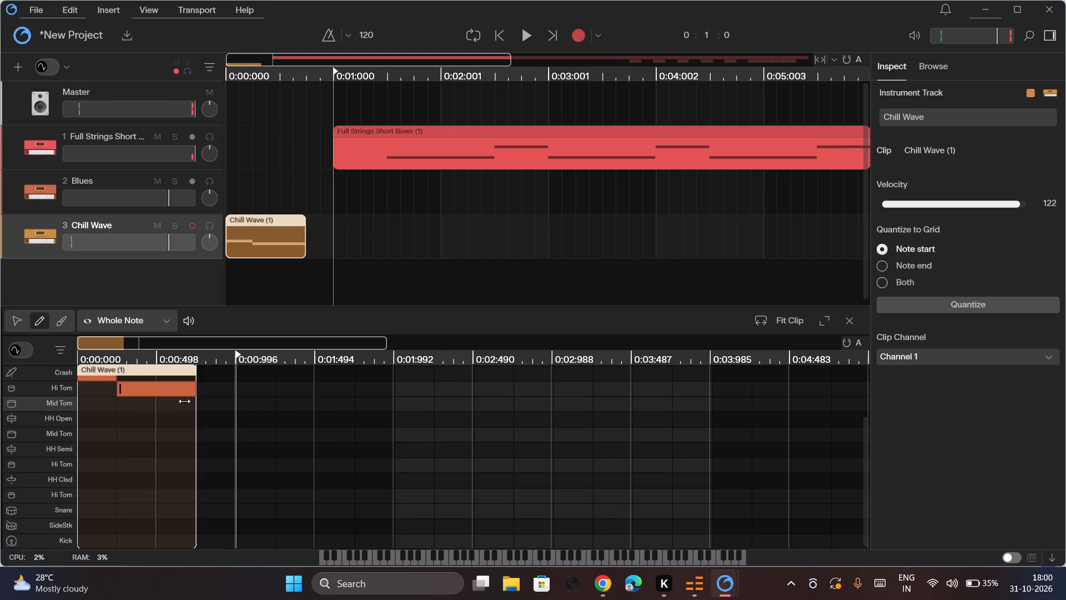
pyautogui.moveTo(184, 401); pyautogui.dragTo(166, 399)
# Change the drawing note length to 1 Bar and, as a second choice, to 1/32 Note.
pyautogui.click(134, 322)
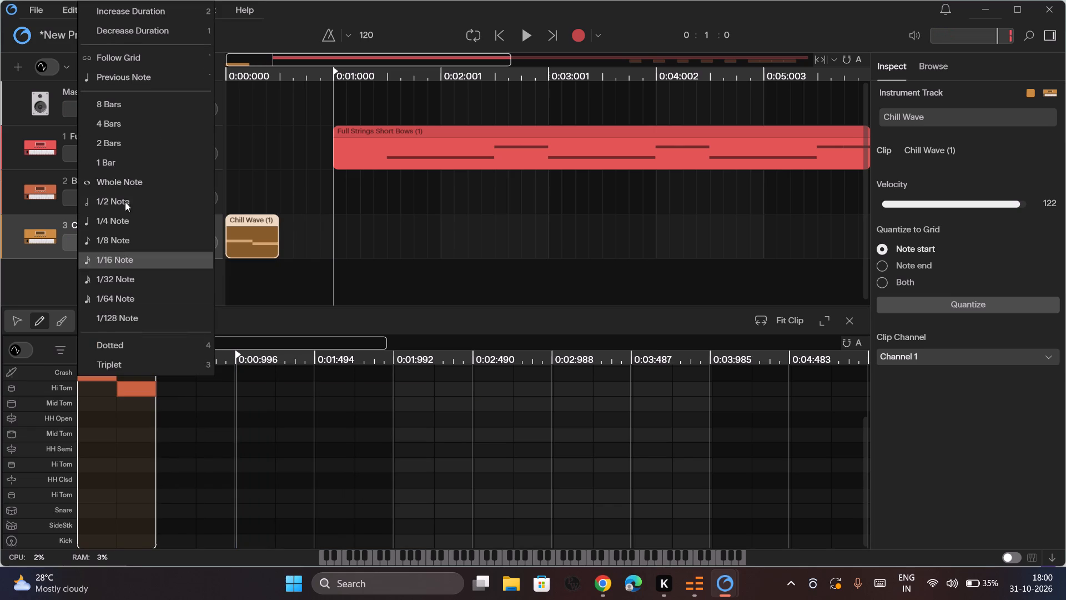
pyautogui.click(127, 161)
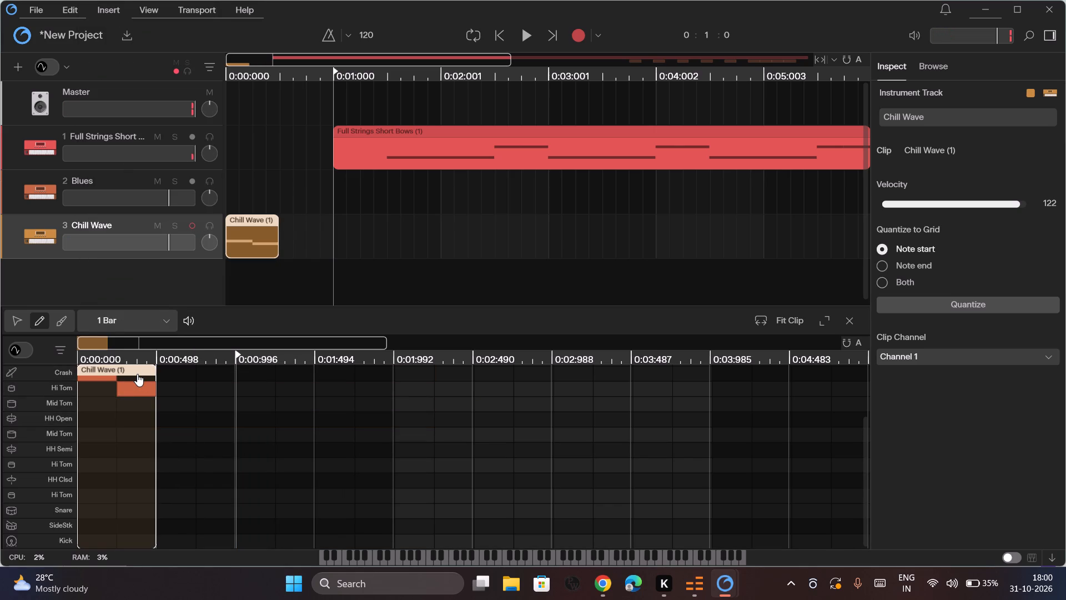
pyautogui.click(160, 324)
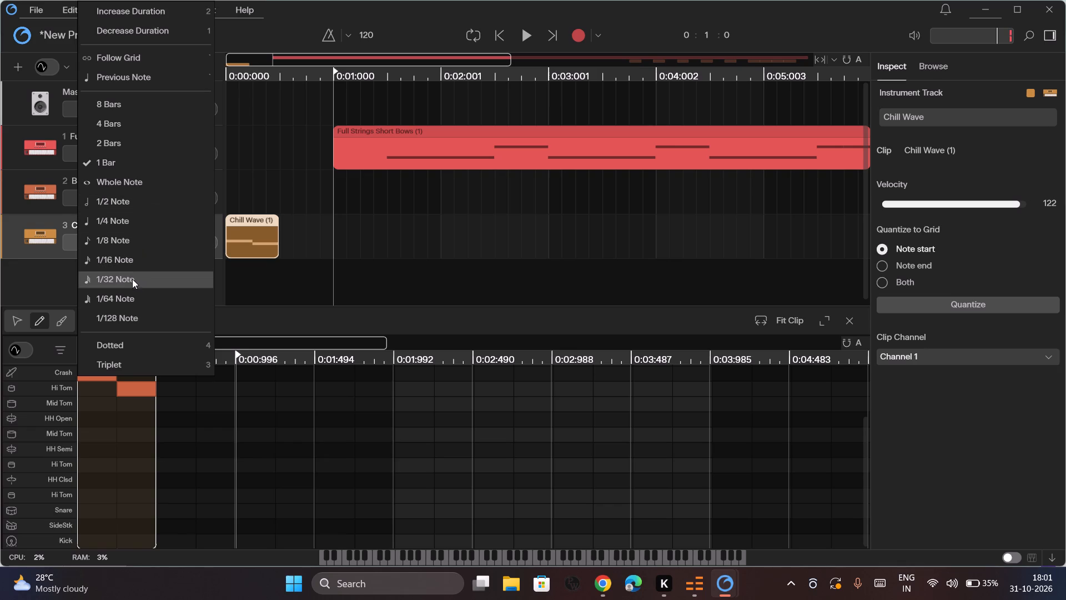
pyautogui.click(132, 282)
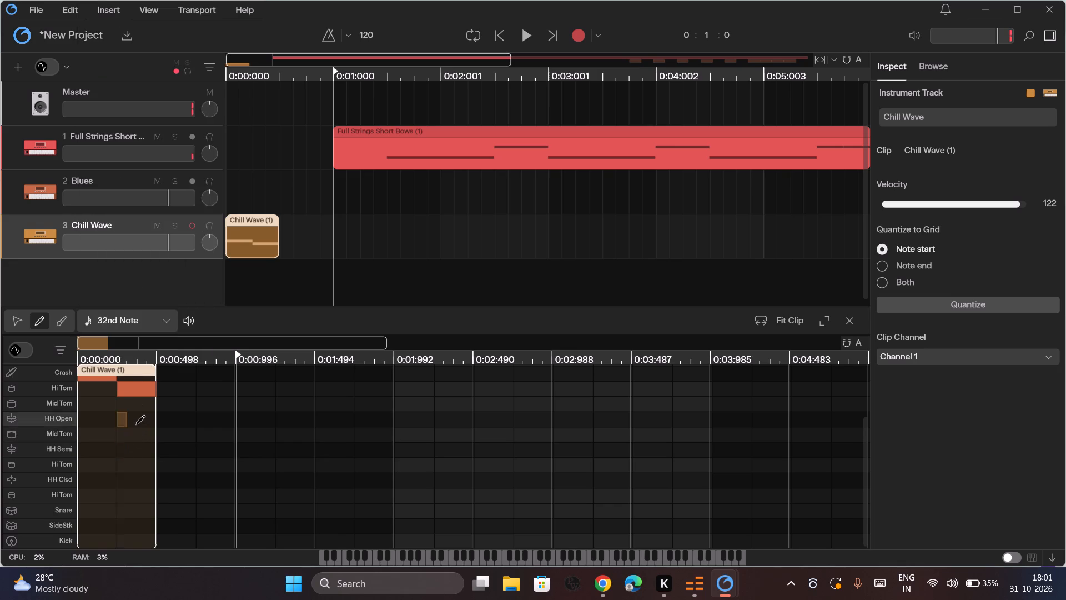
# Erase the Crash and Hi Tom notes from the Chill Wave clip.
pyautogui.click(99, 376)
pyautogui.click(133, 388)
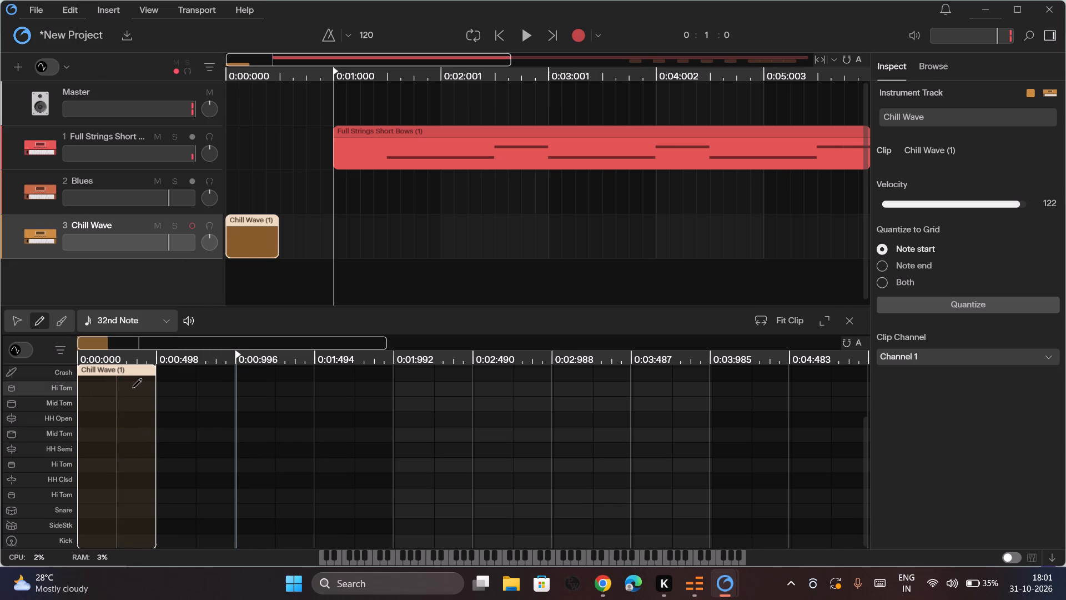
# Draw a 1/8 Note Crash hit at the start of the Chill Wave clip.
pyautogui.click(70, 375)
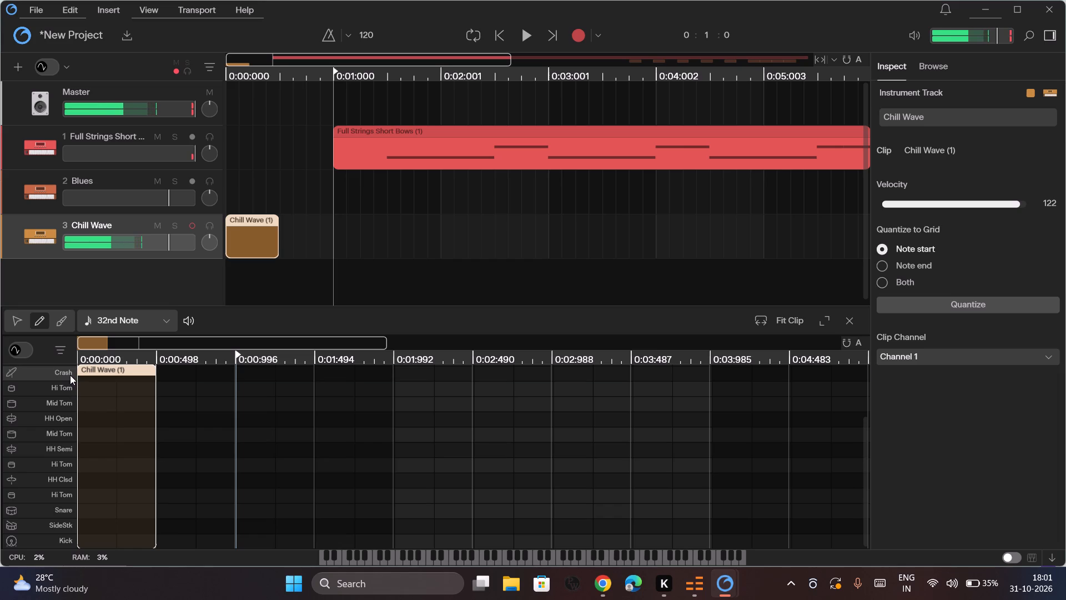
pyautogui.click(55, 377)
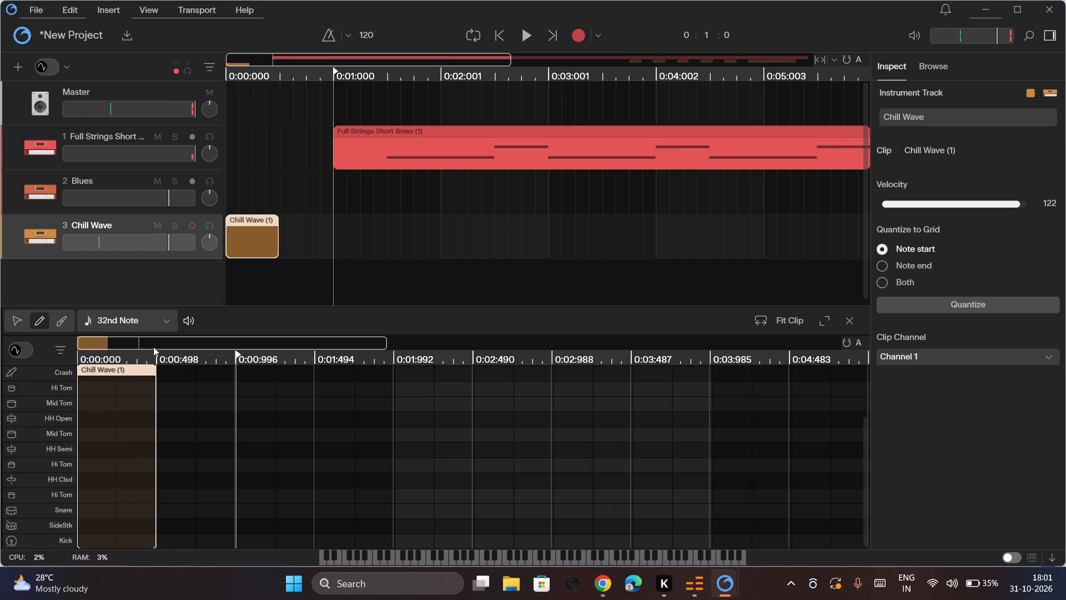
pyautogui.click(169, 321)
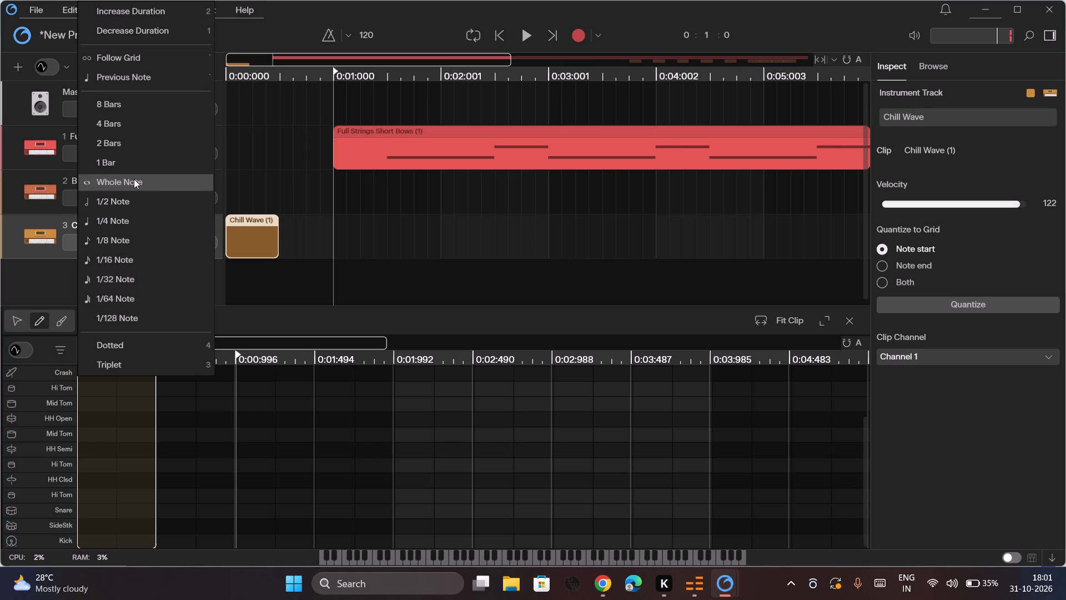
pyautogui.click(127, 199)
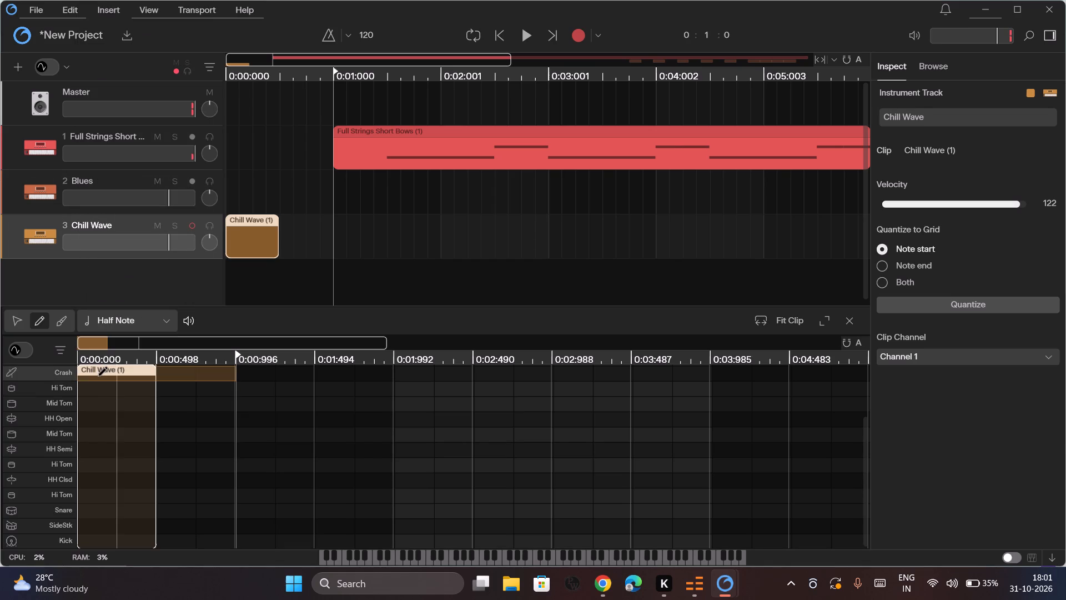
pyautogui.click(129, 318)
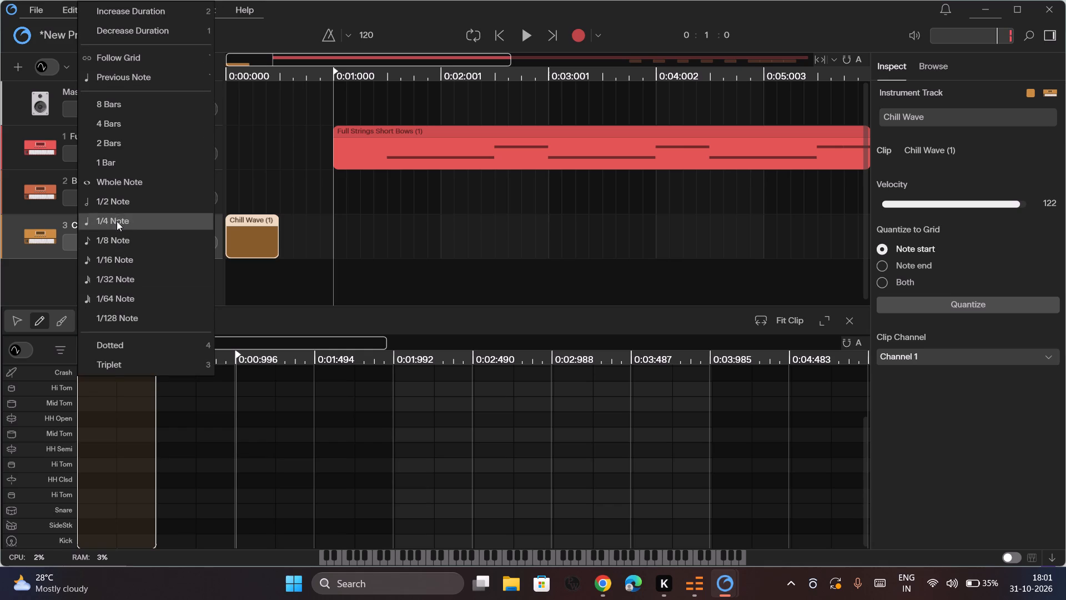
pyautogui.click(117, 213)
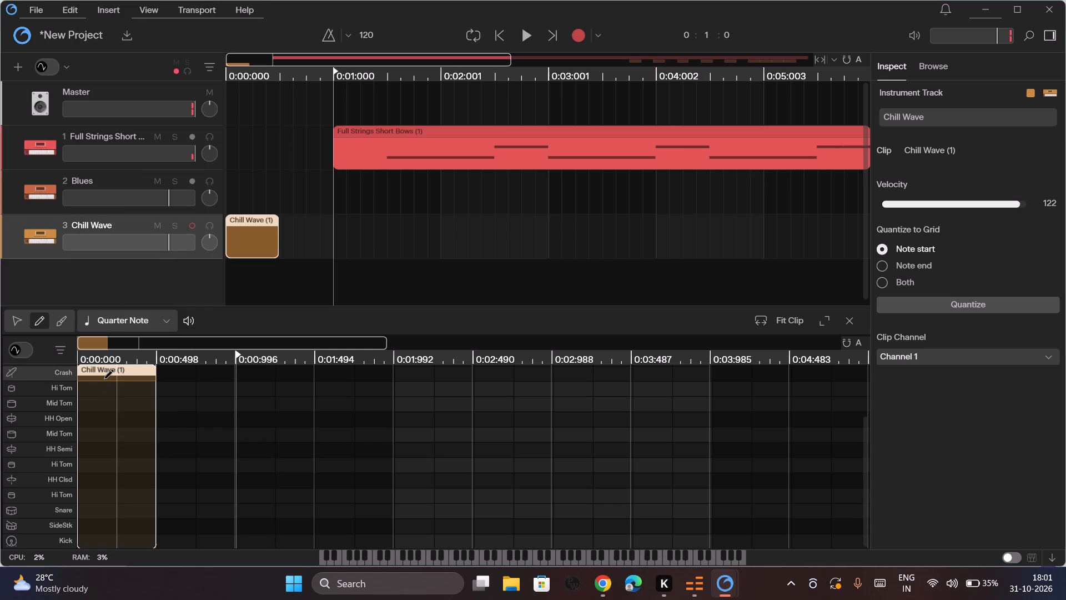
pyautogui.click(144, 317)
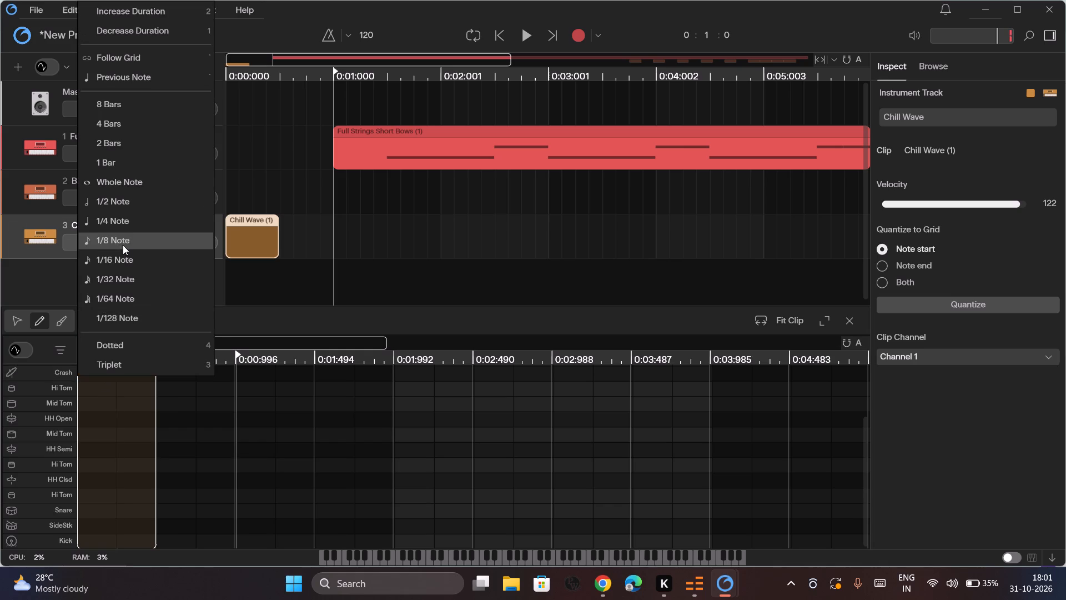
pyautogui.click(124, 244)
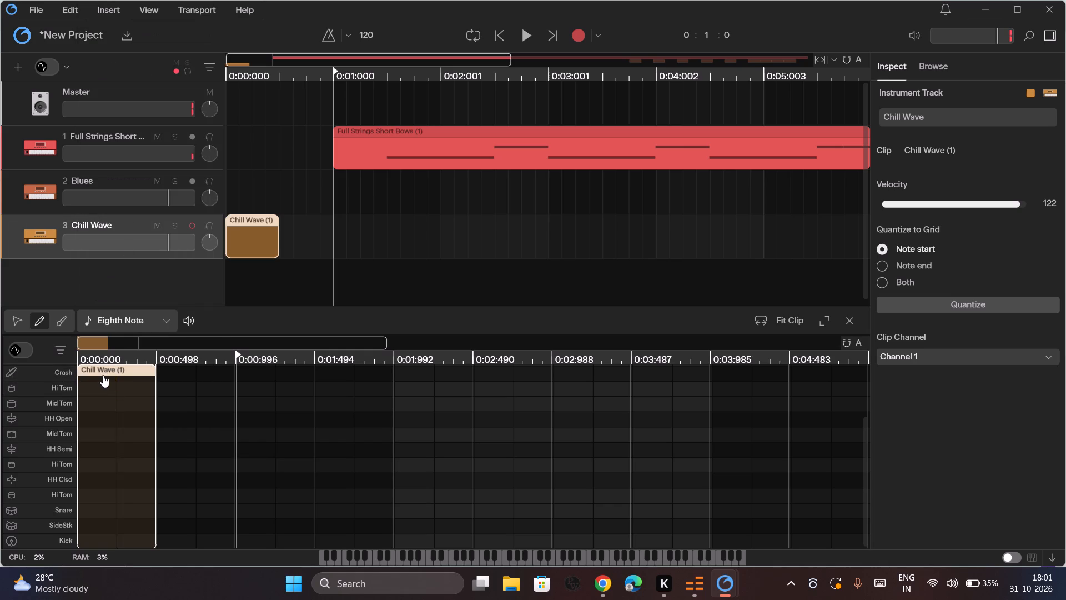
pyautogui.click(104, 378)
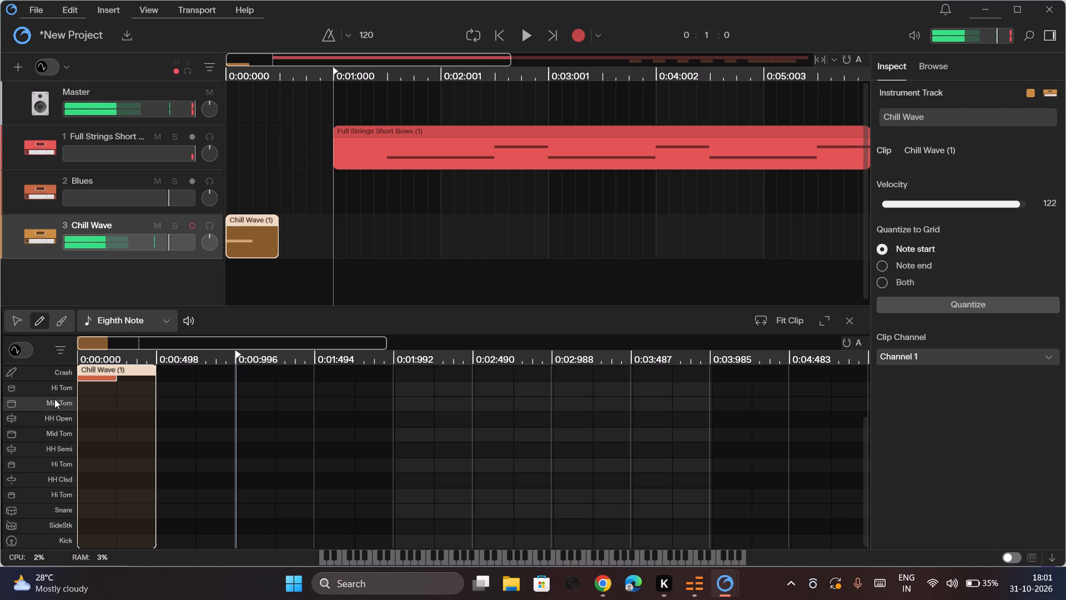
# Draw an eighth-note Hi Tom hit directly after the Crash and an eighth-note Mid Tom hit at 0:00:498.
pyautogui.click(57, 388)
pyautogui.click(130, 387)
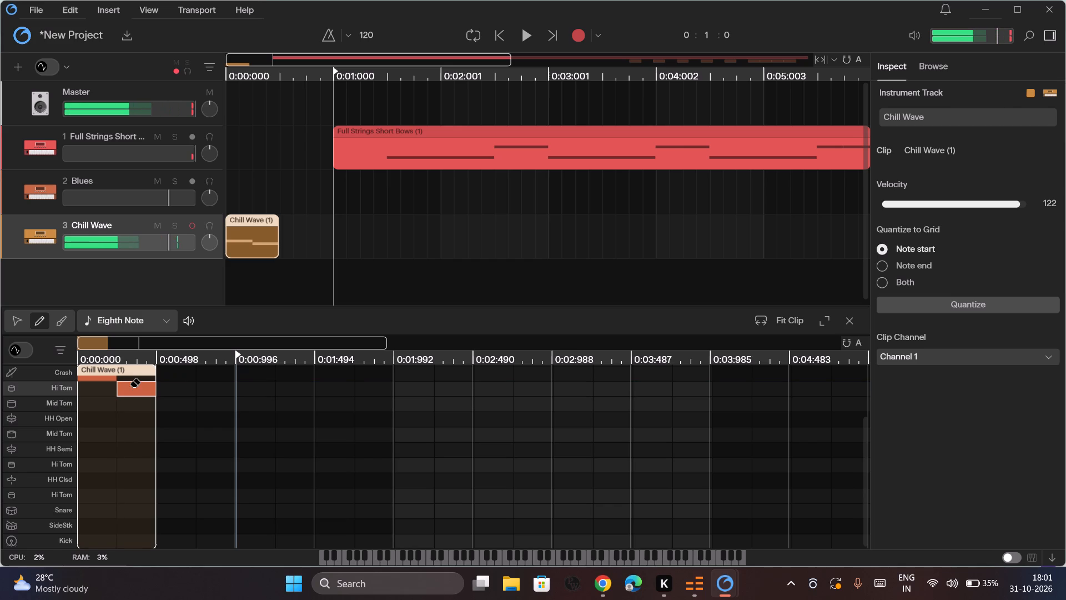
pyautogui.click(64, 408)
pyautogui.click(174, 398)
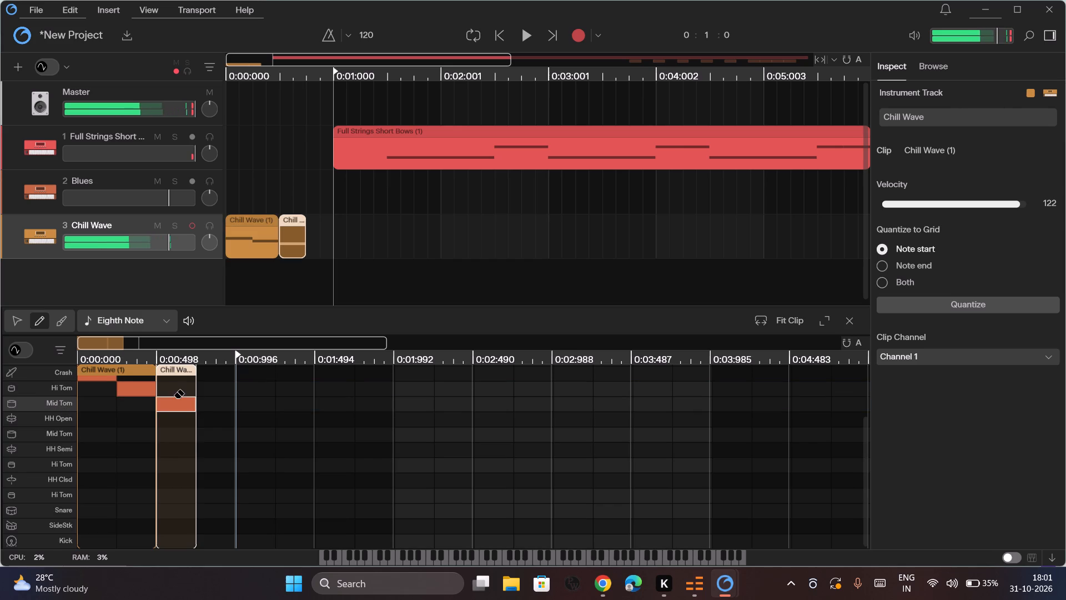
# Play the arrangement from the start and review how the Chill Wave hits, strings part and Blues clips sound together.
pyautogui.hscroll(1, 264, 257)
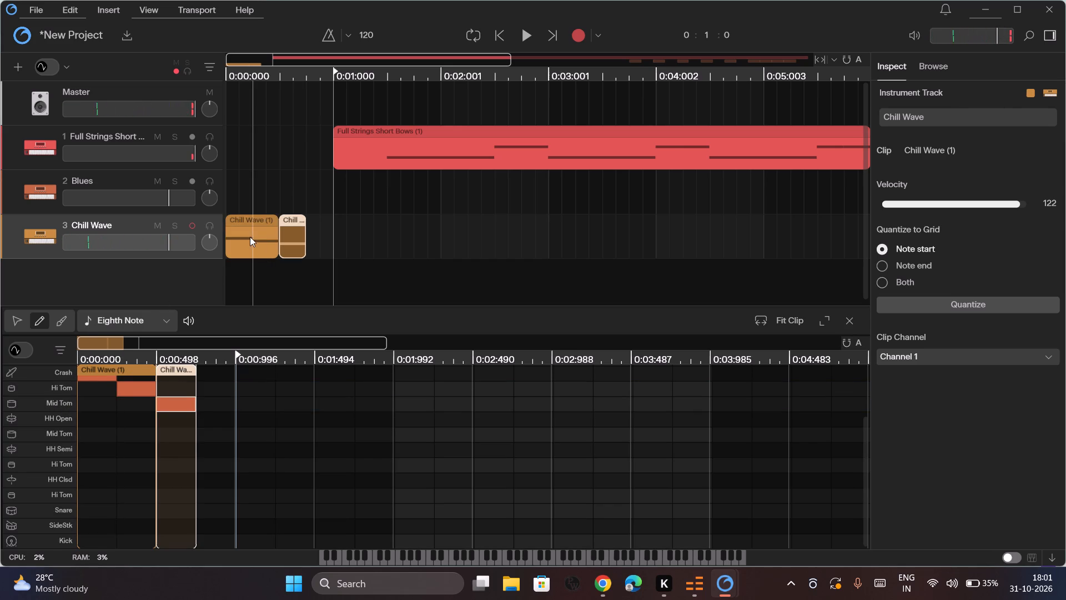
pyautogui.click(228, 194)
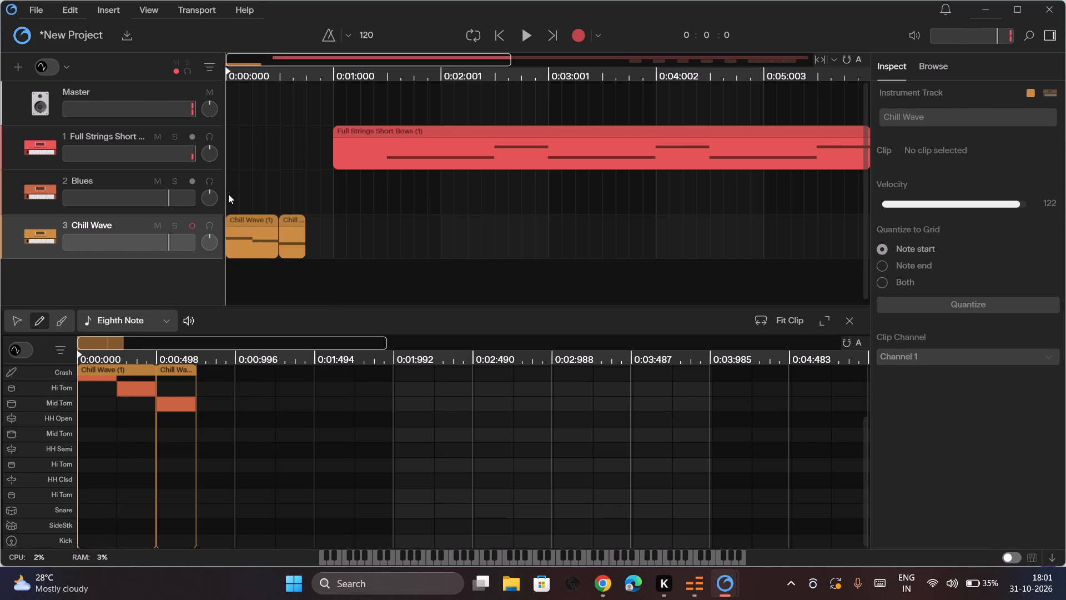
pyautogui.press('space')
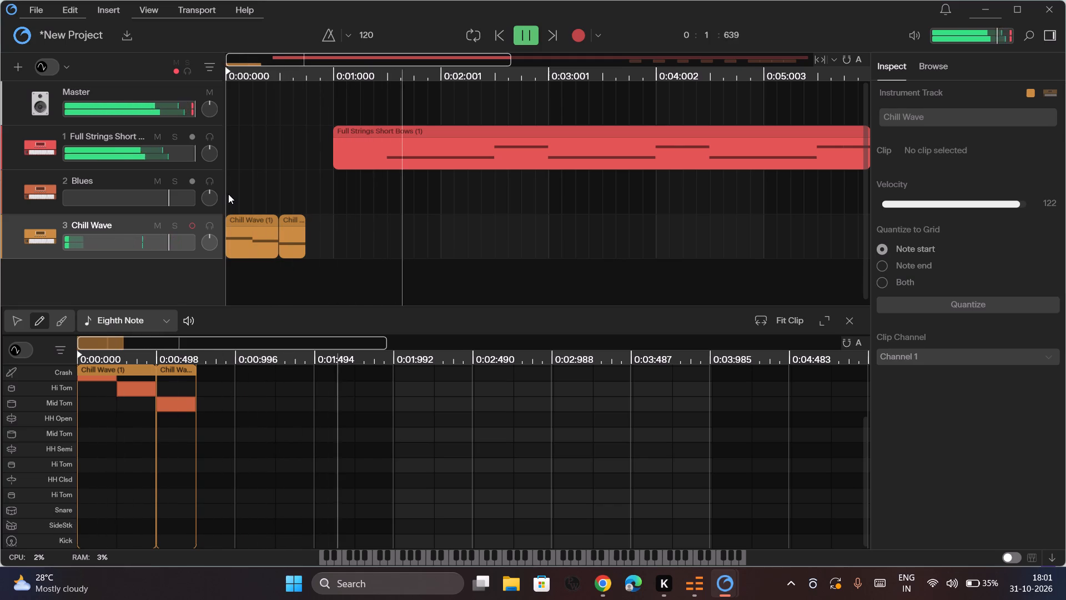
pyautogui.click(228, 194)
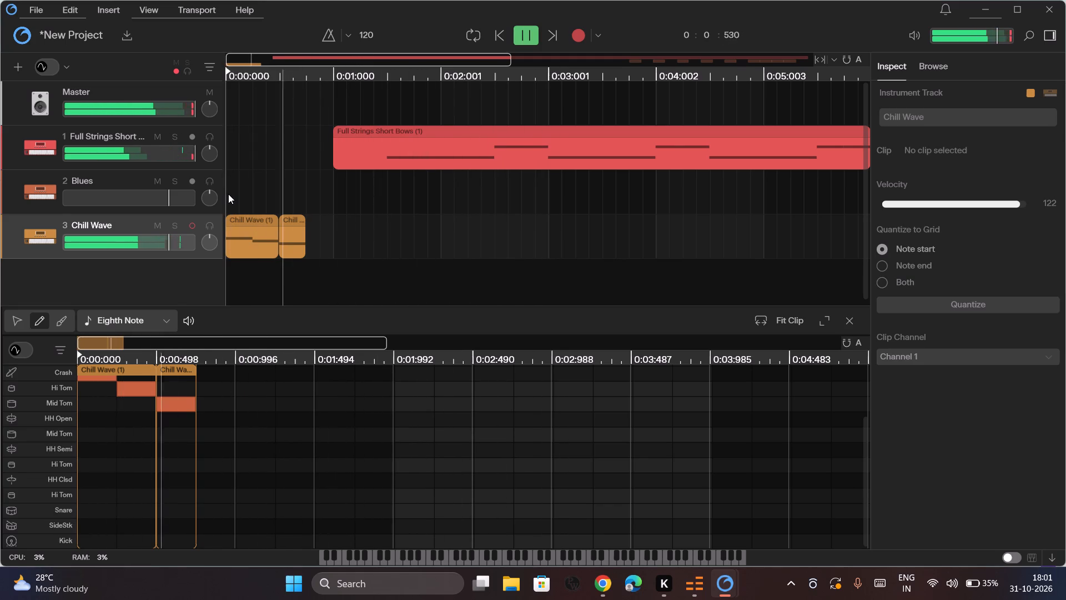
pyautogui.click(267, 236)
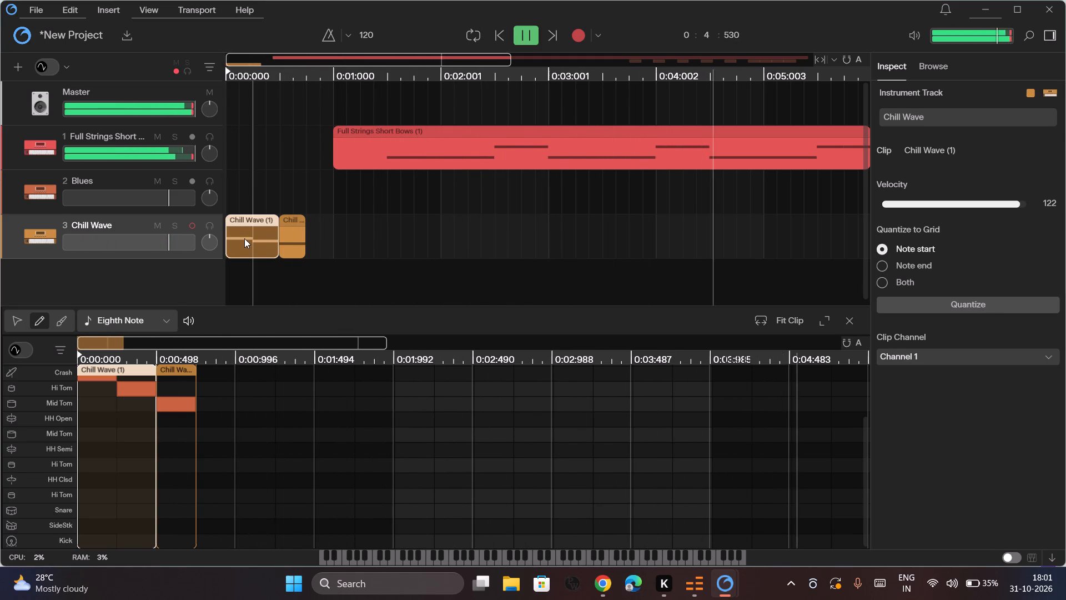
pyautogui.hscroll(6, 322, 431)
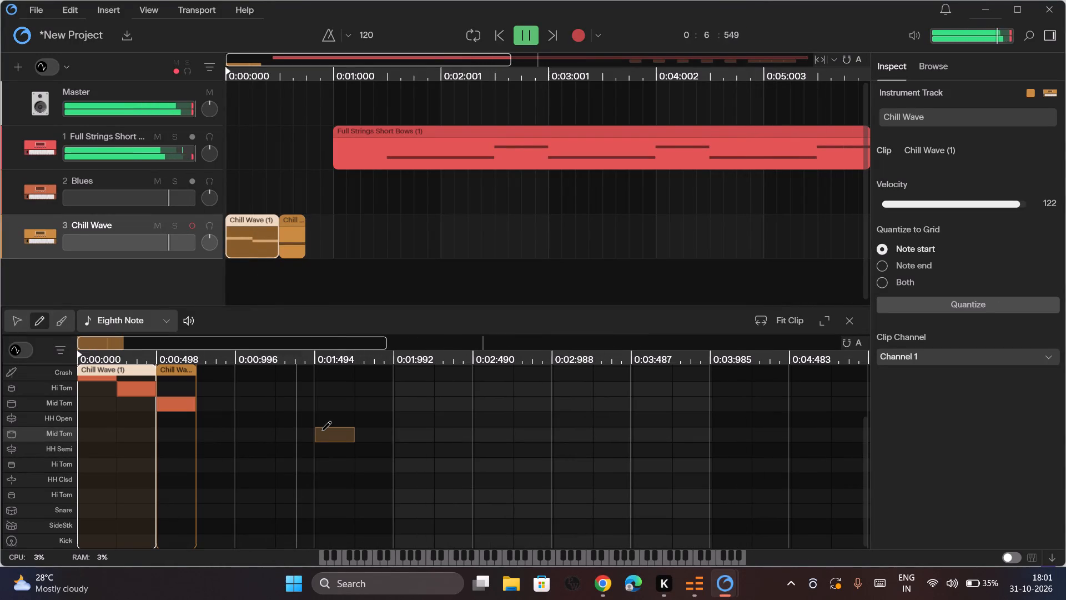
pyautogui.hscroll(-2, 450, 246)
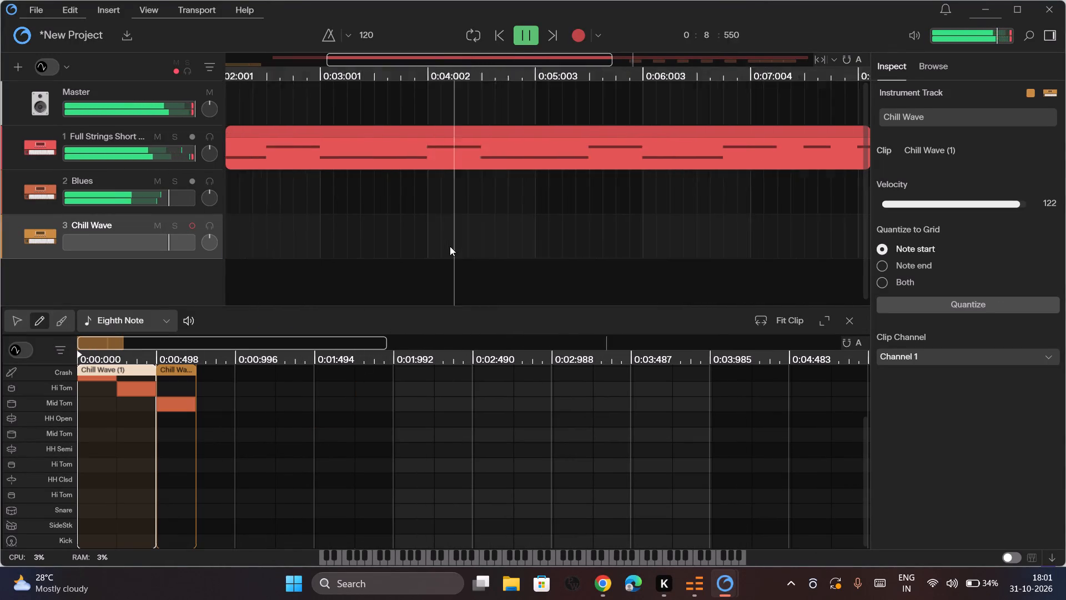
pyautogui.hscroll(-10, 450, 246)
pyautogui.hscroll(3, 450, 246)
pyautogui.hscroll(-3, 450, 246)
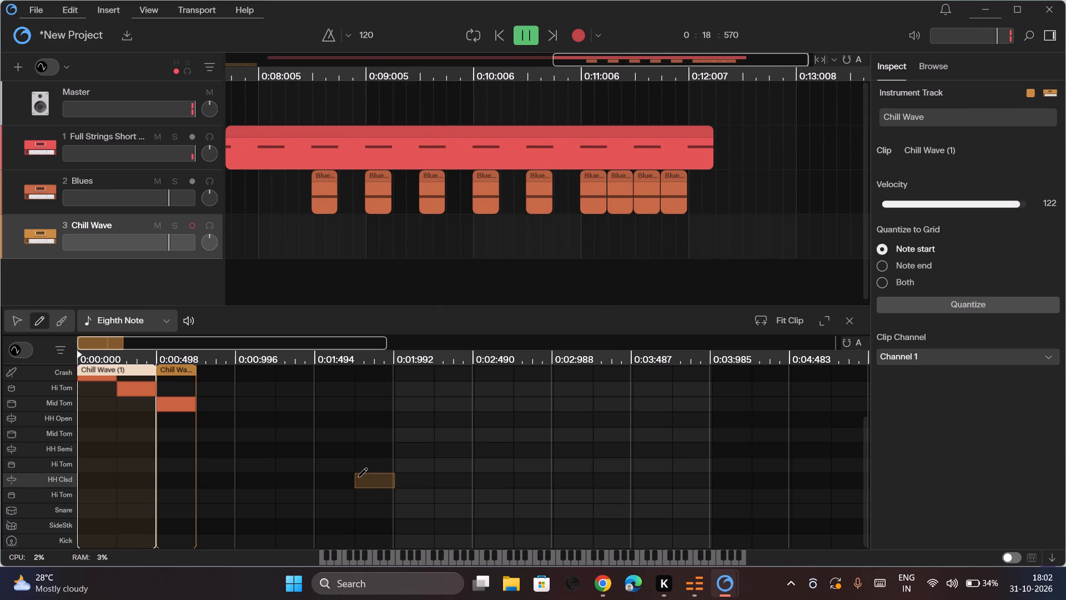
pyautogui.hscroll(5, 358, 477)
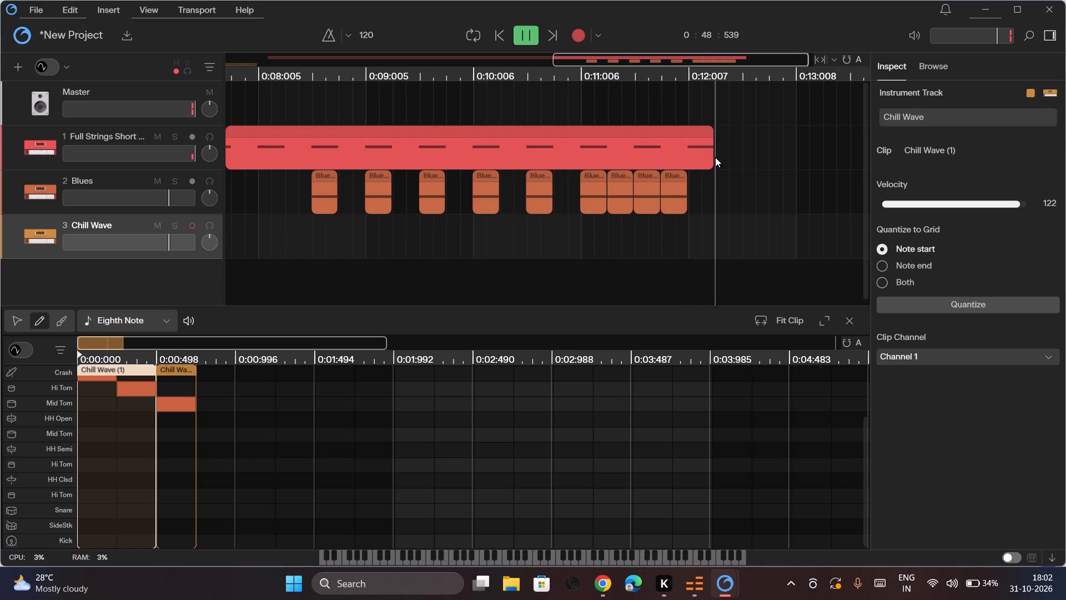
pyautogui.hscroll(5, 376, 447)
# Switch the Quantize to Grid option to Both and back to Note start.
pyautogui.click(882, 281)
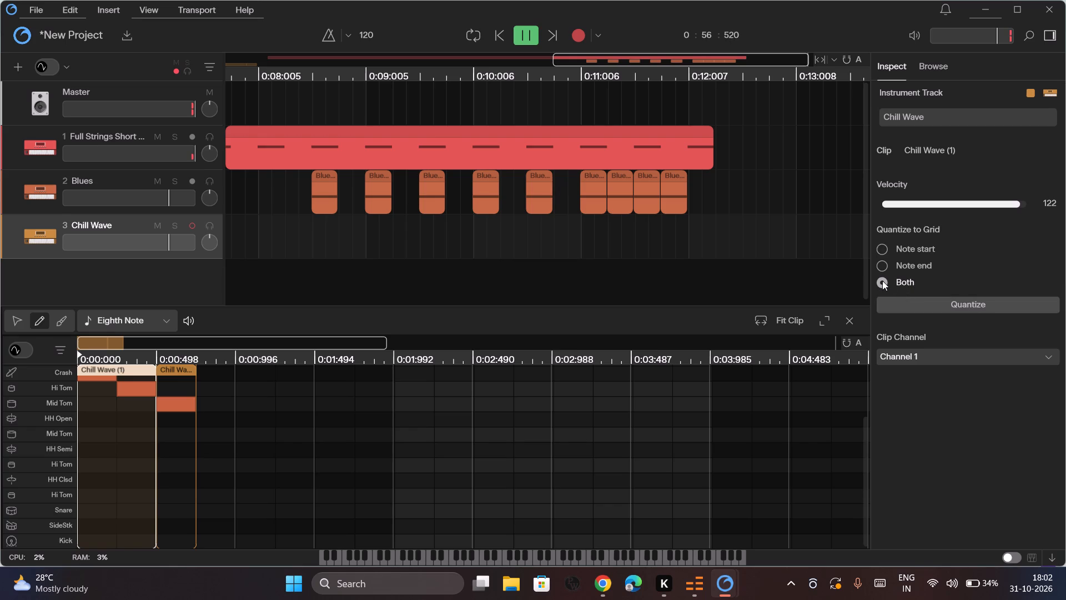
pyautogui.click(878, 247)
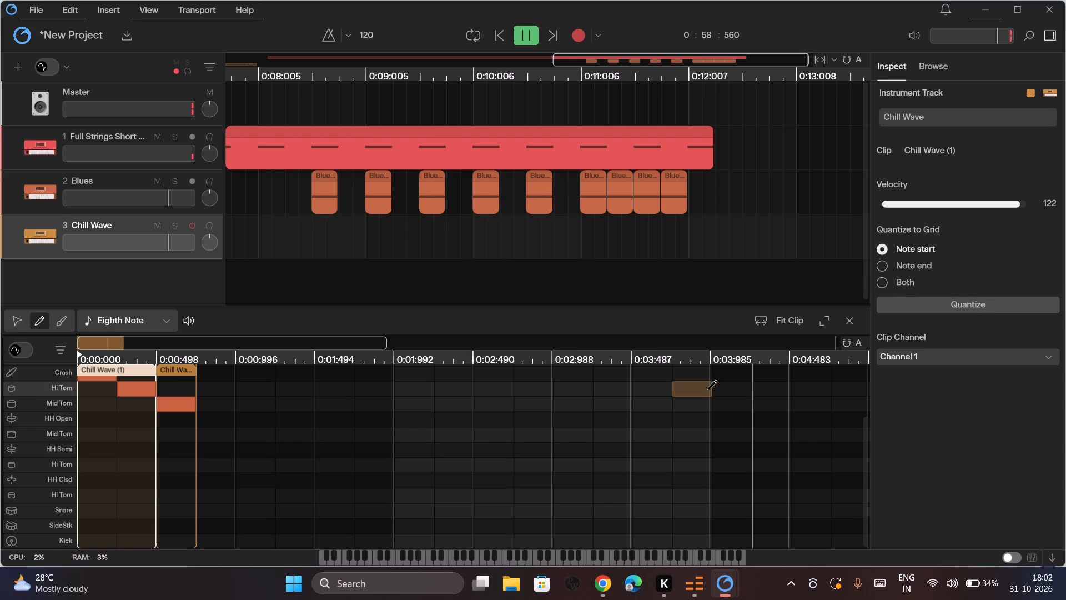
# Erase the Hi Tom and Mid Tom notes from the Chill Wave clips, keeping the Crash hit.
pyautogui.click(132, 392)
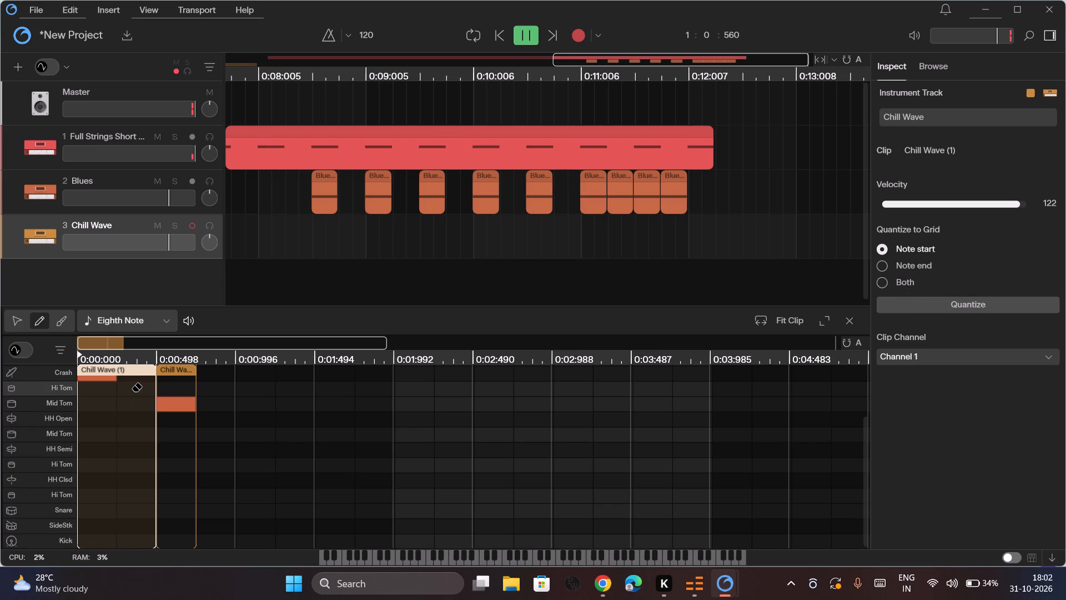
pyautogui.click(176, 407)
# Audition the Chill Wave kit's upper drum sounds, from Crash through the toms and HH Open down to HH Semi.
pyautogui.click(42, 371)
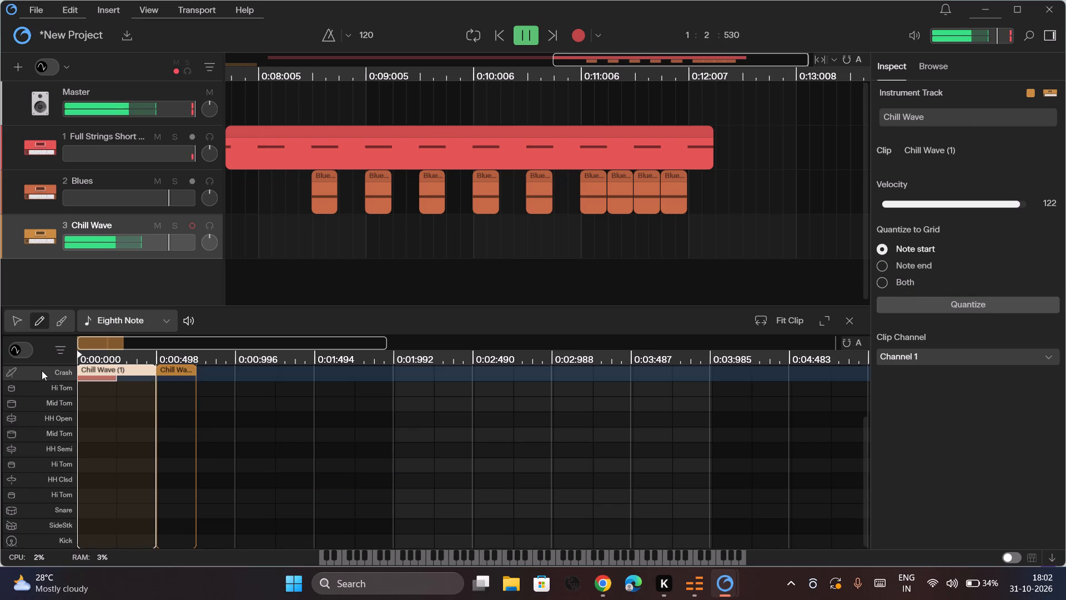
pyautogui.click(58, 404)
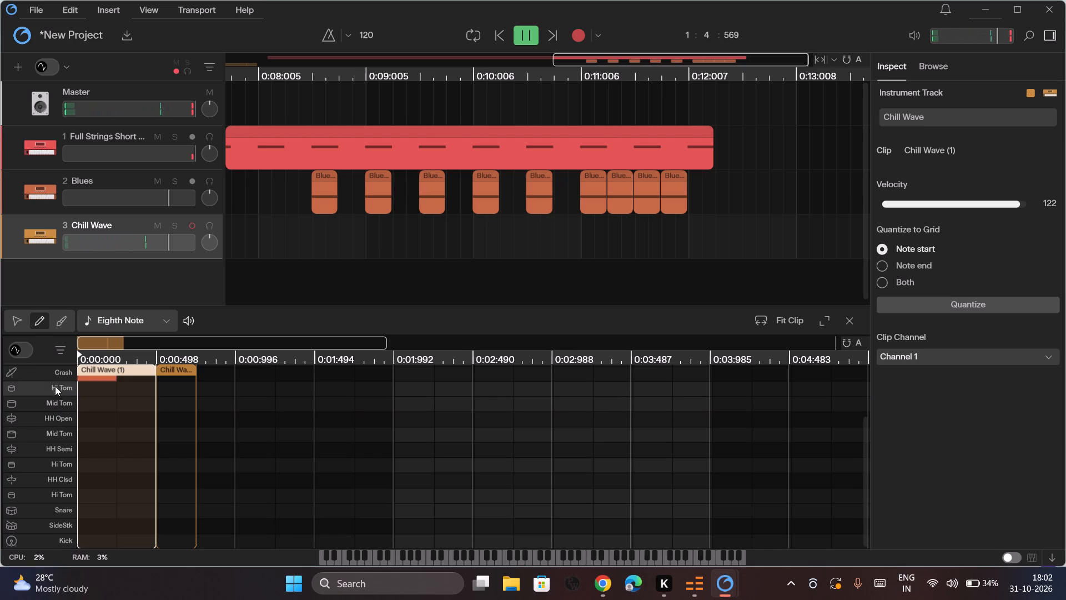
pyautogui.click(50, 369)
pyautogui.moveTo(63, 406); pyautogui.dragTo(61, 379)
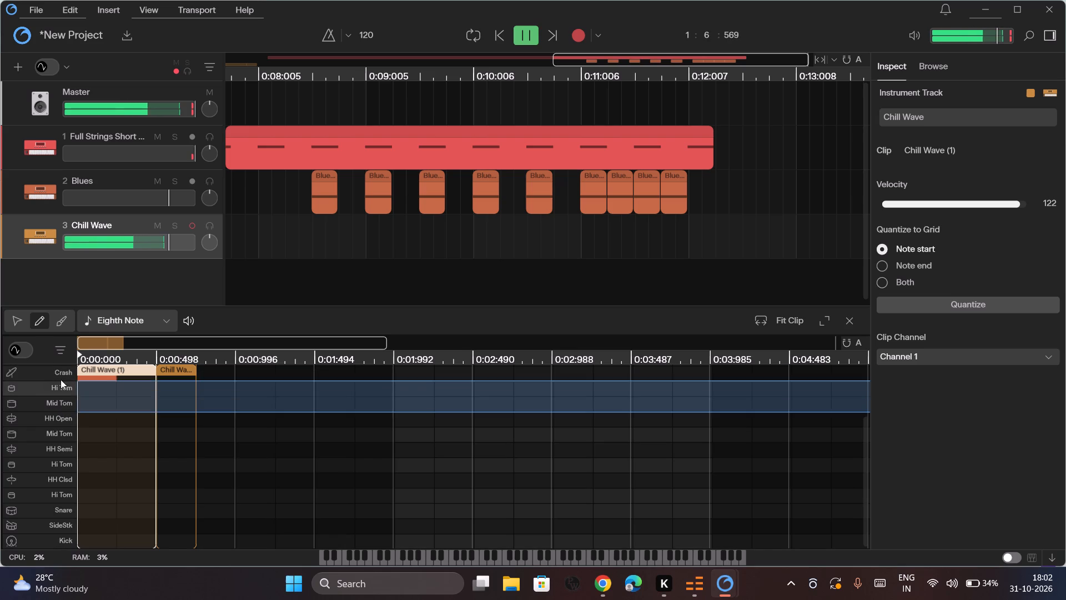
pyautogui.moveTo(61, 379); pyautogui.dragTo(60, 378)
pyautogui.moveTo(54, 377); pyautogui.dragTo(54, 375)
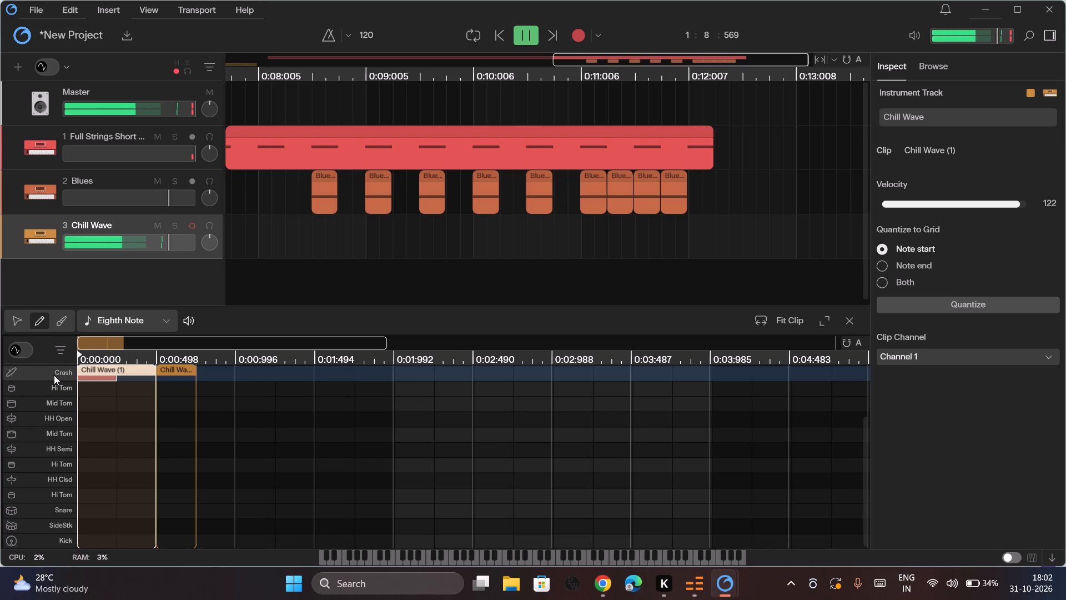
pyautogui.moveTo(54, 375); pyautogui.dragTo(54, 394)
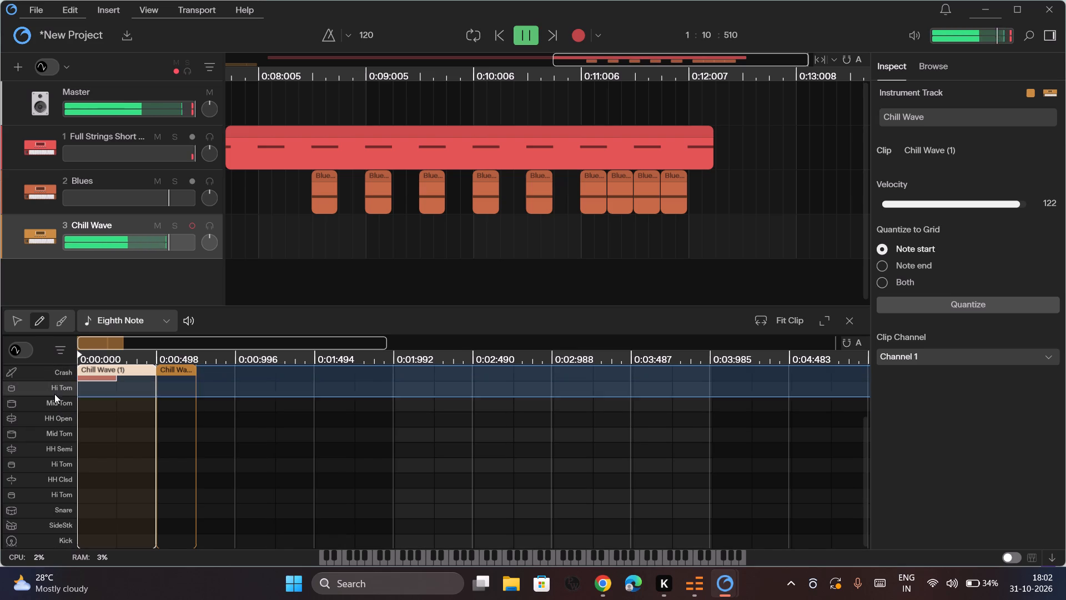
pyautogui.moveTo(54, 394); pyautogui.dragTo(56, 452)
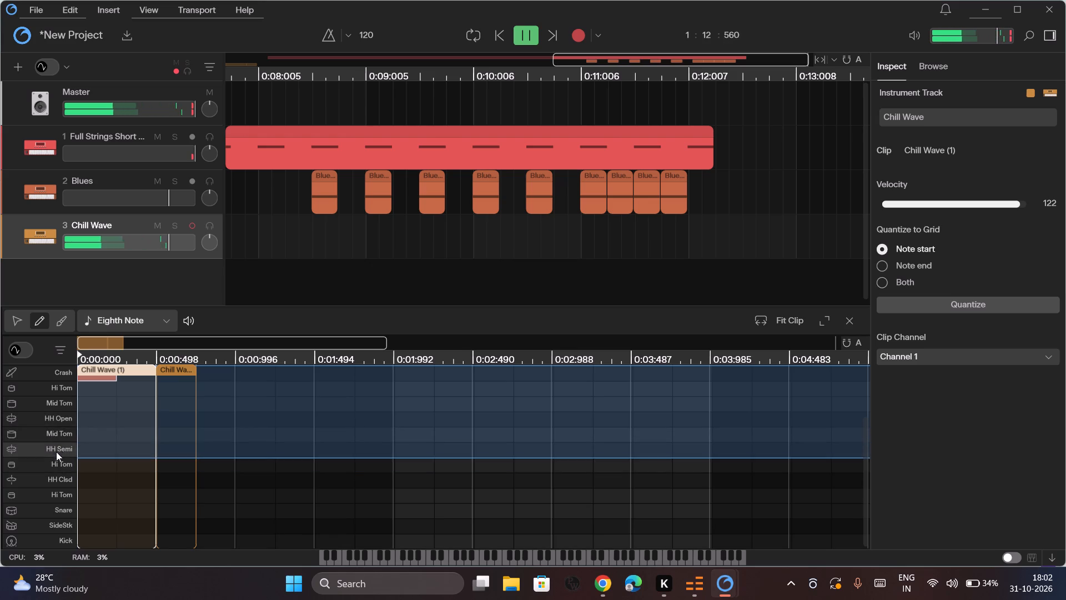
# Audition the HH Clsd, neighbouring Hi Tom and HH Semi sounds of the Chill Wave kit in alternation.
pyautogui.moveTo(56, 452); pyautogui.dragTo(56, 481)
pyautogui.tripleClick(52, 472)
pyautogui.click(57, 479)
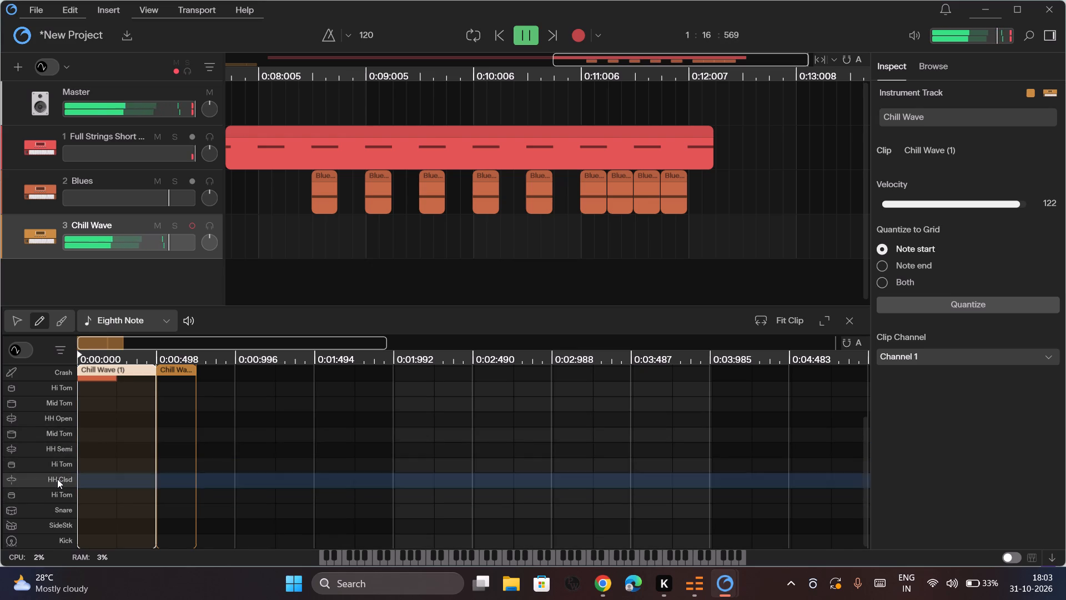
pyautogui.click(59, 469)
pyautogui.click(61, 472)
pyautogui.moveTo(62, 472); pyautogui.dragTo(61, 482)
pyautogui.moveTo(62, 471); pyautogui.dragTo(63, 469)
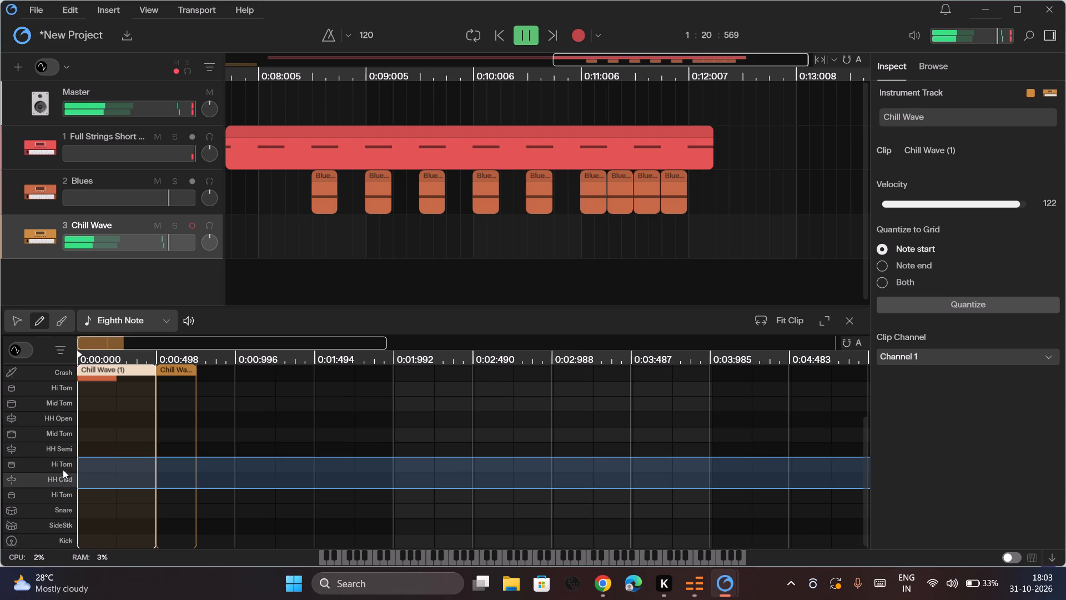
pyautogui.moveTo(63, 469); pyautogui.dragTo(66, 472)
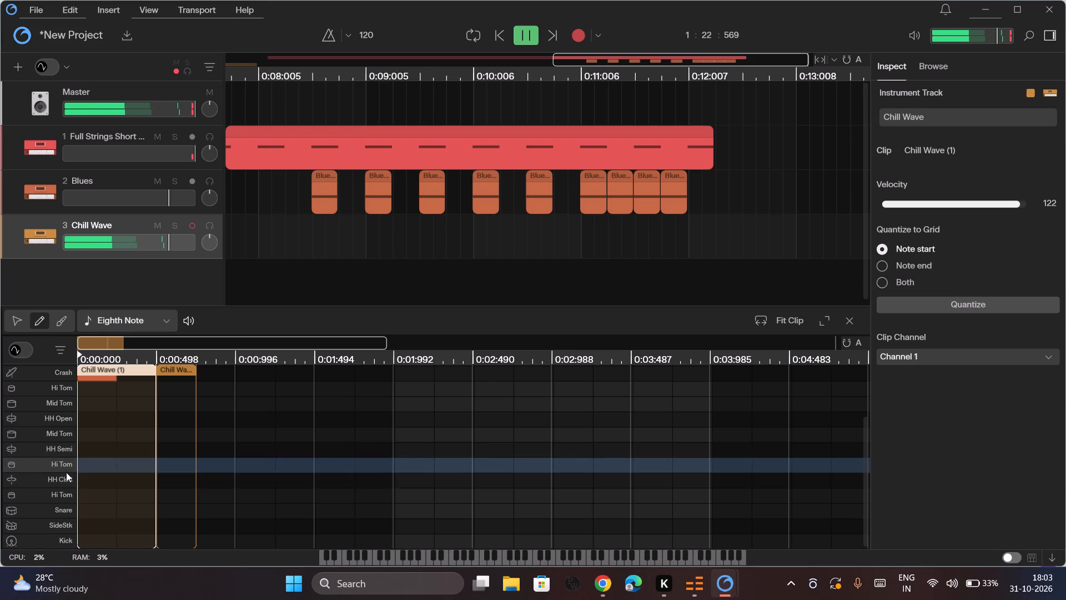
pyautogui.moveTo(66, 472); pyautogui.dragTo(66, 469)
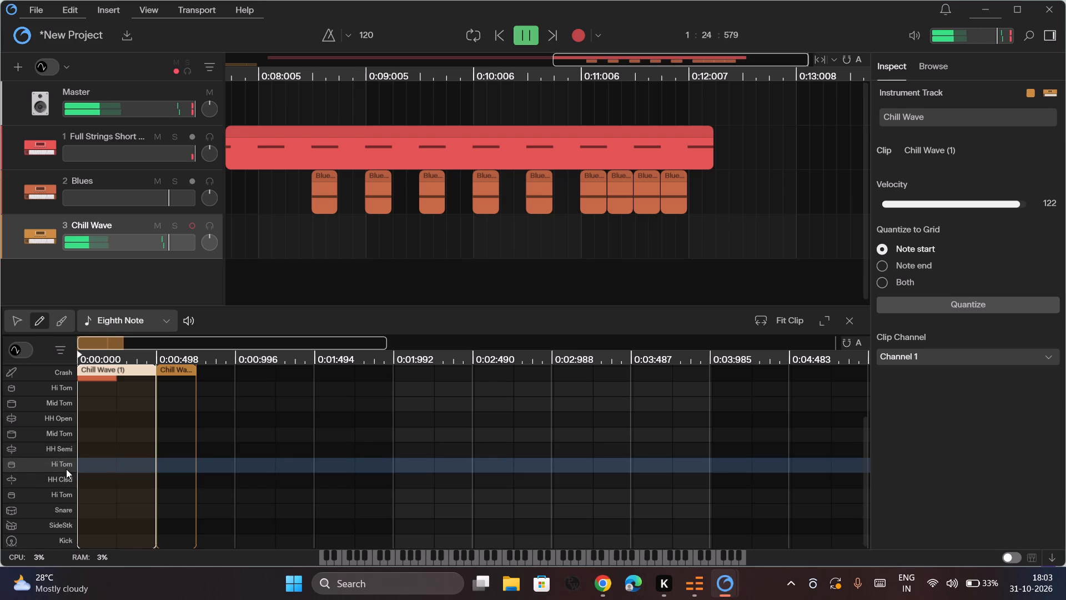
pyautogui.moveTo(66, 469); pyautogui.dragTo(63, 452)
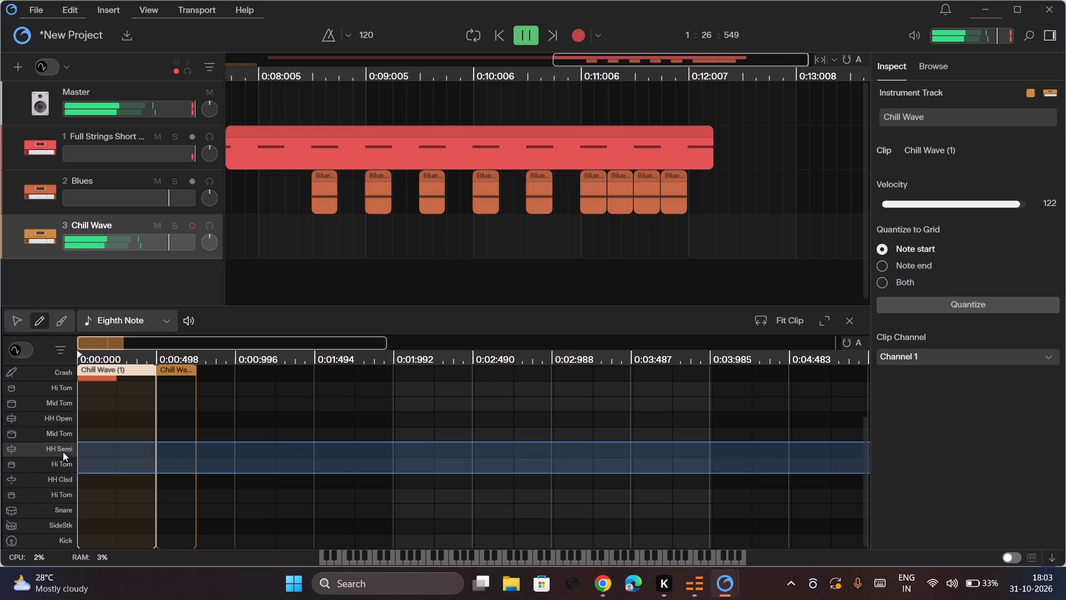
pyautogui.moveTo(63, 452); pyautogui.dragTo(70, 473)
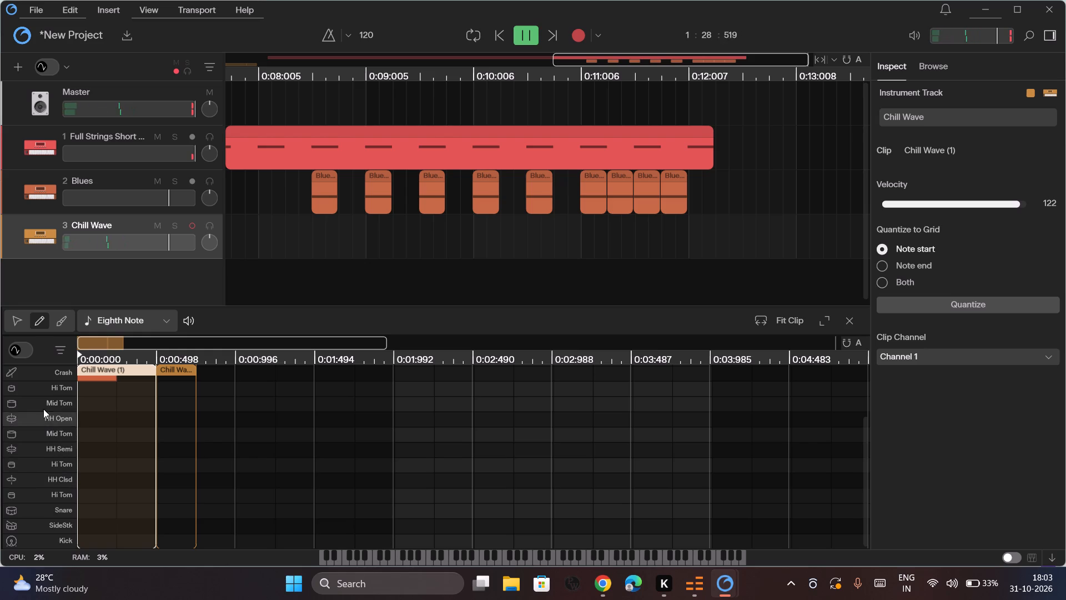
# Audition the Chill Wave kit's top Hi Tom, Mid Tom, HH Open and HH Semi sounds in sequence.
pyautogui.moveTo(46, 388); pyautogui.dragTo(50, 395)
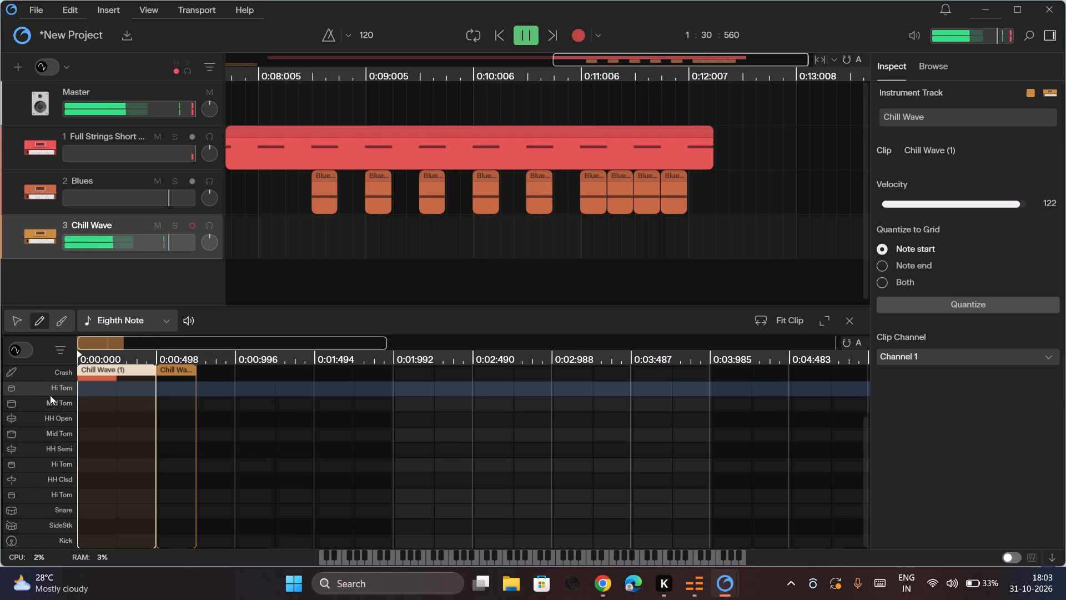
pyautogui.moveTo(50, 395); pyautogui.dragTo(51, 398)
pyautogui.moveTo(51, 401); pyautogui.dragTo(56, 414)
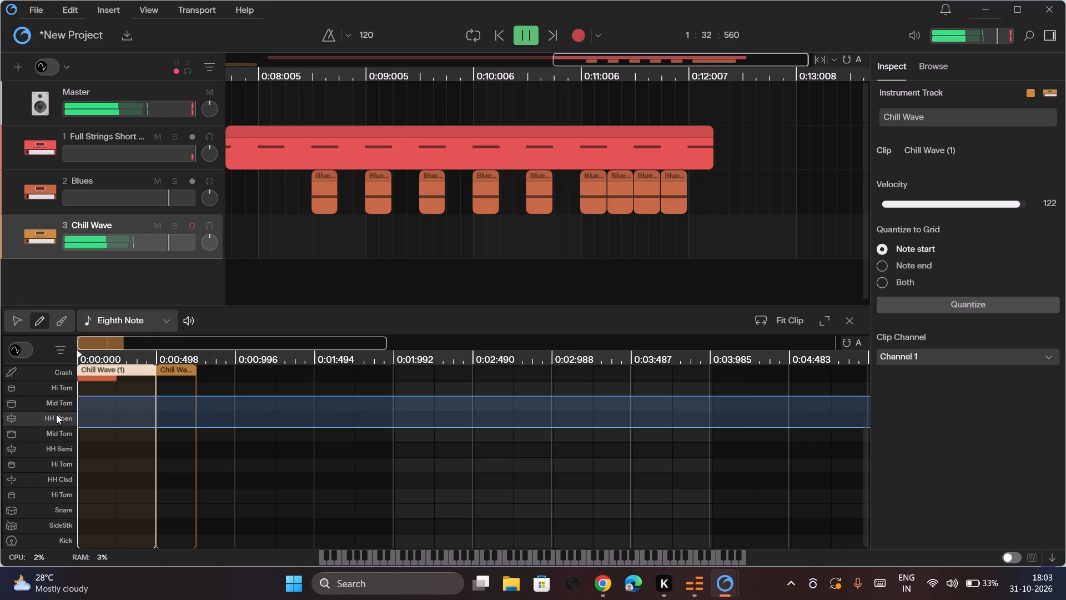
pyautogui.moveTo(56, 414); pyautogui.dragTo(61, 402)
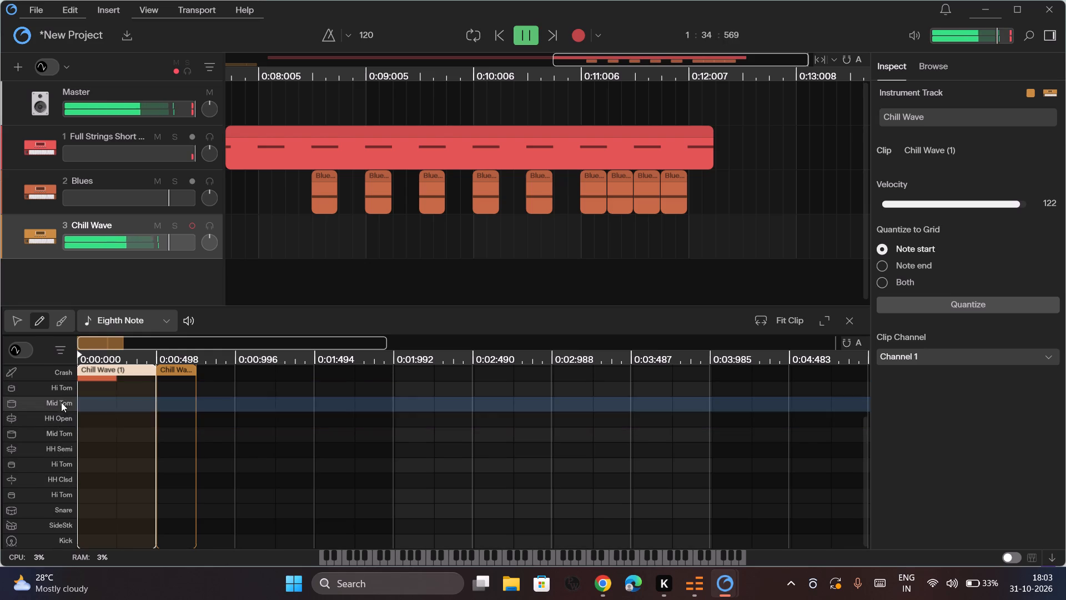
pyautogui.moveTo(61, 402); pyautogui.dragTo(62, 419)
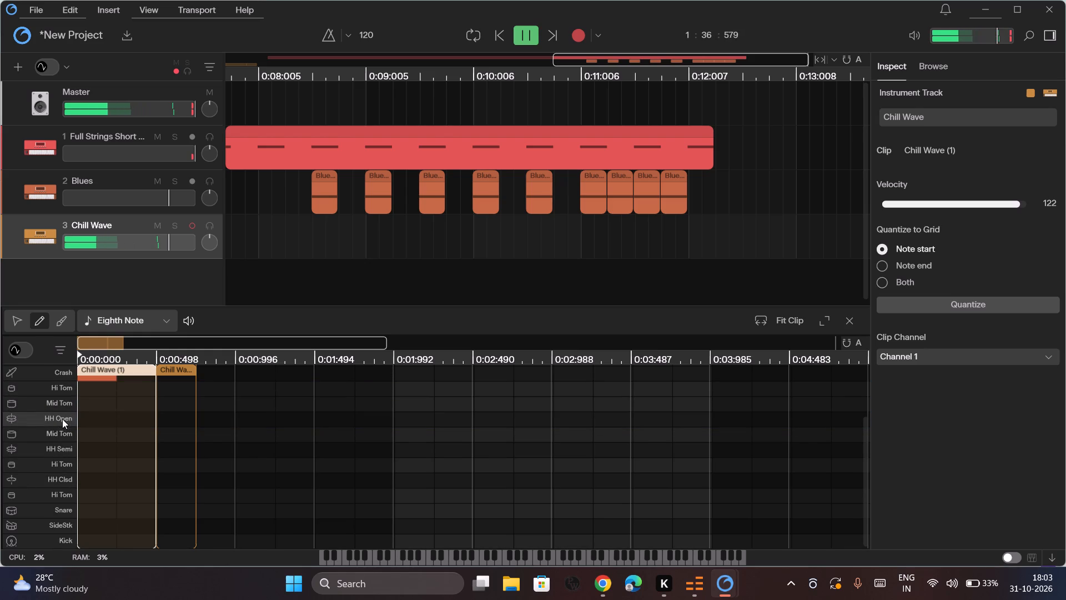
pyautogui.moveTo(66, 429); pyautogui.dragTo(68, 445)
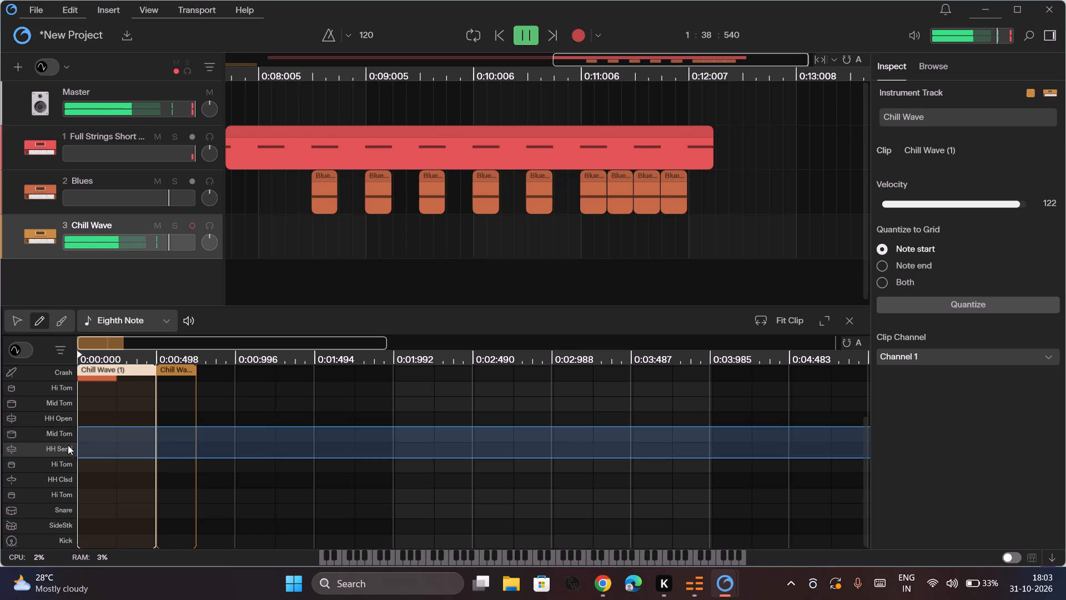
pyautogui.moveTo(68, 445); pyautogui.dragTo(69, 443)
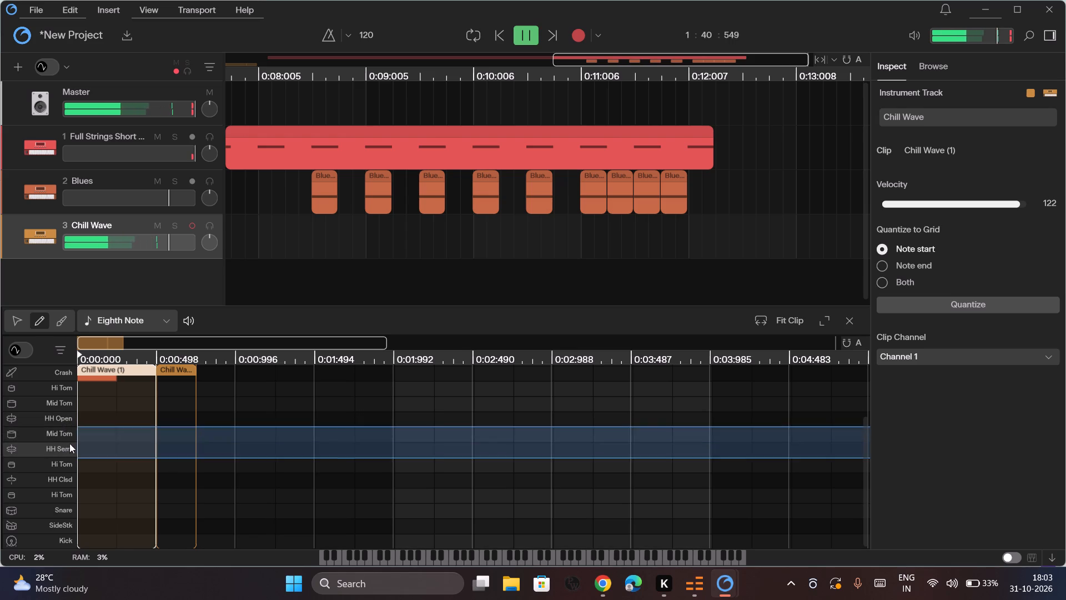
pyautogui.moveTo(69, 443); pyautogui.dragTo(69, 444)
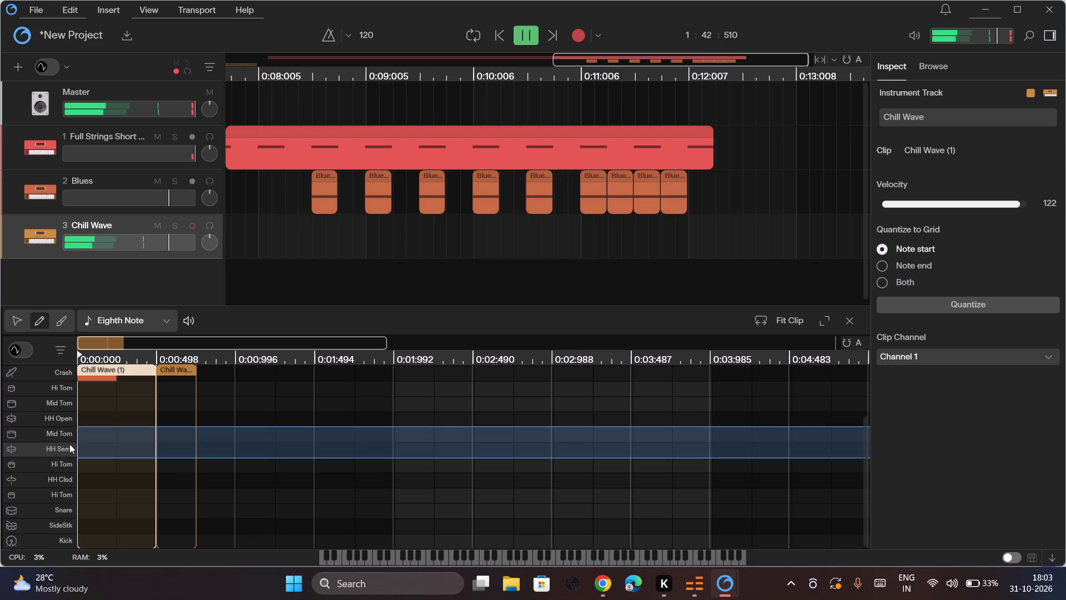
pyautogui.hscroll(1, 102, 437)
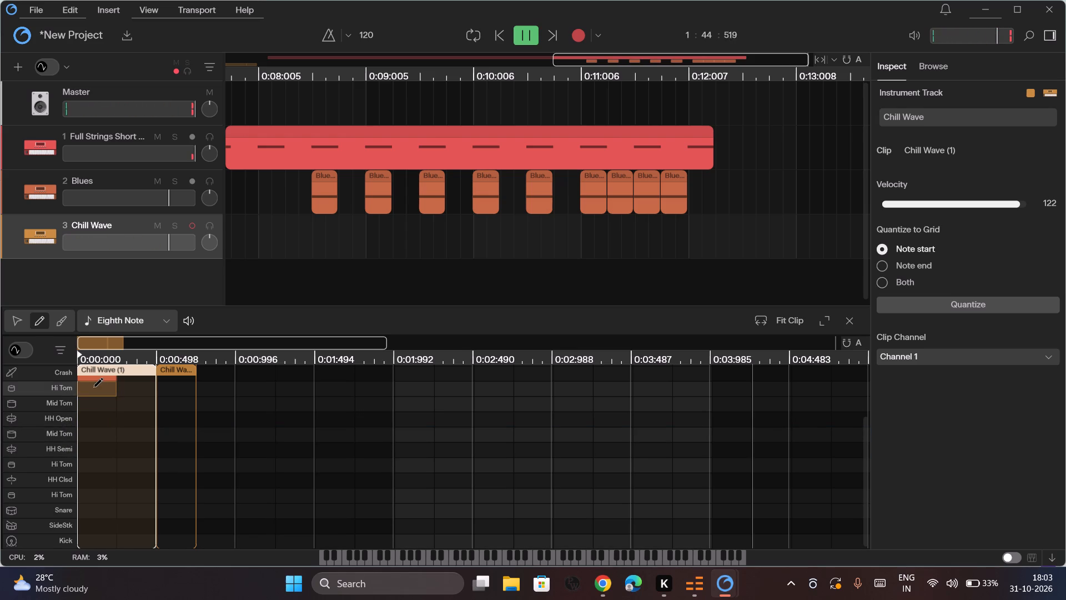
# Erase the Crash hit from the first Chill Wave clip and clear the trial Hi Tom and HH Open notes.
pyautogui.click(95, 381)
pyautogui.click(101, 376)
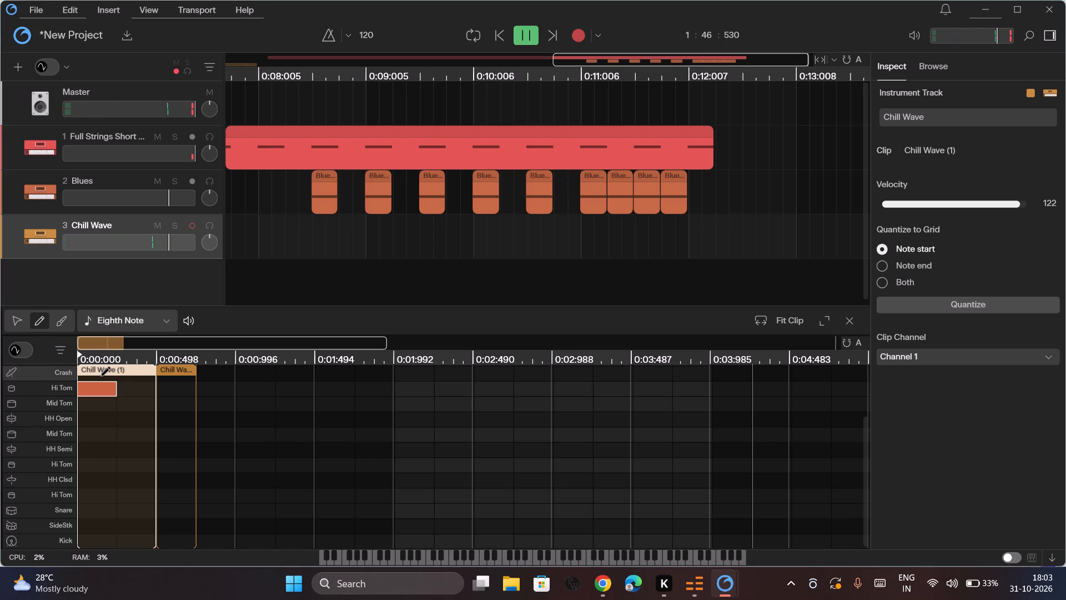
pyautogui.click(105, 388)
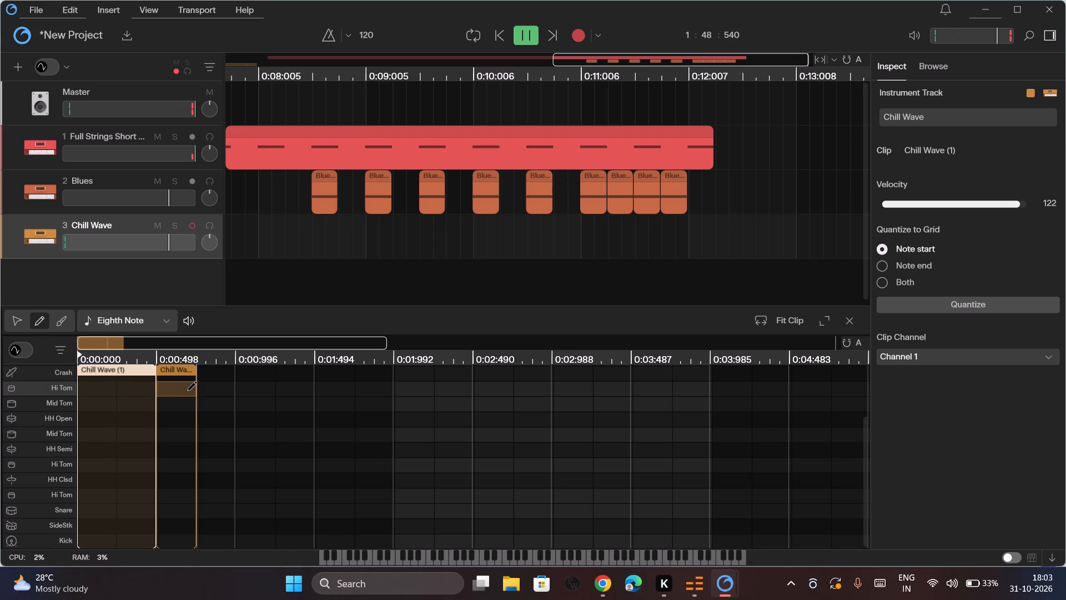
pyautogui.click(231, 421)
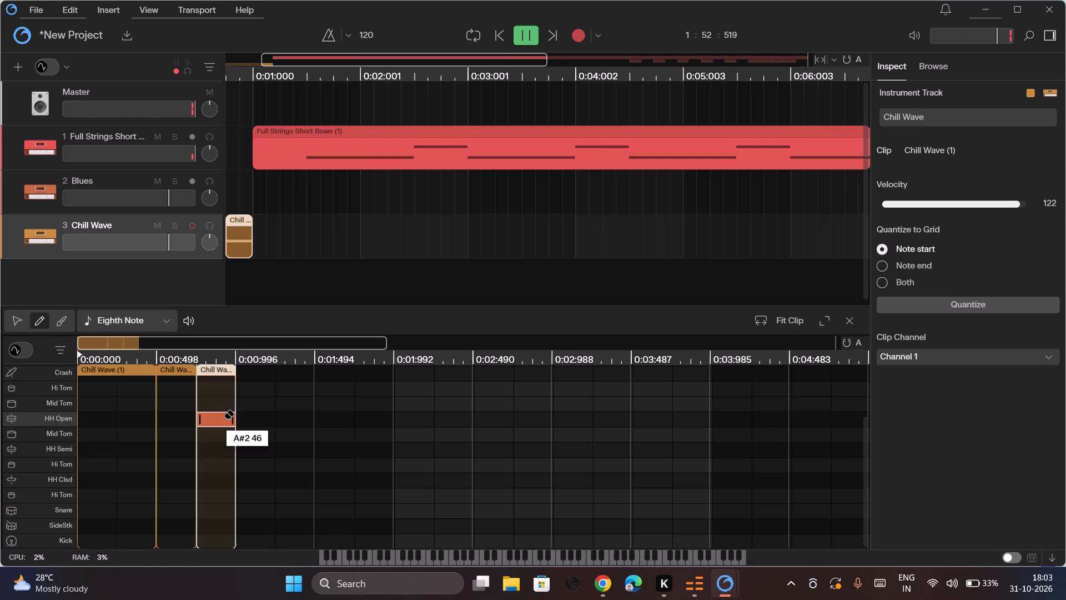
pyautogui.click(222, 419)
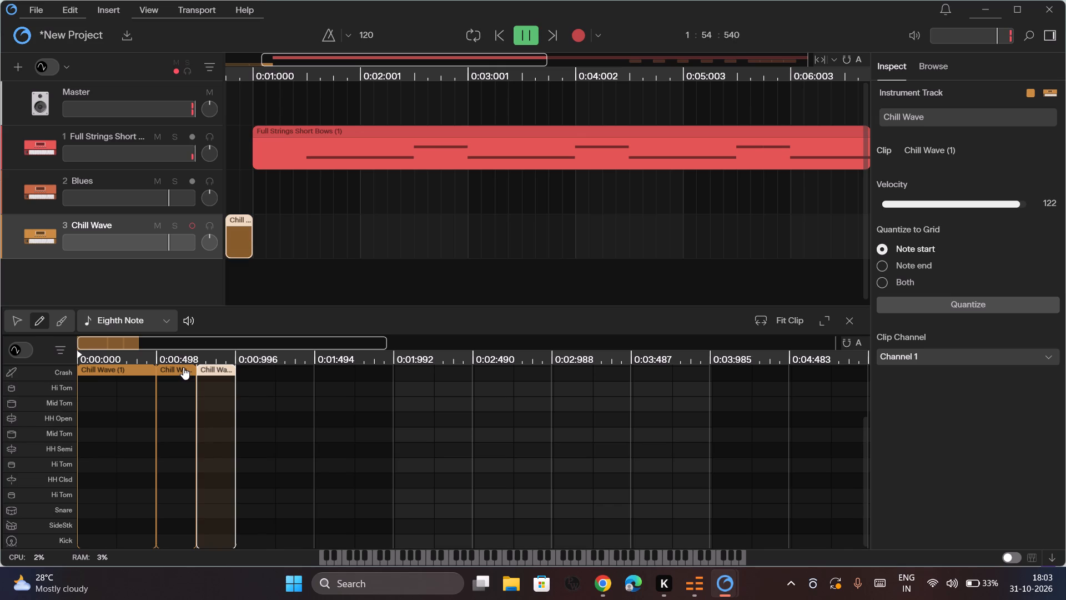
# Delete the three empty Chill Wave clips at the start of the track and stop playback.
pyautogui.rightClick(182, 367)
pyautogui.rightClick(182, 367)
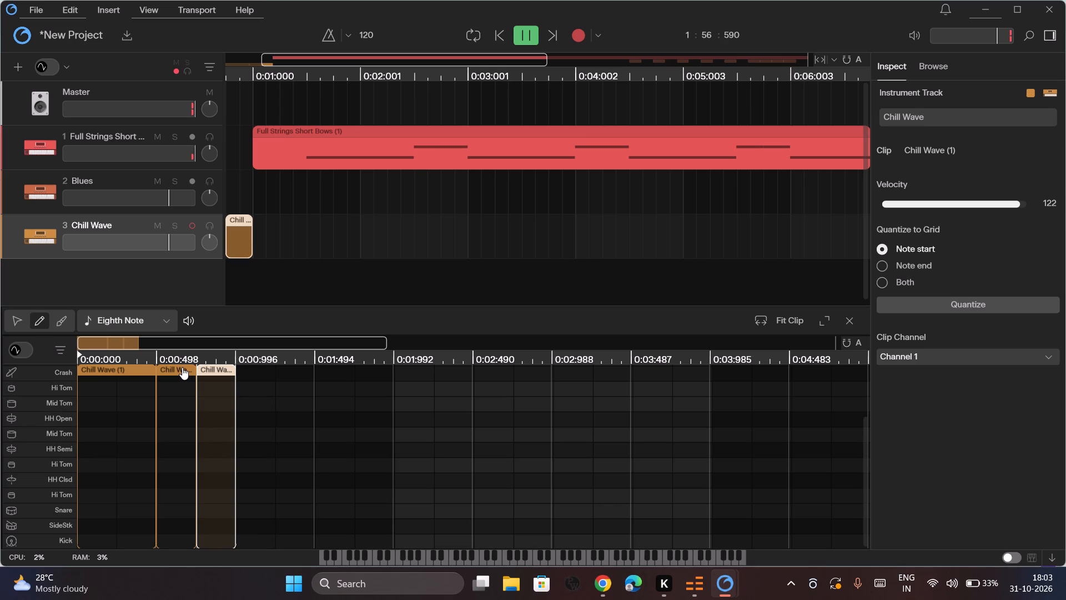
pyautogui.click(182, 367)
pyautogui.hscroll(1, 273, 292)
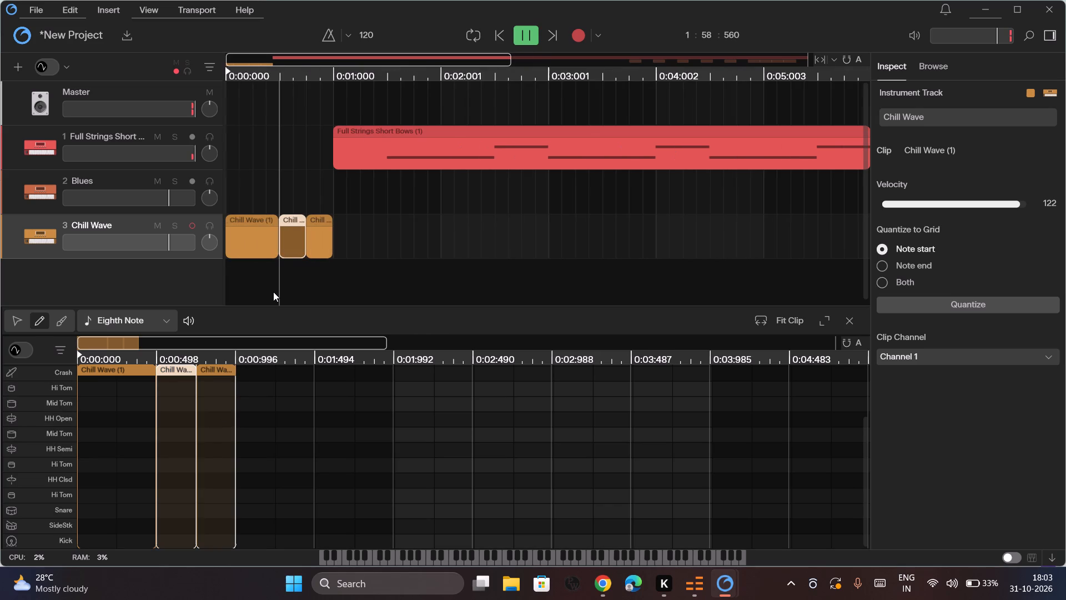
pyautogui.hscroll(3, 273, 292)
pyautogui.rightClick(250, 236)
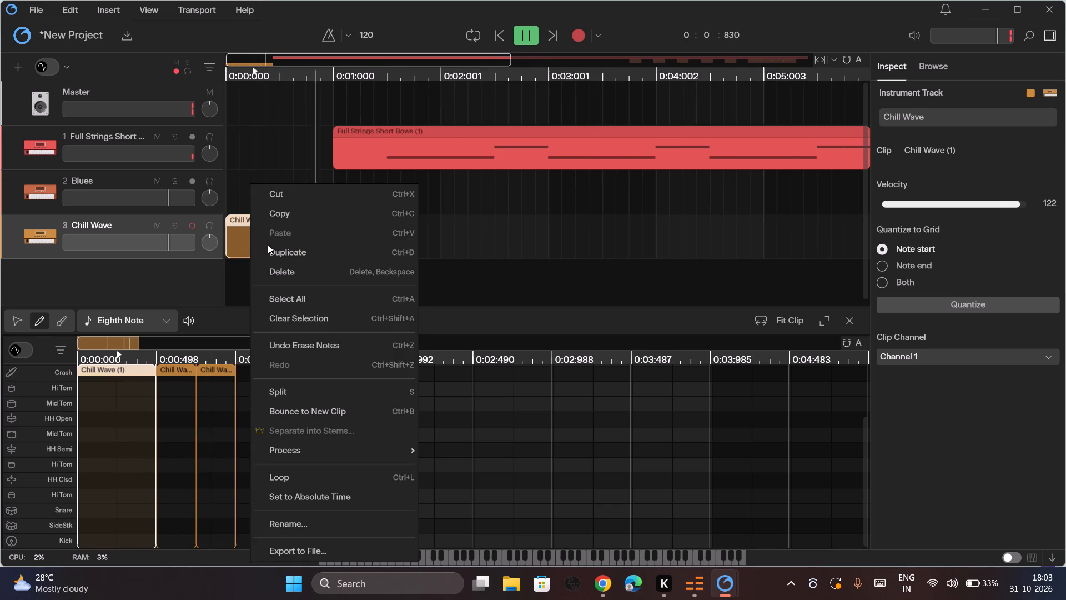
pyautogui.click(294, 266)
pyautogui.rightClick(296, 236)
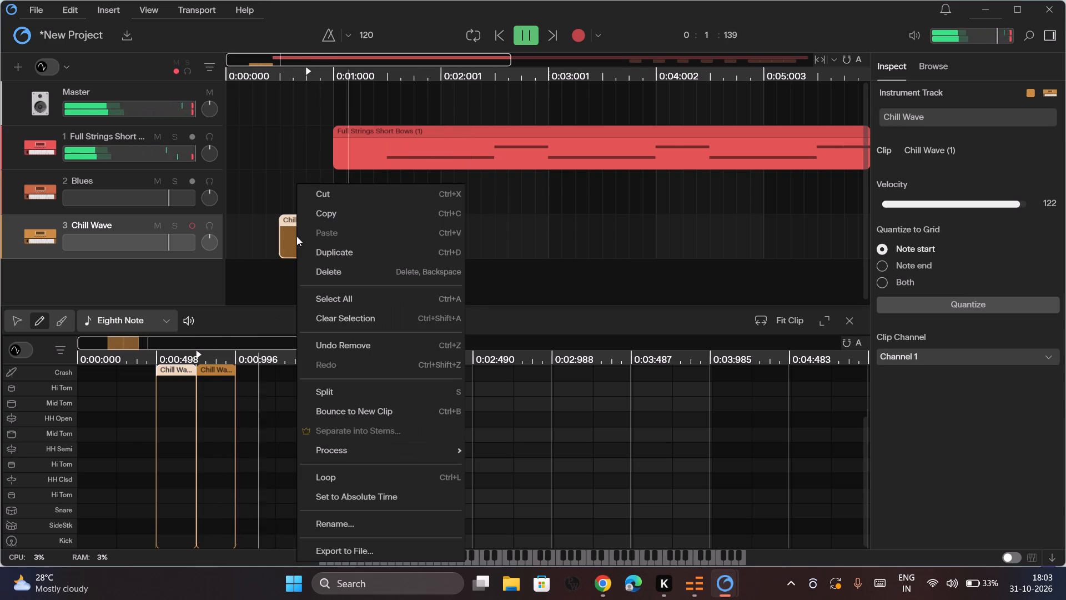
pyautogui.click(324, 266)
pyautogui.rightClick(314, 233)
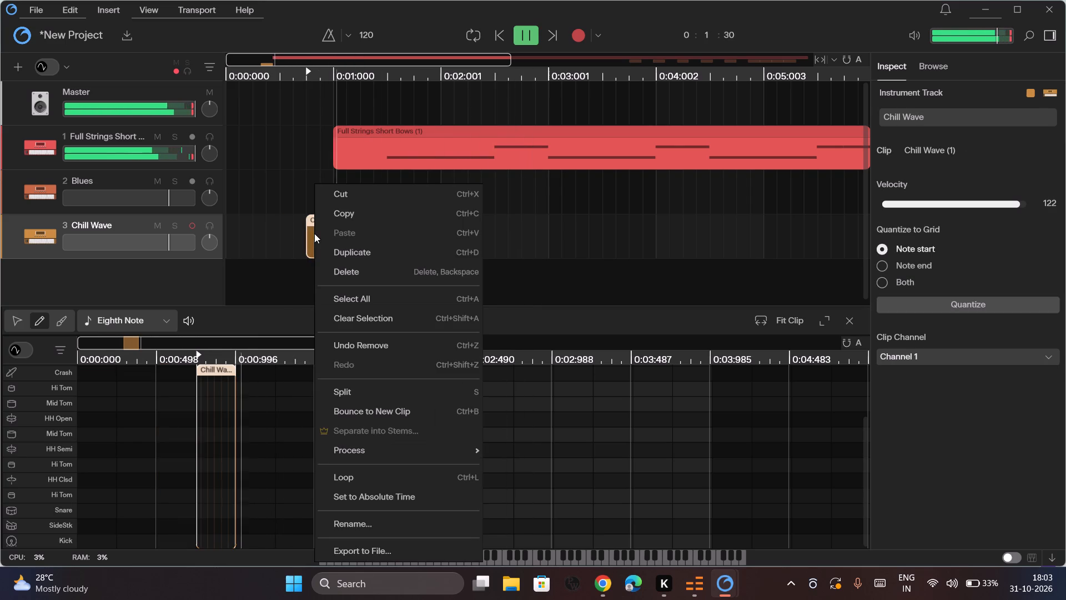
pyautogui.click(354, 269)
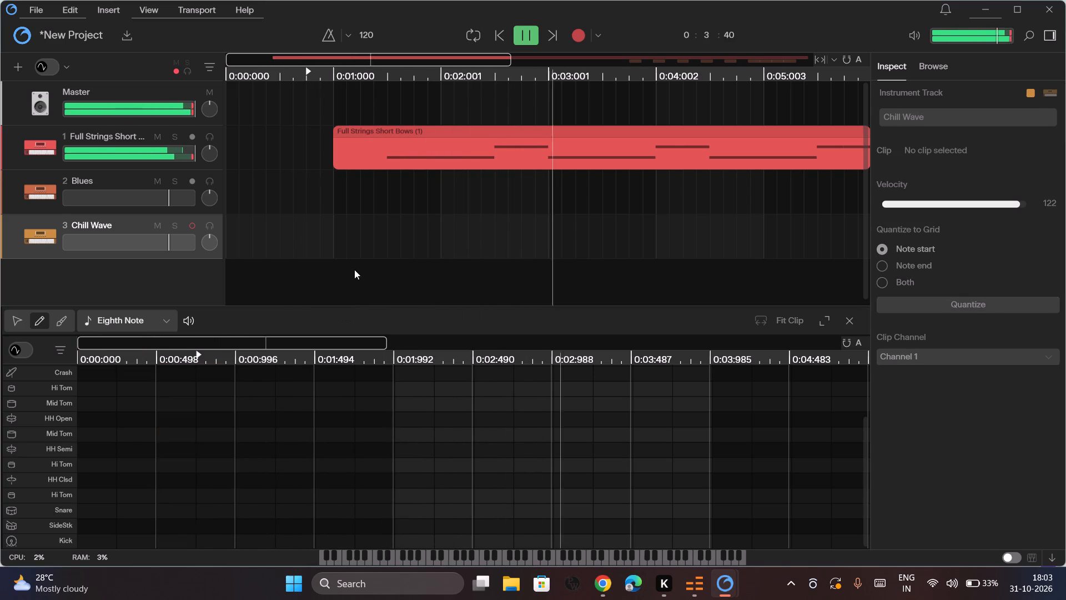
pyautogui.press('space')
# Audition the Chill Wave kit's lower Mid Tom and HH Semi sounds.
pyautogui.hscroll(-2, 605, 258)
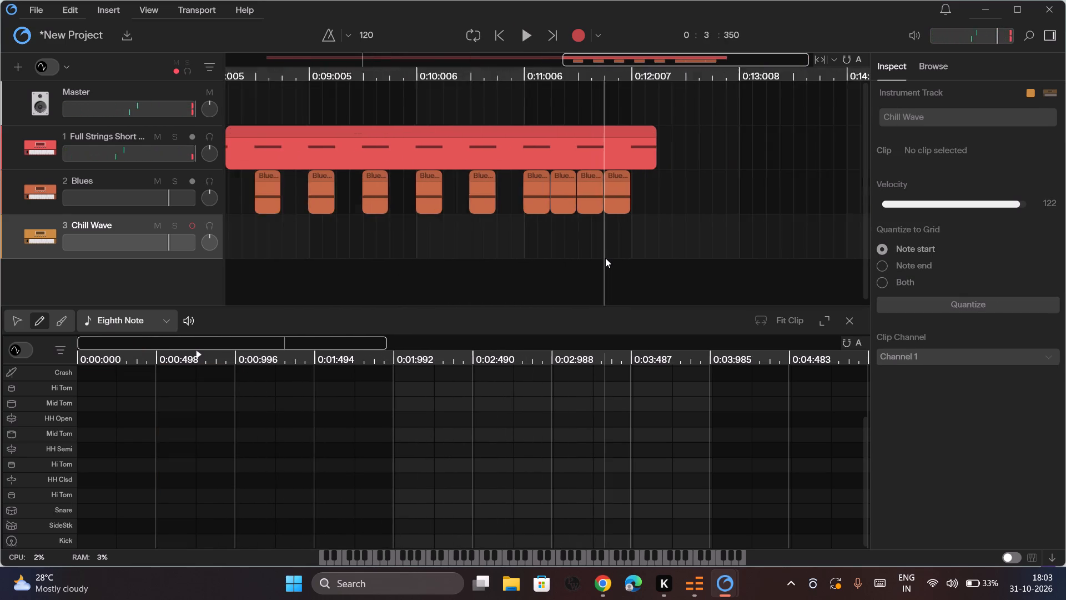
pyautogui.hscroll(-4, 605, 258)
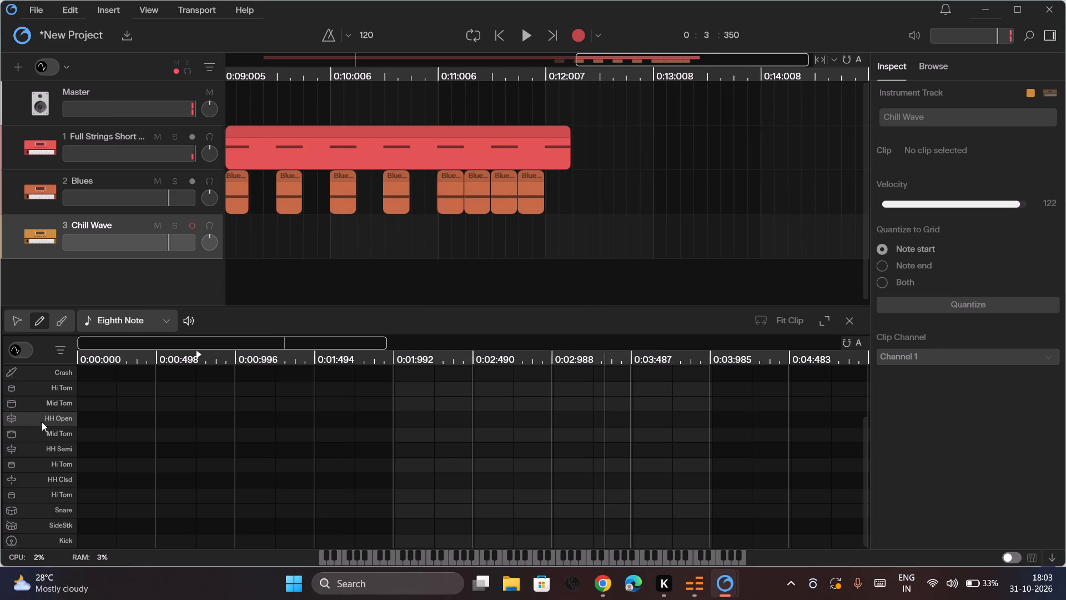
pyautogui.click(48, 440)
pyautogui.click(57, 450)
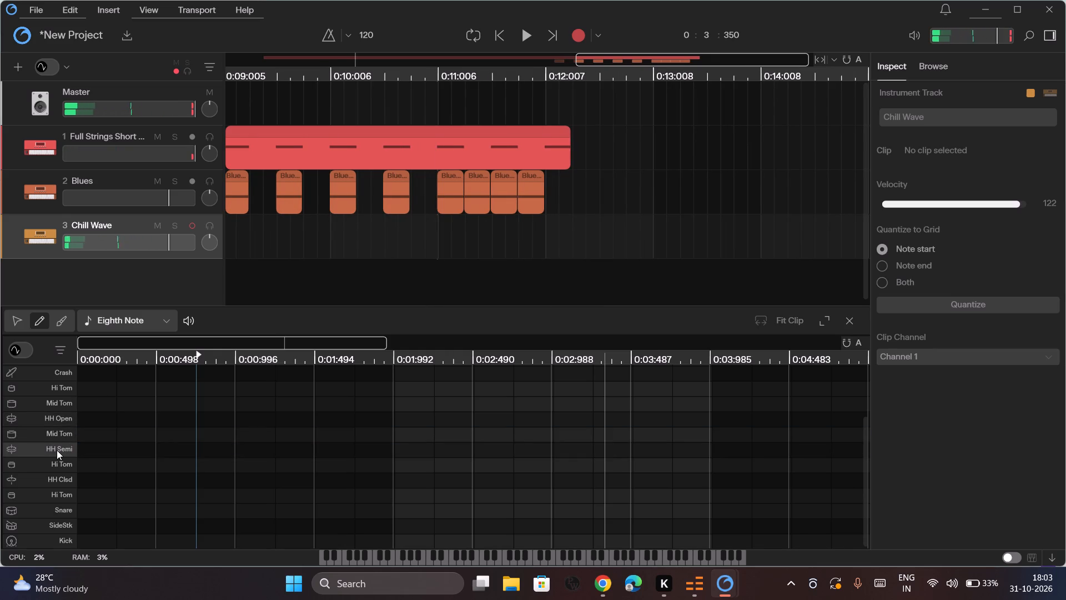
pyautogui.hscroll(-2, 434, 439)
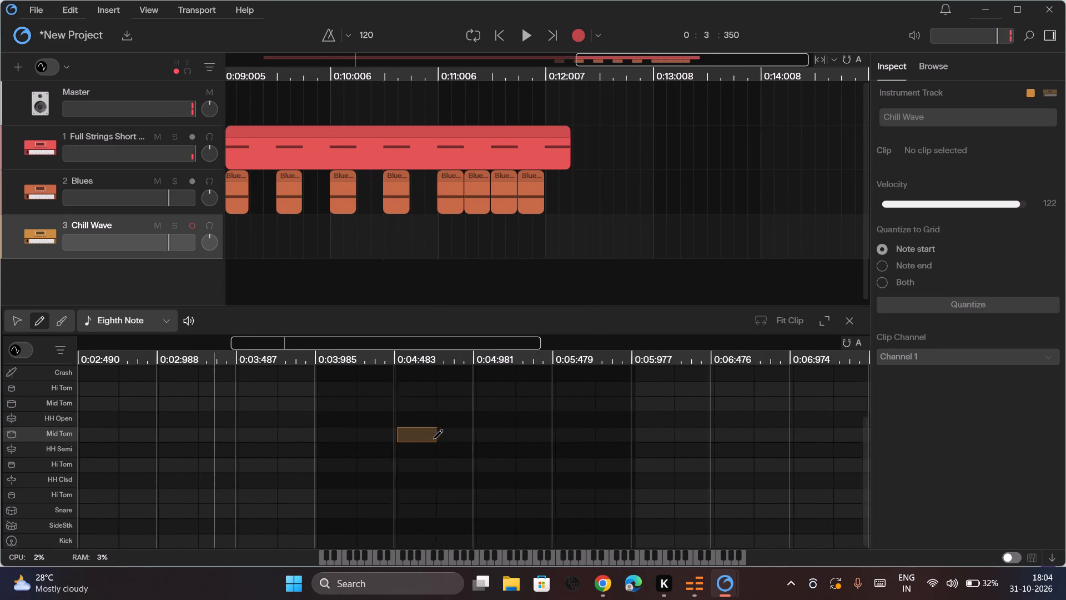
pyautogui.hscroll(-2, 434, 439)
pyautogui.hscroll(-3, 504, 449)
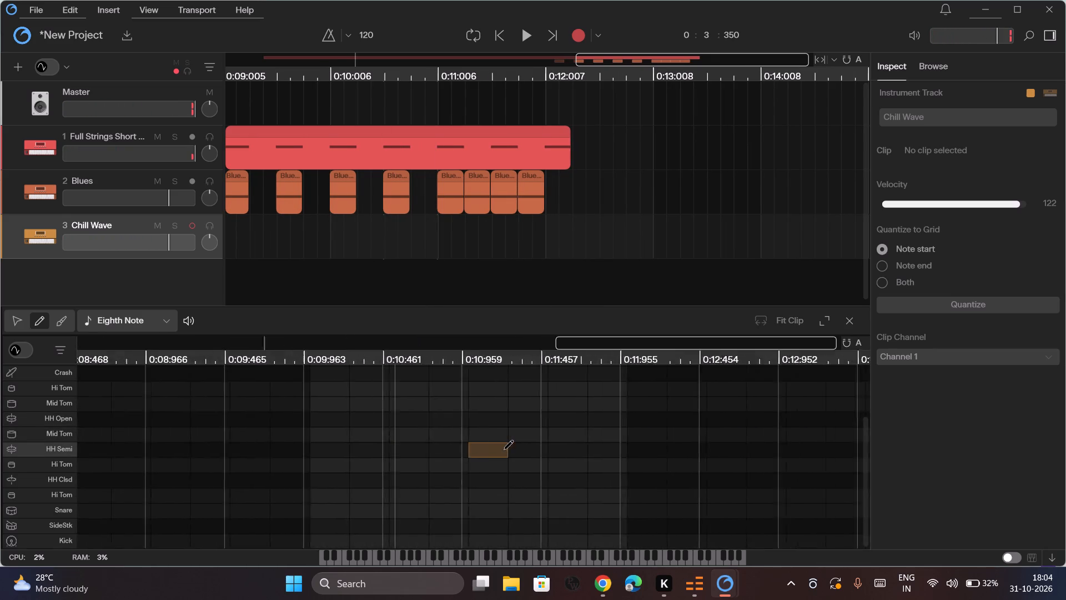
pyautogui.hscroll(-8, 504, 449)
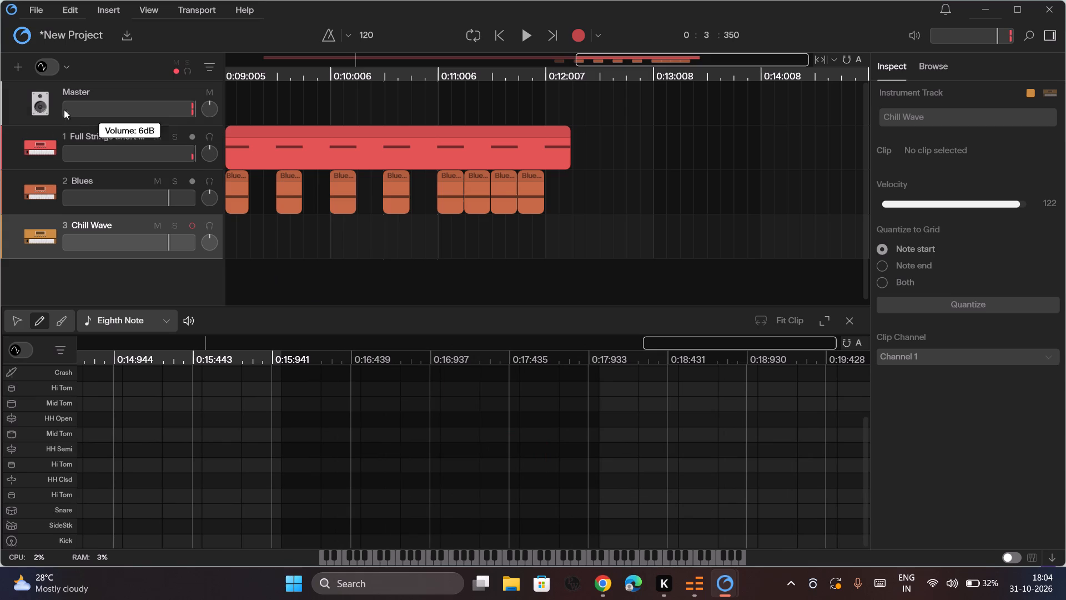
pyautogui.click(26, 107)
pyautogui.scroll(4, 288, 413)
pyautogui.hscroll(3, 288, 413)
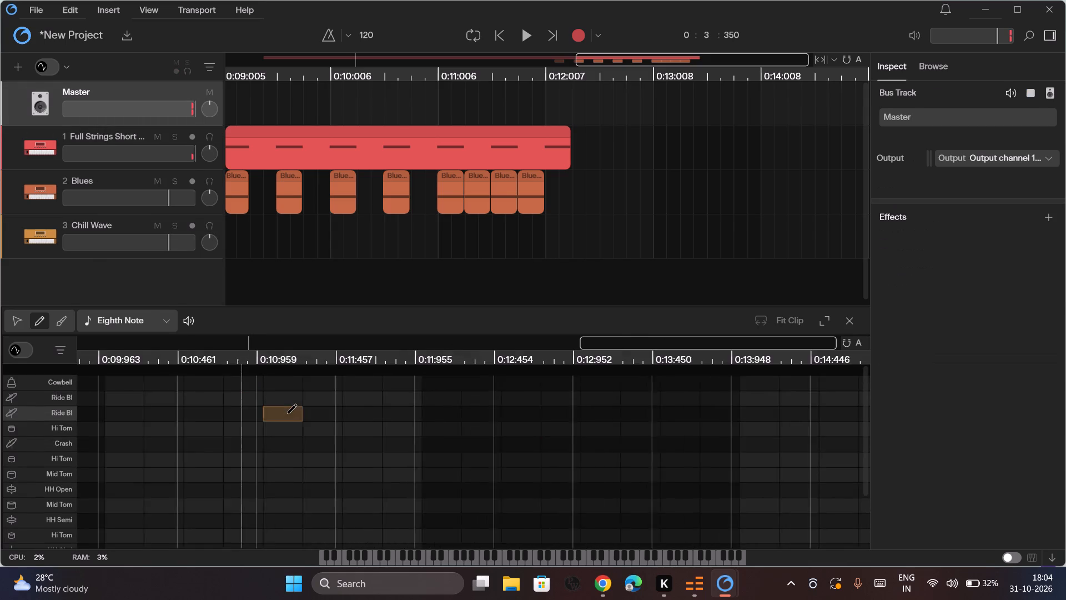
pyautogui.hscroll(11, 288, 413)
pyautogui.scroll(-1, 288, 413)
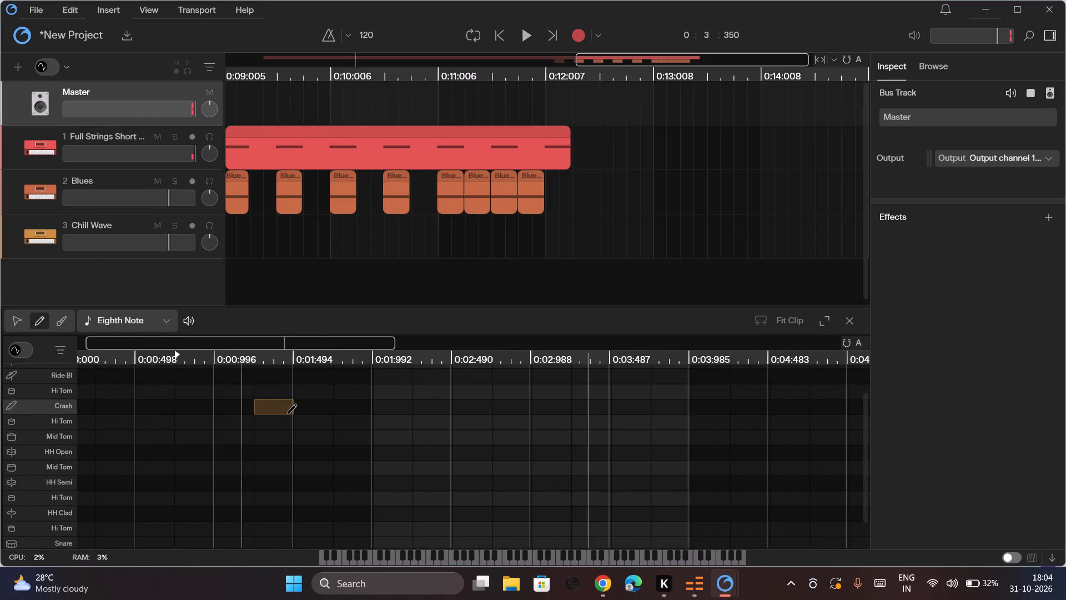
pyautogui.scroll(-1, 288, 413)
# Audition HH Semi and Mid Tom, and draw an eighth-note Mid Tom hit at about 0:13:008 followed directly by an HH Semi hit.
pyautogui.hscroll(-2, 288, 413)
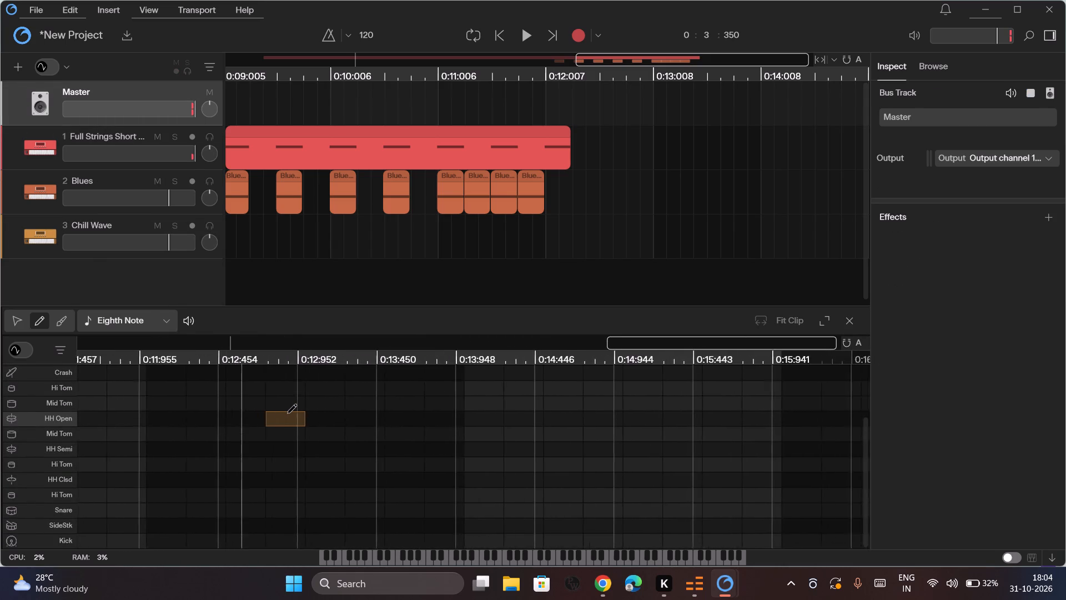
pyautogui.hscroll(-3, 288, 413)
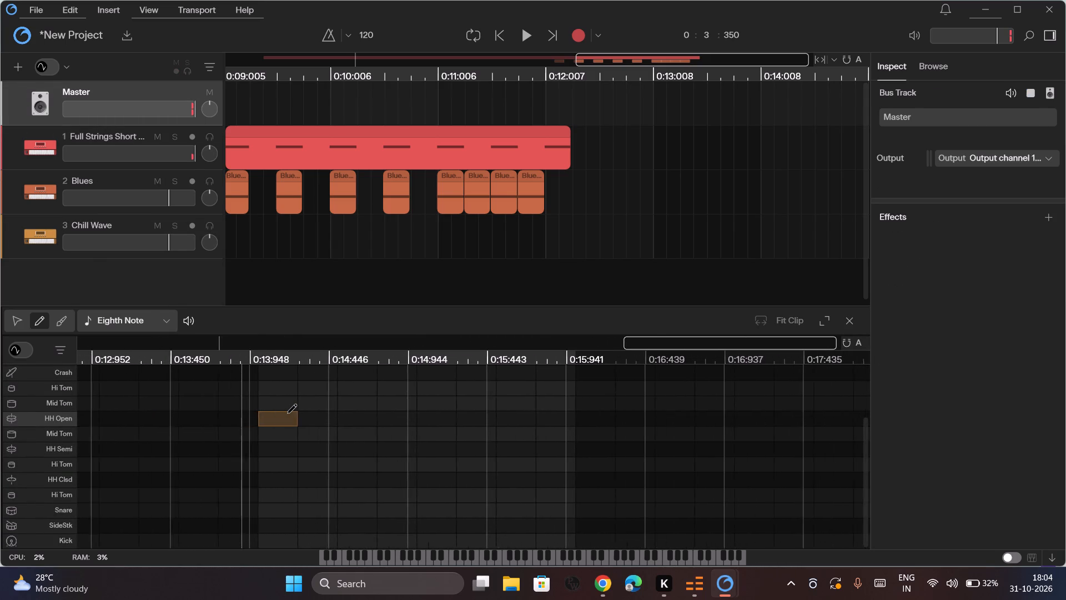
pyautogui.hscroll(-3, 288, 413)
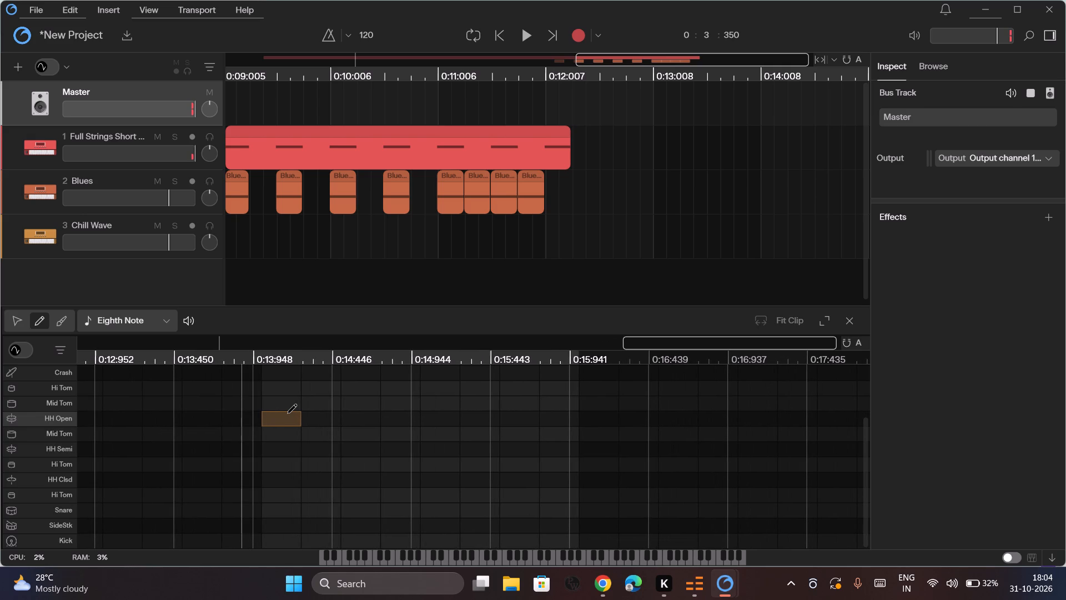
pyautogui.hscroll(-1, 288, 413)
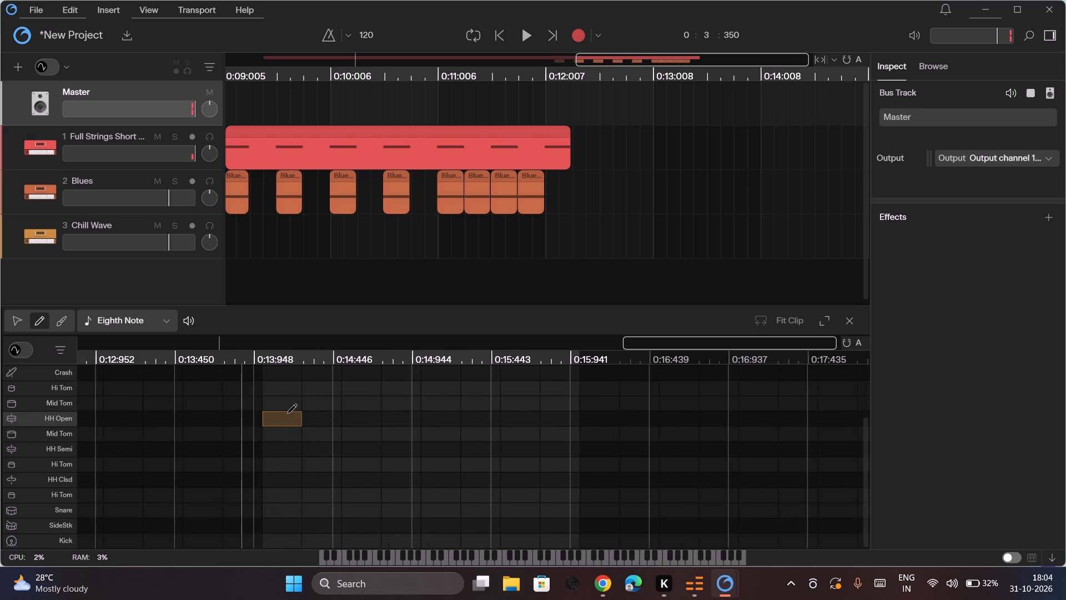
pyautogui.hscroll(-1, 288, 413)
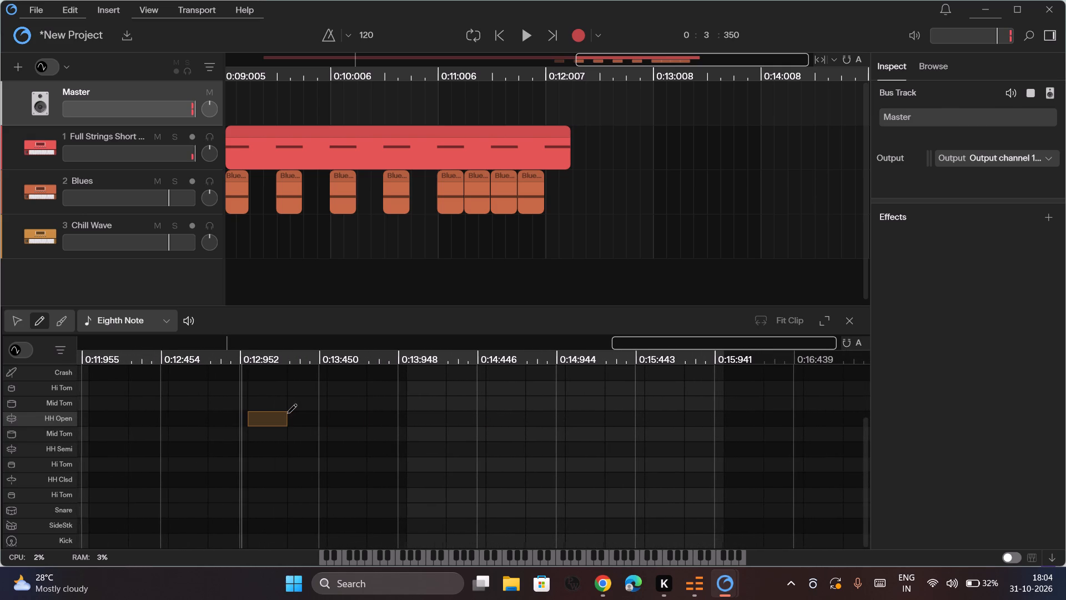
pyautogui.hscroll(-1, 288, 413)
pyautogui.scroll(-1, 288, 413)
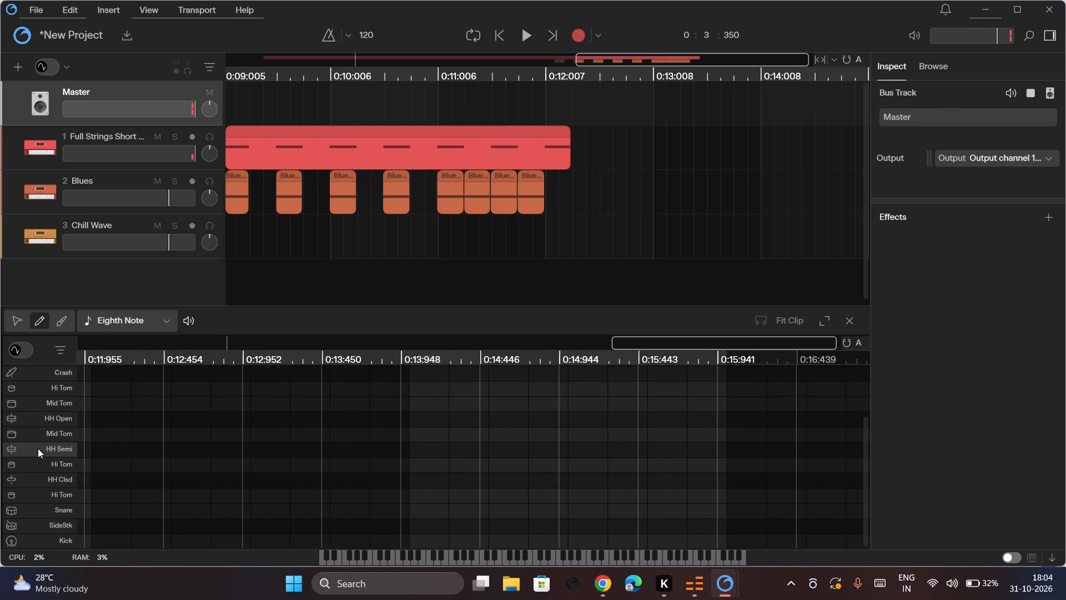
pyautogui.click(38, 448)
pyautogui.click(48, 435)
pyautogui.click(48, 435)
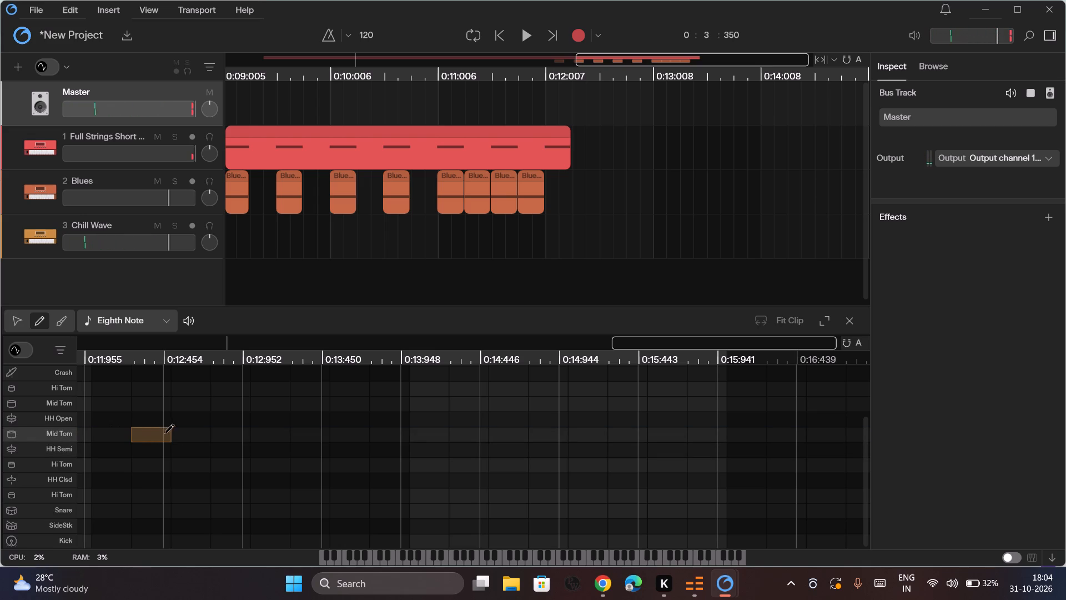
pyautogui.click(254, 434)
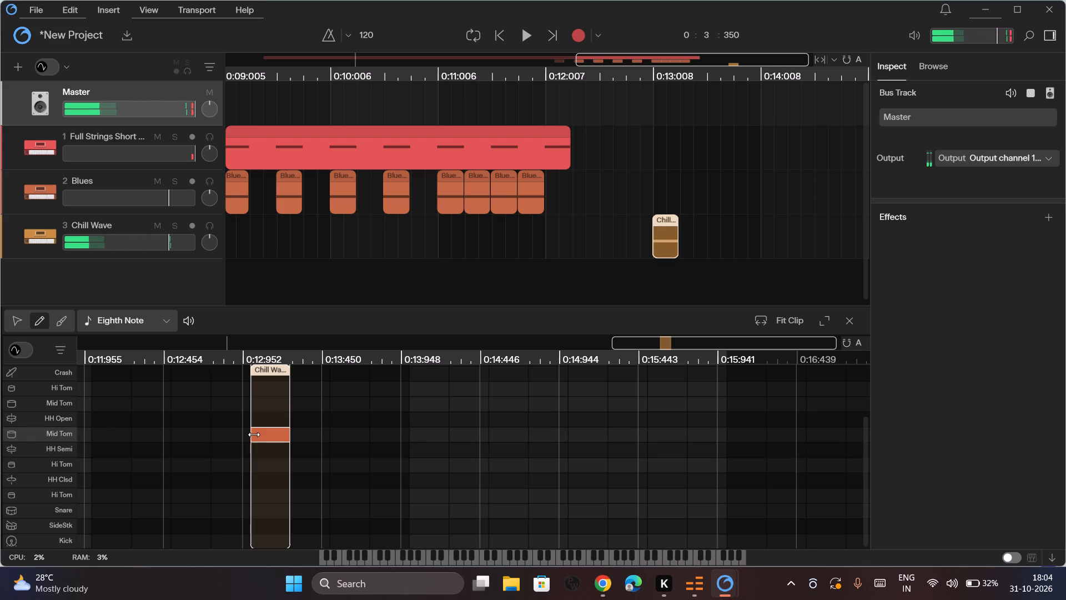
pyautogui.click(305, 449)
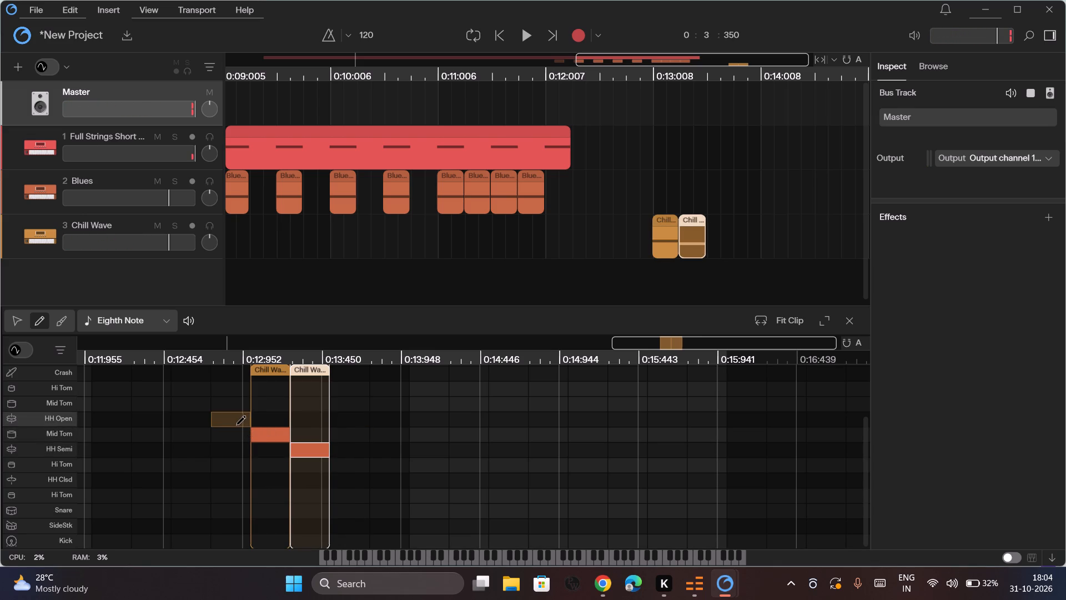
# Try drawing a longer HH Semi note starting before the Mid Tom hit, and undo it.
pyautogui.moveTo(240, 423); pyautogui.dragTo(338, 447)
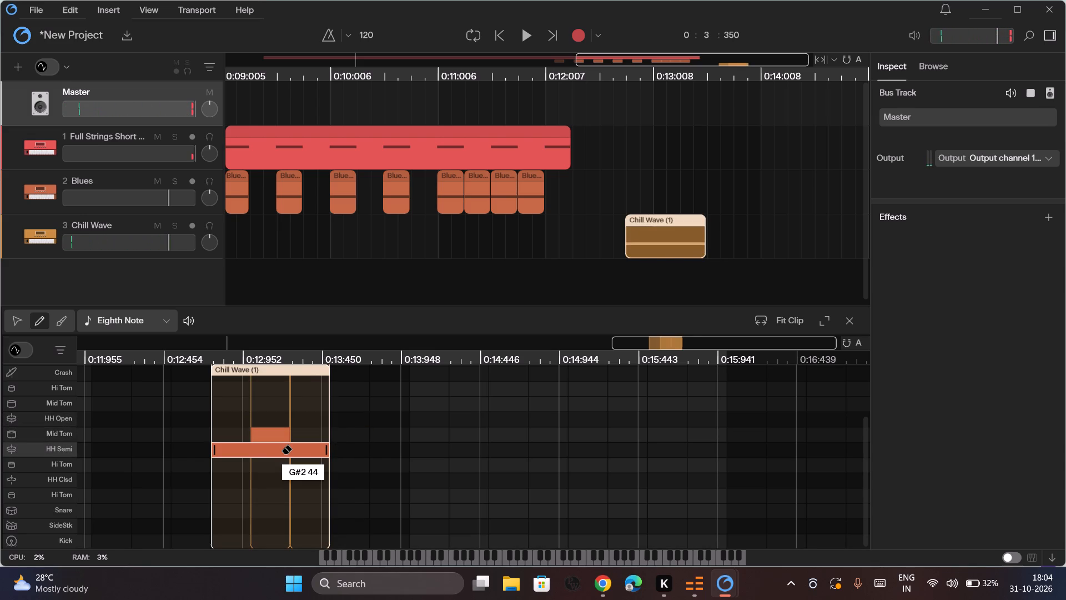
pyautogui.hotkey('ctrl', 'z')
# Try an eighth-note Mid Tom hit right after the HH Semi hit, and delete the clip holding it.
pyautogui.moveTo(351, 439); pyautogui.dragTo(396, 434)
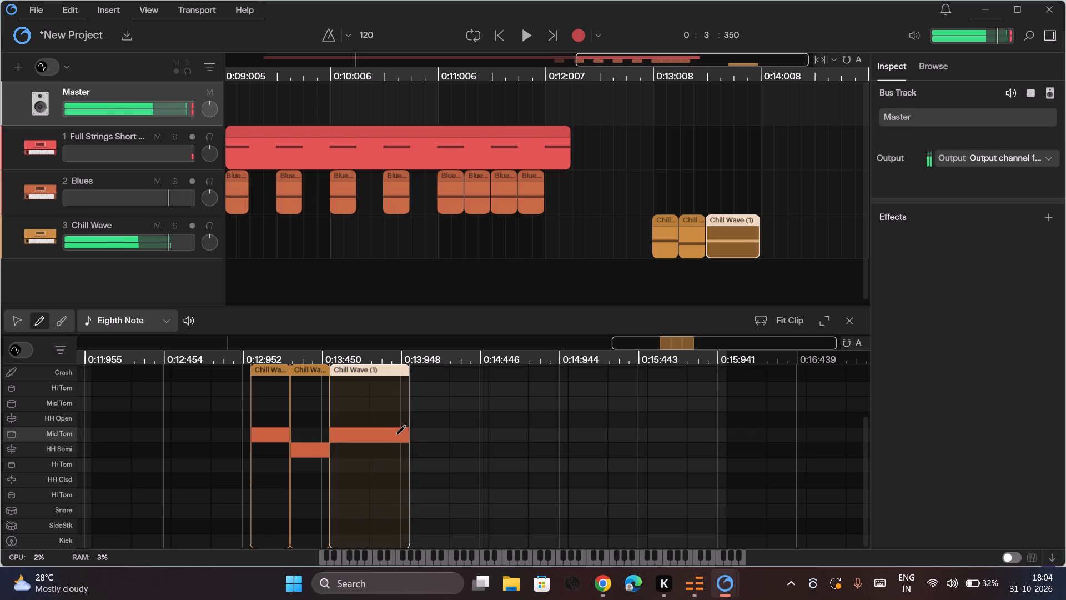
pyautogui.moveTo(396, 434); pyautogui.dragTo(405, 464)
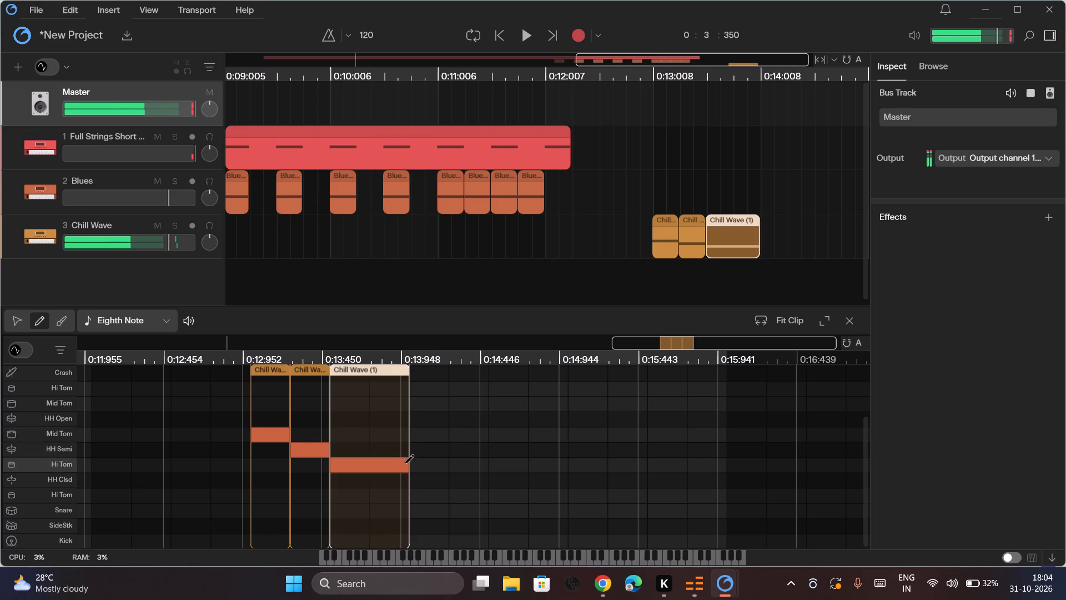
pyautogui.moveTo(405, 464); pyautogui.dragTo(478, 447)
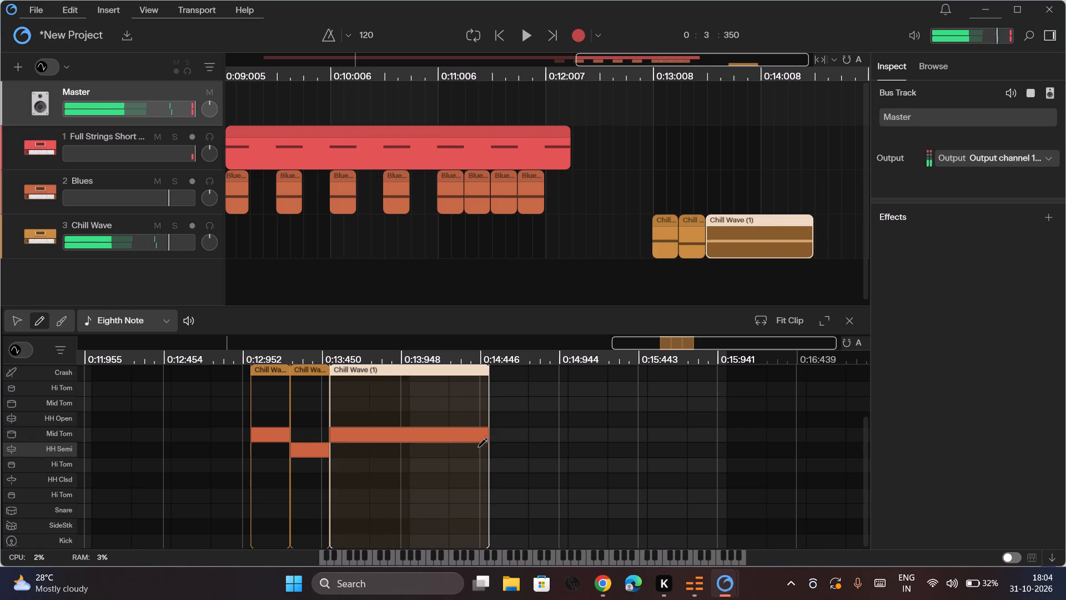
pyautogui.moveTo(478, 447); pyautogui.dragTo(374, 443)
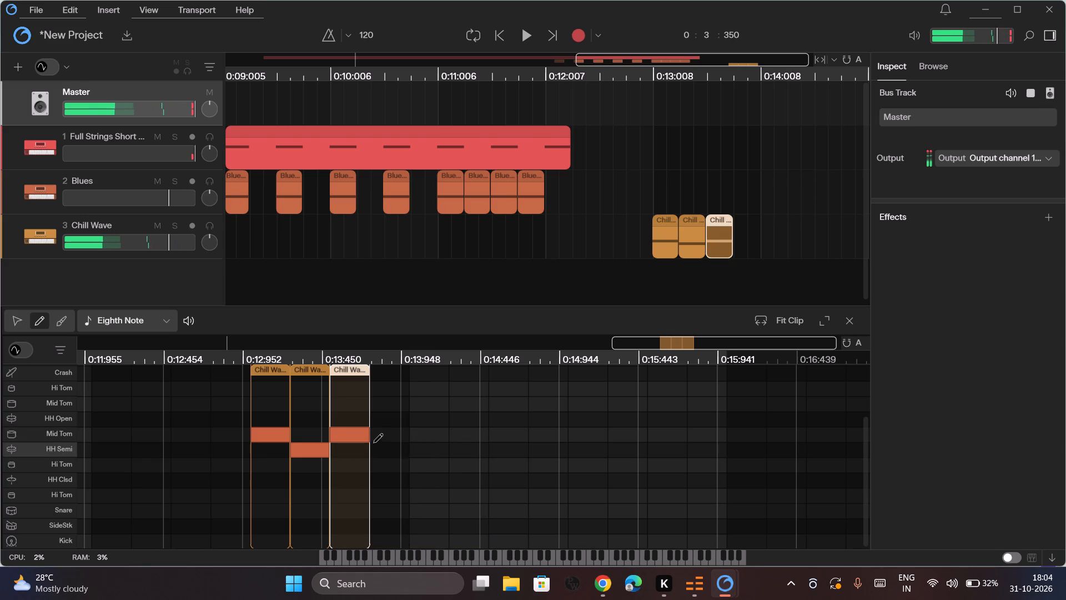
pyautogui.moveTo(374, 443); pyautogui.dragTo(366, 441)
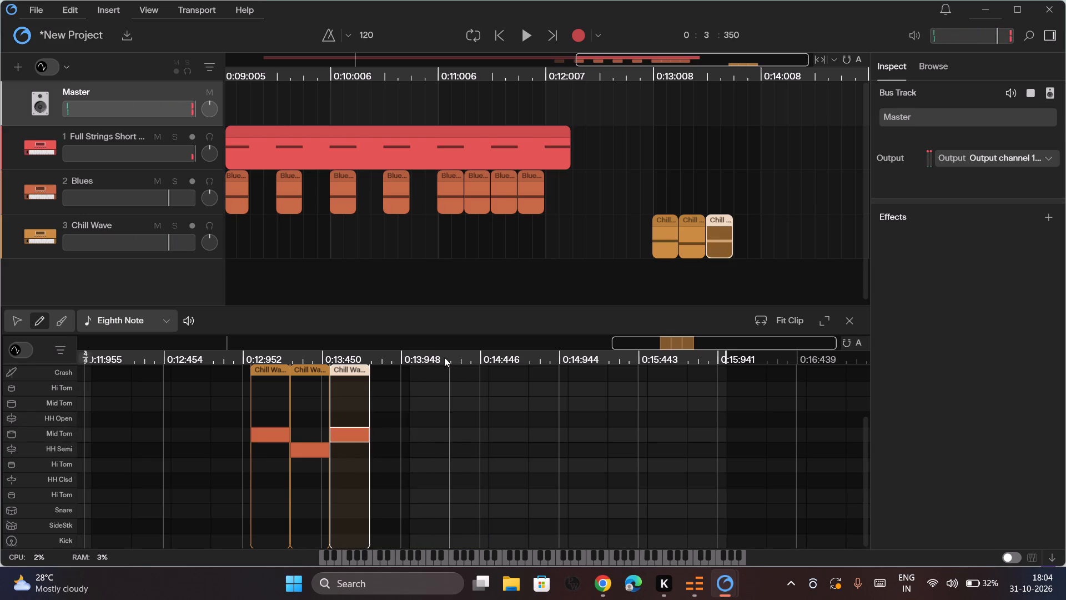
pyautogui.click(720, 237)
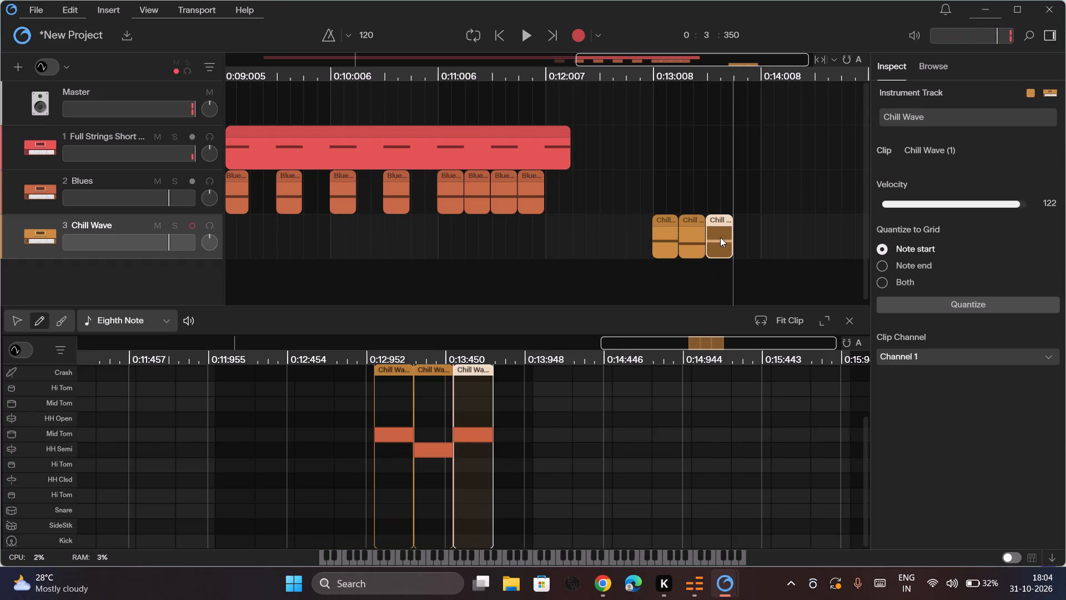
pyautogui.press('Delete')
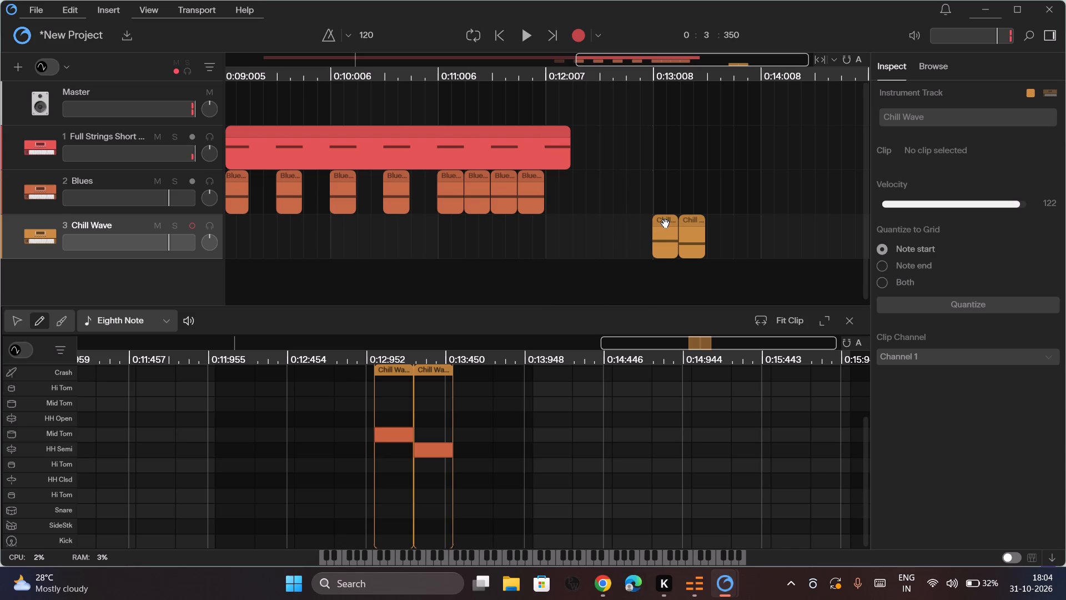
# Move both Chill Wave clips earlier, keeping them back to back and starting where the Full Strings clip ends, at about 0:12:250.
pyautogui.moveTo(665, 223); pyautogui.dragTo(593, 232)
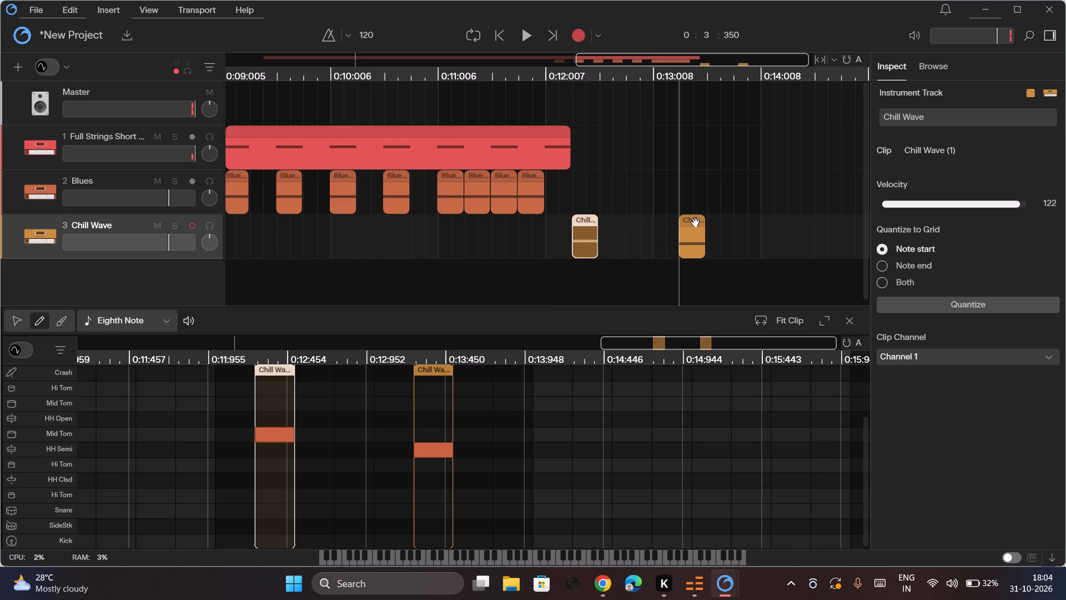
pyautogui.moveTo(695, 222); pyautogui.dragTo(617, 224)
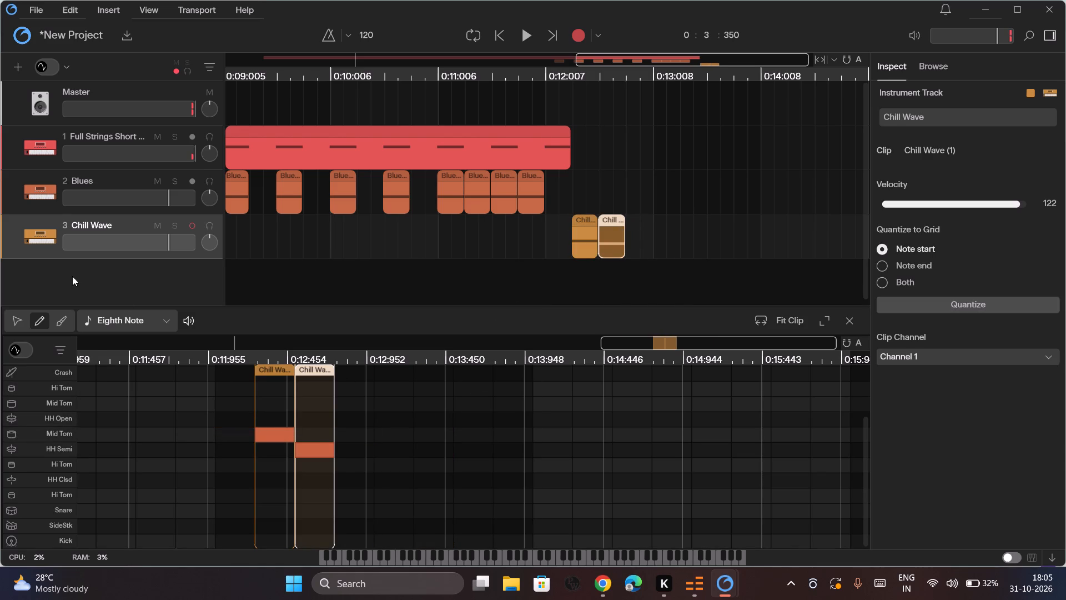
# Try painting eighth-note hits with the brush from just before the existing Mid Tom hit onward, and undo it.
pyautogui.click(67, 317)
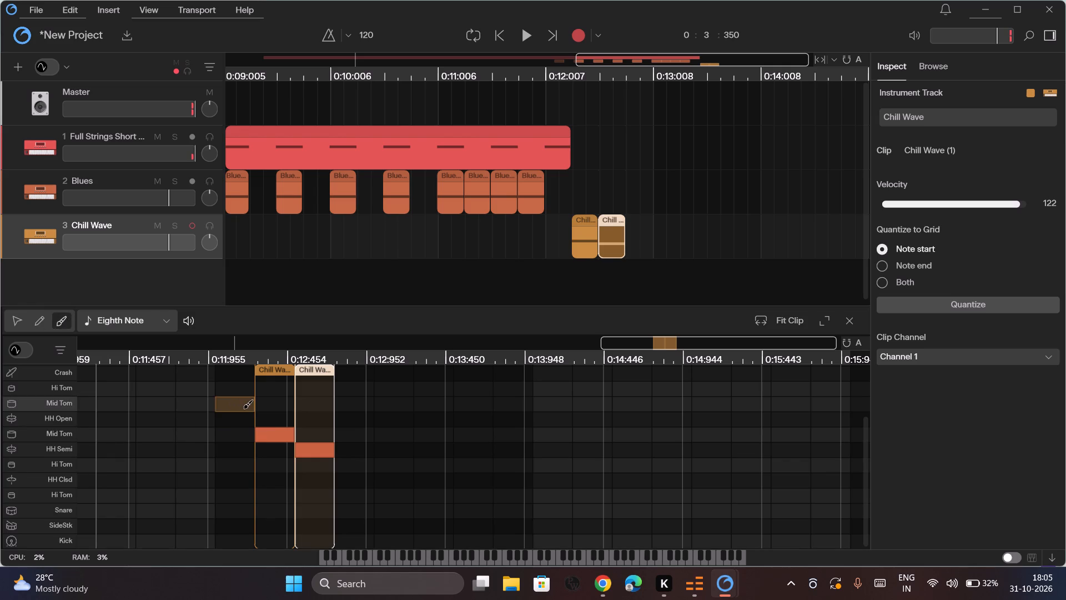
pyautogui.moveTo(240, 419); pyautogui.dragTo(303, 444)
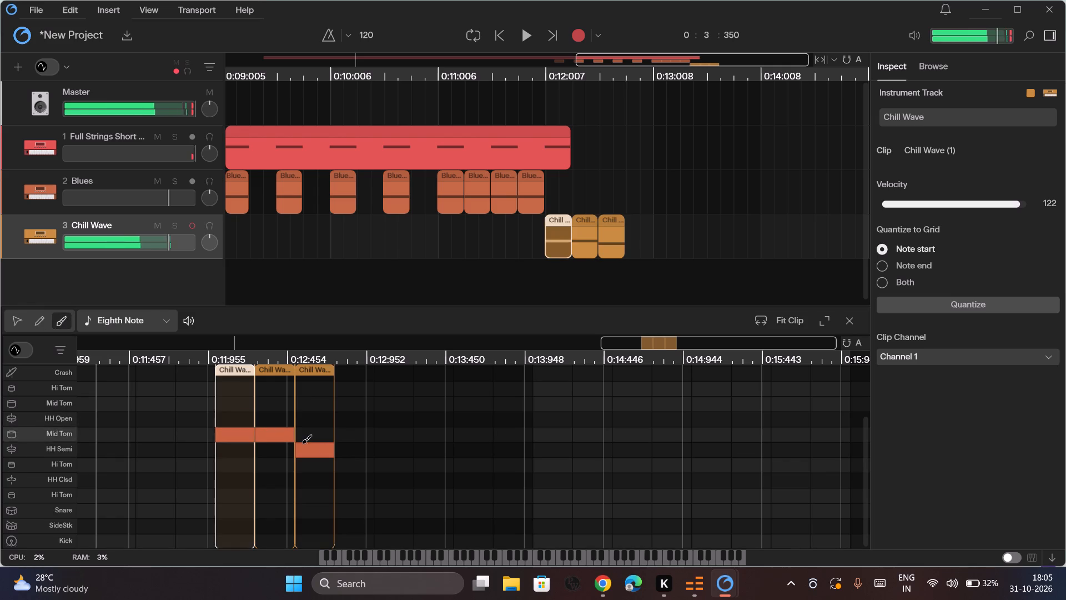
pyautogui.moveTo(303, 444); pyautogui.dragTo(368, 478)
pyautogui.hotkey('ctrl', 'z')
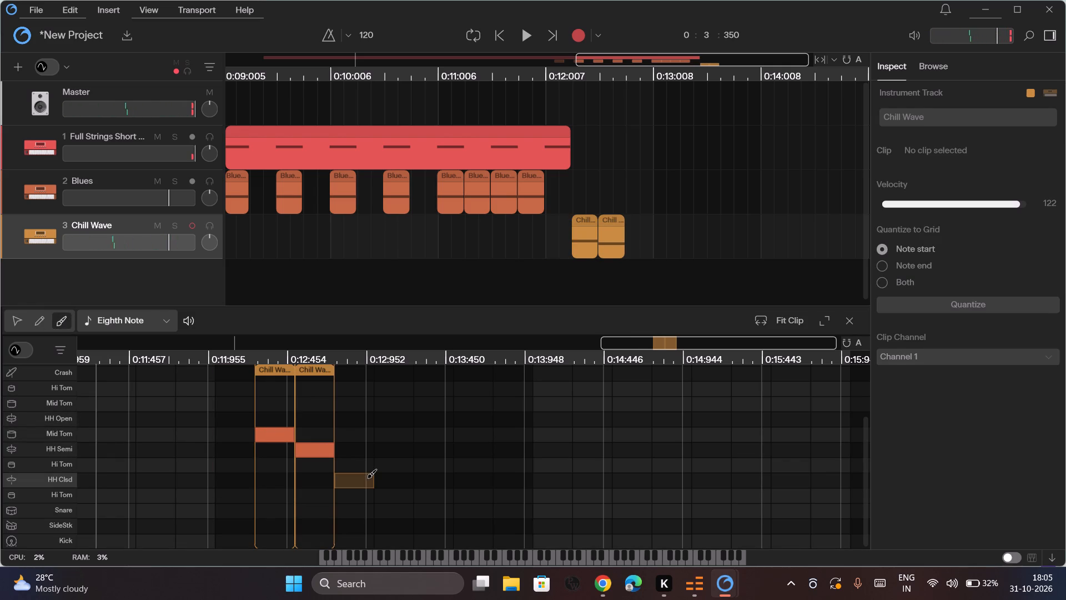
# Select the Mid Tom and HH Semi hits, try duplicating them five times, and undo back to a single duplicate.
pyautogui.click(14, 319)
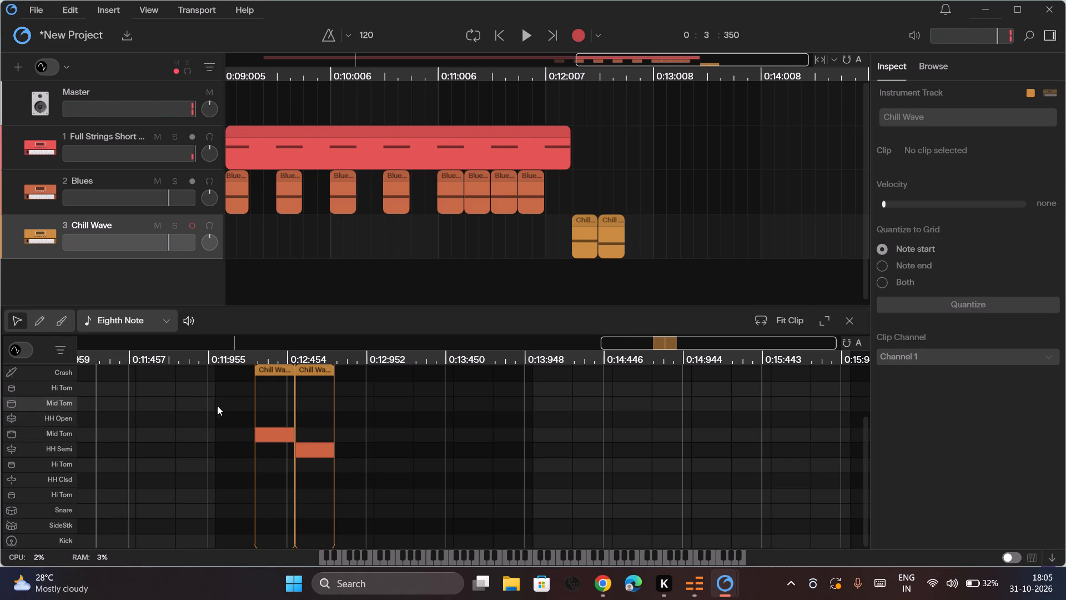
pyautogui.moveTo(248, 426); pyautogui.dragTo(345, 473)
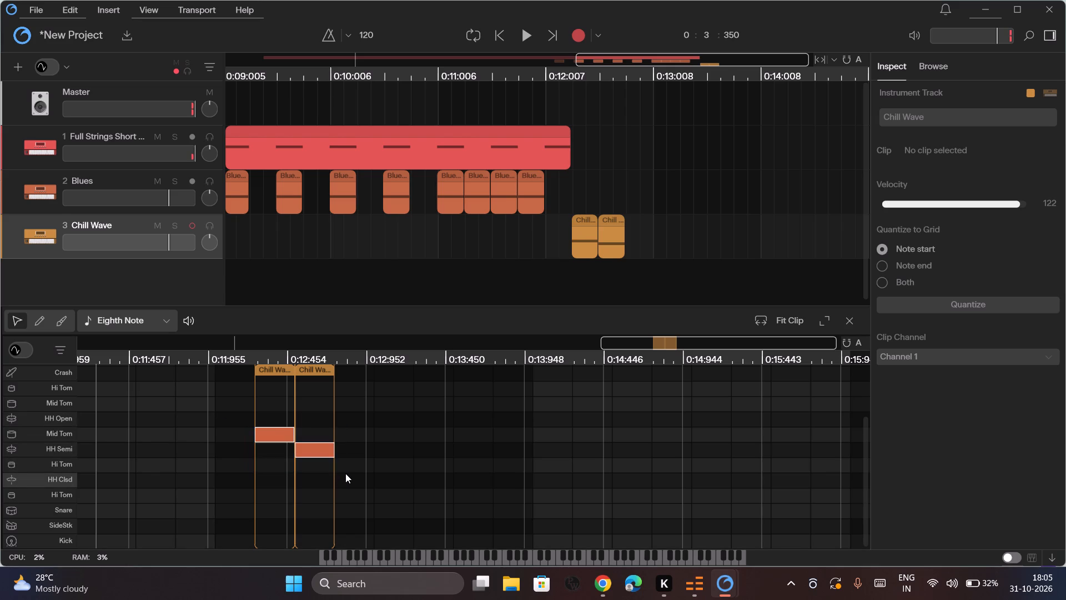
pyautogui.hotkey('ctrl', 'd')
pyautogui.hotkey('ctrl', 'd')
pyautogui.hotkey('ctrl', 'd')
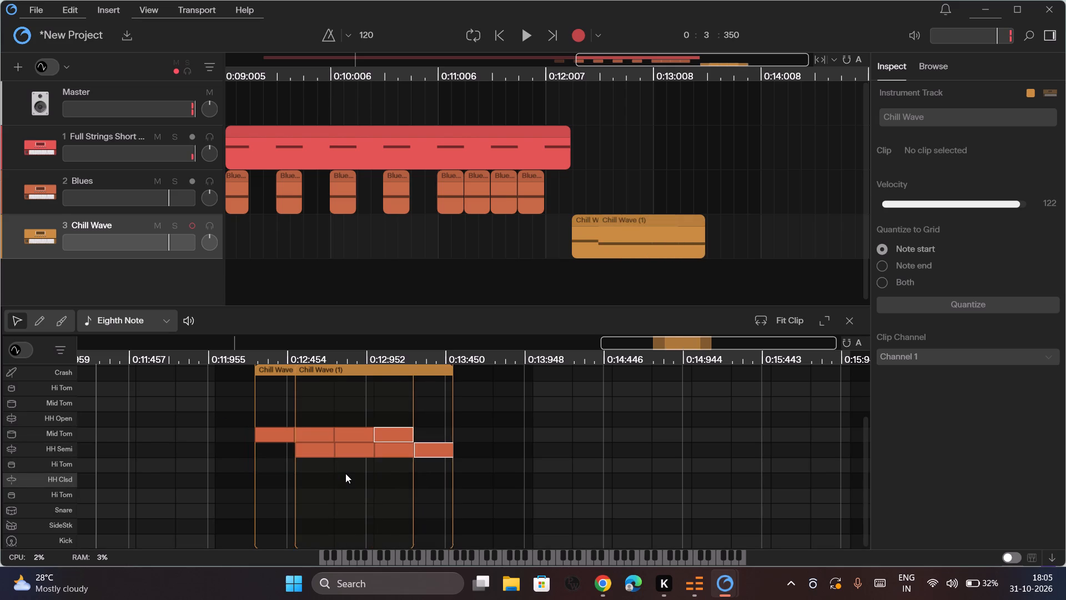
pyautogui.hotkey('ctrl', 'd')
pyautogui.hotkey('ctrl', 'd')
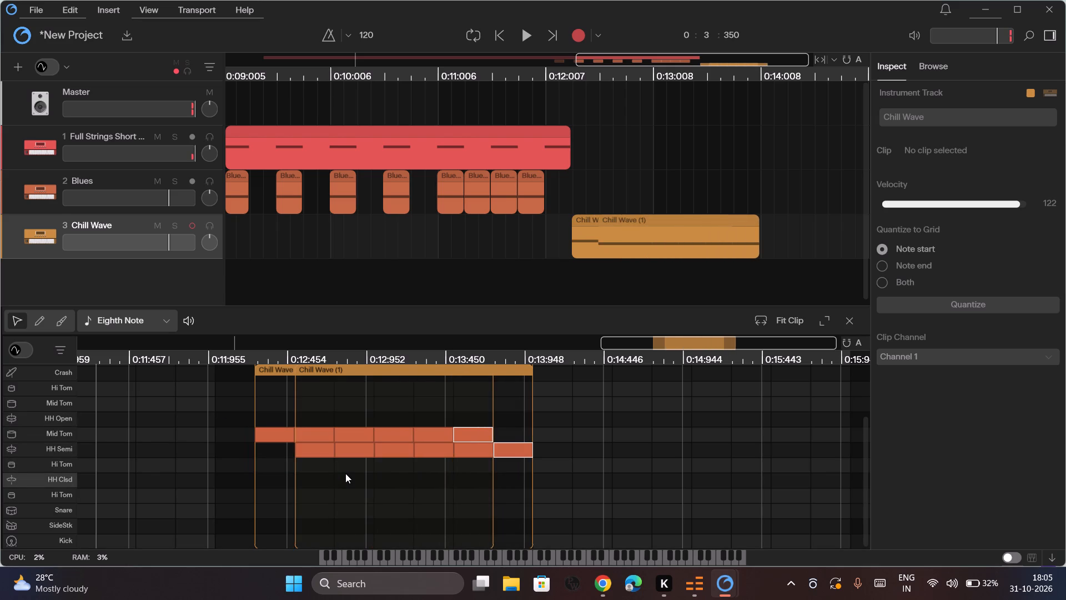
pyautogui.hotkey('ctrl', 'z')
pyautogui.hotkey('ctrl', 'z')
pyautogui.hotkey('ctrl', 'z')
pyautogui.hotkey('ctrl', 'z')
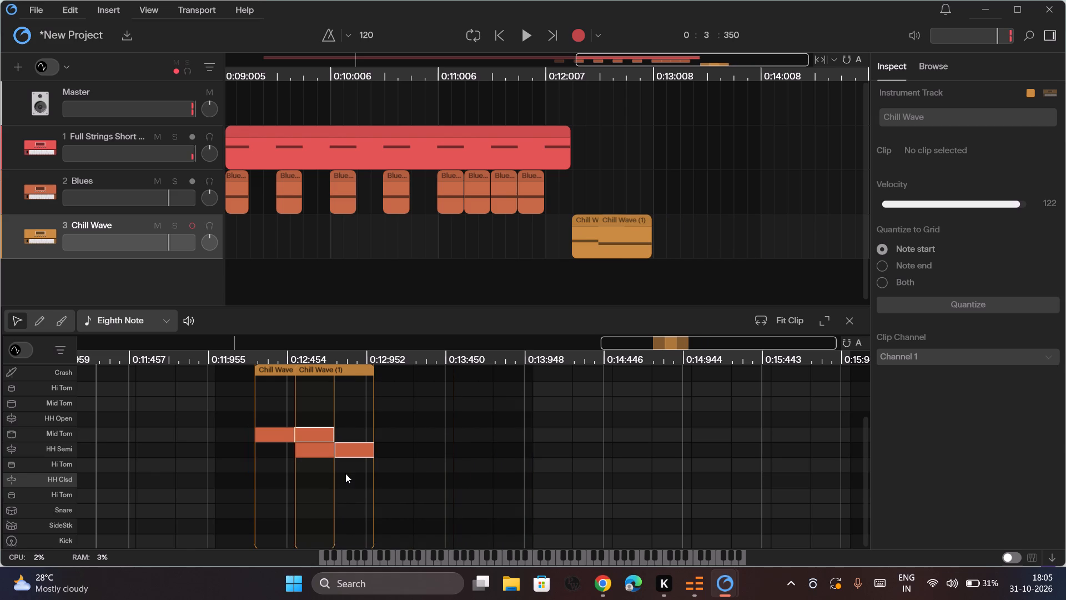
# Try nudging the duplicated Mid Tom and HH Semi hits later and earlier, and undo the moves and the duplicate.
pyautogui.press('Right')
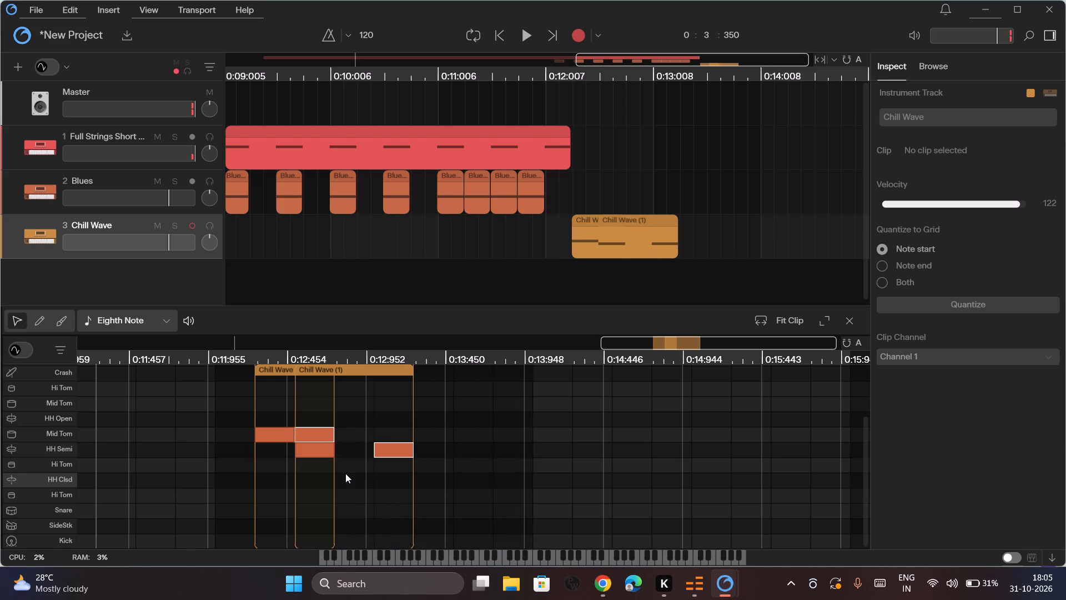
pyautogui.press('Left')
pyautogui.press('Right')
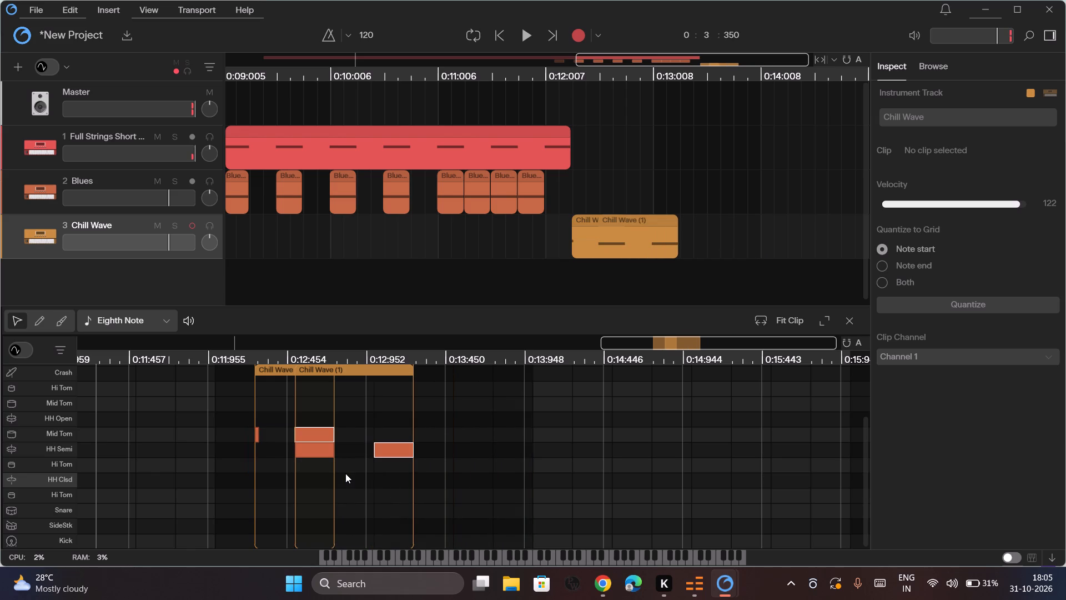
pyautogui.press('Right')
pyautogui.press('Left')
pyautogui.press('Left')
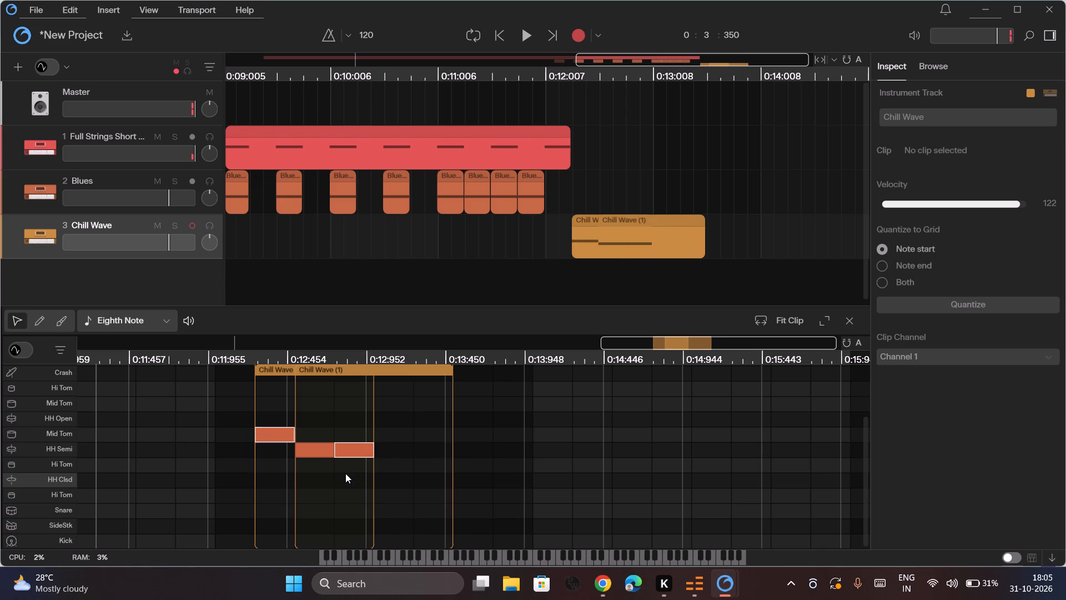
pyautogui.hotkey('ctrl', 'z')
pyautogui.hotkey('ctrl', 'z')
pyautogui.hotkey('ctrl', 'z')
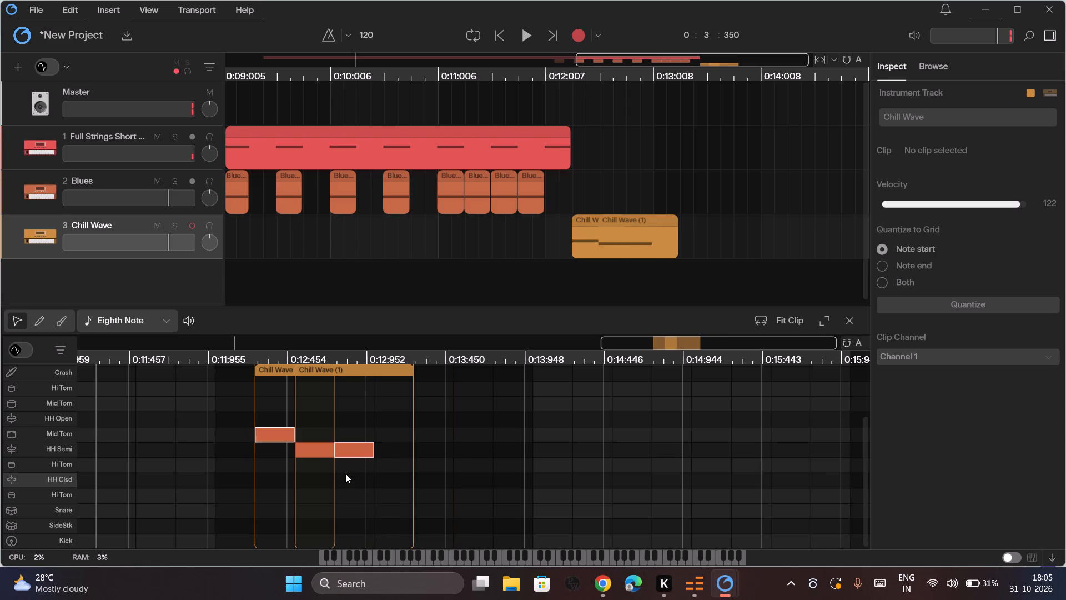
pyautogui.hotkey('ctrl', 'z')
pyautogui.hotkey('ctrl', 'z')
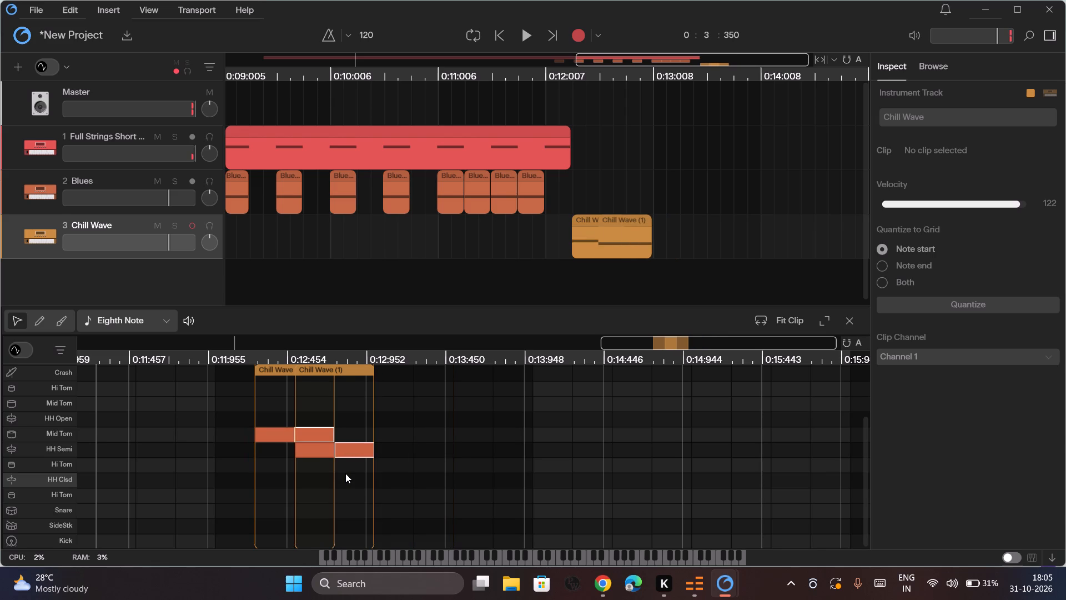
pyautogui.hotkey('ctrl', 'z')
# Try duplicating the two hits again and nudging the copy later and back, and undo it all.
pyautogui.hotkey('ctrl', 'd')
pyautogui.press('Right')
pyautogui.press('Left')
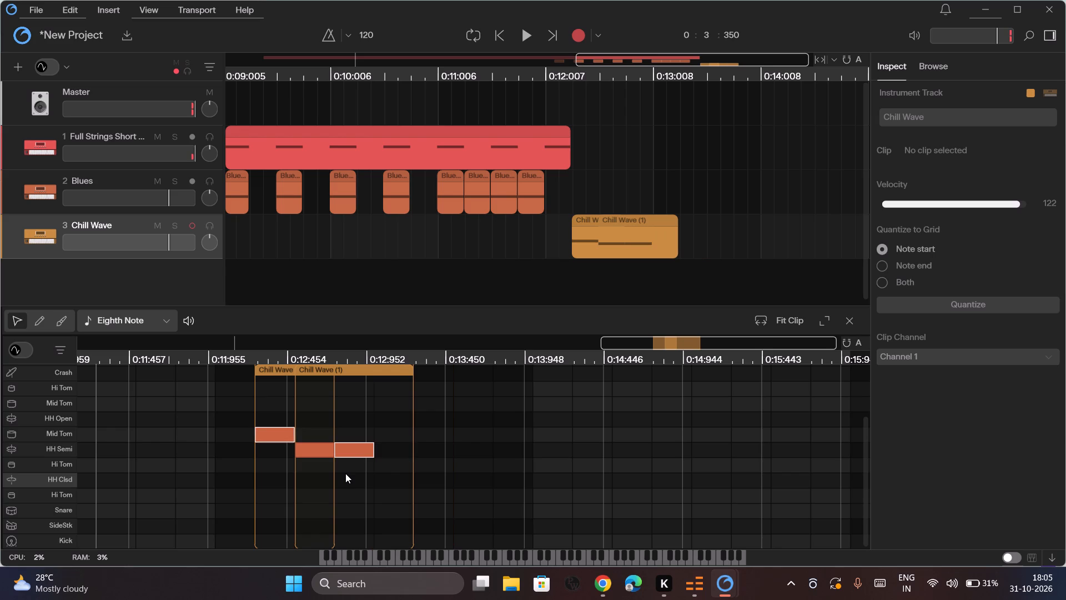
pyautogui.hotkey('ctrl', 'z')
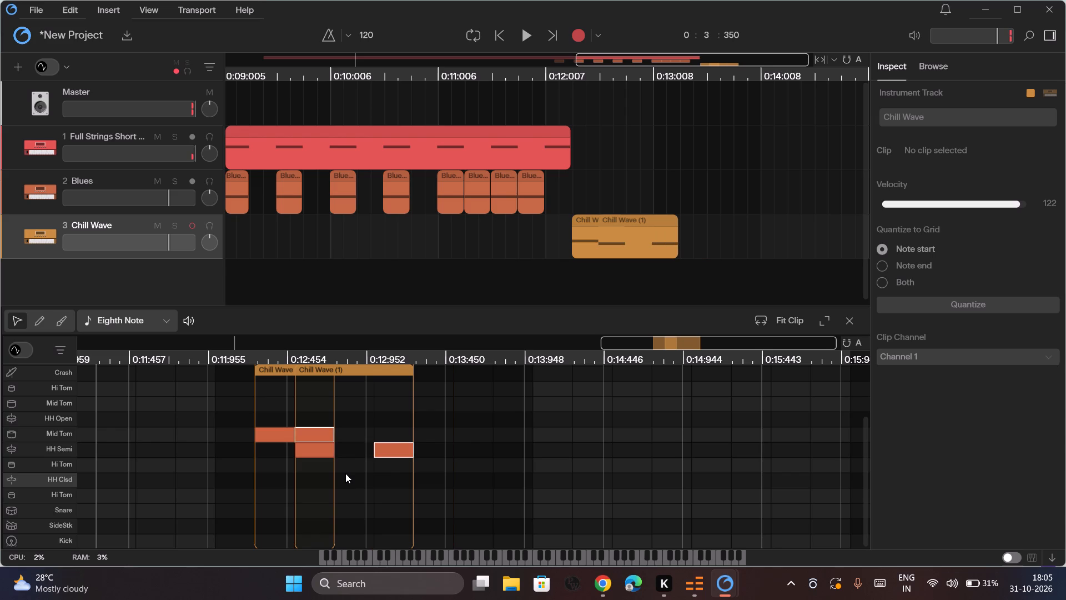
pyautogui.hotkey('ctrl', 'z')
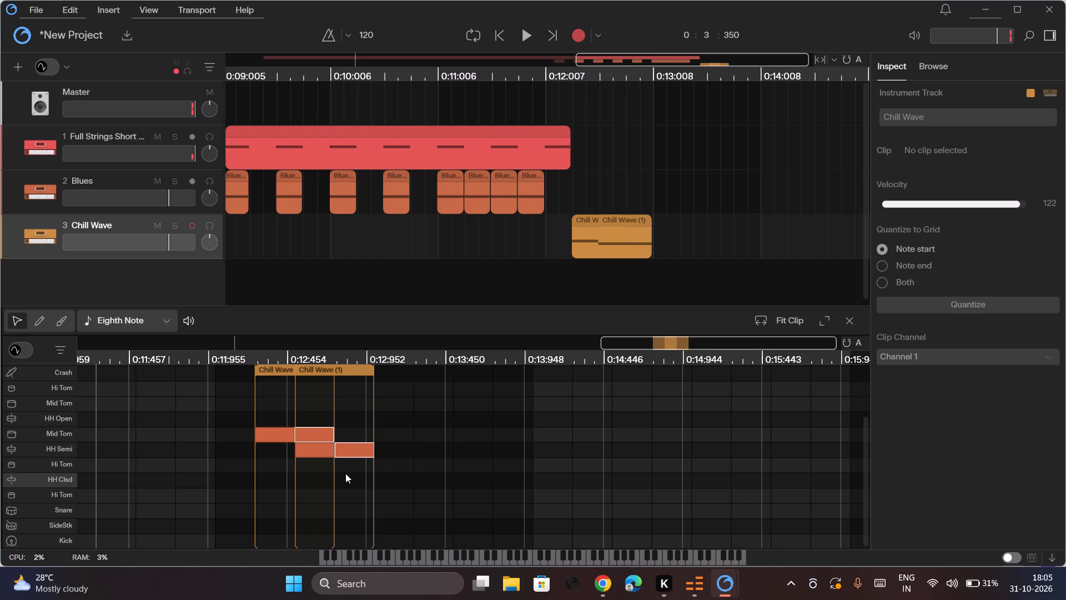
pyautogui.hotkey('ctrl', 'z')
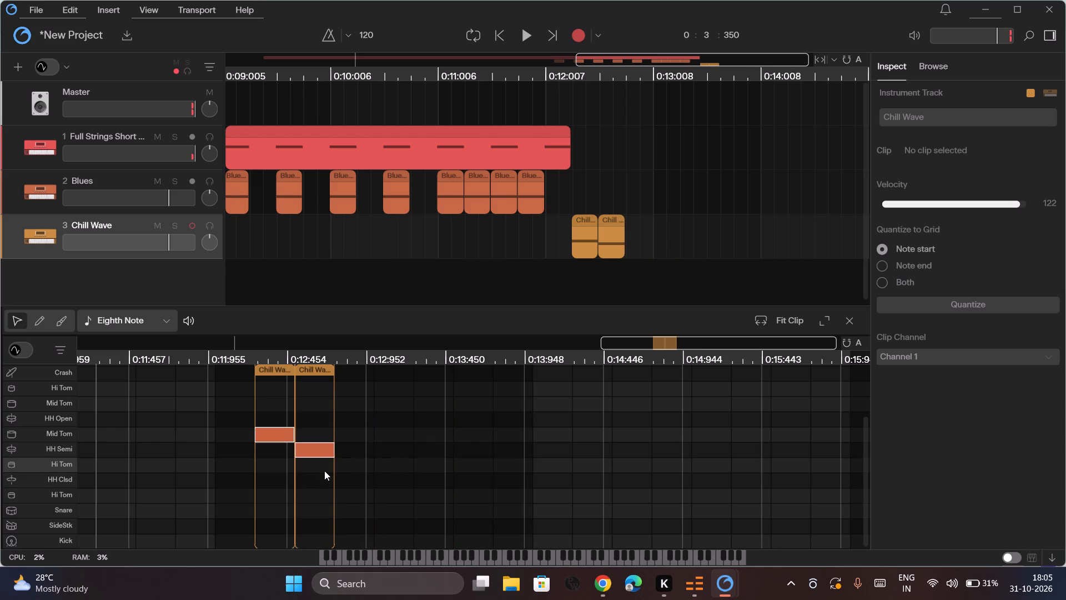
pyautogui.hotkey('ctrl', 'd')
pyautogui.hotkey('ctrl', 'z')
# Duplicate the selected Mid Tom and HH Semi hits three times, nudging each copy one eighth note later before the next duplication.
pyautogui.hotkey('ctrl', 'd')
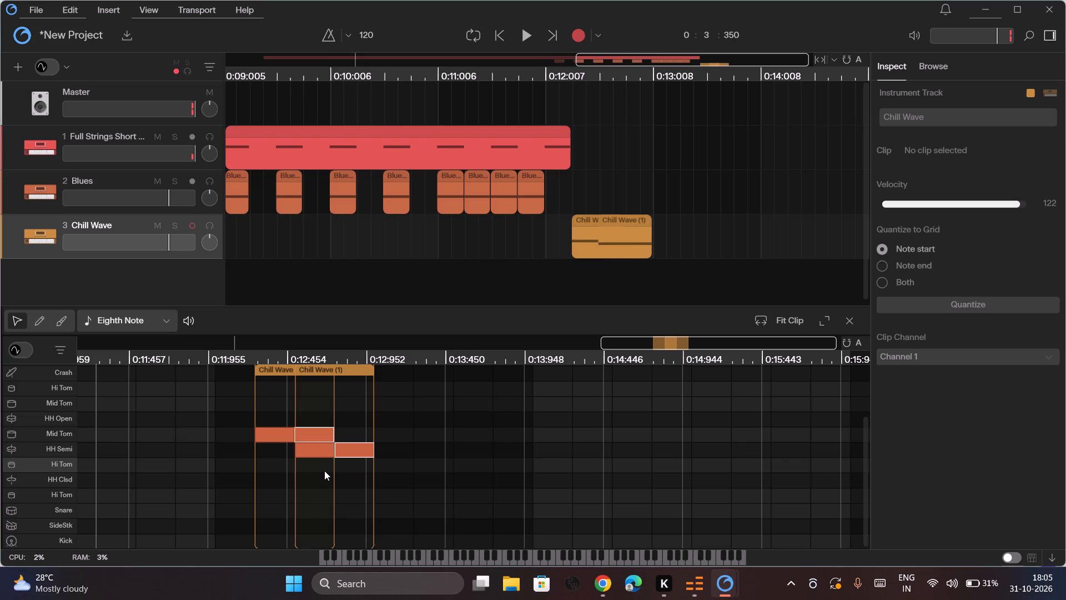
pyautogui.press('Right')
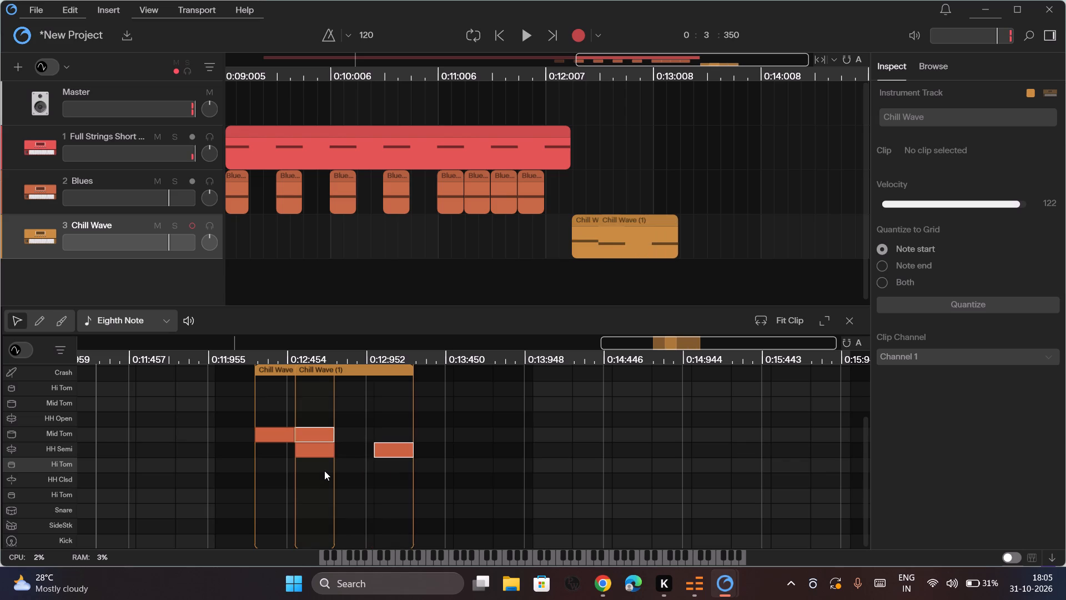
pyautogui.hotkey('ctrl', 'd')
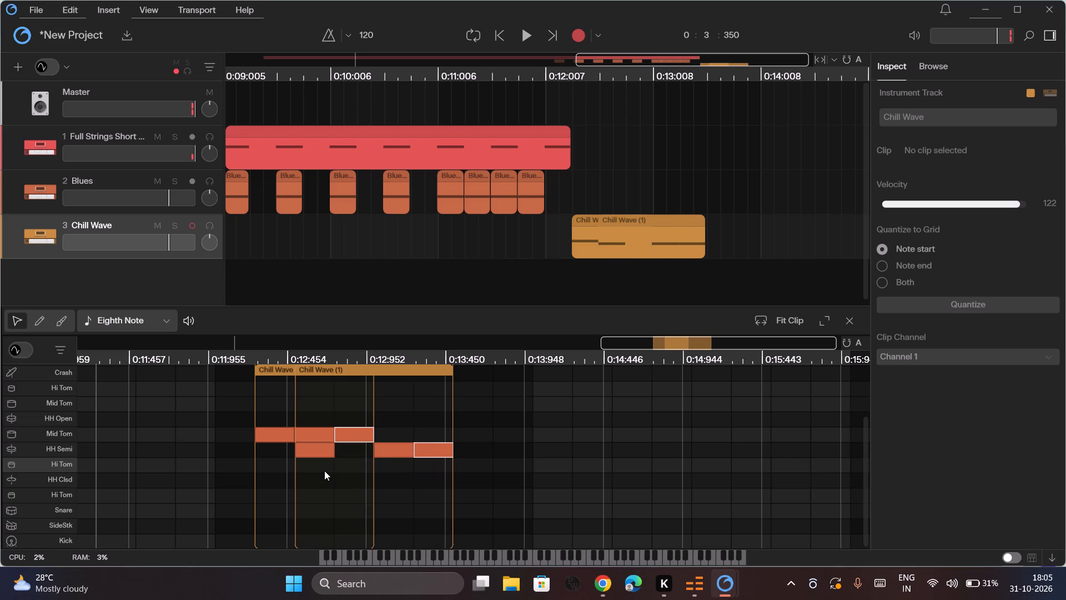
pyautogui.press('Right')
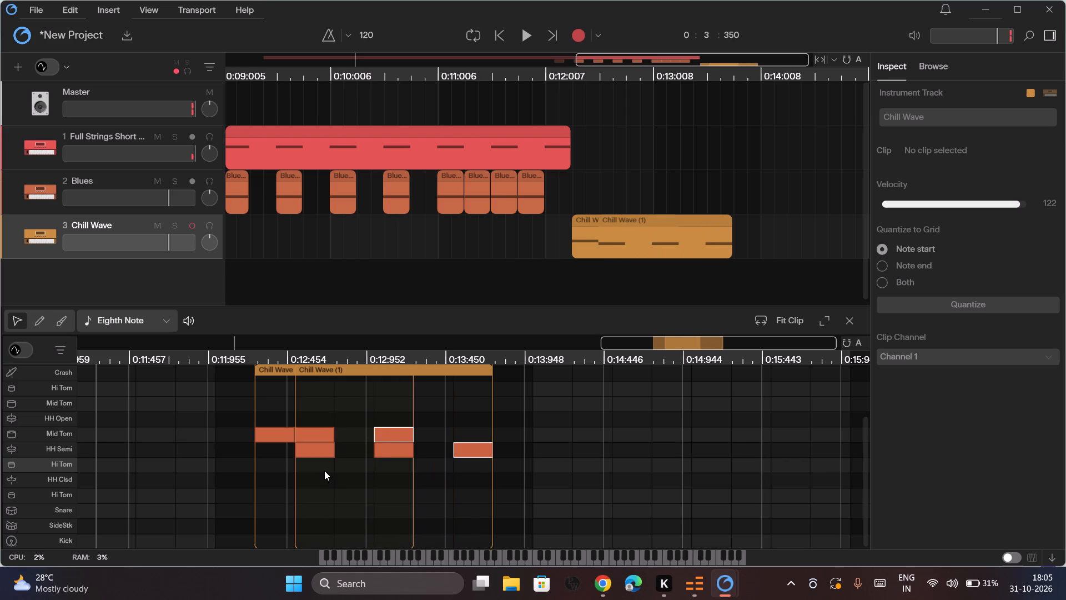
pyautogui.hotkey('ctrl', 'd')
pyautogui.press('Right')
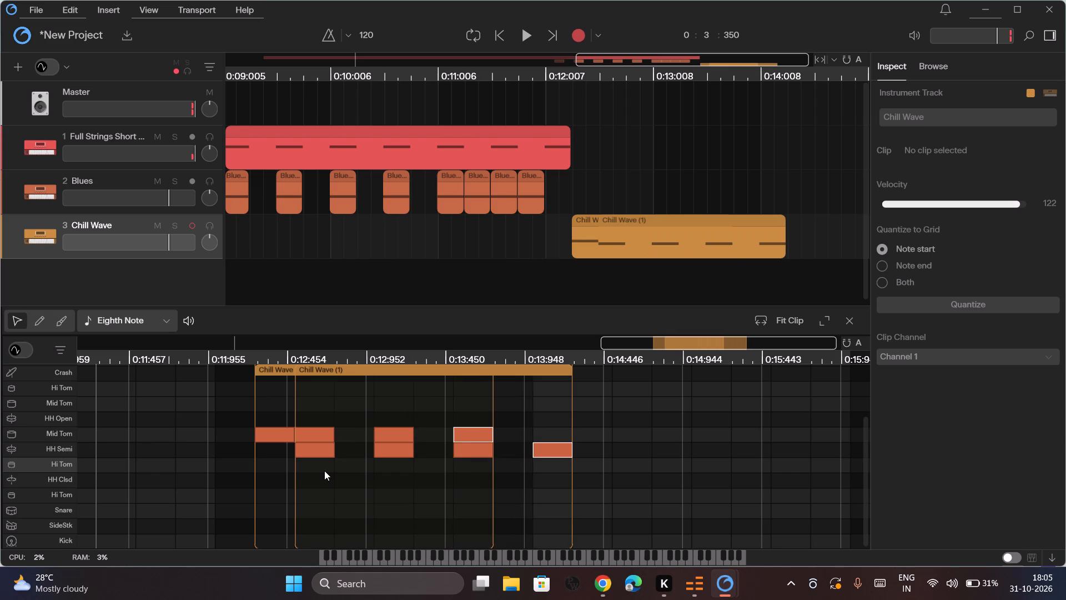
# Move the second, third and fourth Mid Tom hits one eighth note later each so they alternate with the HH Semi hits.
pyautogui.click(324, 433)
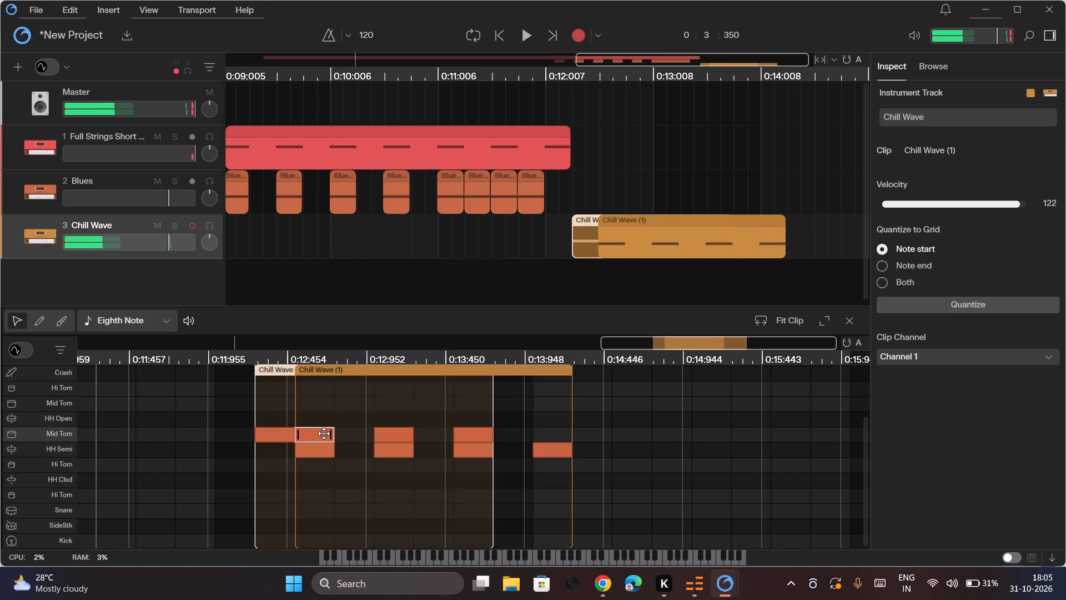
pyautogui.press('Right')
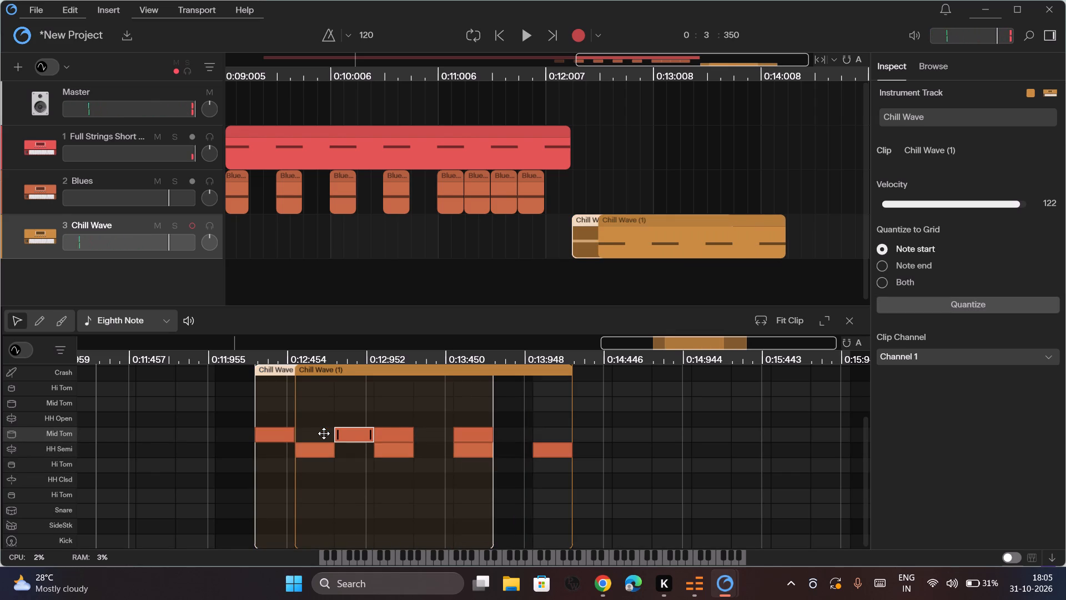
pyautogui.click(396, 434)
pyautogui.press('Right')
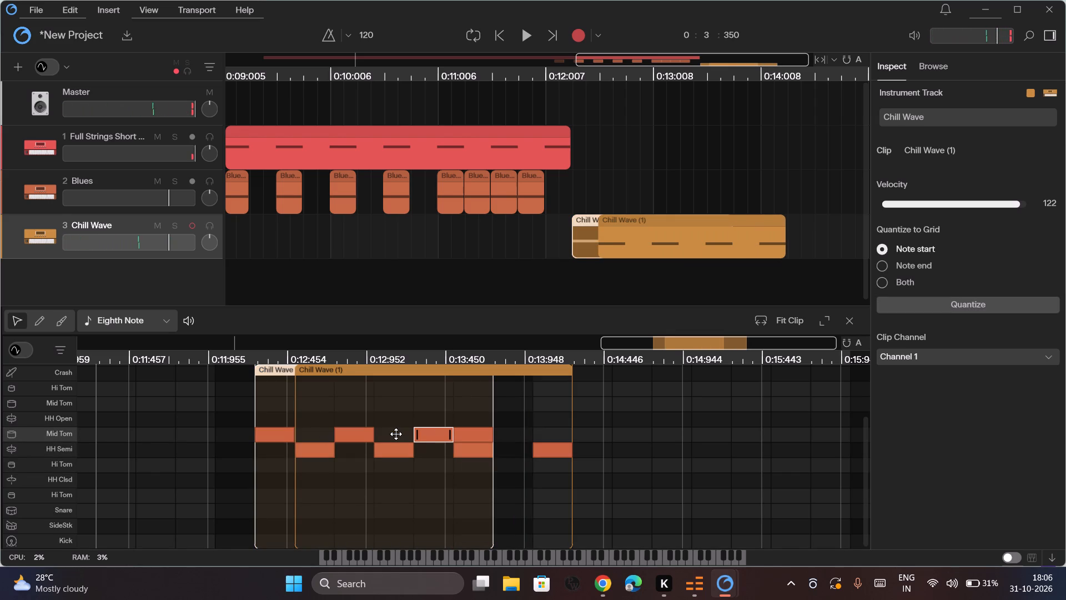
pyautogui.click(479, 433)
pyautogui.press('Right')
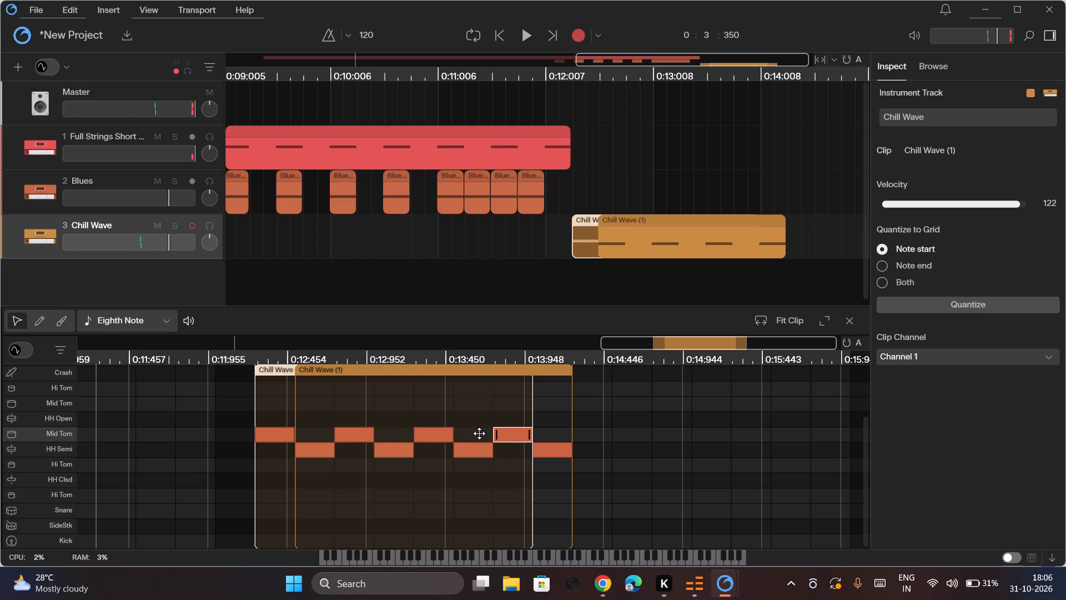
pyautogui.click(645, 451)
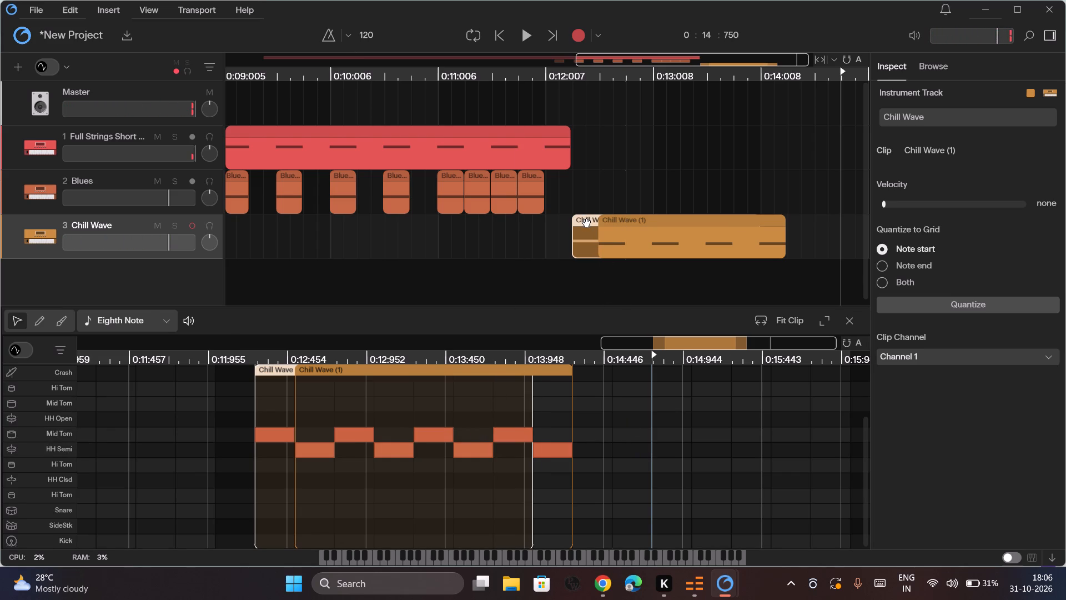
# Play back the arrangement from 0:09:000 through the end of the Chill Wave pattern.
pyautogui.hscroll(1, 392, 165)
pyautogui.click(323, 107)
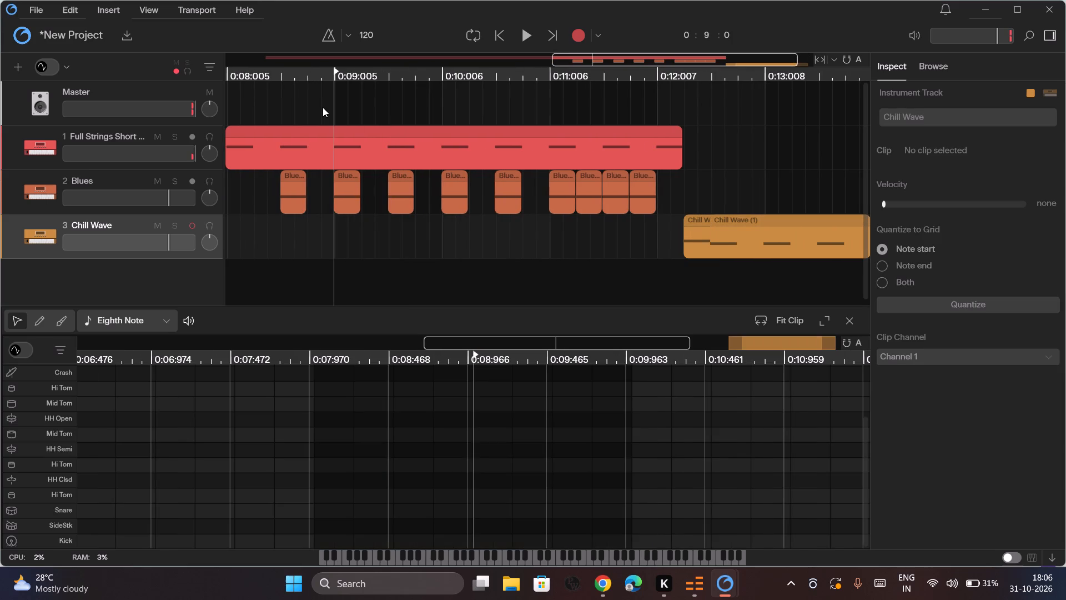
pyautogui.press('space')
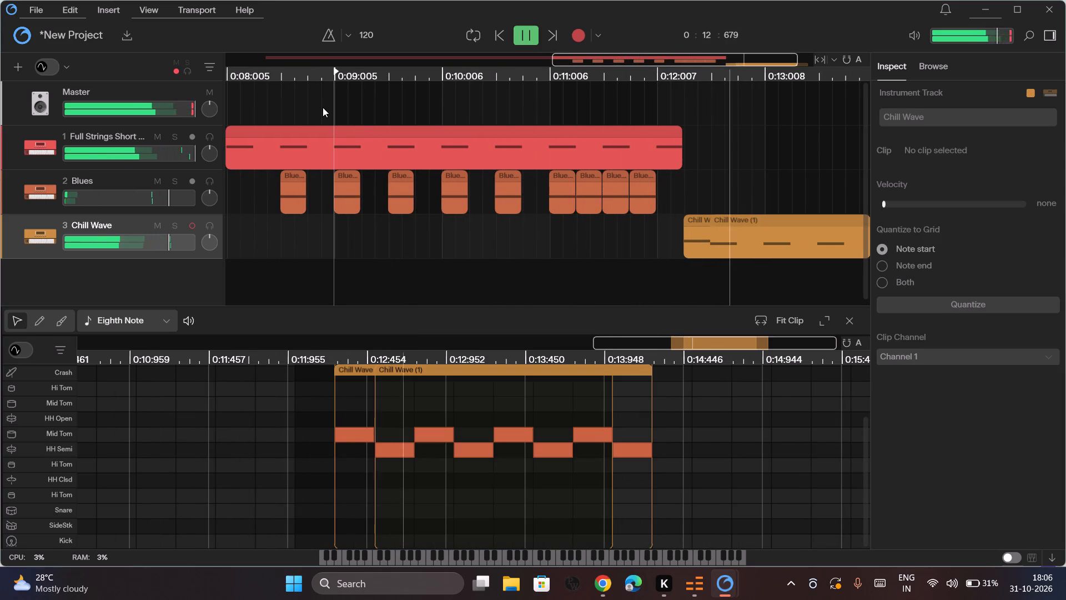
pyautogui.press('space')
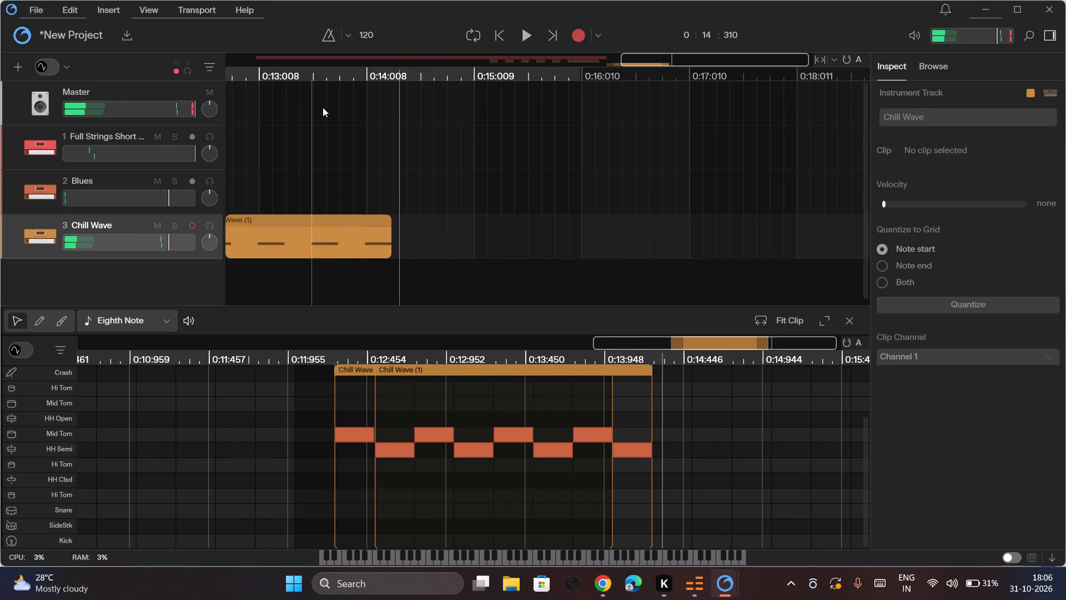
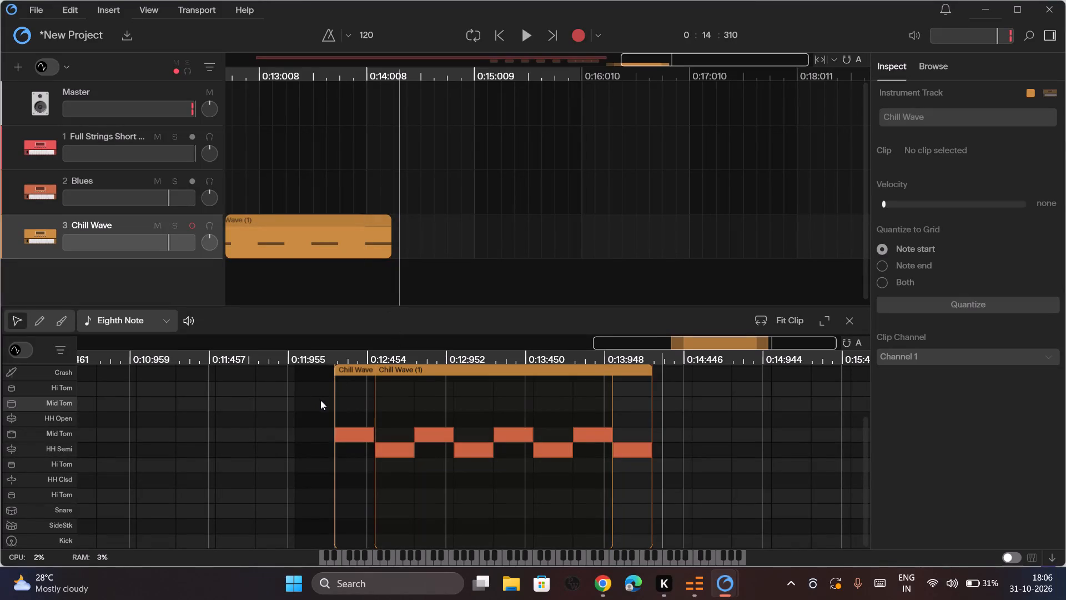
# Play back the arrangement from the start of the Chill Wave pattern at the end of the strings clip.
pyautogui.hscroll(1, 296, 289)
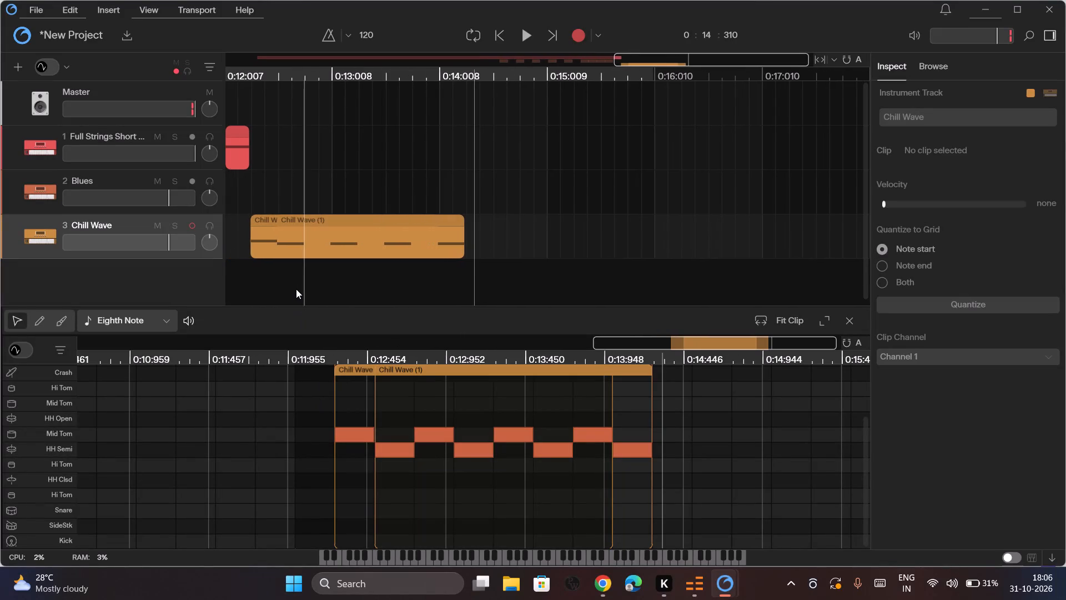
pyautogui.click(252, 191)
pyautogui.press('space')
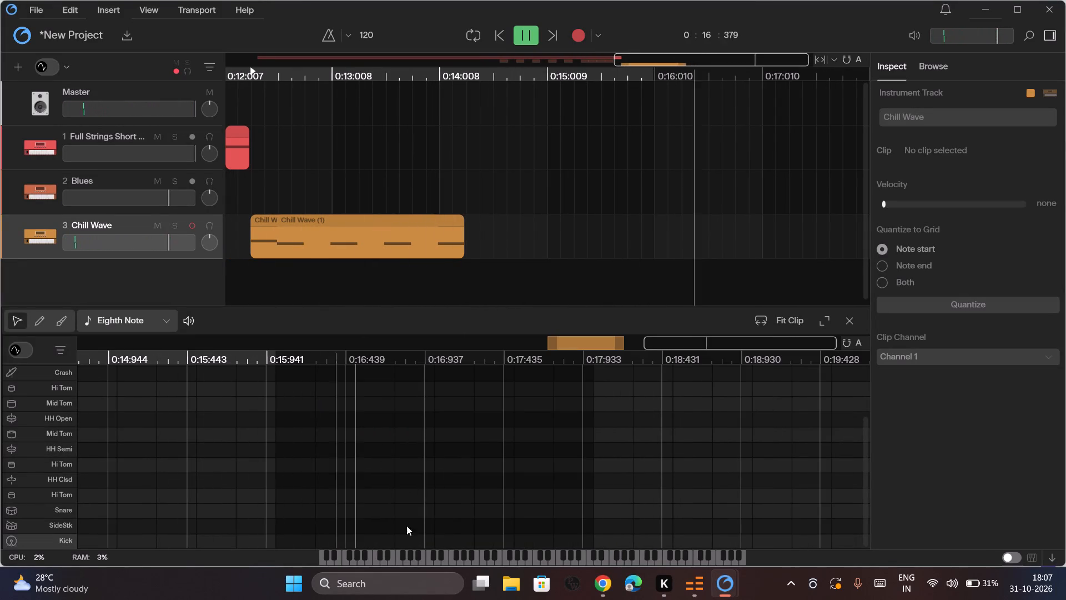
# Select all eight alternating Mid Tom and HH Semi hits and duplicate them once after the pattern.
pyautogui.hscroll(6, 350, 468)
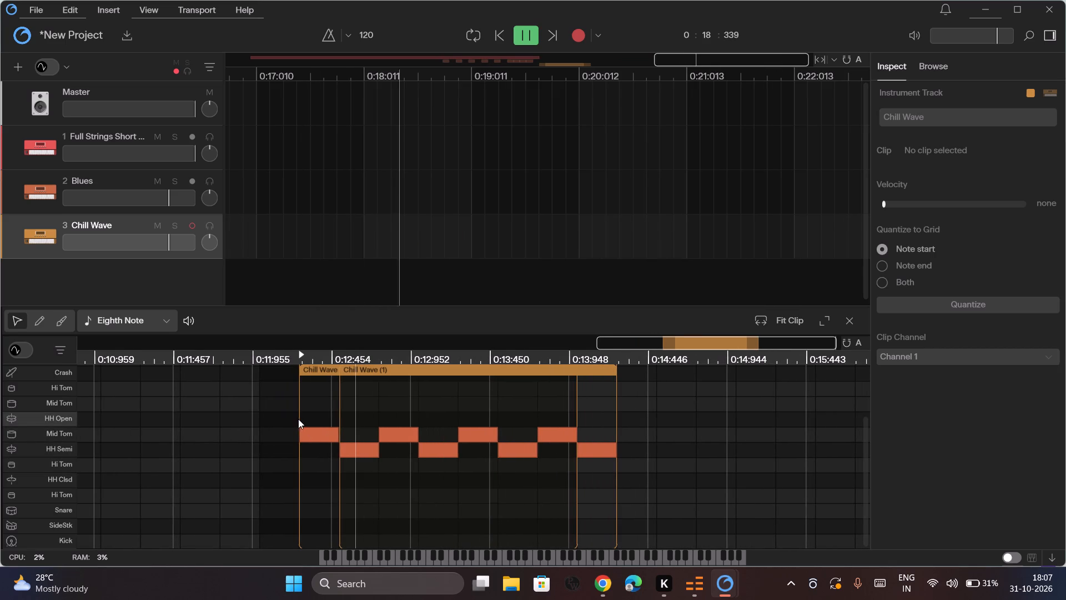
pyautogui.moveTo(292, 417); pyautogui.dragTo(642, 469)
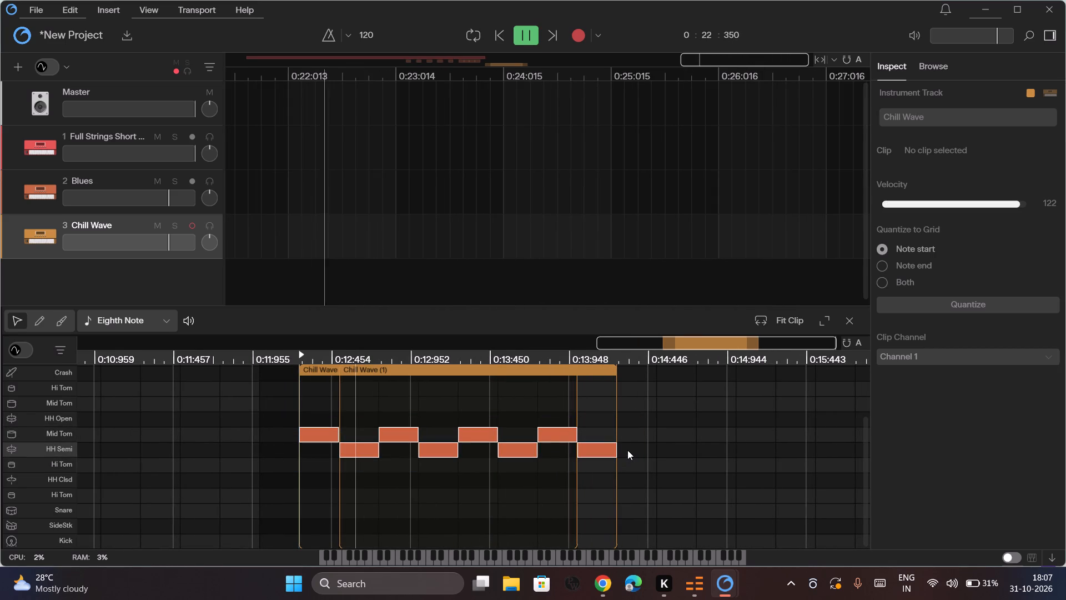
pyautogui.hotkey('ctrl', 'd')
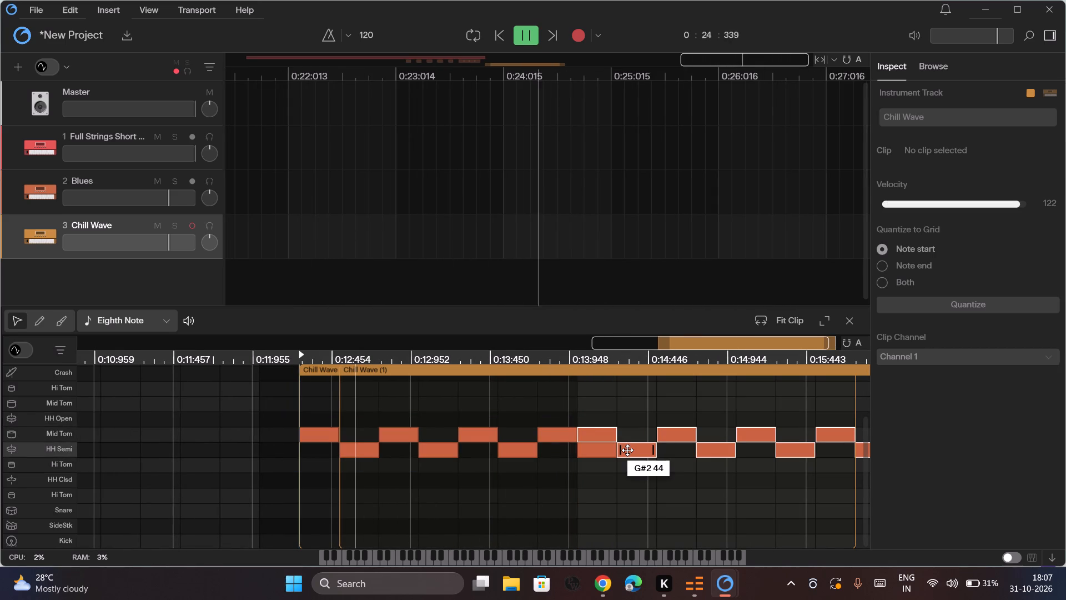
# Play back the extended Chill Wave pattern from its start to check how the duplicated hits follow on.
pyautogui.scroll(-1, 554, 490)
pyautogui.hscroll(-1, 554, 490)
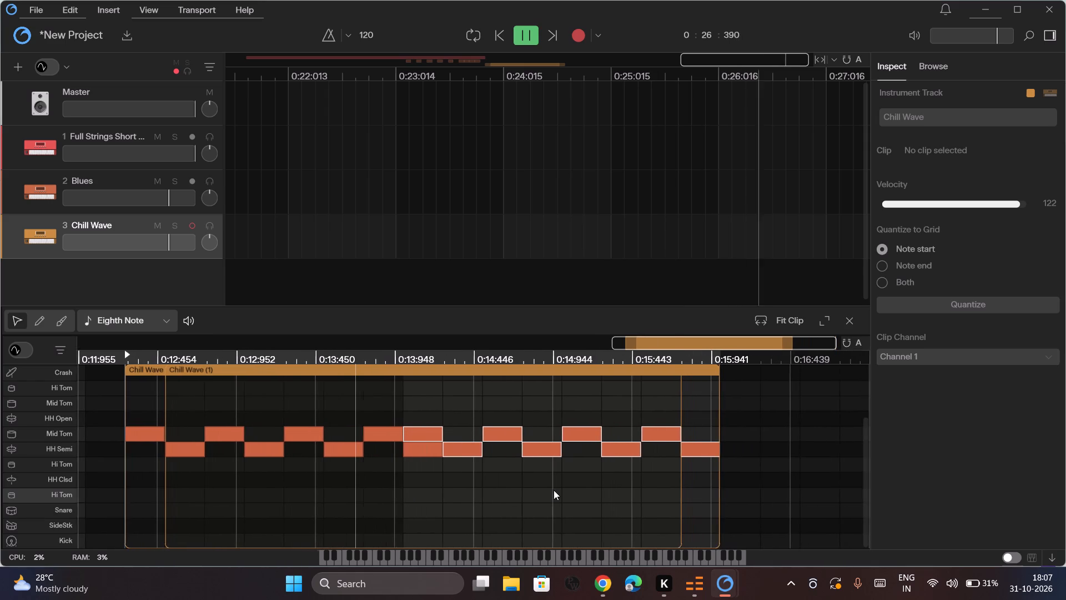
pyautogui.hscroll(-1, 554, 490)
pyautogui.hscroll(13, 391, 244)
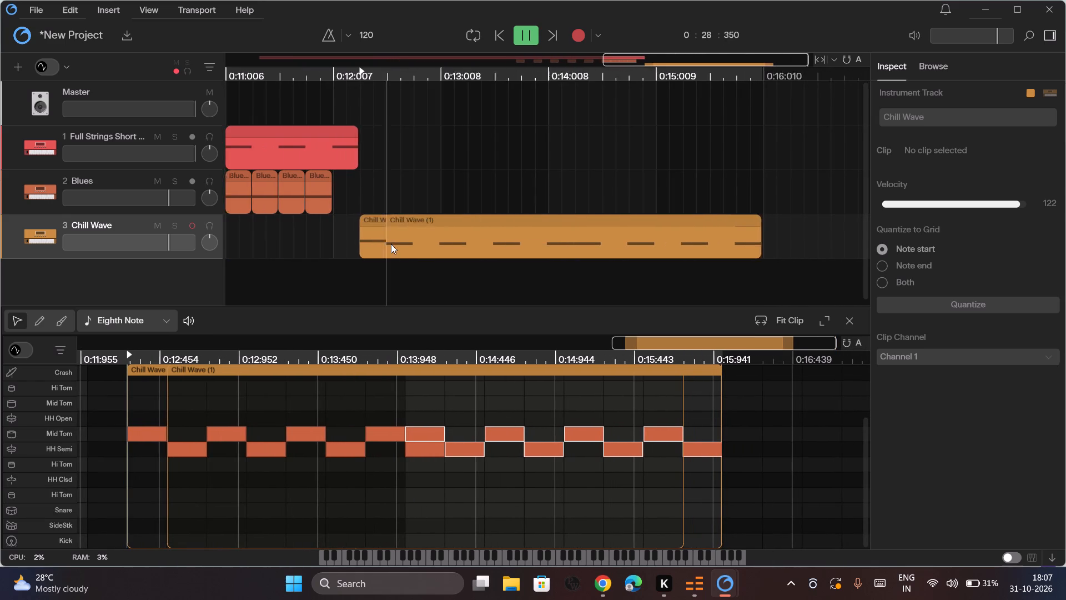
pyautogui.click(381, 246)
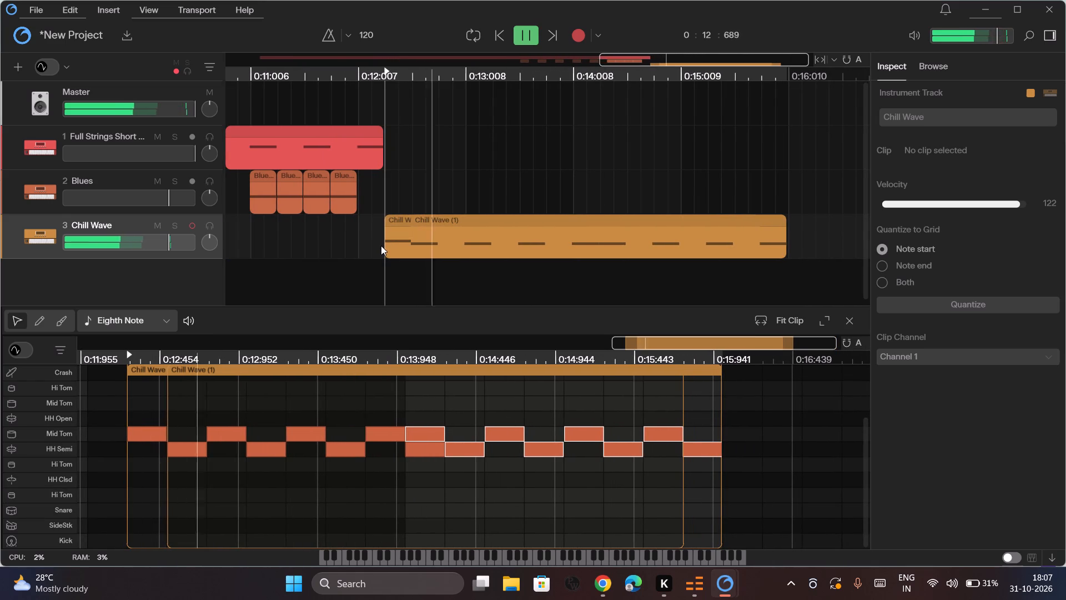
pyautogui.hscroll(-1, 381, 246)
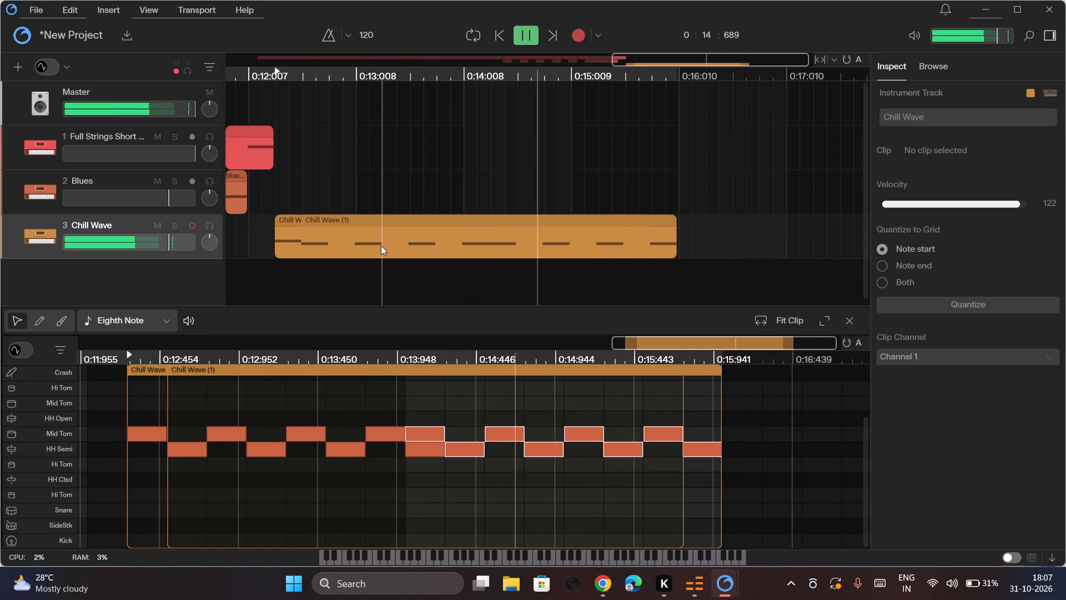
pyautogui.hscroll(-1, 381, 246)
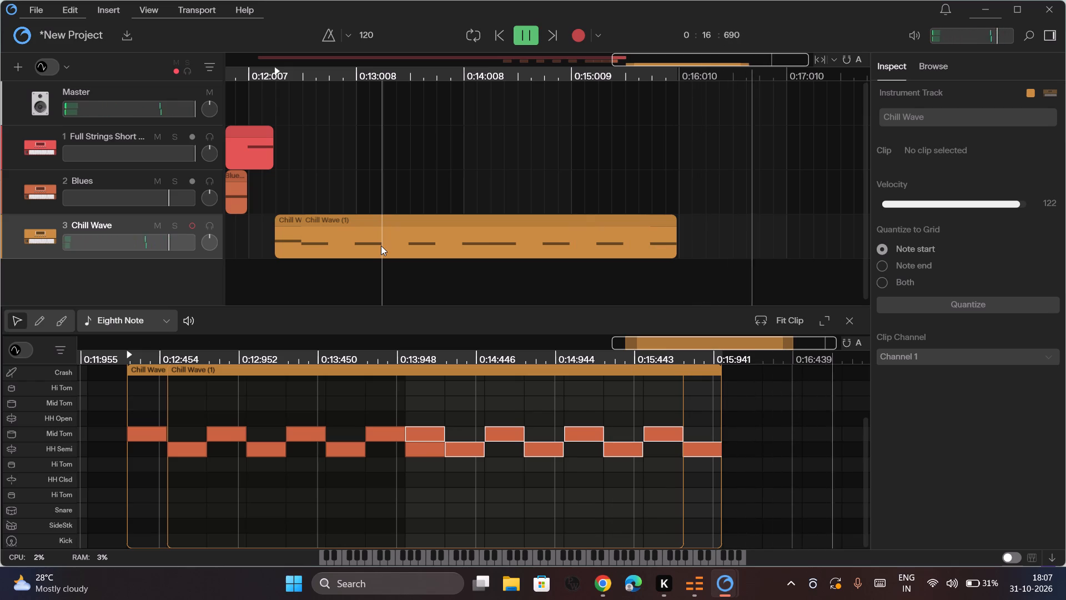
pyautogui.hscroll(-1, 381, 246)
pyautogui.hscroll(-1, 592, 403)
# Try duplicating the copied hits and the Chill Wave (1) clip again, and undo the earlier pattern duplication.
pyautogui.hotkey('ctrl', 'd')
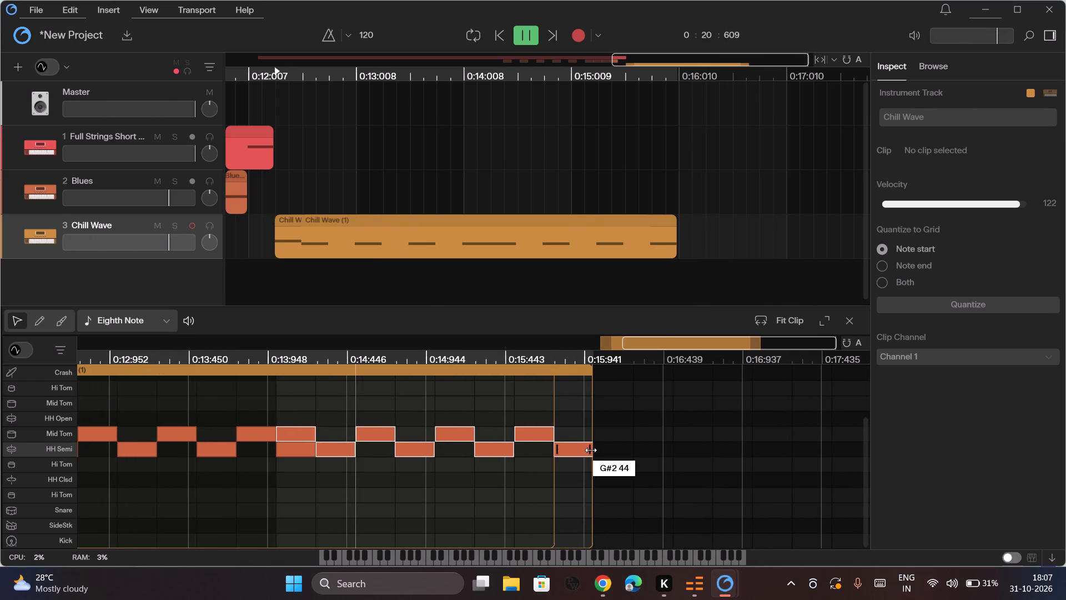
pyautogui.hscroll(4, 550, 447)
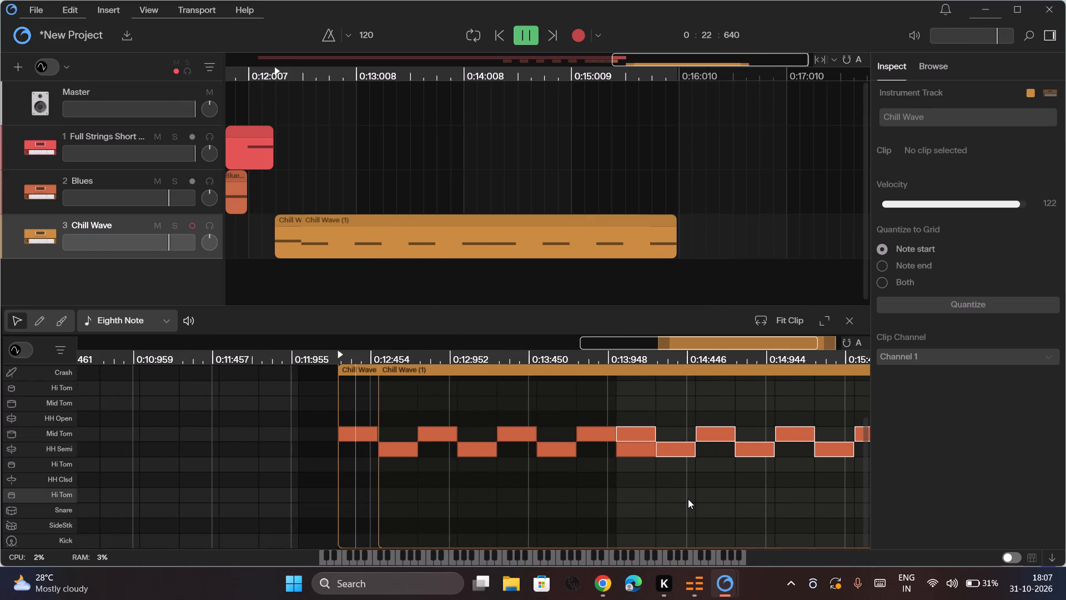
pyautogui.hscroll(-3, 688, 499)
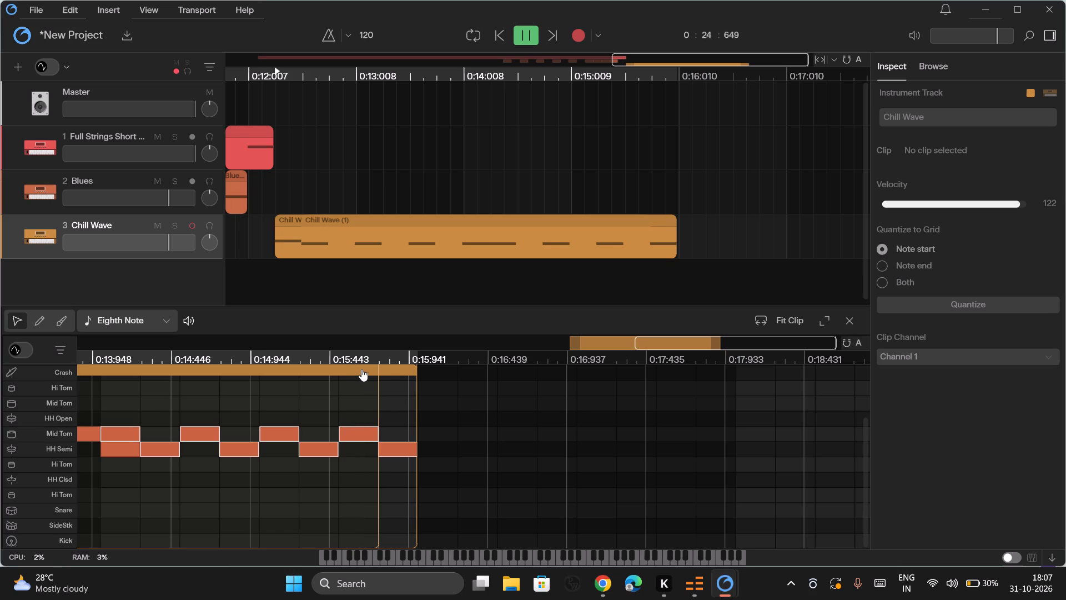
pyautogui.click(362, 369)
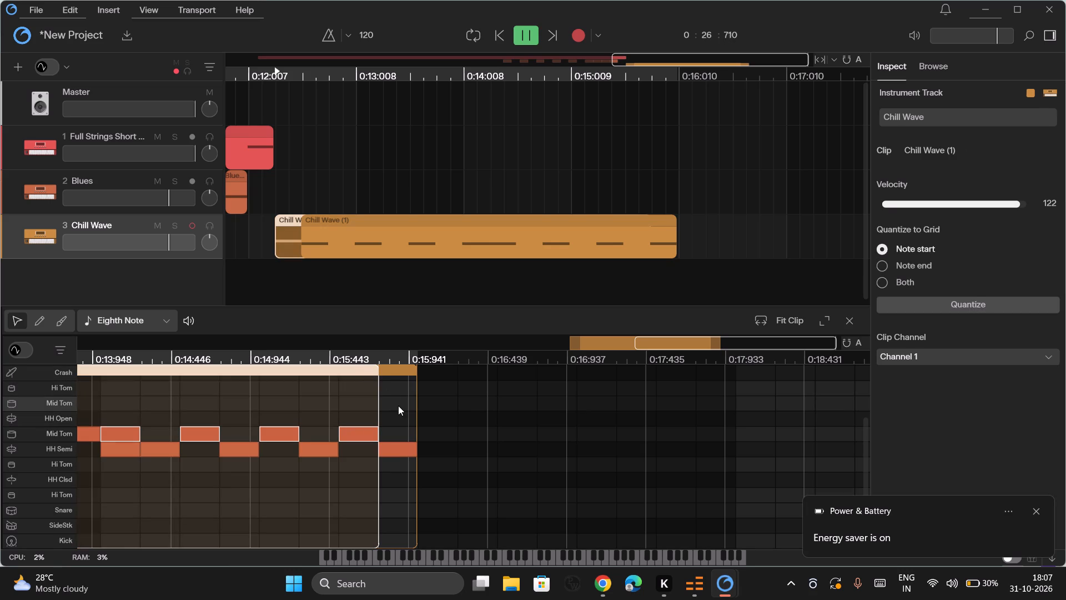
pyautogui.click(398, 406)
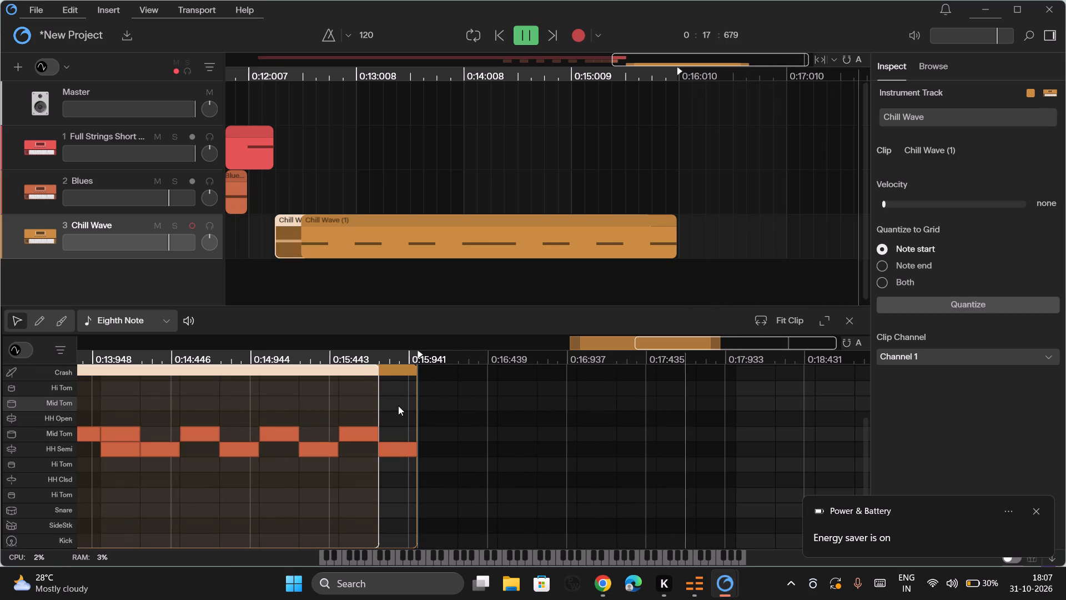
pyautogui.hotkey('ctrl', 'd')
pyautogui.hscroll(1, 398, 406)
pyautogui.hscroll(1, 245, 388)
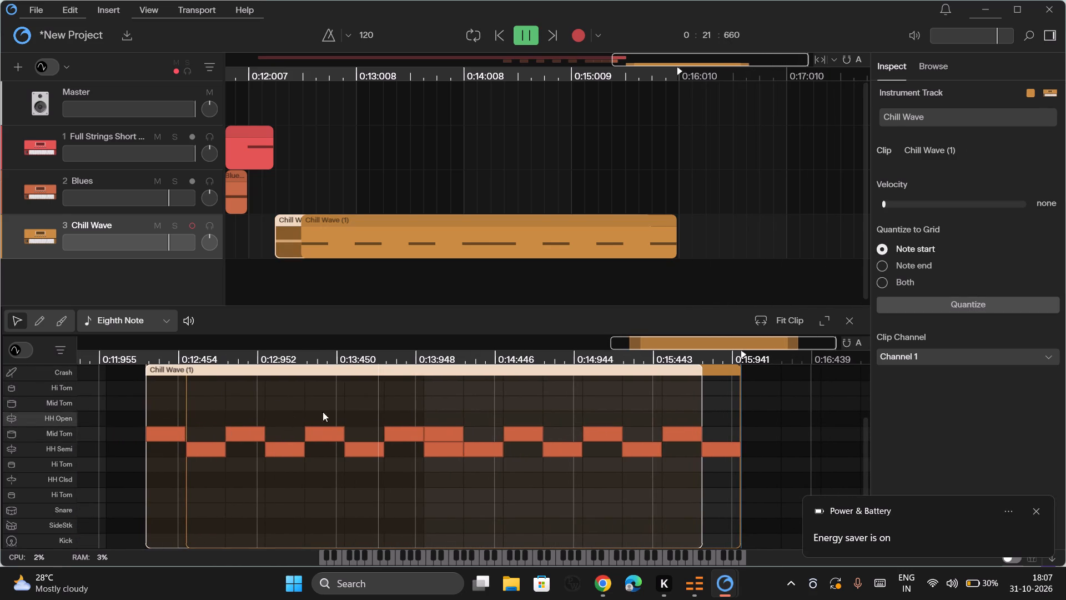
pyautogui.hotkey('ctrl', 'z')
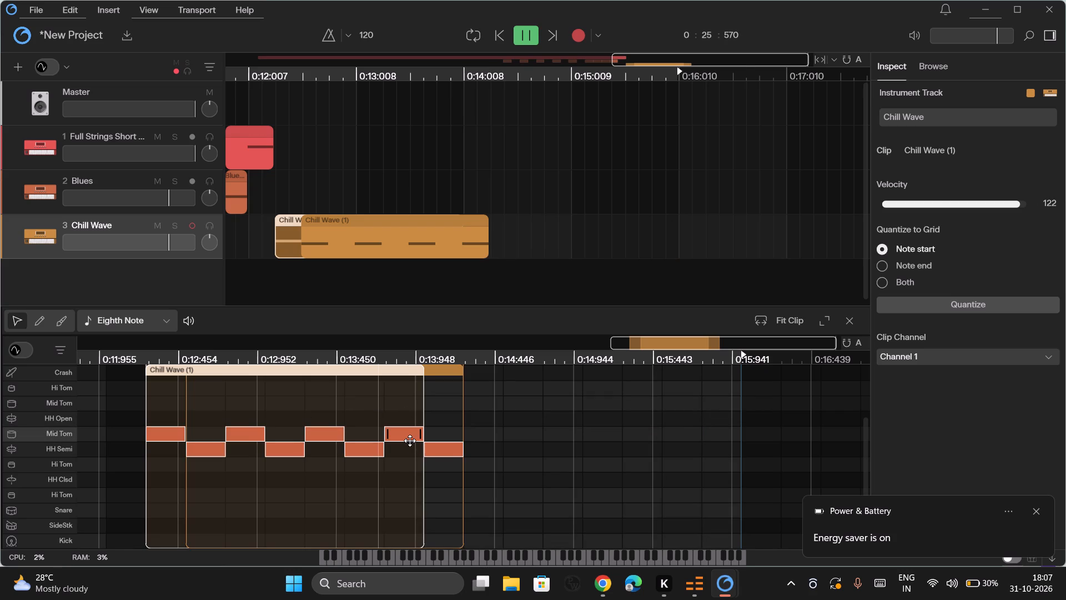
# Duplicate the eight selected Mid Tom and HH Semi hits three times in succession along the Chill Wave track.
pyautogui.hotkey('ctrl', 'd')
pyautogui.hotkey('ctrl', 'd')
pyautogui.hscroll(-5, 410, 441)
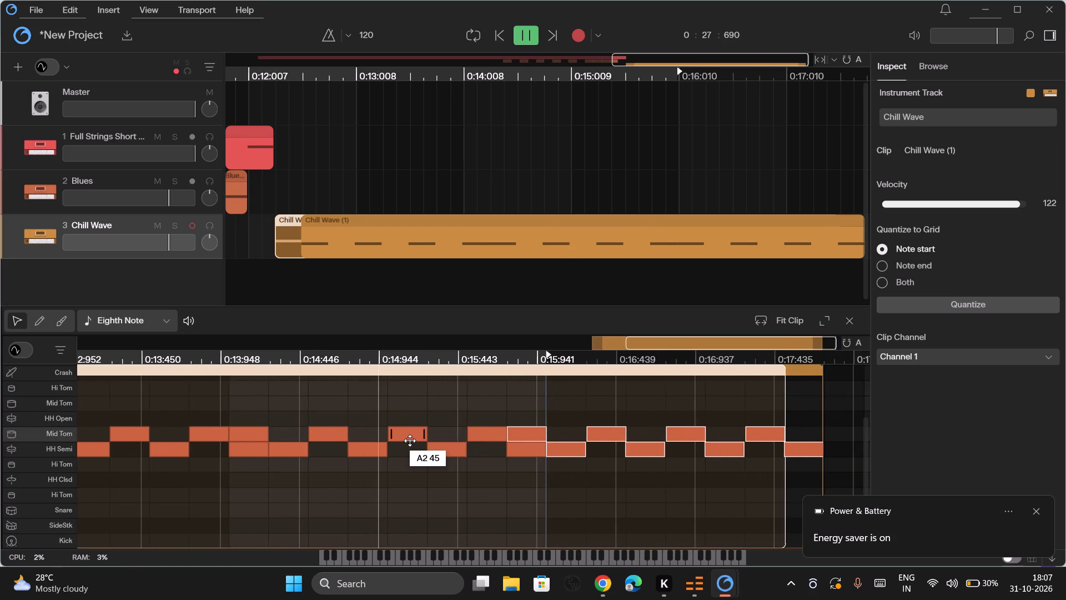
pyautogui.hotkey('ctrl', 'd')
# Play back the lengthened Chill Wave part from its start through its end.
pyautogui.click(270, 172)
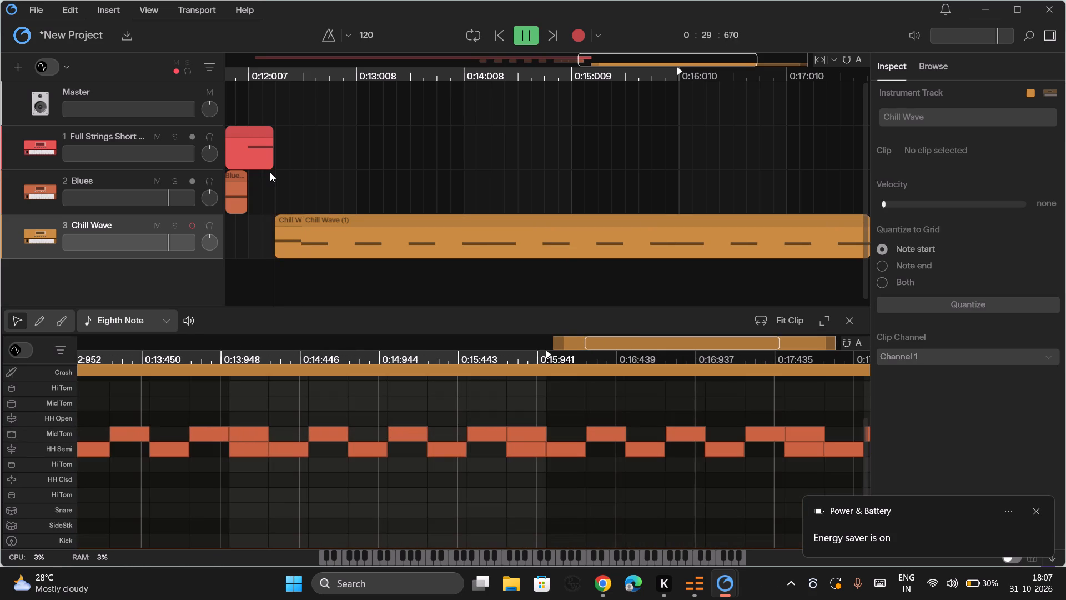
pyautogui.hscroll(-2, 270, 172)
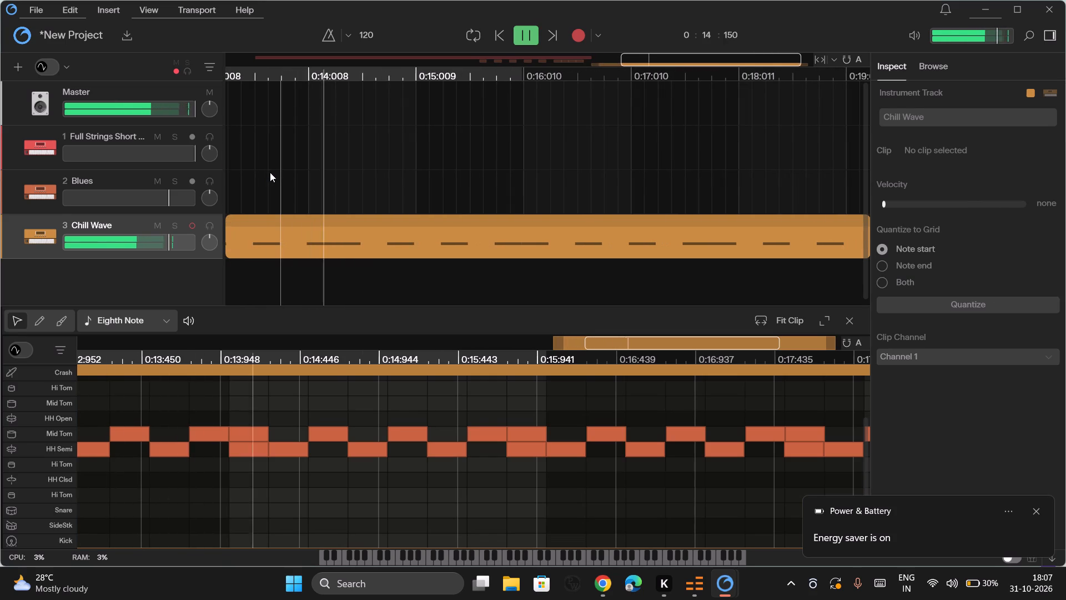
pyautogui.hscroll(-1, 270, 172)
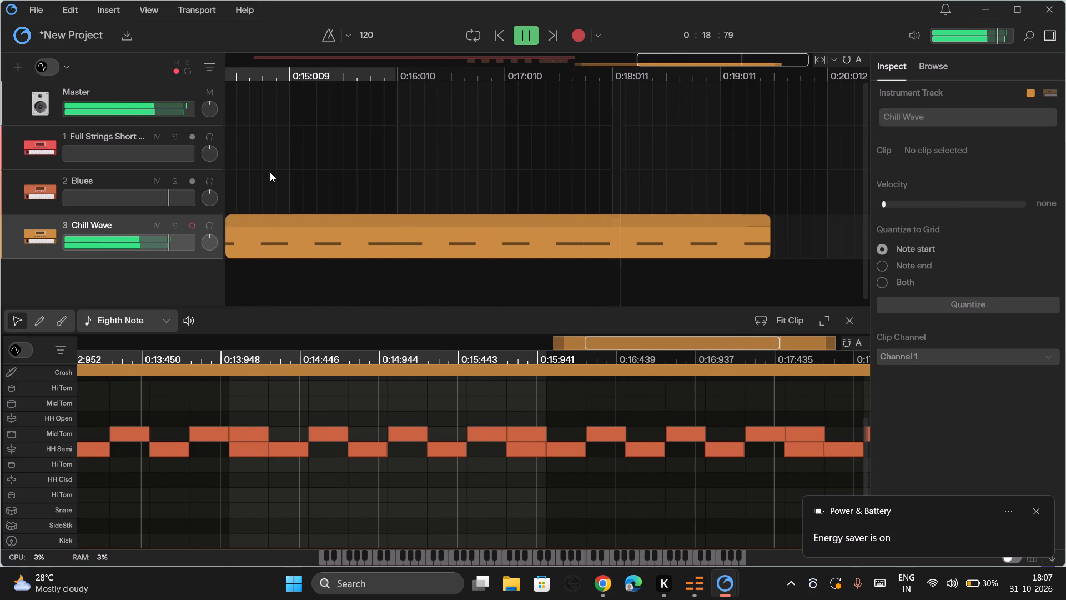
# Play back the whole arrangement from just before the strings clip through the end of the Chill Wave part.
pyautogui.hscroll(6, 270, 172)
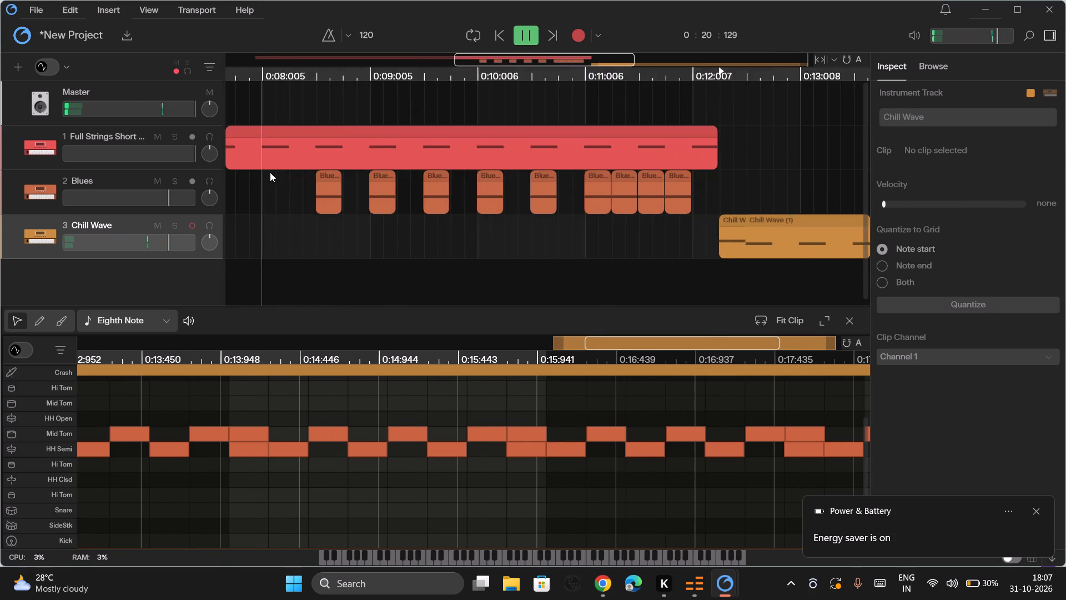
pyautogui.hscroll(4, 270, 172)
pyautogui.click(314, 189)
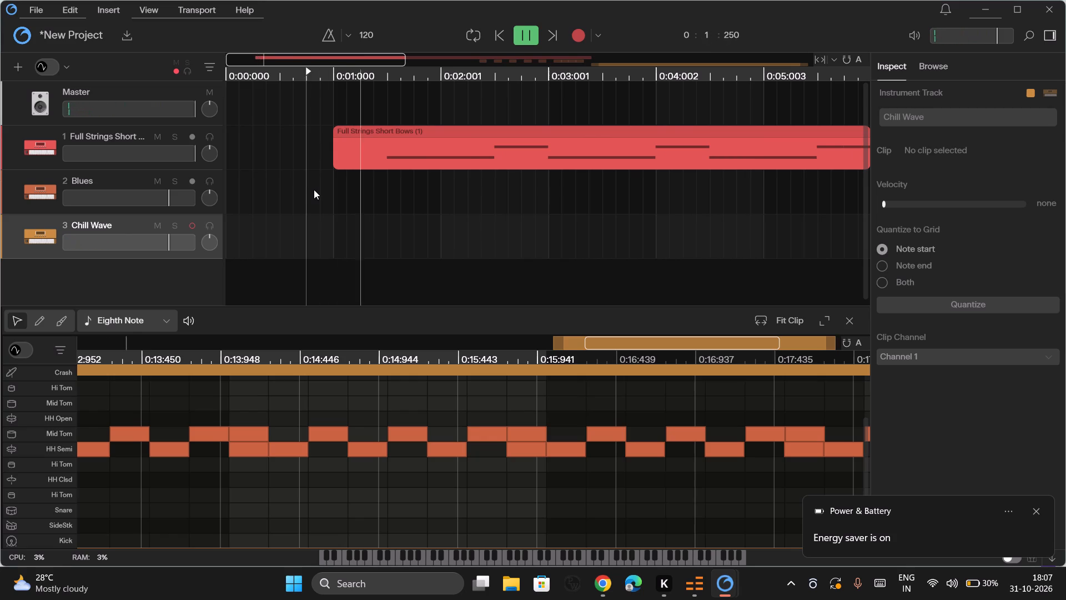
pyautogui.hscroll(-3, 314, 189)
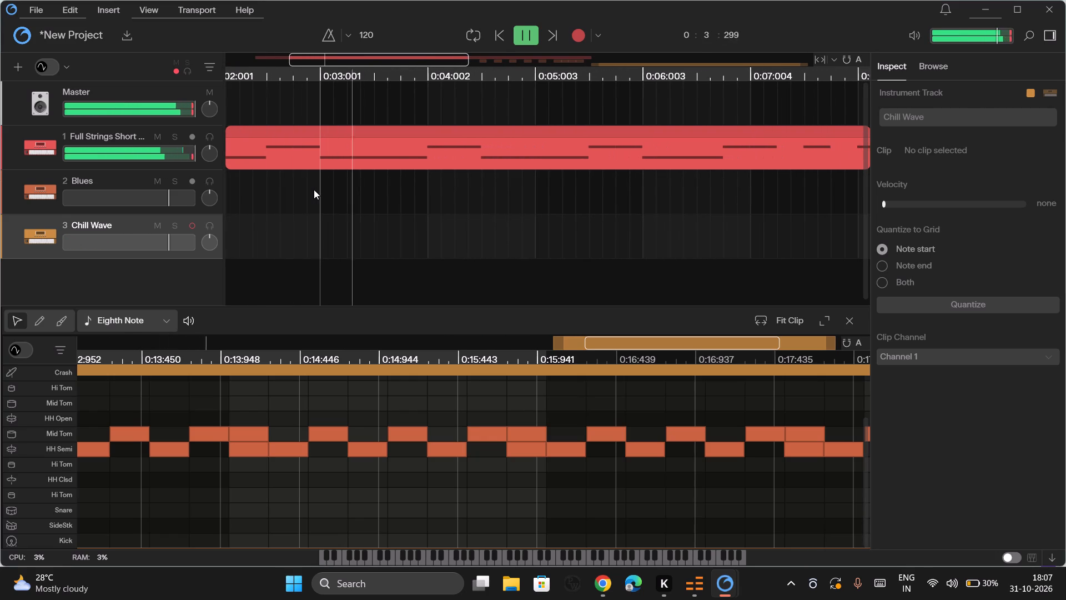
pyautogui.hscroll(-2, 314, 189)
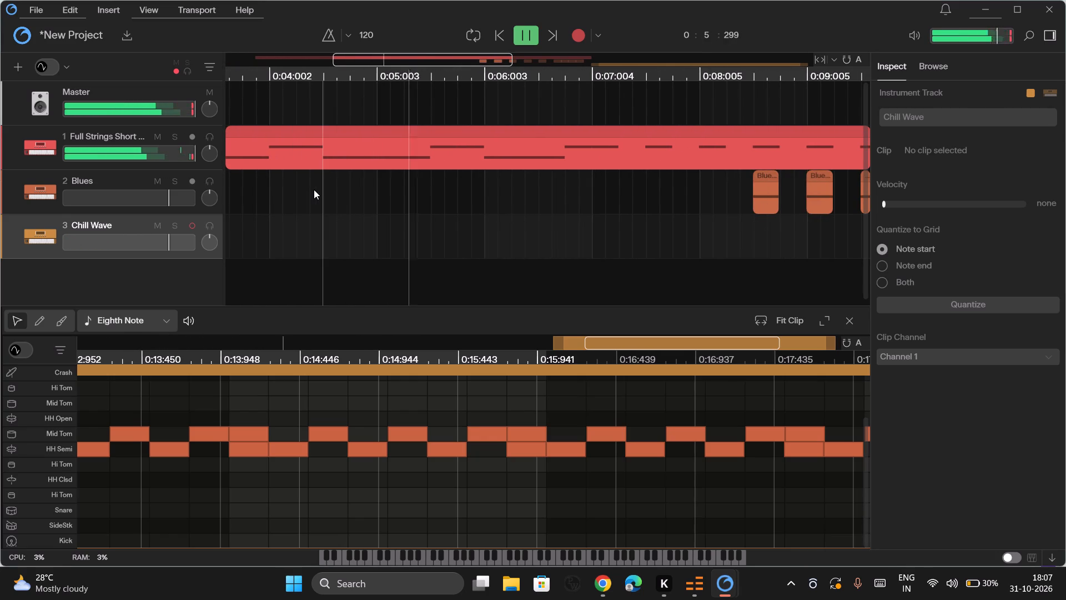
pyautogui.hscroll(-2, 314, 189)
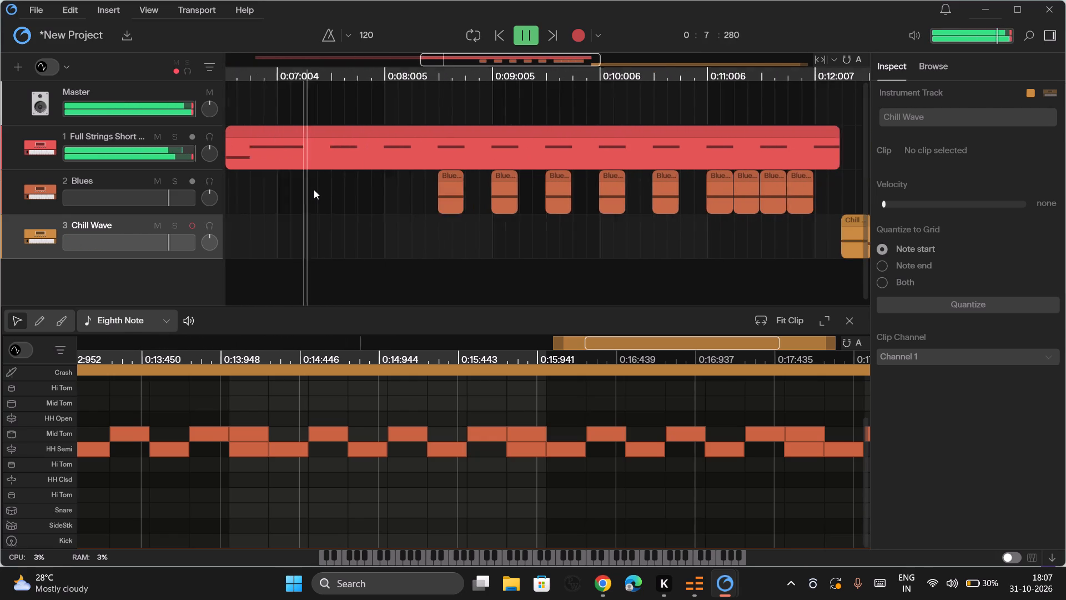
pyautogui.hscroll(-2, 314, 189)
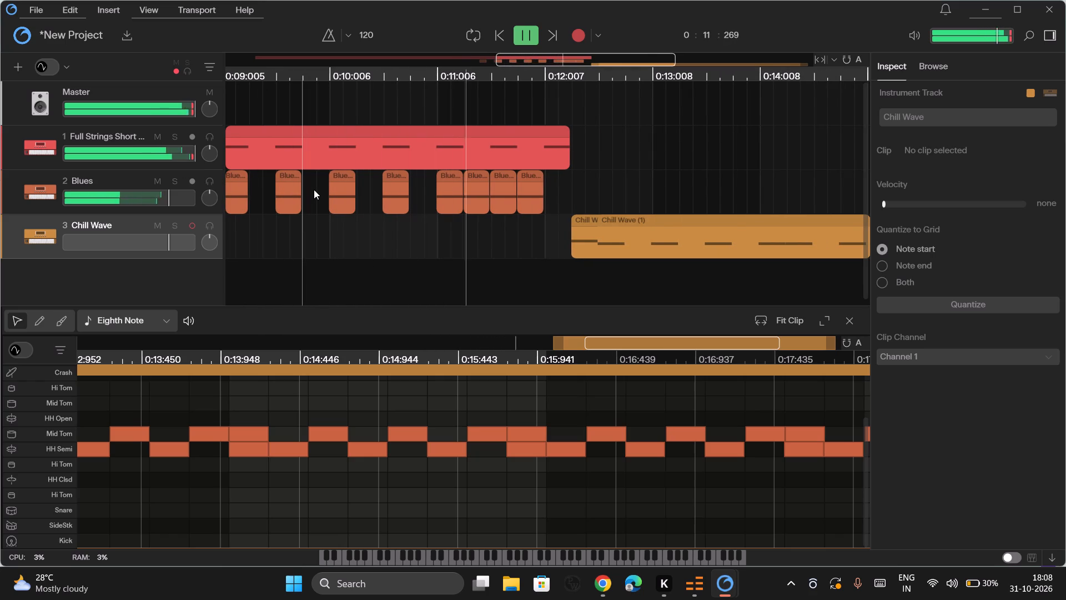
pyautogui.hscroll(-1, 314, 189)
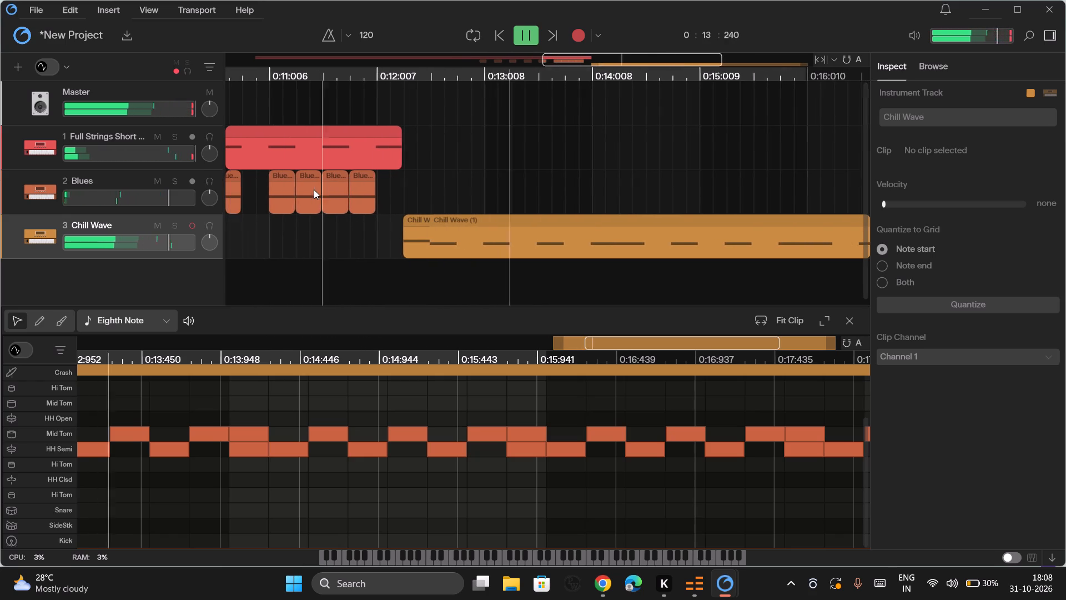
pyautogui.hscroll(-1, 314, 189)
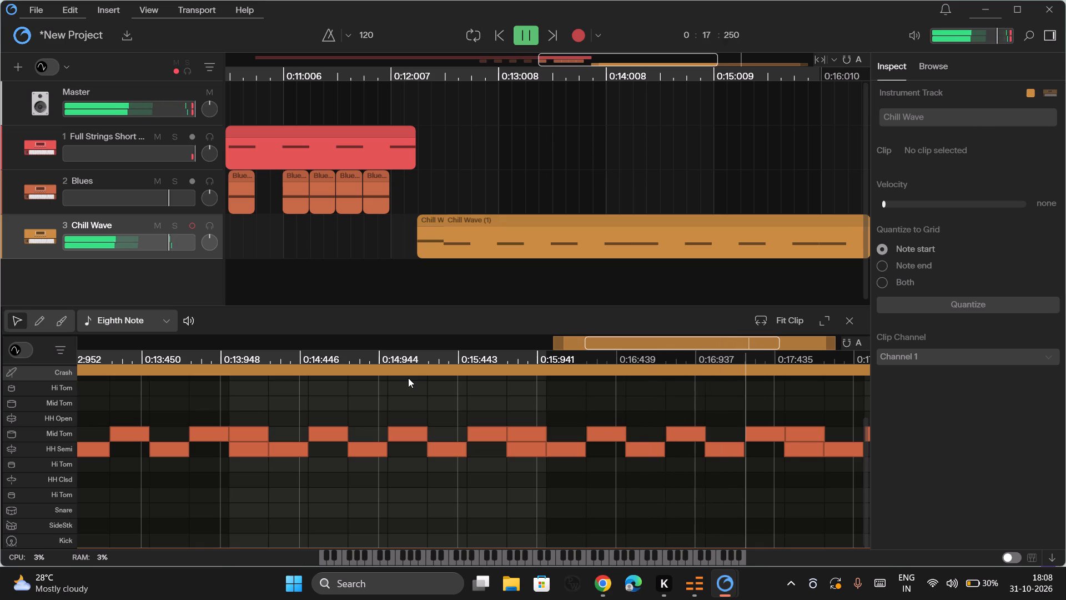
pyautogui.hscroll(-4, 408, 378)
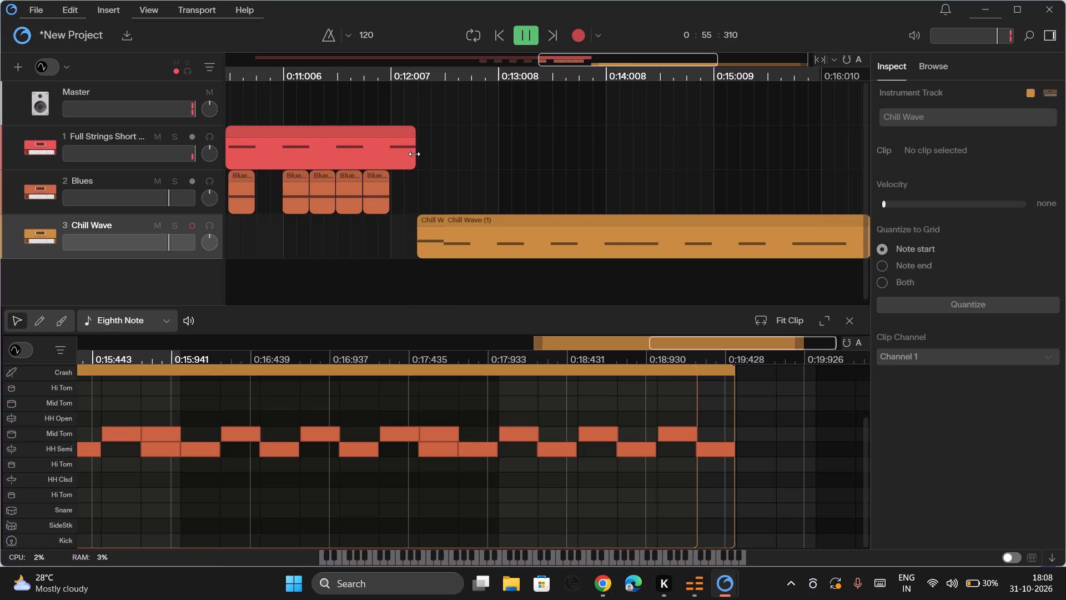
# Extend the end of the Full Strings Short Bows clip to about 0:15:700, over the Chill Wave part.
pyautogui.moveTo(414, 154); pyautogui.dragTo(795, 161)
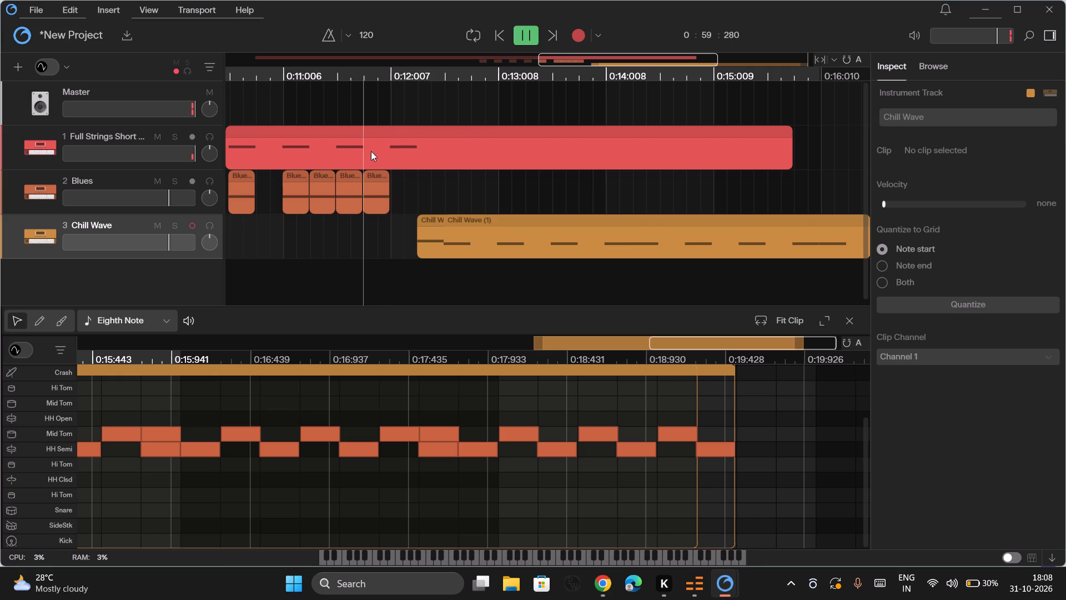
# Open the Full Strings Short Bows clip in the note editor.
pyautogui.hscroll(4, 371, 151)
pyautogui.hscroll(-1, 371, 151)
pyautogui.hscroll(1, 371, 151)
pyautogui.hscroll(-1, 371, 151)
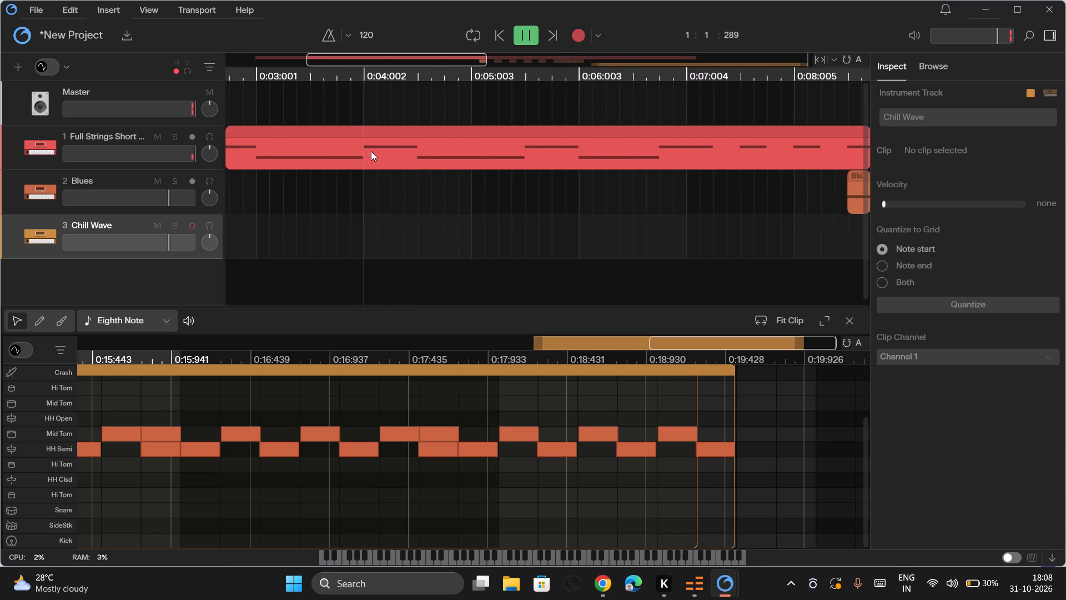
pyautogui.hscroll(-1, 371, 151)
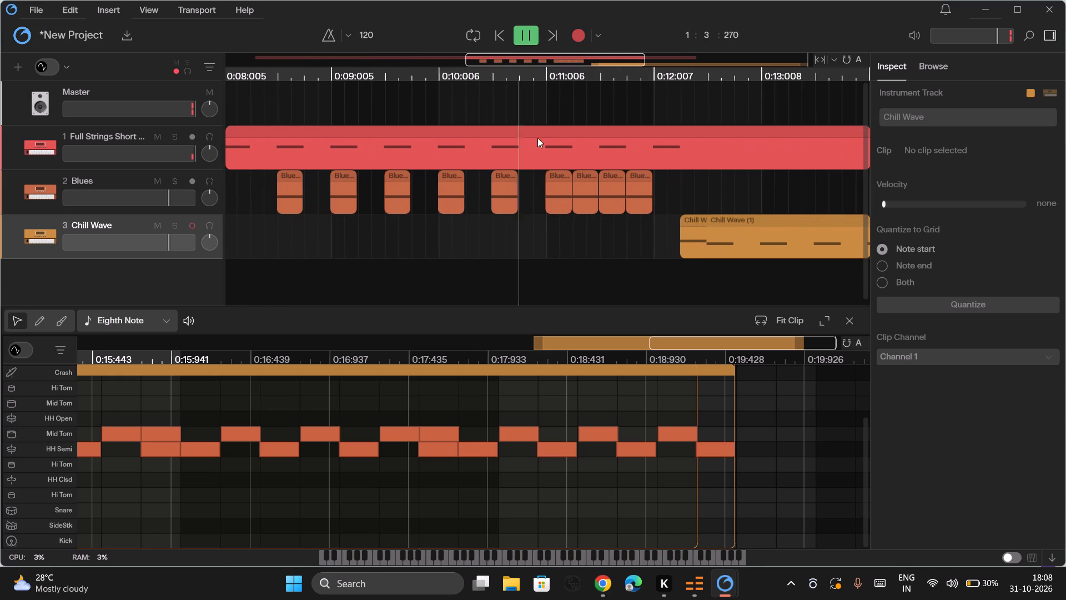
pyautogui.click(658, 146)
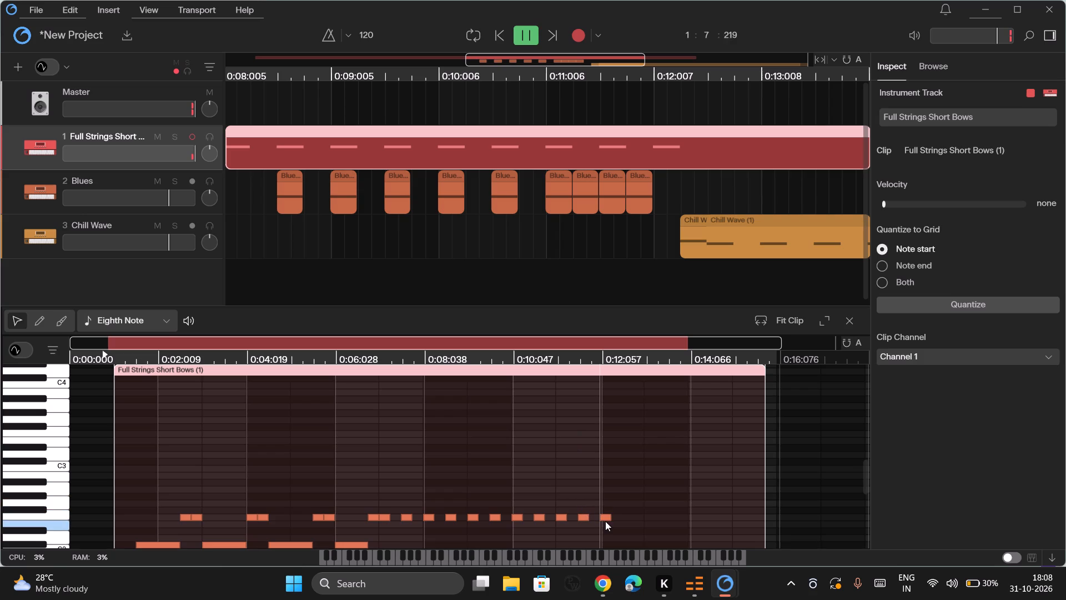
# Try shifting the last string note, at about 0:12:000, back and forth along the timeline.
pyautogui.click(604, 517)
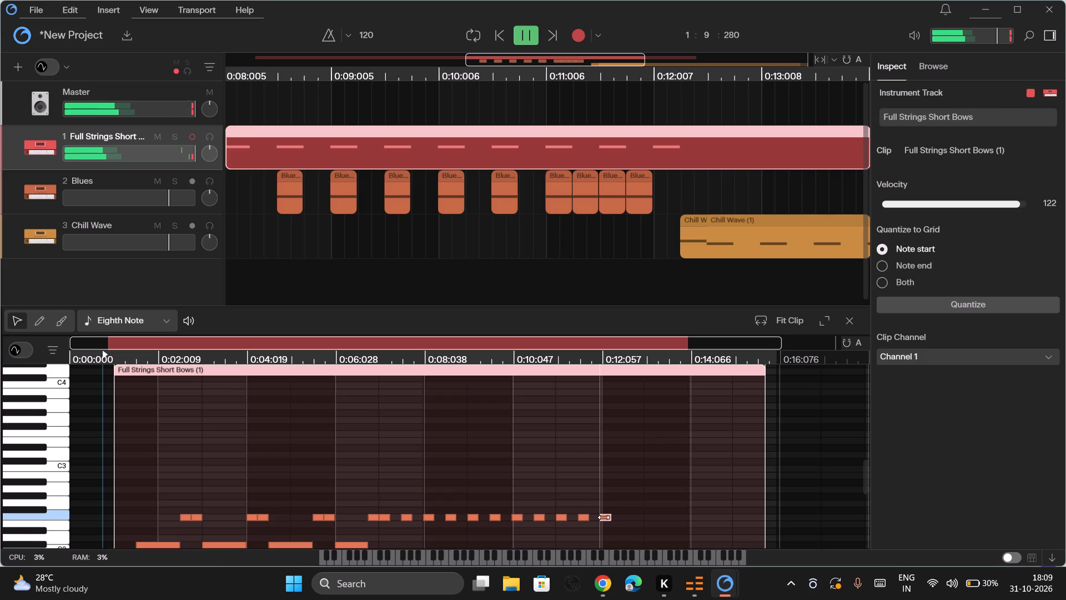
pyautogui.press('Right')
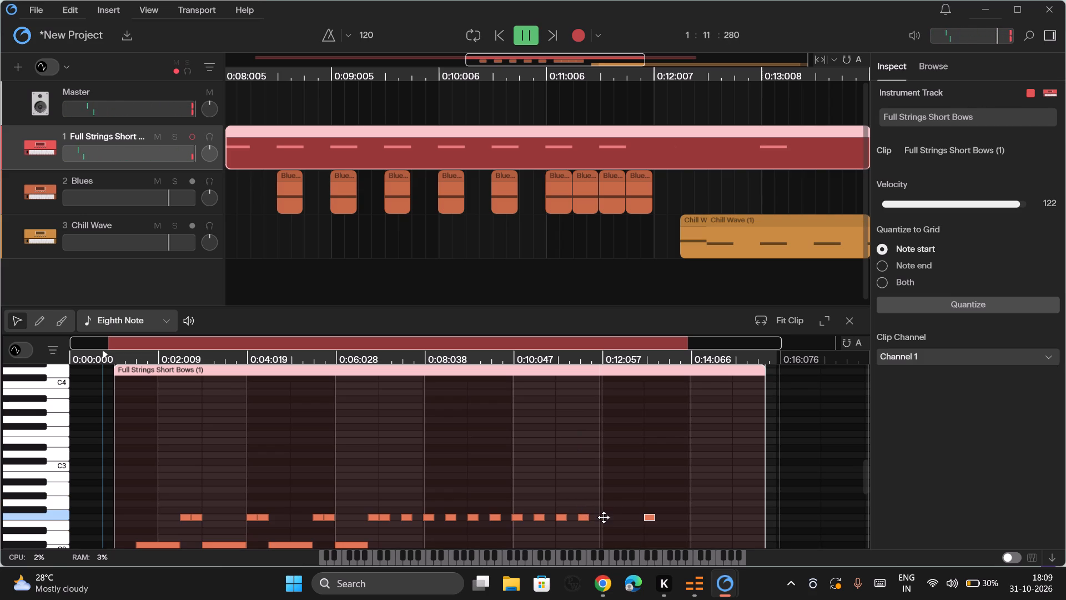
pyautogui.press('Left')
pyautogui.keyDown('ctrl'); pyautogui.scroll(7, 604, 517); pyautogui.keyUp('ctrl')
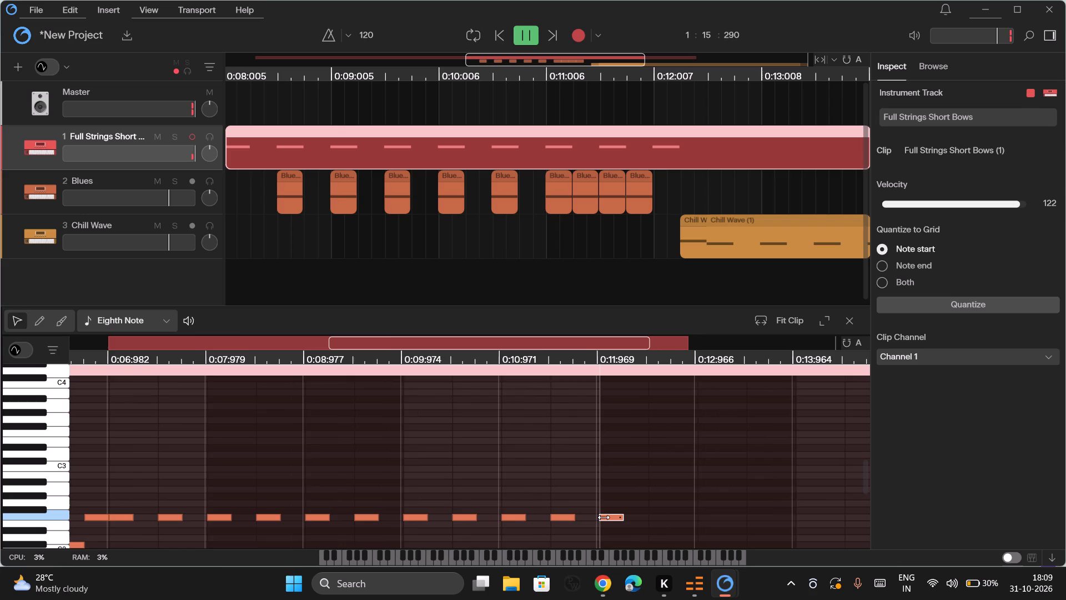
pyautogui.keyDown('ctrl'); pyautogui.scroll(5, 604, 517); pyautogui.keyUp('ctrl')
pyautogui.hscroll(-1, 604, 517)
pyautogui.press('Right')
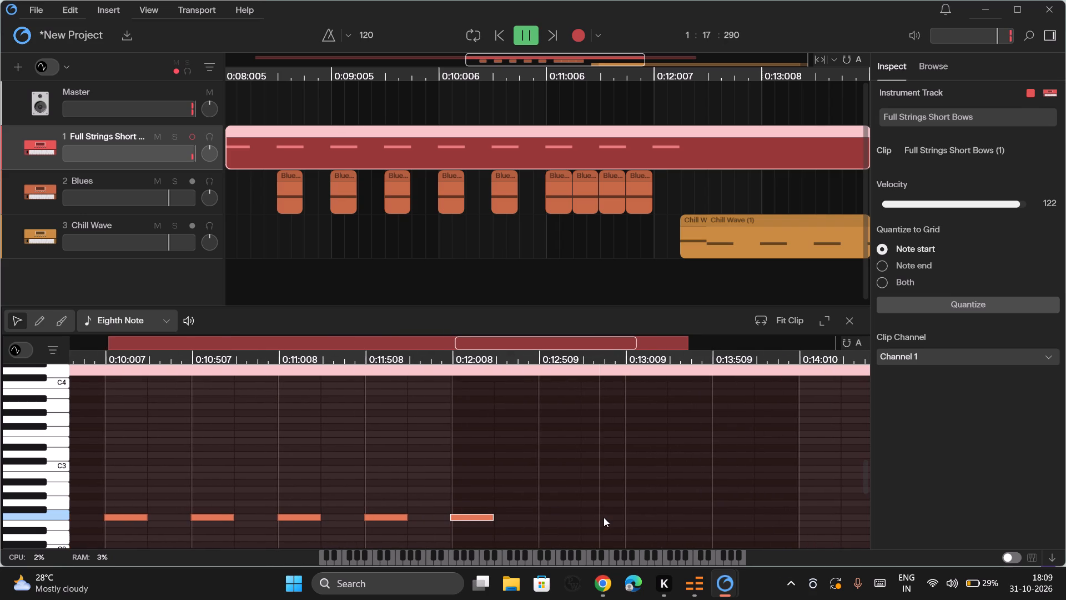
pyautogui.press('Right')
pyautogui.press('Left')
# Duplicate the last five string notes and shift the copies to start at about 0:12:509, continuing the evenly spaced pattern.
pyautogui.hscroll(1, 210, 503)
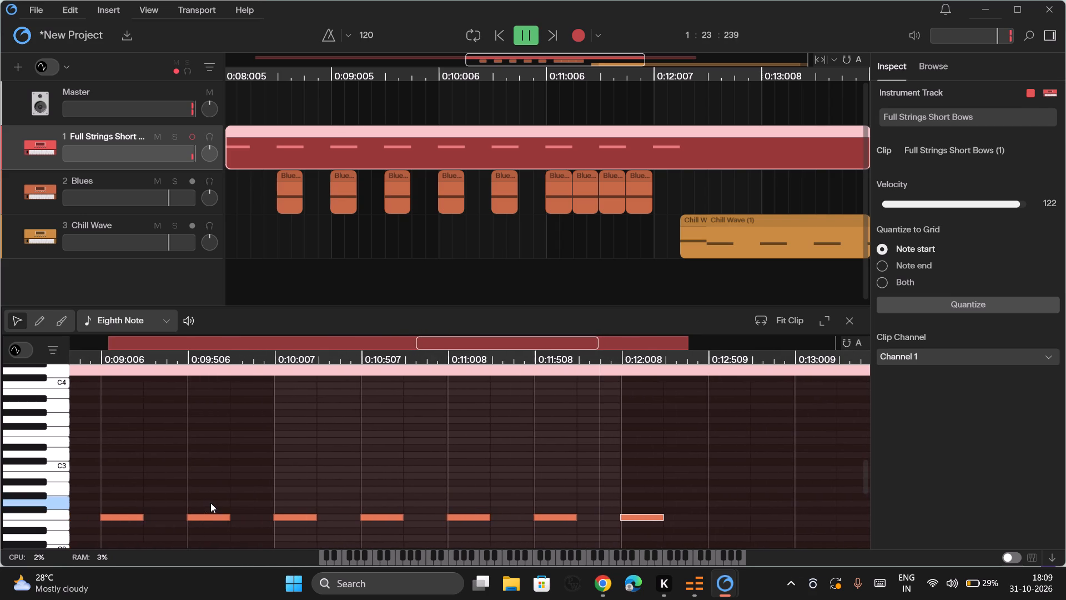
pyautogui.click(270, 514)
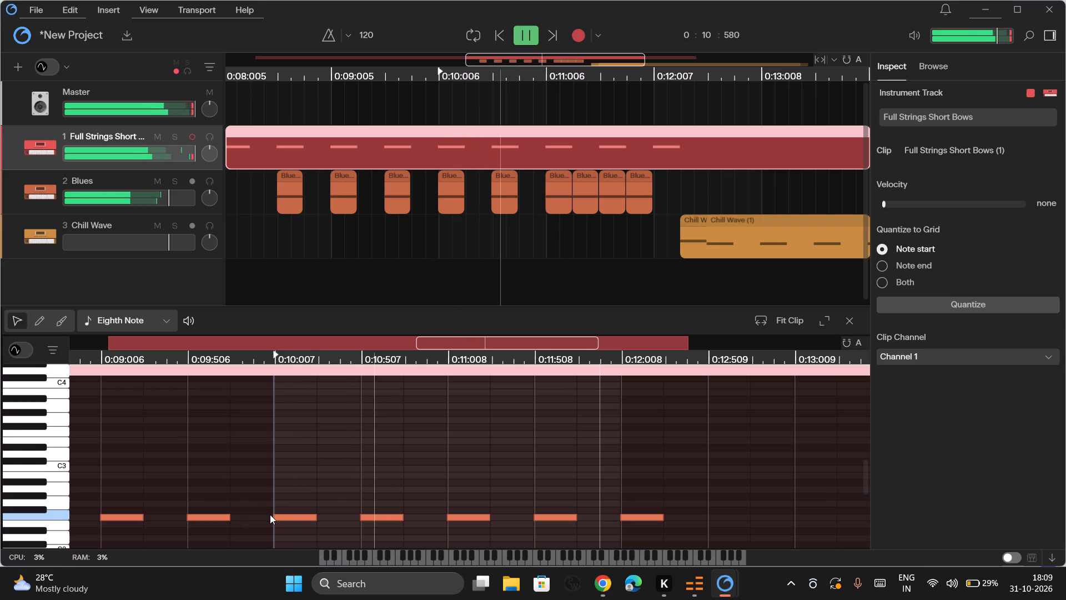
pyautogui.moveTo(270, 514); pyautogui.dragTo(674, 525)
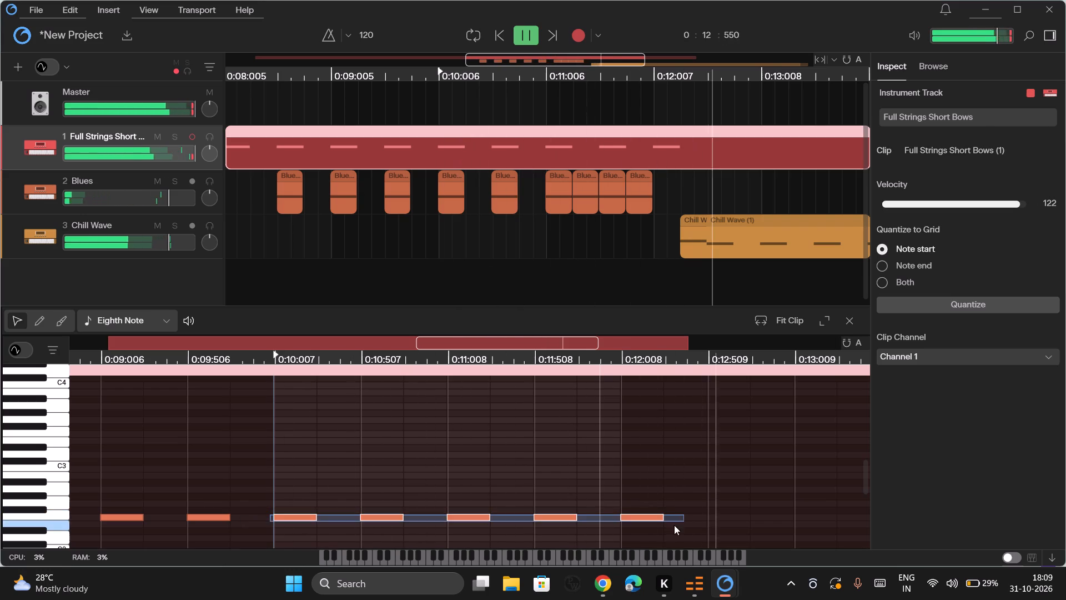
pyautogui.moveTo(674, 525); pyautogui.dragTo(647, 517)
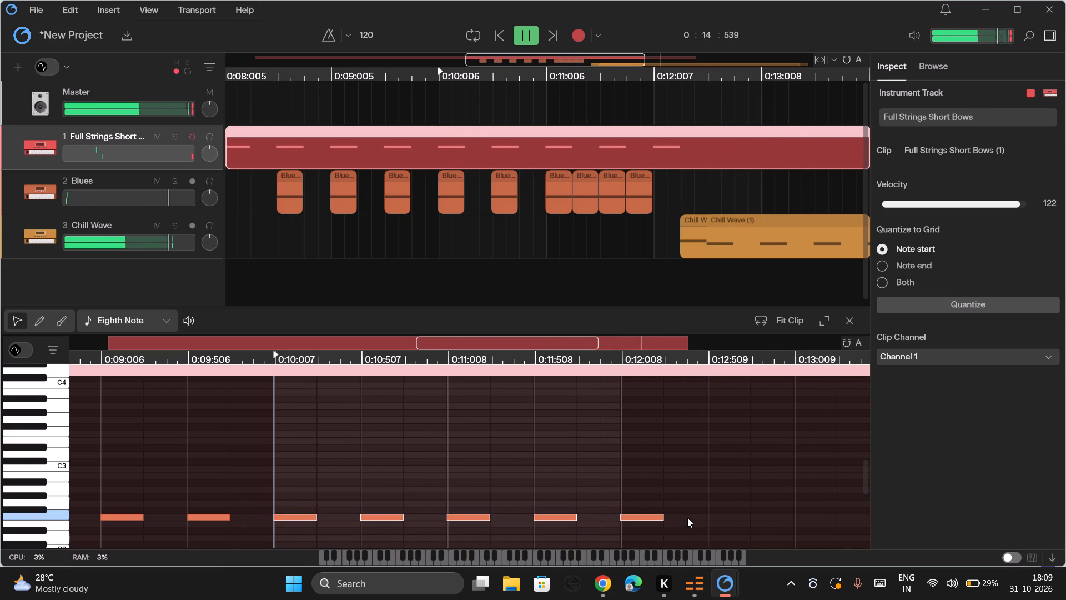
pyautogui.rightClick(717, 518)
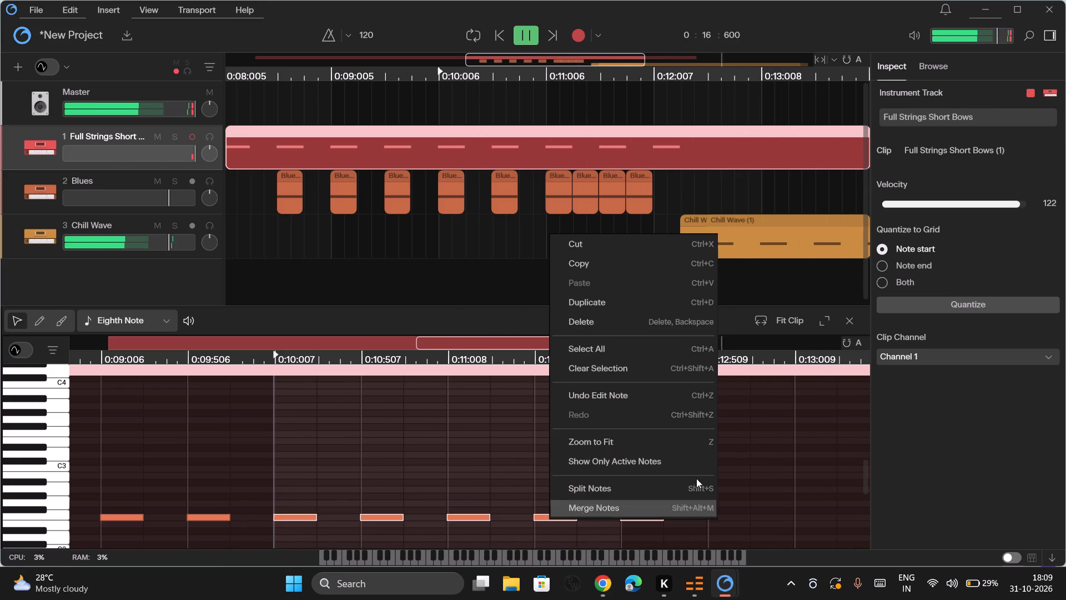
pyautogui.click(585, 307)
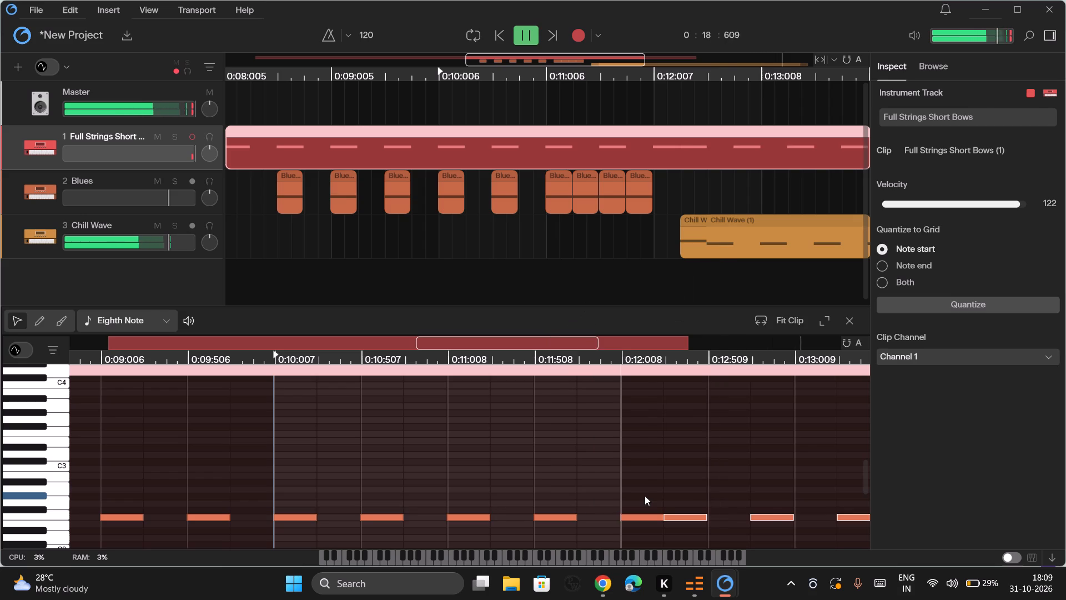
pyautogui.hscroll(-2, 645, 496)
pyautogui.press('Right')
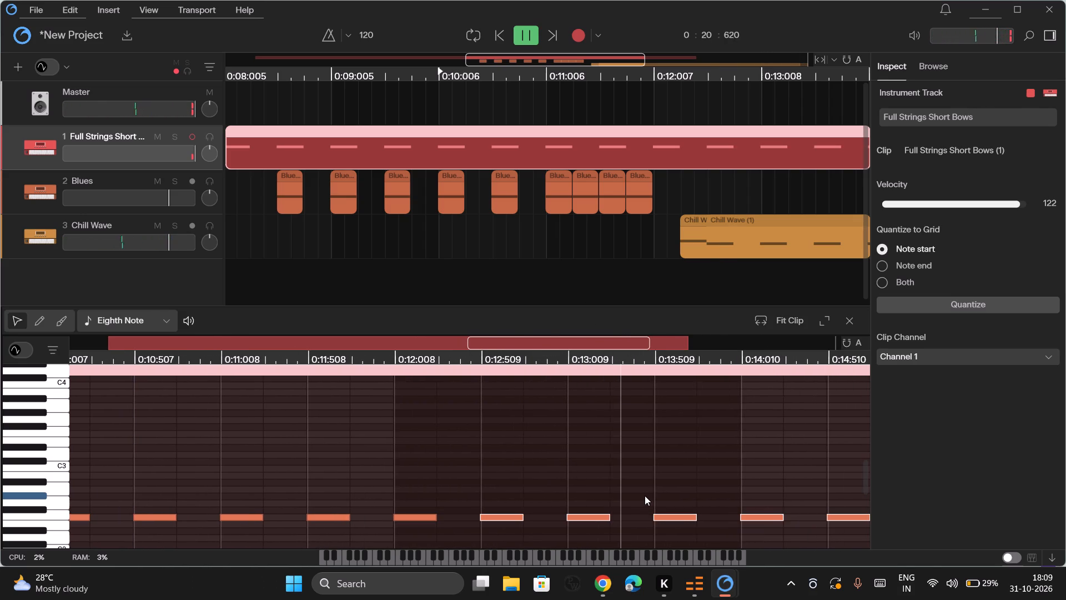
pyautogui.hscroll(-3, 645, 496)
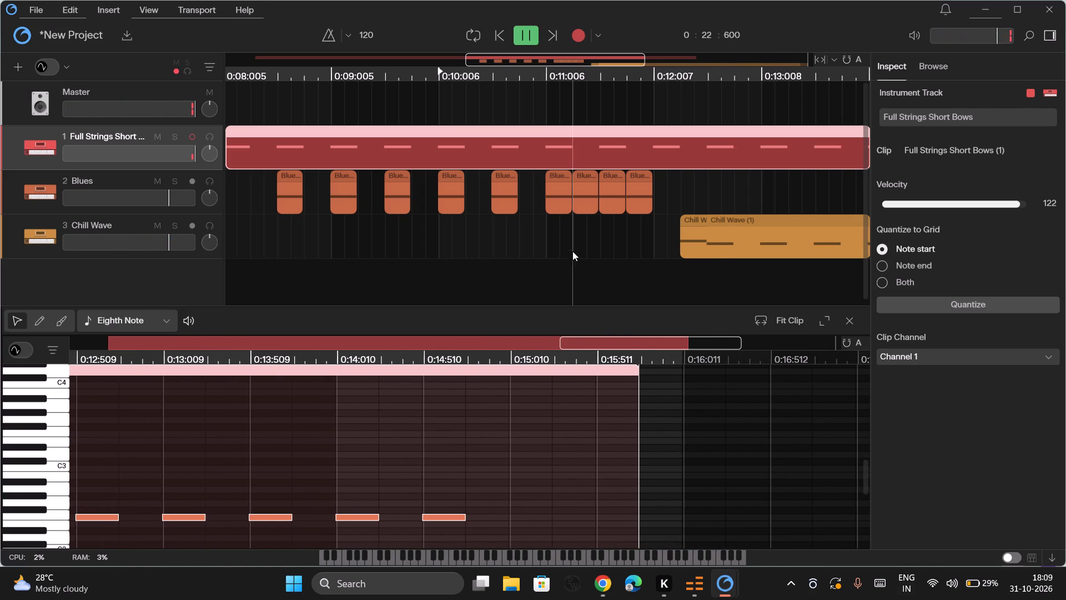
# Duplicate the last Blues clip eleven times in succession, extending the Blues track to about 0:14:750 over the Chill Wave part.
pyautogui.scroll(-2, 448, 327)
pyautogui.click(633, 198)
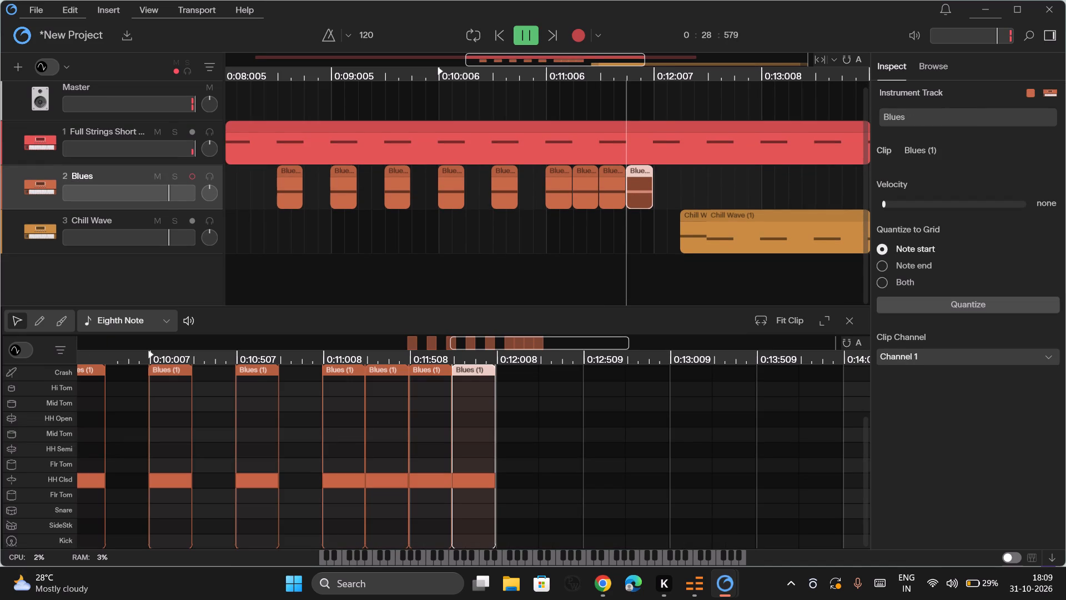
pyautogui.hotkey('ctrl', 'd')
pyautogui.hotkey('ctrl', 'd')
pyautogui.hotkey('ctrl', 'd')
pyautogui.hotkey('ctrl', 'd')
pyautogui.hotkey('ctrl', 'd')
pyautogui.hotkey('ctrl', 'd')
pyautogui.hotkey('ctrl', 'd')
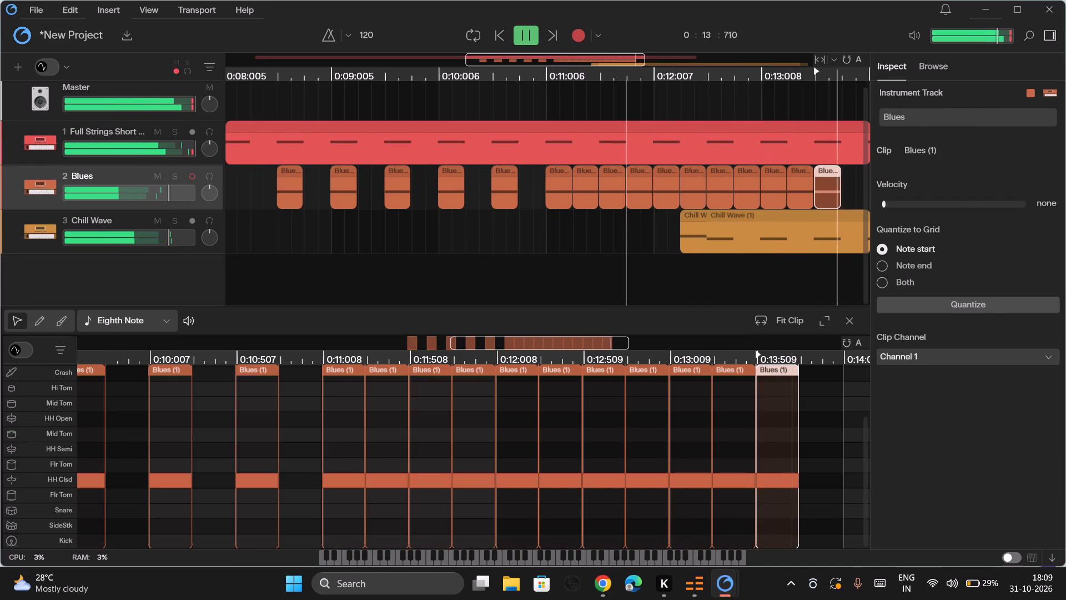
pyautogui.hotkey('ctrl', 'd')
pyautogui.hscroll(-3, 633, 198)
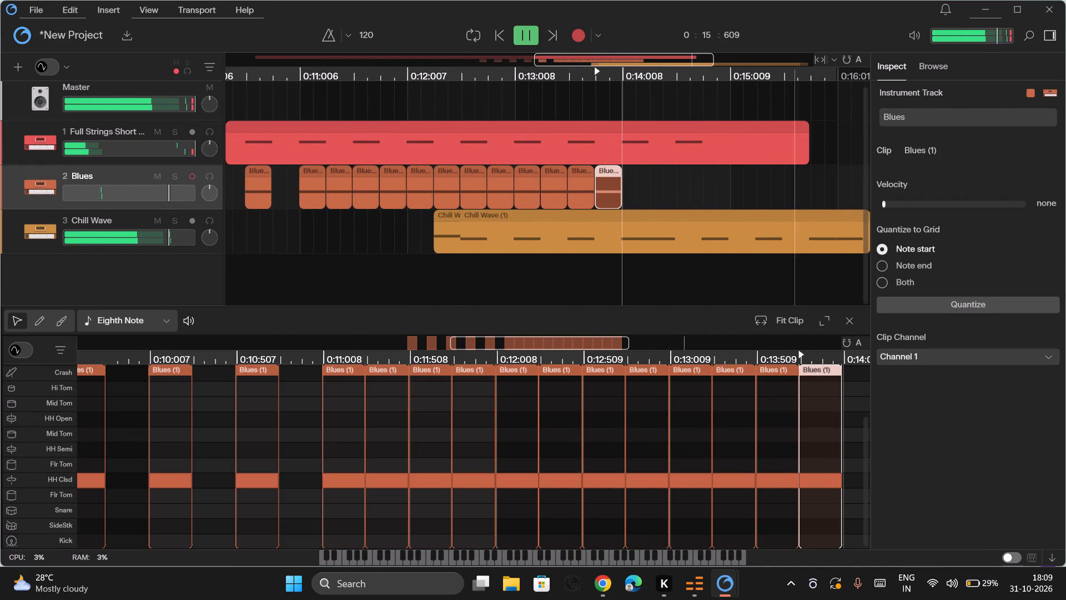
pyautogui.hotkey('ctrl', 'd')
pyautogui.hotkey('ctrl', 'd')
pyautogui.hotkey('ctrl', 'd')
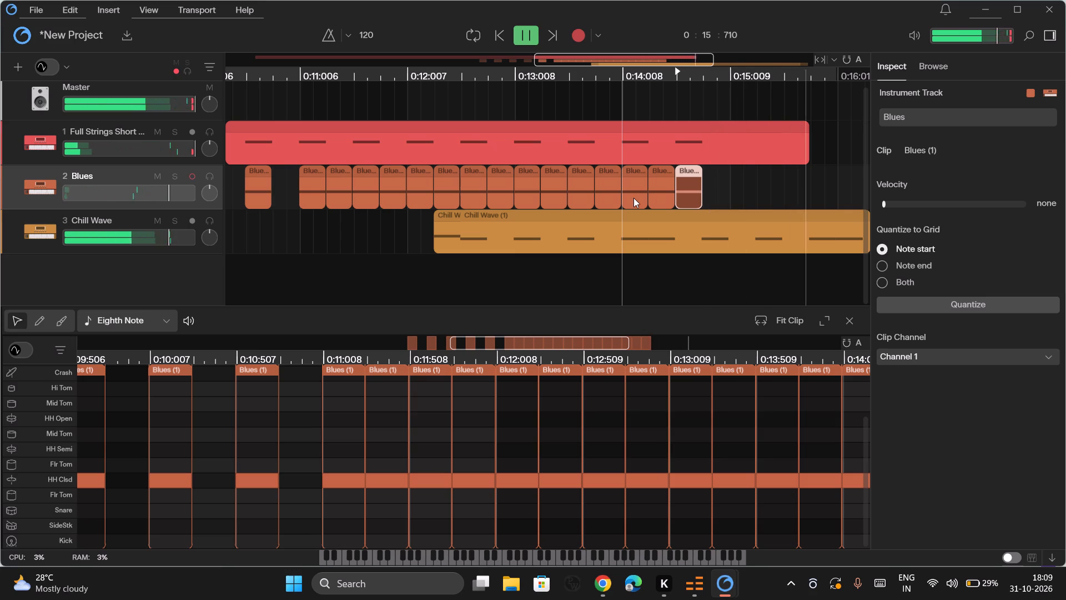
# Play back the arrangement from about 0:07:500, just before the first Blues clip, through the Chill Wave part.
pyautogui.hscroll(5, 633, 198)
pyautogui.click(449, 162)
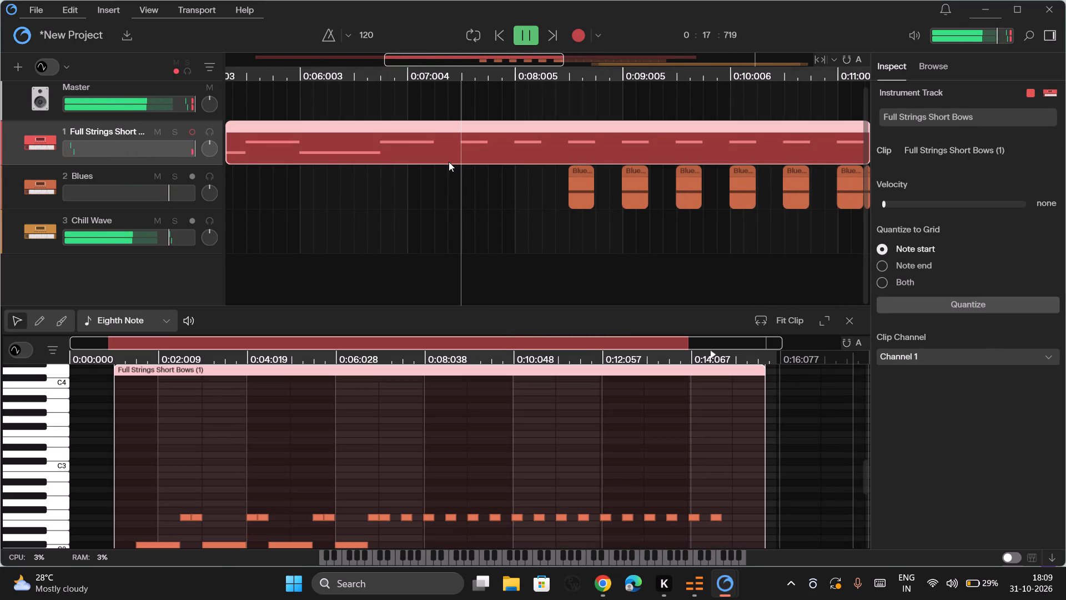
pyautogui.click(449, 178)
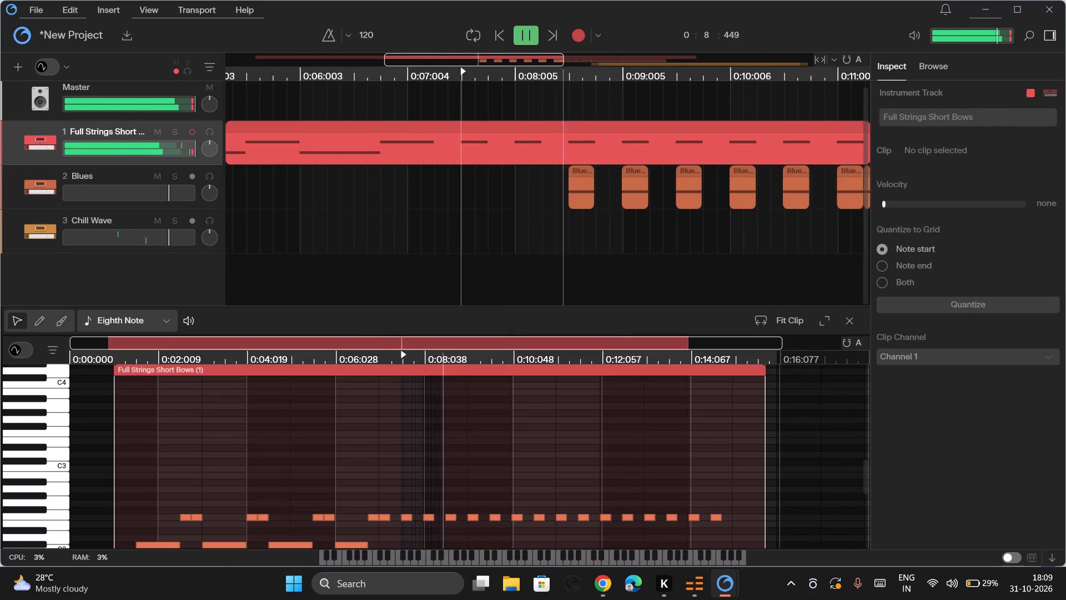
pyautogui.hotkey('ctrl', 'F5')
pyautogui.hotkey('ctrl', 'F5')
pyautogui.hotkey('ctrl', 'F5')
pyautogui.hotkey('ctrl', 'F5')
pyautogui.hotkey('ctrl', 'F5')
pyautogui.hotkey('ctrl', 'F5')
pyautogui.hotkey('ctrl', 'F5')
pyautogui.hotkey('ctrl', 'F5')
pyautogui.hotkey('ctrl', 'F5')
pyautogui.hotkey('ctrl', 'F5')
pyautogui.hotkey('ctrl', 'F5')
pyautogui.hotkey('ctrl', 'F5')
pyautogui.hotkey('ctrl', 'F5')
pyautogui.hotkey('ctrl', 'F5')
pyautogui.hotkey('ctrl', 'F5')
pyautogui.hotkey('ctrl', 'F5')
pyautogui.hotkey('ctrl', 'F5')
pyautogui.hotkey('ctrl', 'F5')
pyautogui.hotkey('ctrl', 'F5')
pyautogui.hotkey('ctrl', 'F5')
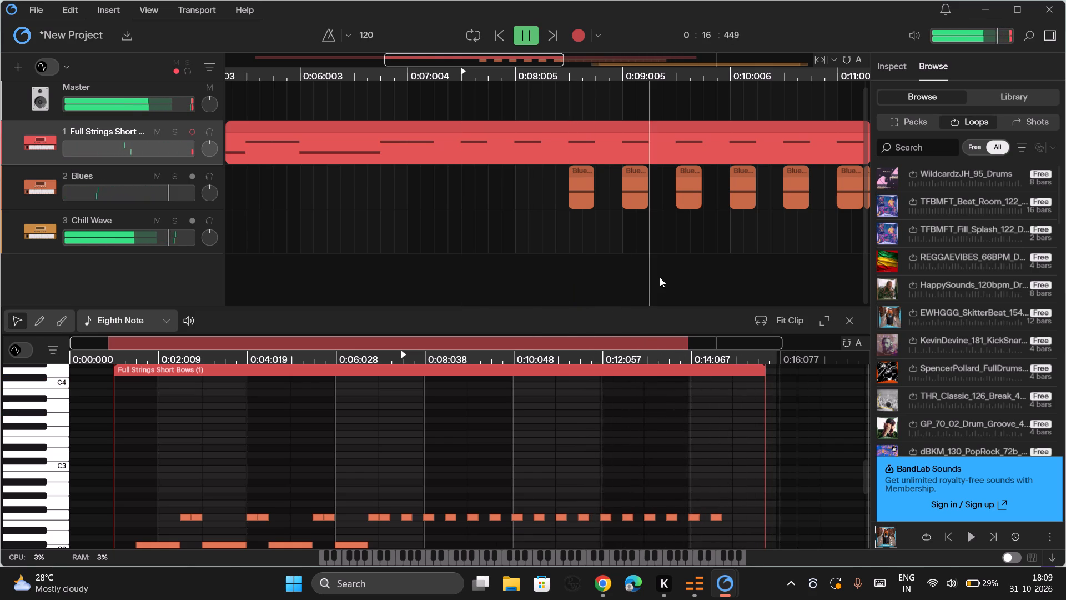
# Duplicate the last Blues clip ten more times, extending the Blues track to about 0:17:250.
pyautogui.hscroll(-5, 660, 277)
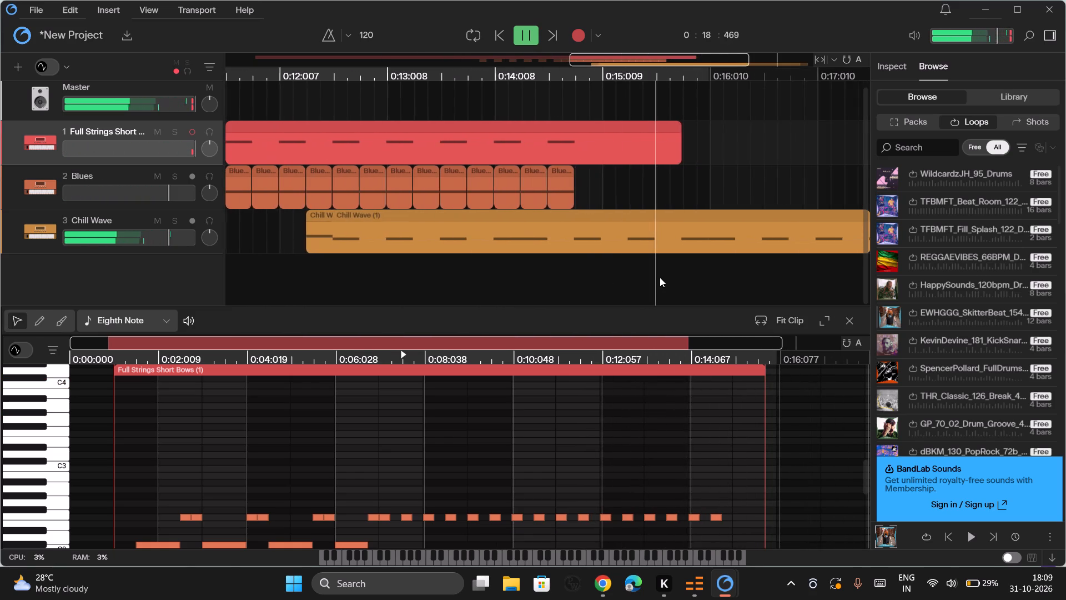
pyautogui.hscroll(-2, 660, 277)
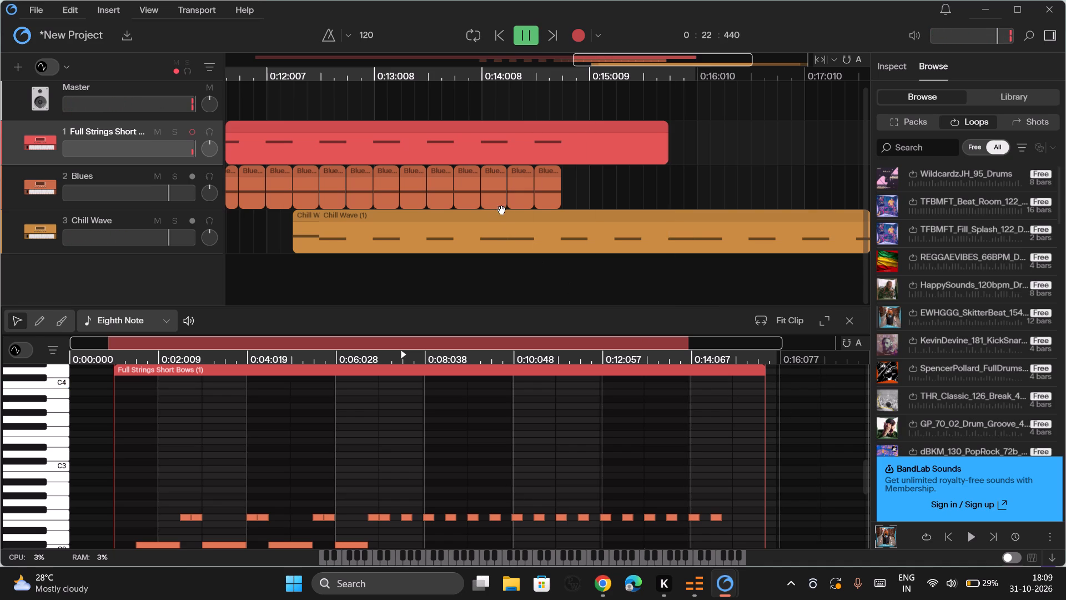
pyautogui.click(545, 193)
pyautogui.hotkey('ctrl', 'd')
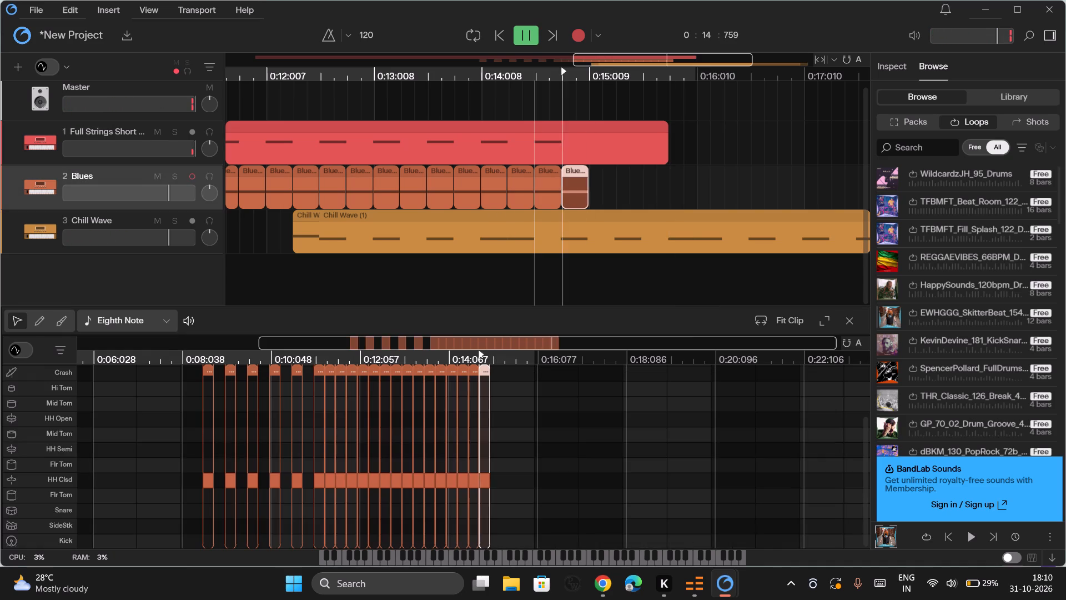
pyautogui.hotkey('ctrl', 'd')
pyautogui.hotkey('ctrl', 'd')
pyautogui.hotkey('ctrl', 'd')
pyautogui.hotkey('ctrl', 'd')
pyautogui.hotkey('ctrl', 'd')
pyautogui.hotkey('ctrl', 'd')
pyautogui.hotkey('ctrl', 'd')
pyautogui.hotkey('ctrl', 'd')
pyautogui.hotkey('ctrl', 'd')
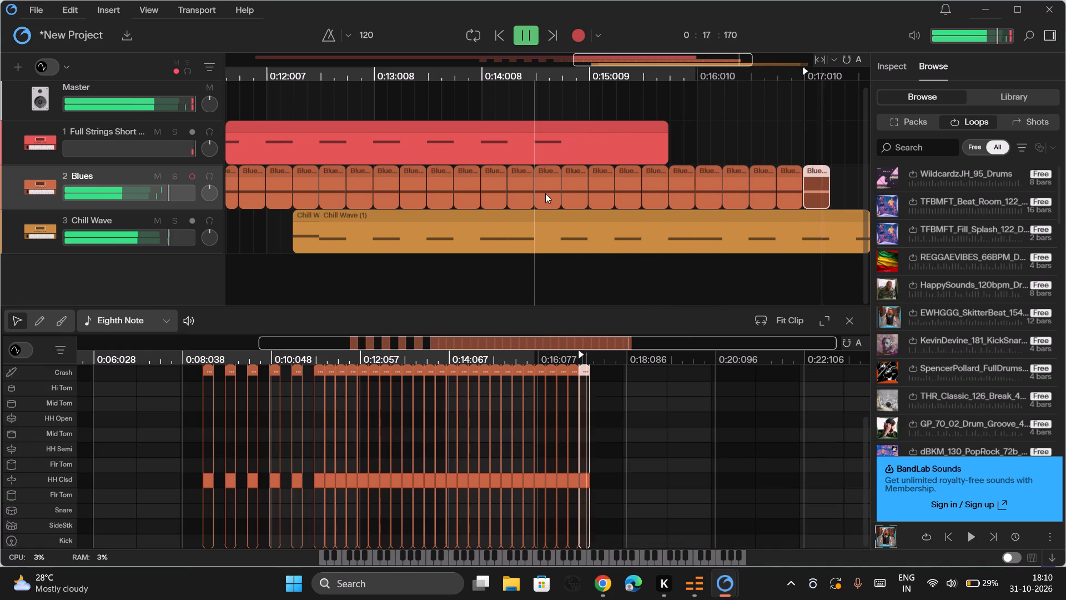
# Play back the arrangement from about 0:12:000, just before the Chill Wave part, through its end.
pyautogui.click(262, 103)
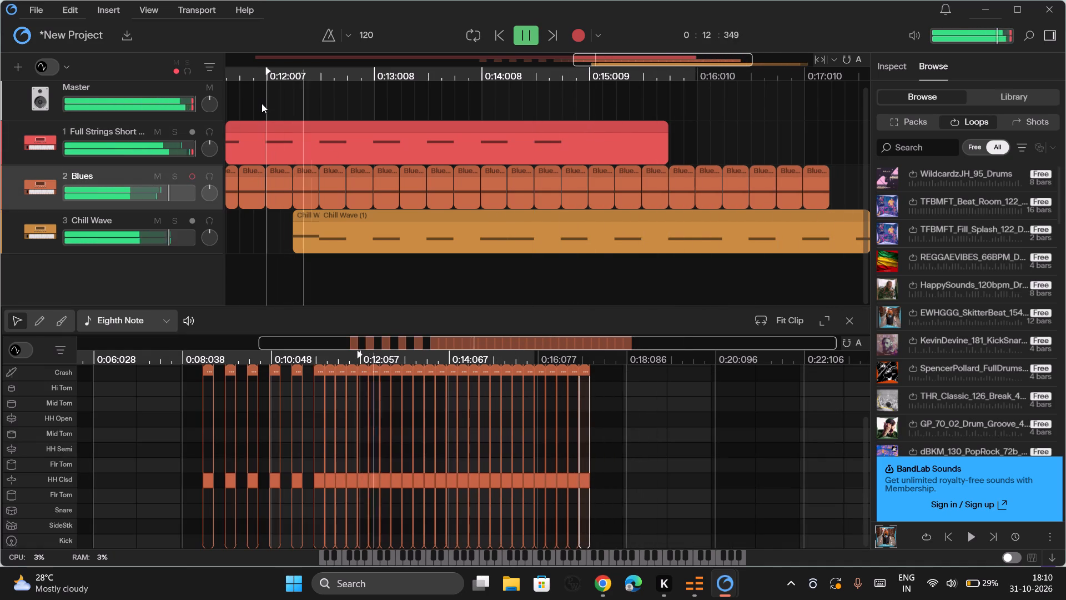
pyautogui.hscroll(-4, 262, 103)
pyautogui.hscroll(1, 262, 103)
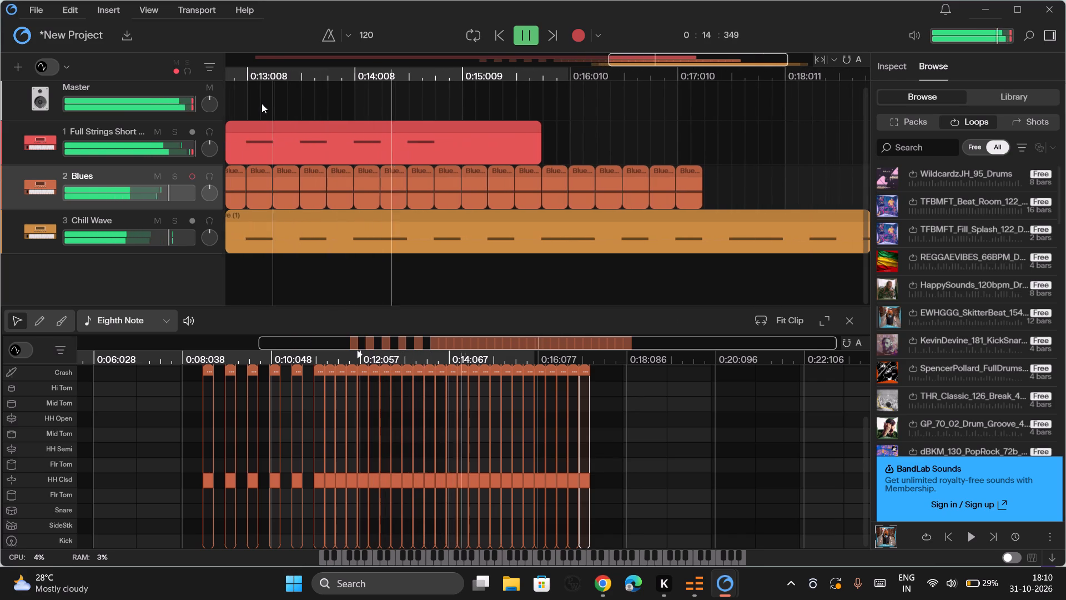
pyautogui.hscroll(-1, 262, 103)
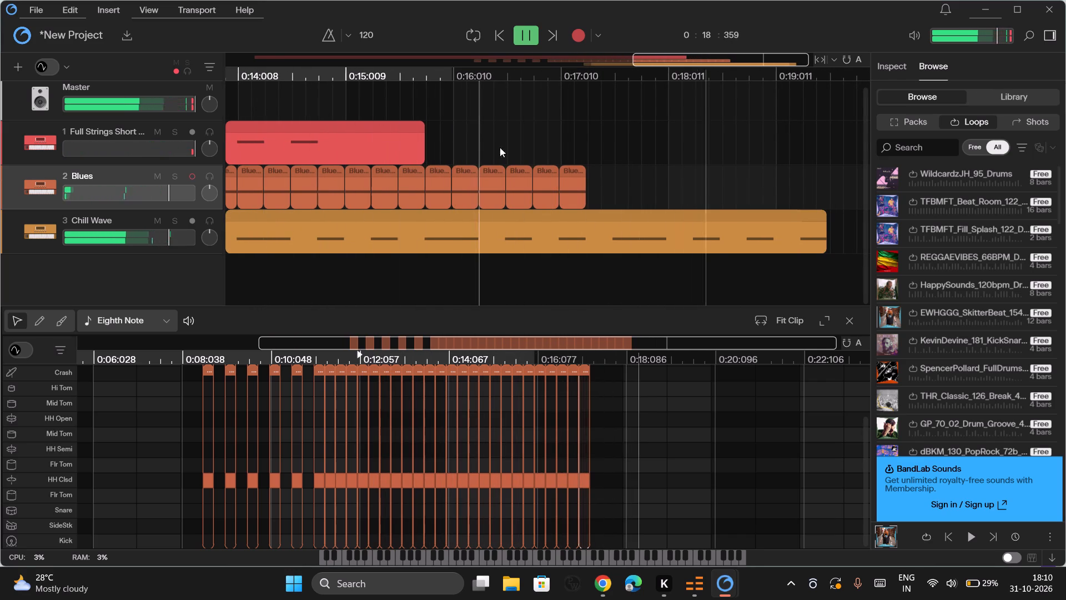
# Duplicate the last Blues clip nine more times so the Blues track reaches the end of the Chill Wave part, about 0:19:500.
pyautogui.click(582, 186)
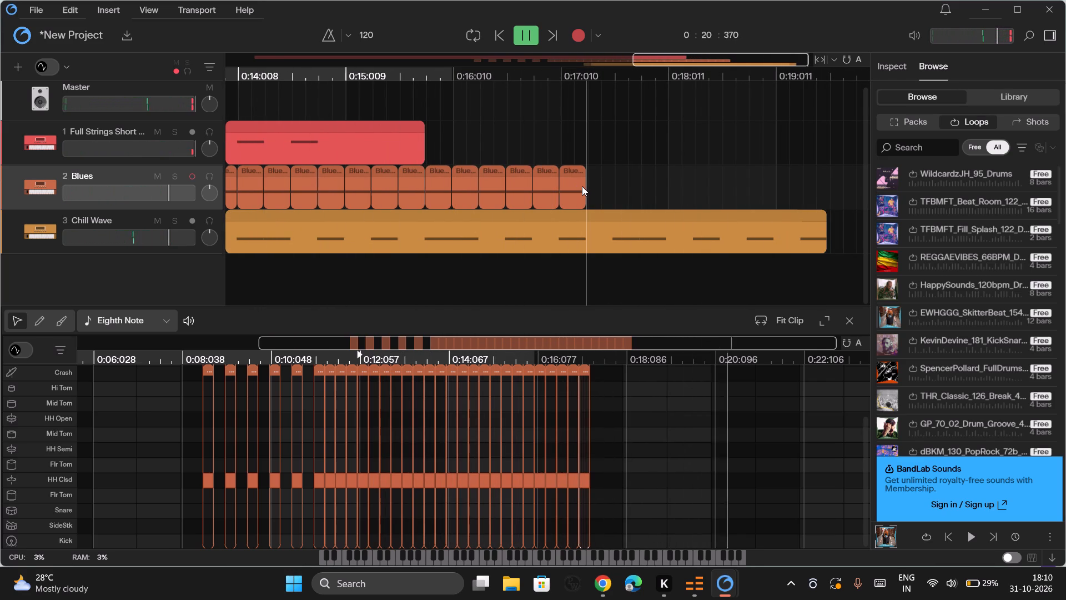
pyautogui.hotkey('ctrl', 'd')
pyautogui.hotkey('ctrl', 'd')
pyautogui.hotkey('ctrl', 'd')
pyautogui.hotkey('ctrl', 'd')
pyautogui.hotkey('ctrl', 'd')
pyautogui.hotkey('ctrl', 'd')
pyautogui.hotkey('ctrl', 'd')
pyautogui.hotkey('ctrl', 'd')
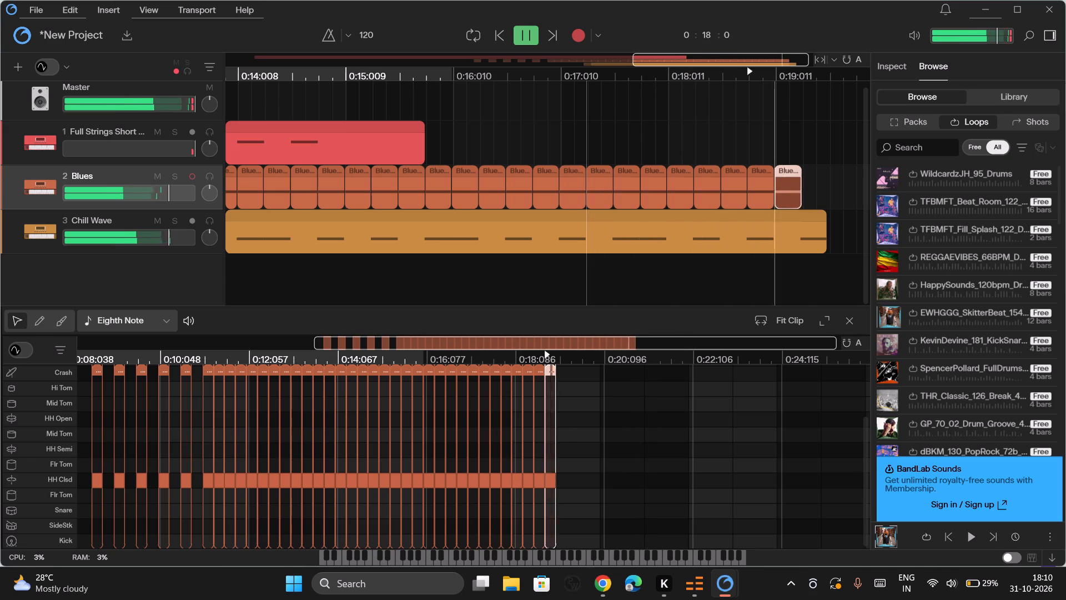
pyautogui.hotkey('ctrl', 'd')
pyautogui.hscroll(3, 438, 197)
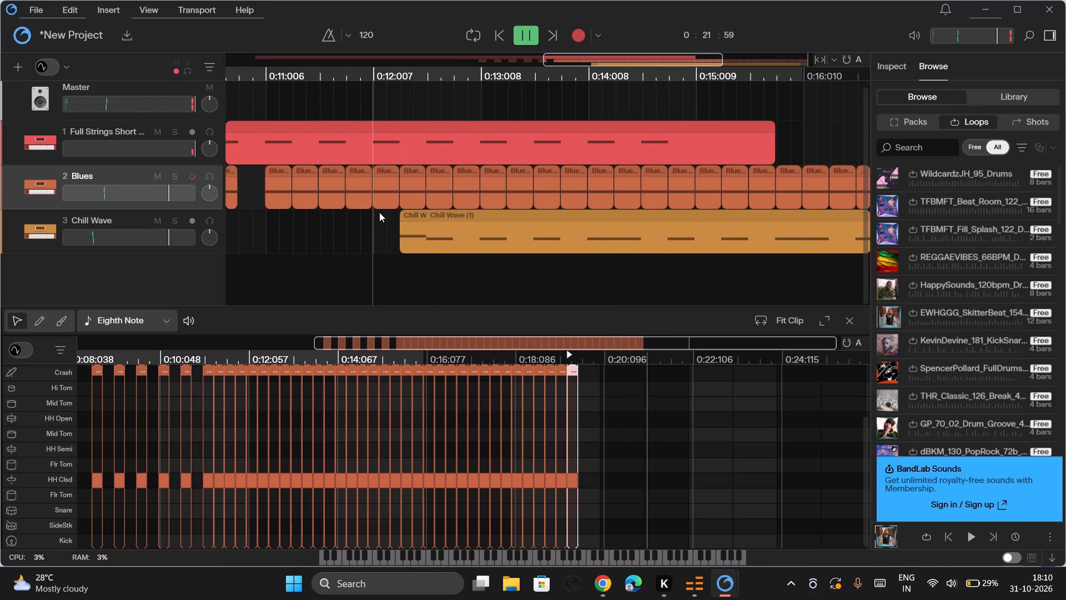
# Play back the arrangement from about 0:12:000, just before the Chill Wave part, through the end of the Blues and Chill Wave tracks.
pyautogui.click(379, 212)
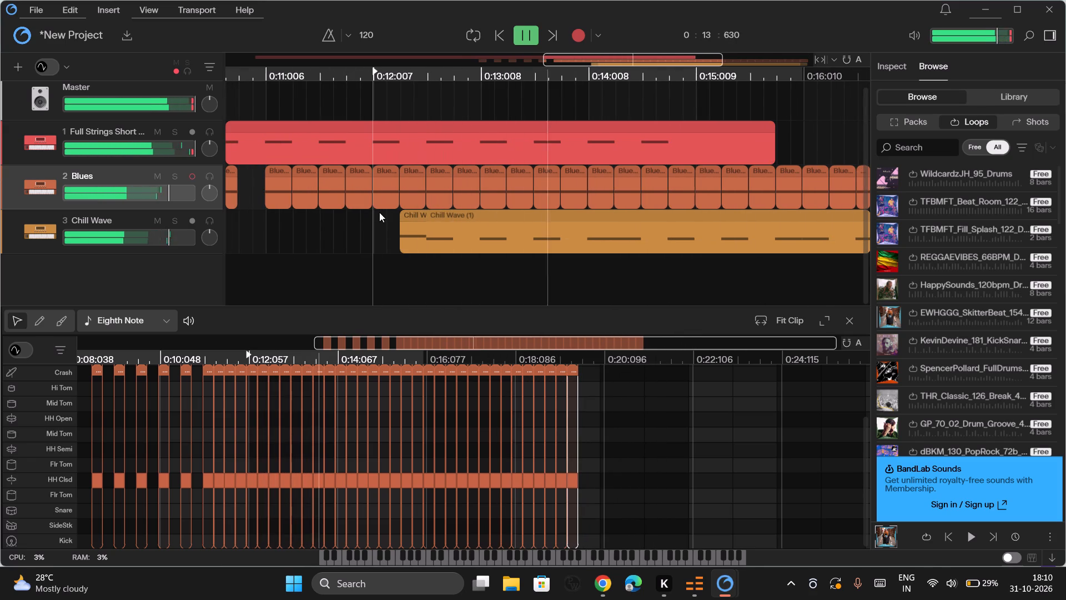
pyautogui.hscroll(-3, 379, 212)
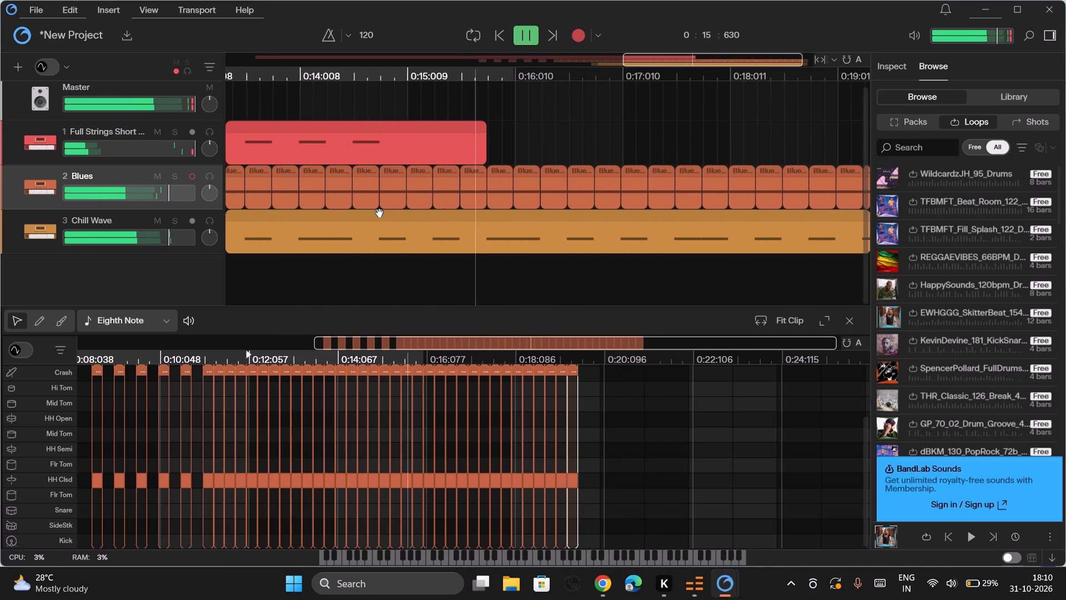
pyautogui.hscroll(-2, 379, 212)
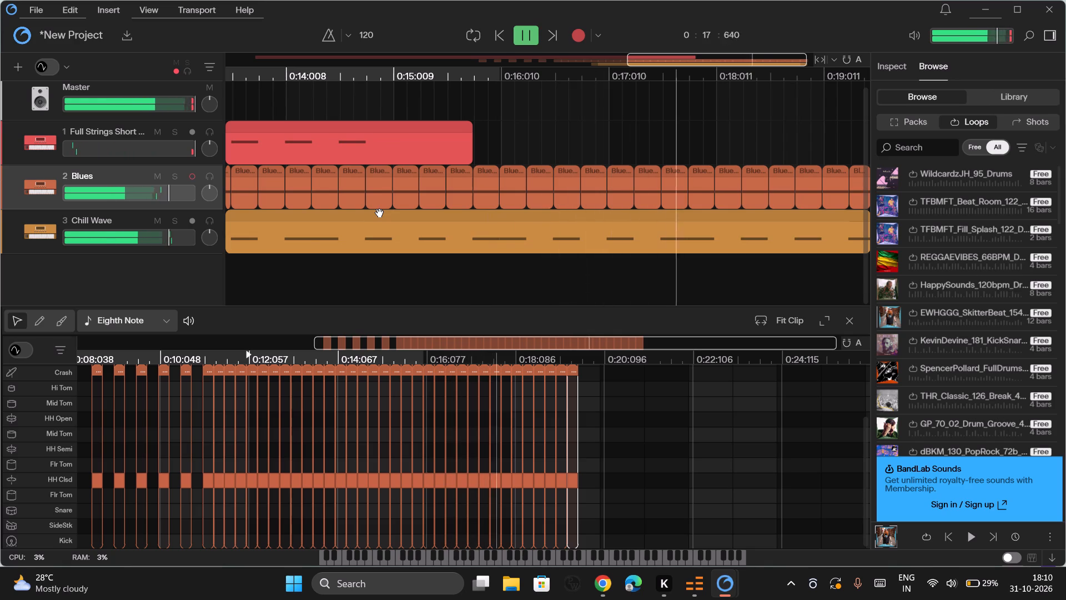
pyautogui.hscroll(-1, 379, 212)
# Play back the whole arrangement from about 0:01:250, near the start of the strings clip, through the end of the Chill Wave part.
pyautogui.hscroll(8, 532, 257)
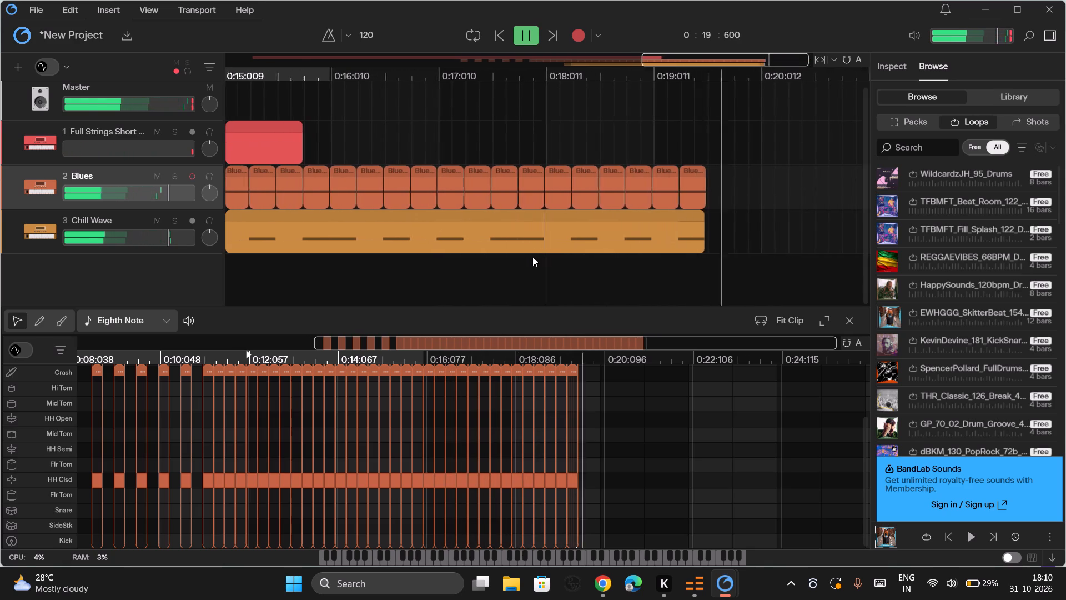
pyautogui.hscroll(2, 532, 257)
pyautogui.click(358, 243)
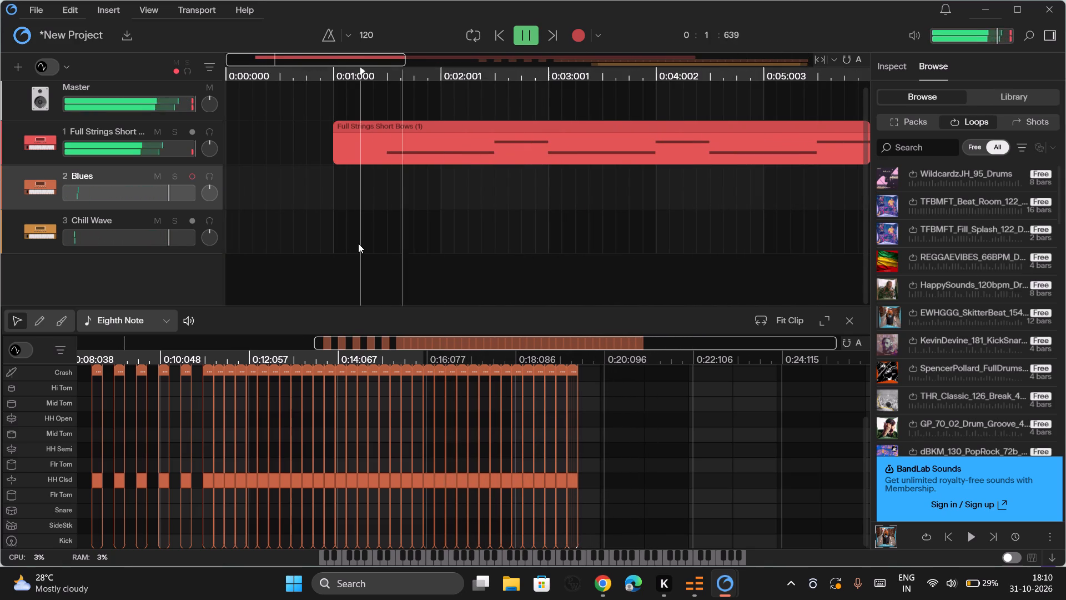
pyautogui.hscroll(-2, 358, 243)
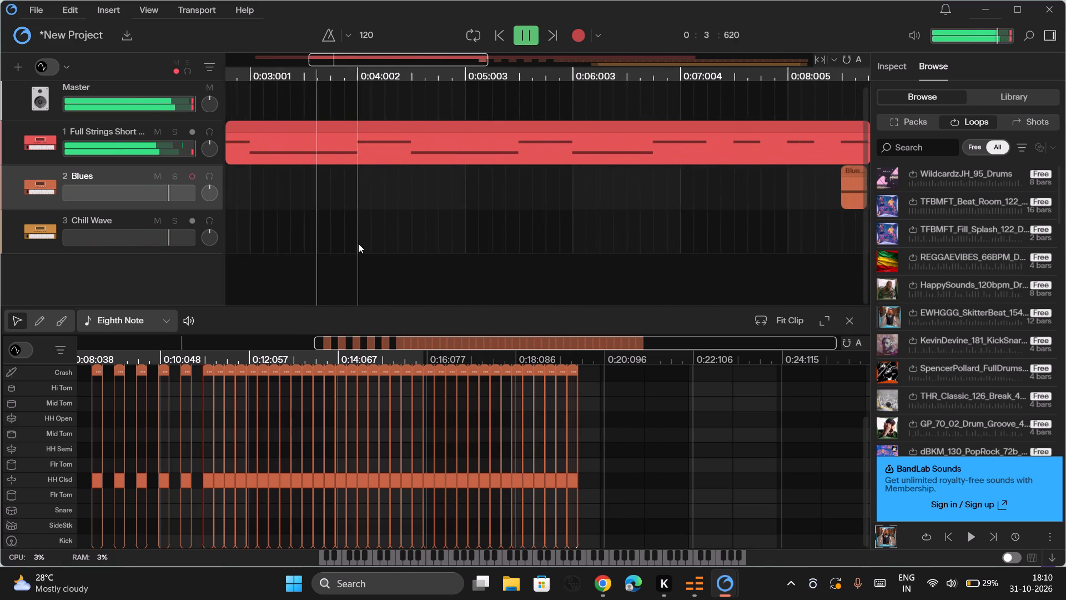
pyautogui.hscroll(-3, 358, 243)
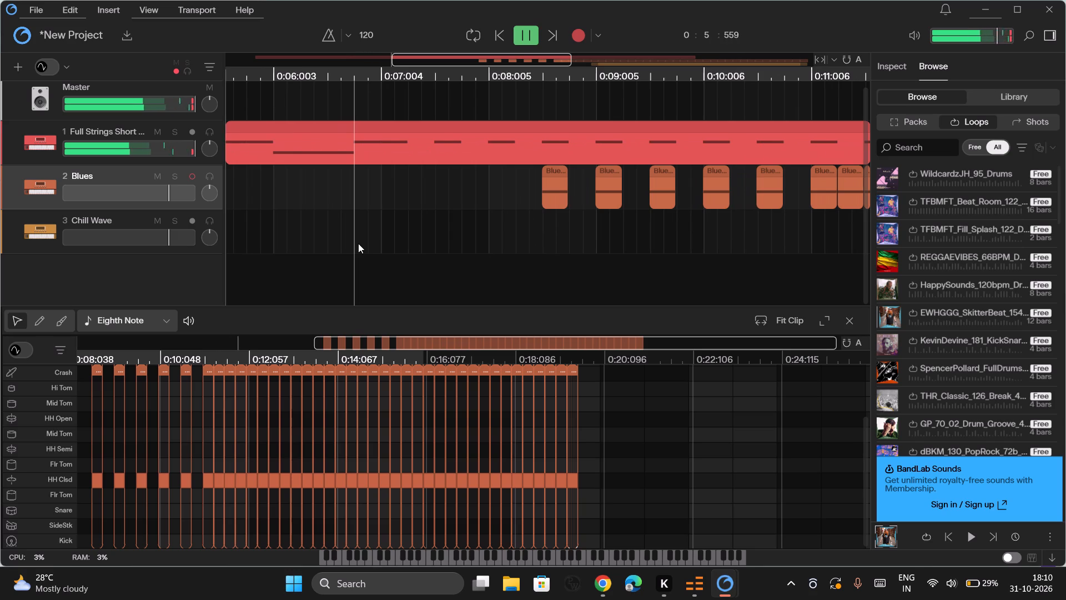
pyautogui.hscroll(-2, 358, 243)
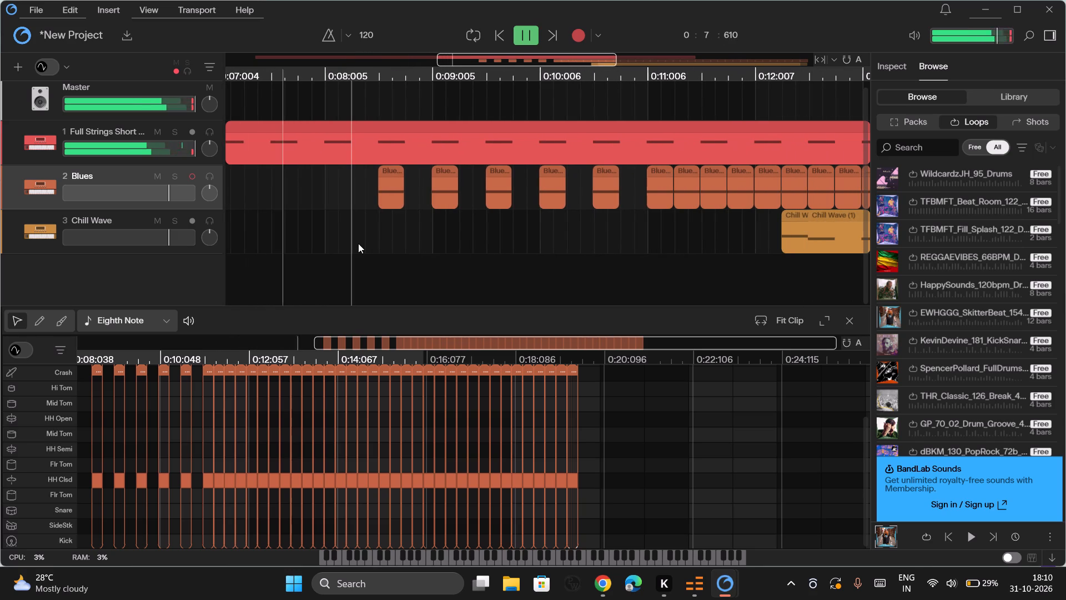
pyautogui.hscroll(-3, 358, 243)
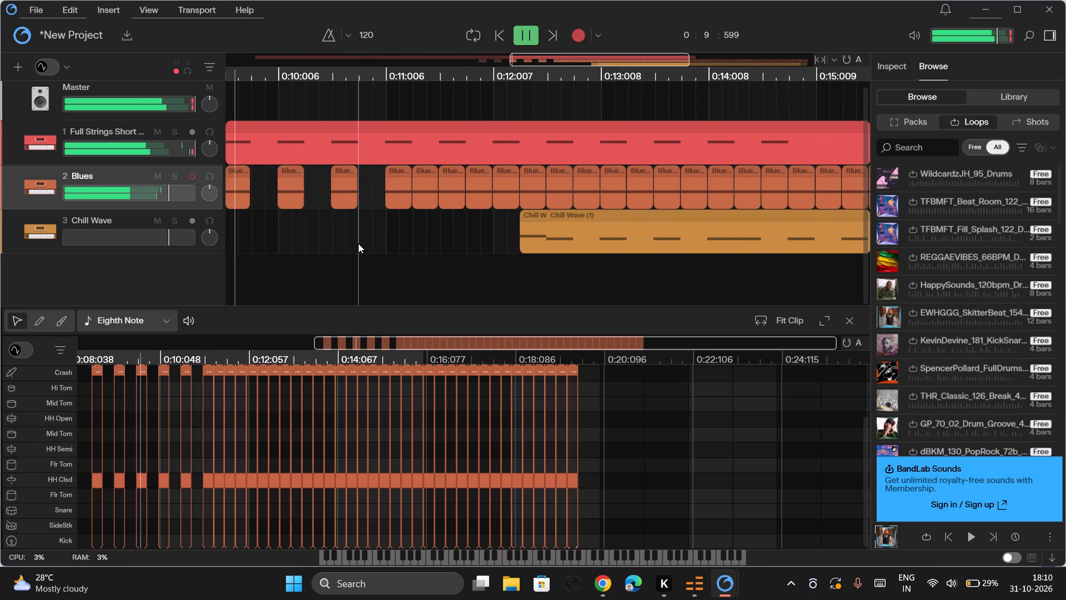
pyautogui.hscroll(-1, 358, 243)
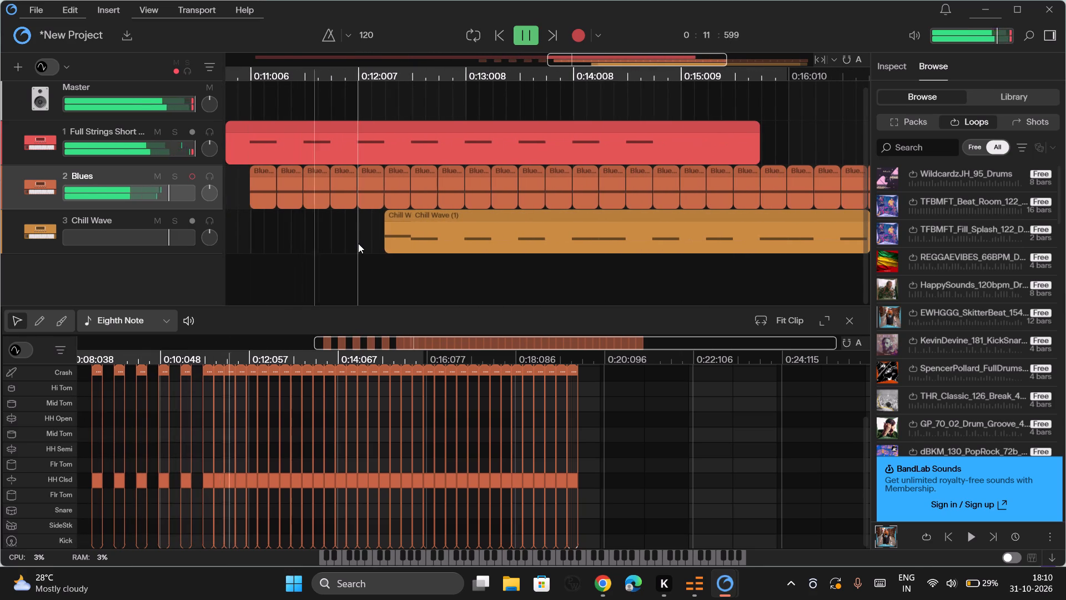
pyautogui.hscroll(-4, 358, 243)
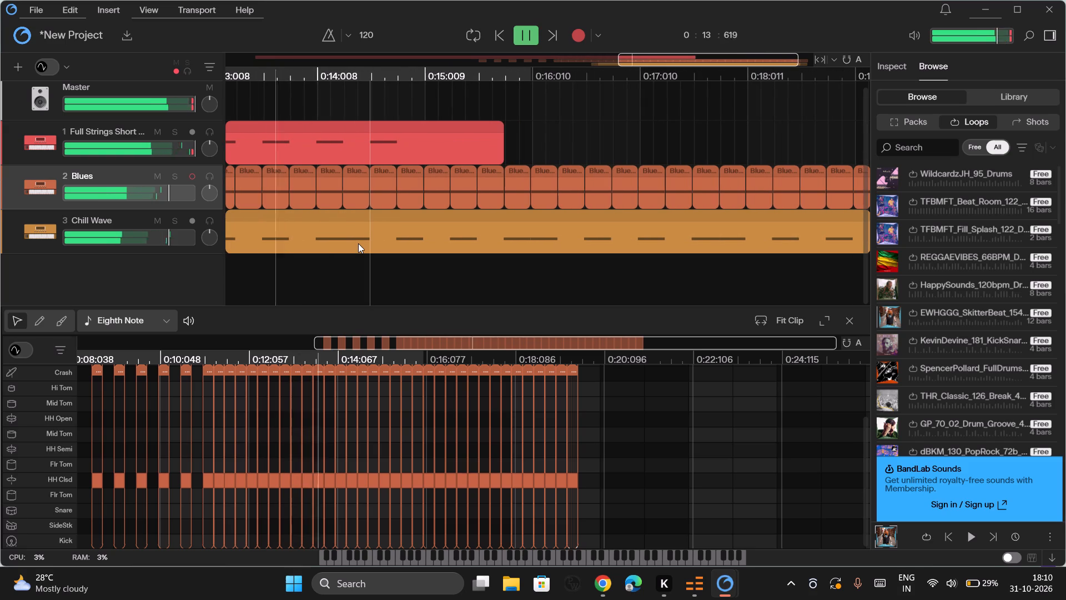
pyautogui.hscroll(-1, 358, 243)
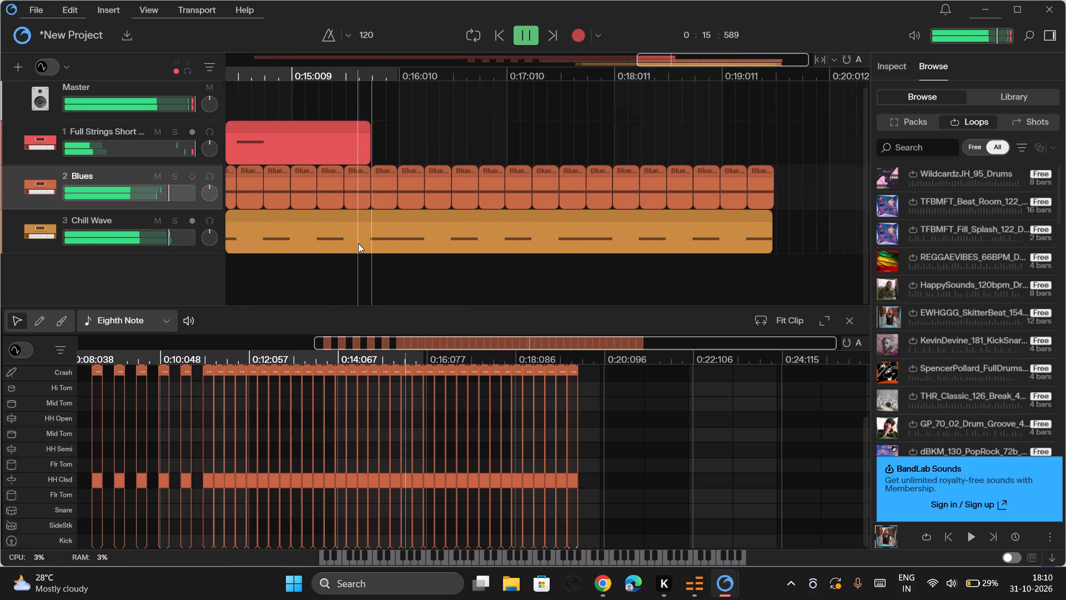
pyautogui.hscroll(-1, 358, 243)
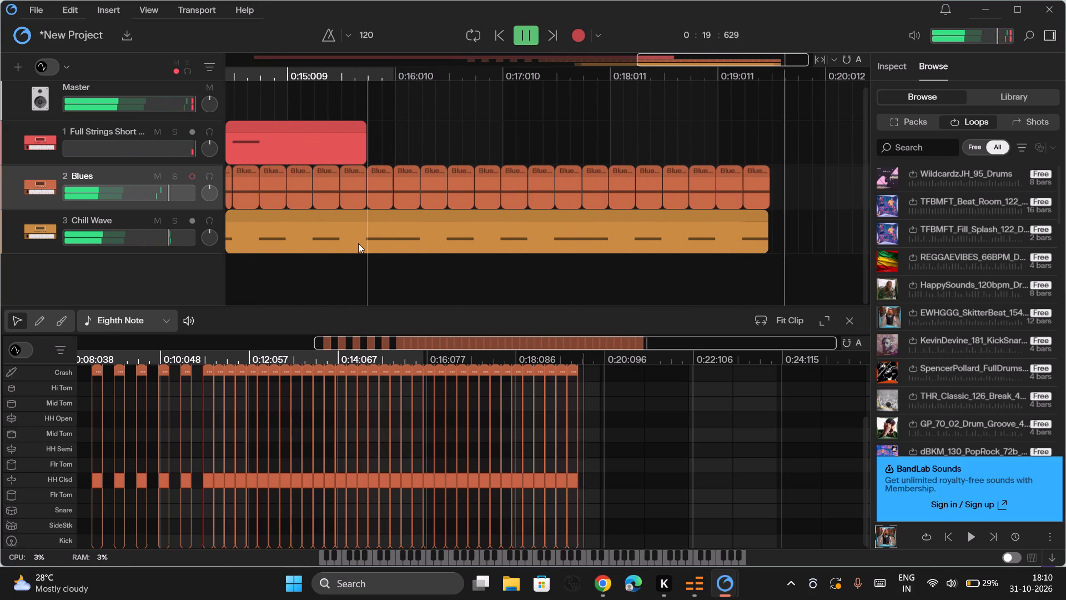
# Try to save the project and start the sign-in to activate Cakewalk Next.
pyautogui.click(28, 8)
pyautogui.click(179, 102)
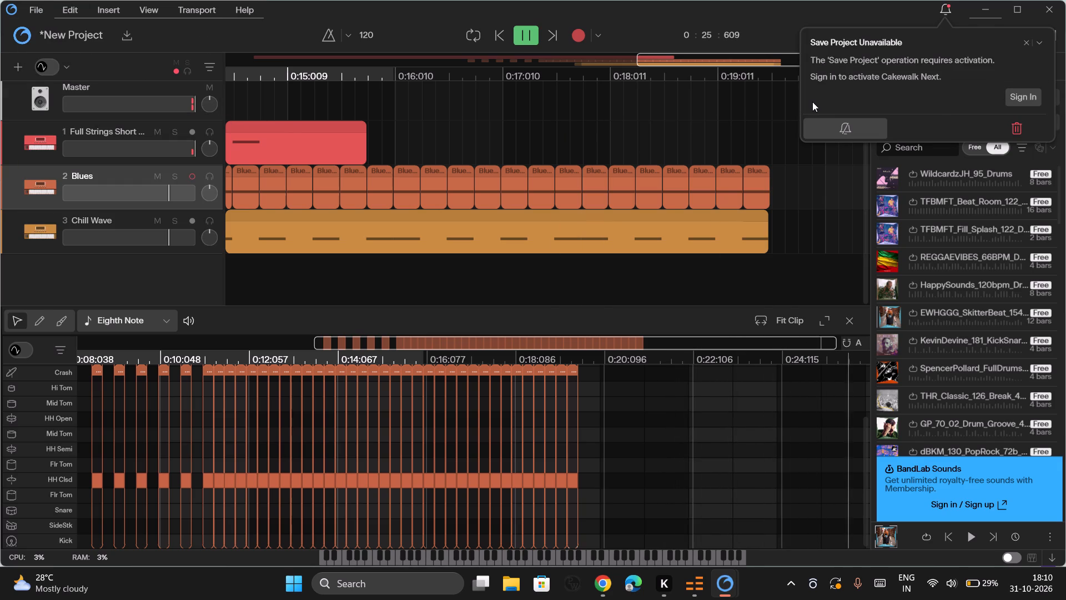
pyautogui.click(1016, 96)
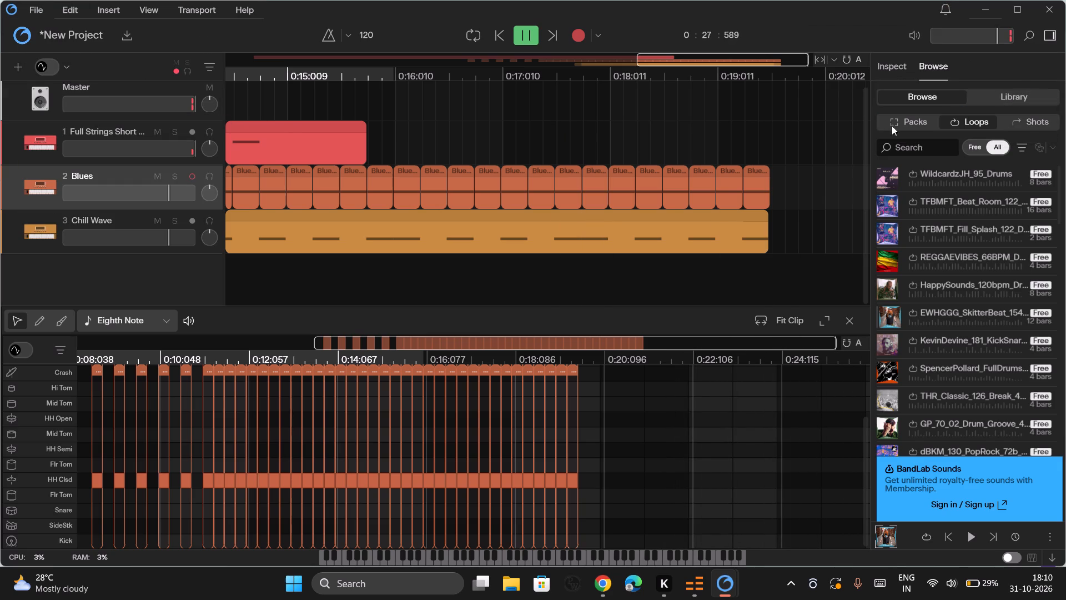
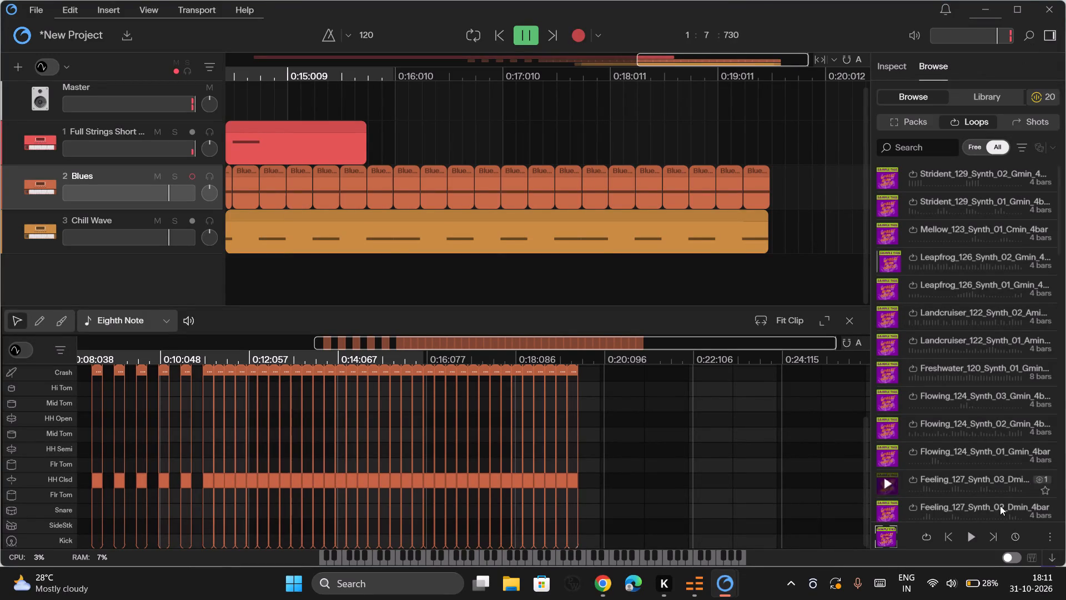
# Stop the loop preview and play back the whole arrangement from about 0:01:000 through the end of the Chill Wave part.
pyautogui.click(895, 262)
pyautogui.hscroll(8, 379, 447)
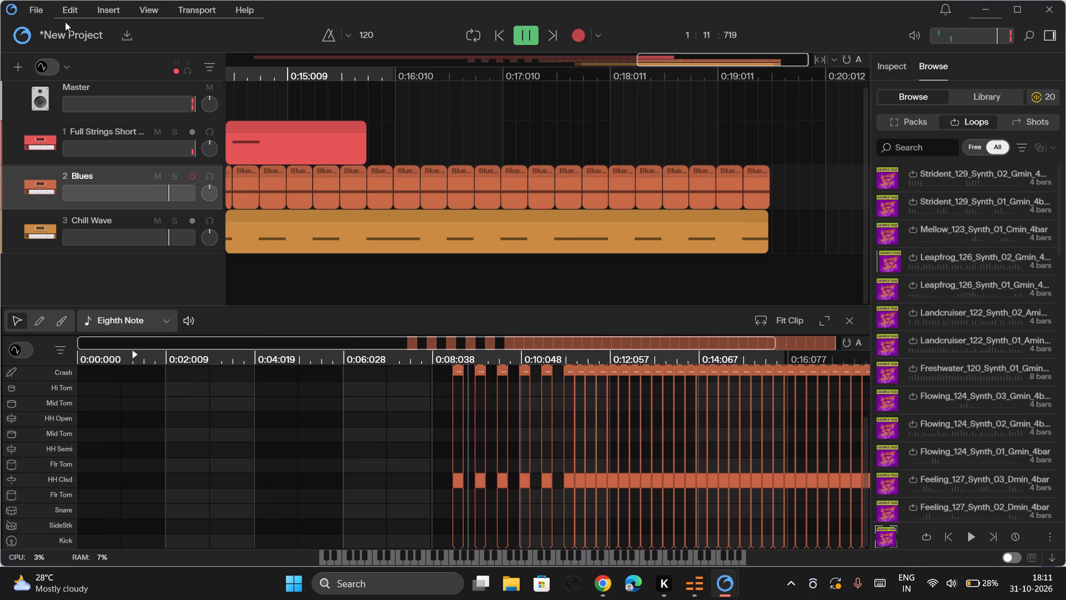
pyautogui.hscroll(14, 328, 200)
pyautogui.click(328, 200)
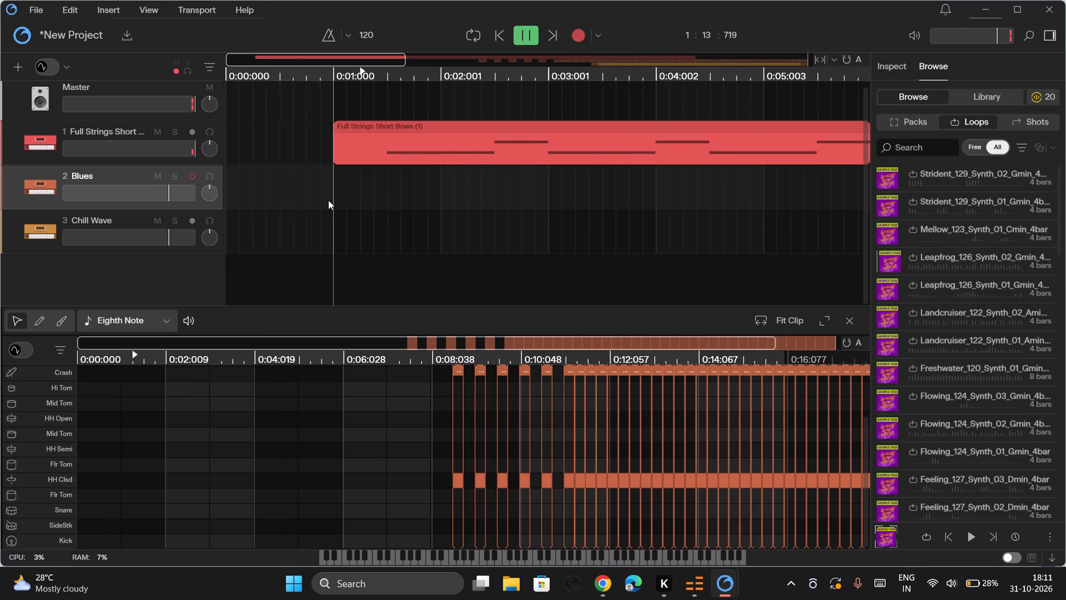
pyautogui.hscroll(-1, 328, 200)
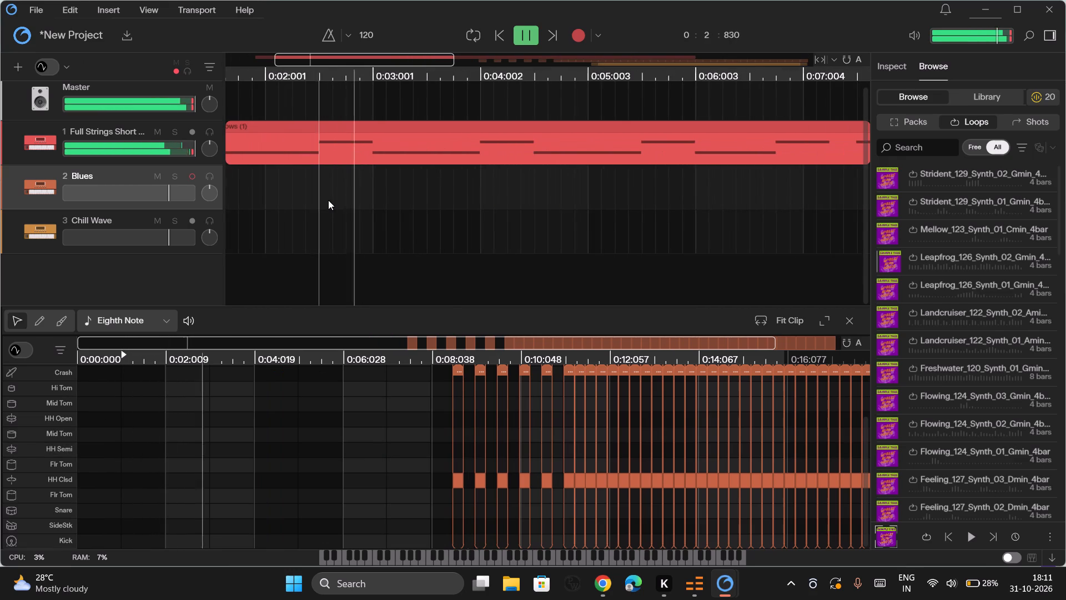
pyautogui.hscroll(-5, 328, 200)
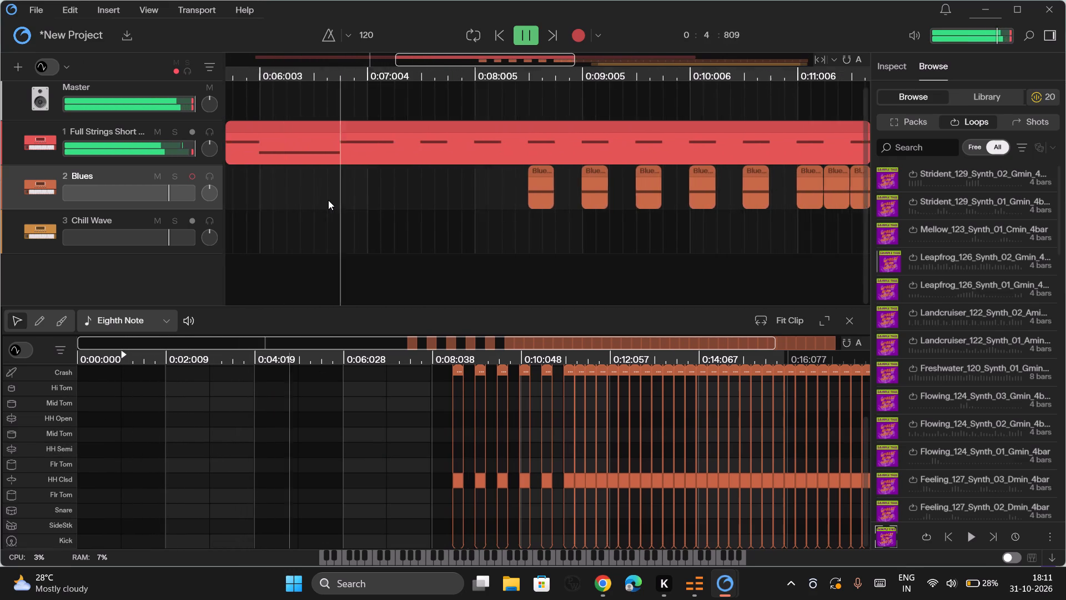
pyautogui.hscroll(-4, 328, 200)
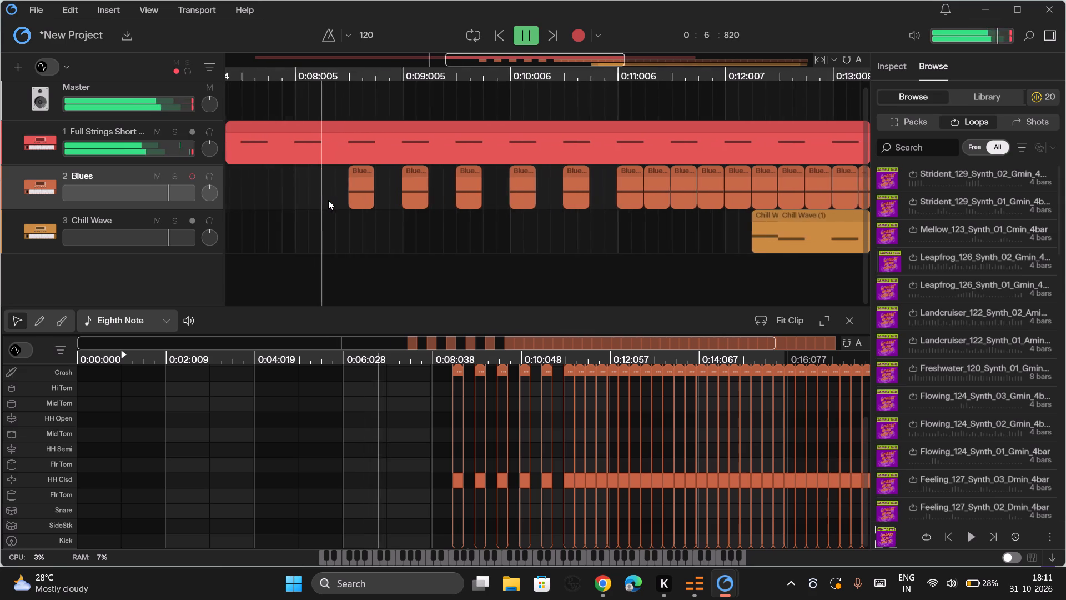
pyautogui.hscroll(-1, 328, 200)
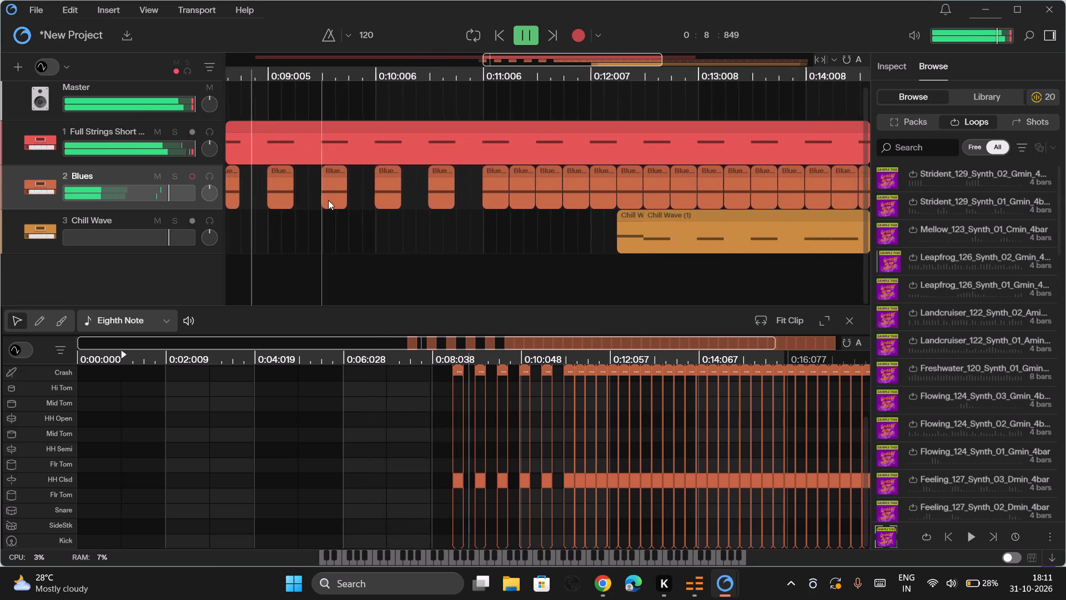
pyautogui.hscroll(-2, 328, 200)
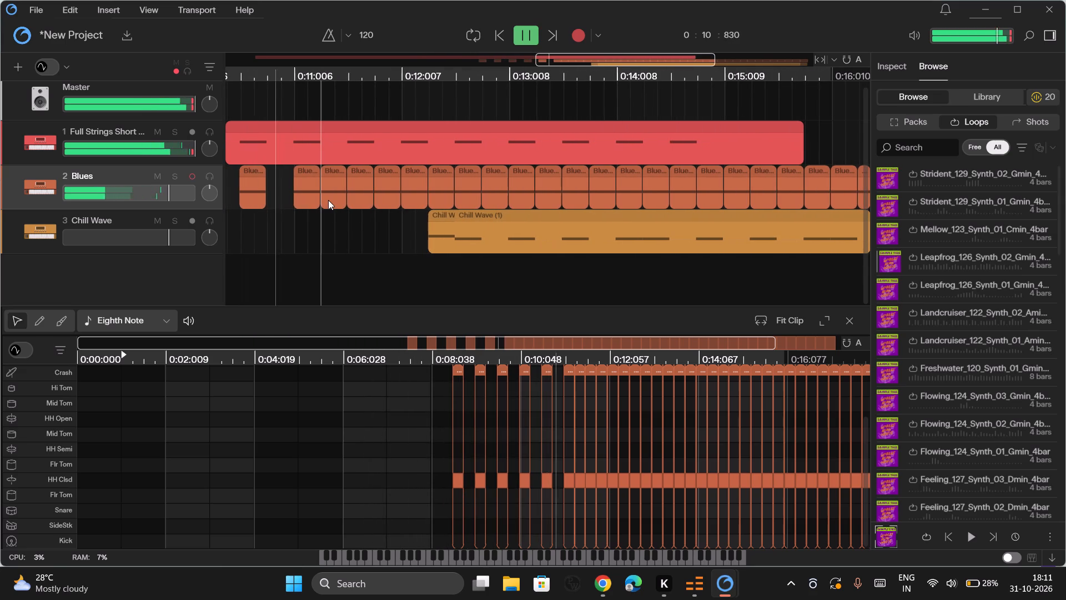
pyautogui.hscroll(-2, 328, 200)
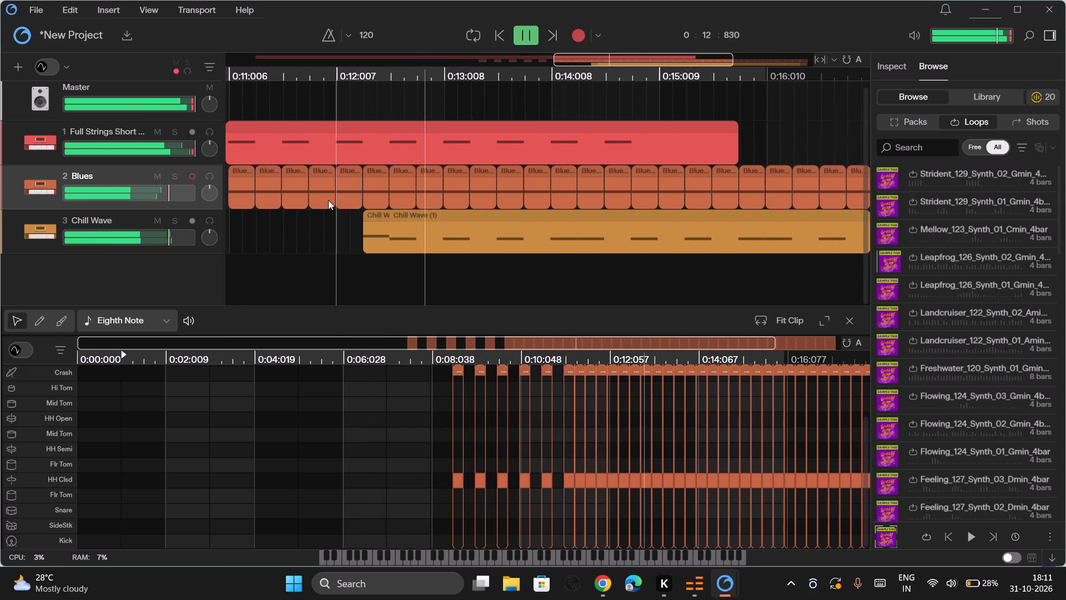
pyautogui.hscroll(-2, 328, 200)
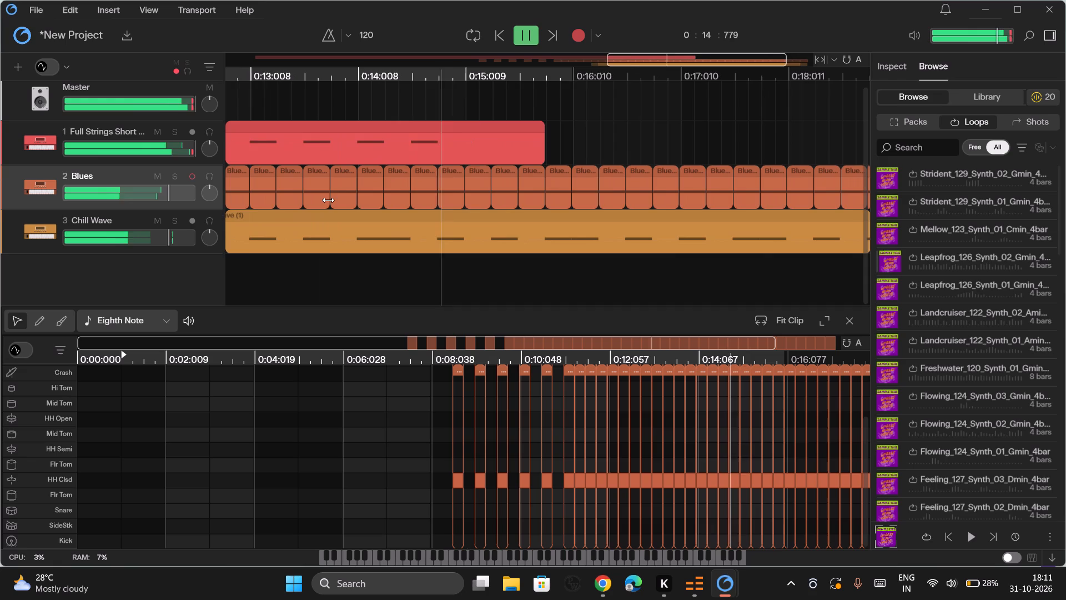
pyautogui.hscroll(-1, 328, 200)
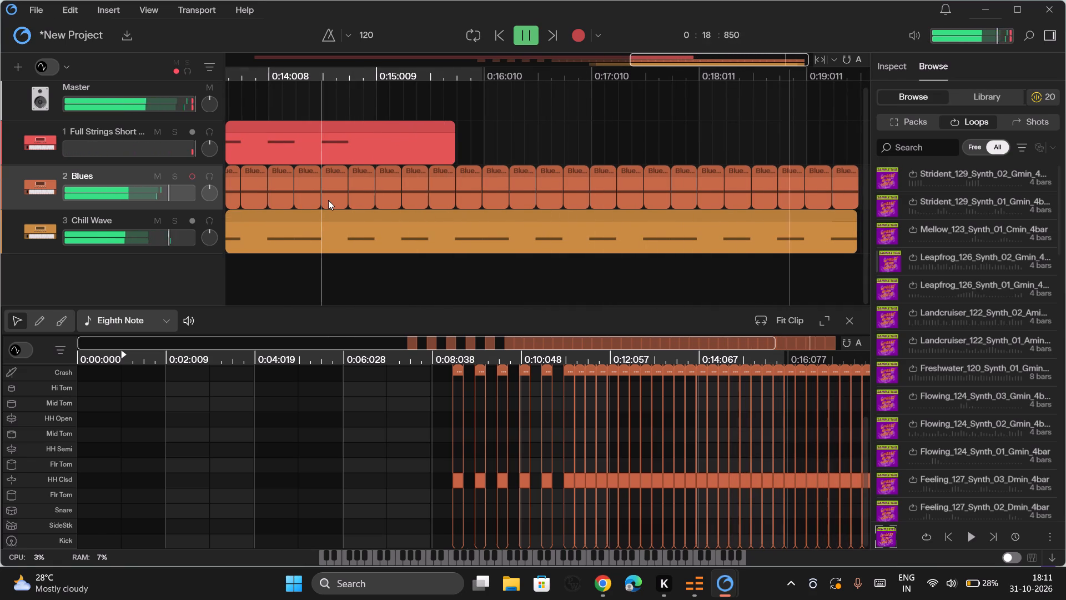
pyautogui.hscroll(-1, 328, 200)
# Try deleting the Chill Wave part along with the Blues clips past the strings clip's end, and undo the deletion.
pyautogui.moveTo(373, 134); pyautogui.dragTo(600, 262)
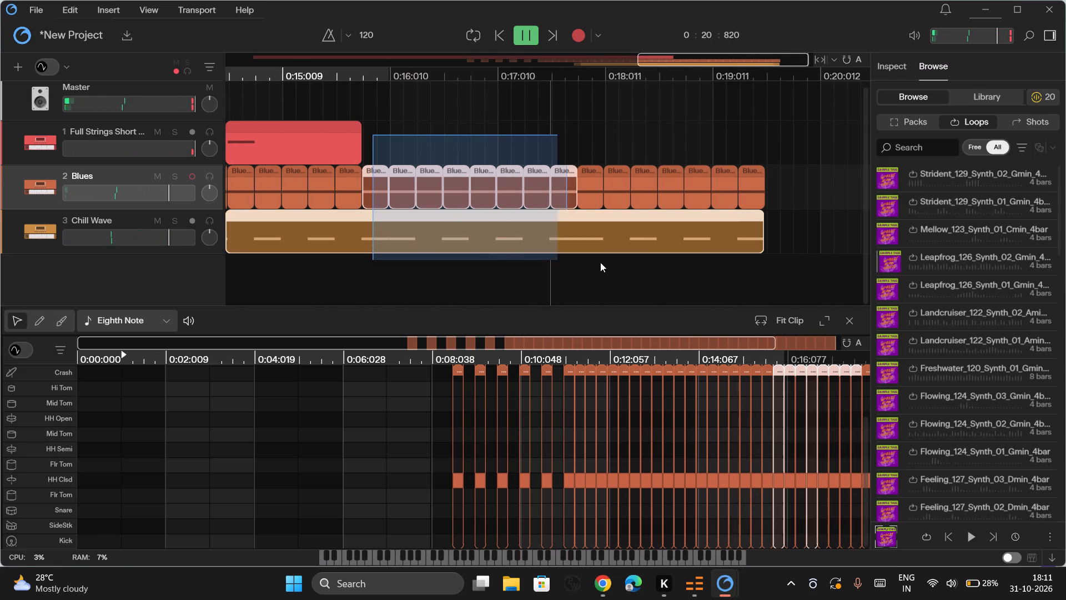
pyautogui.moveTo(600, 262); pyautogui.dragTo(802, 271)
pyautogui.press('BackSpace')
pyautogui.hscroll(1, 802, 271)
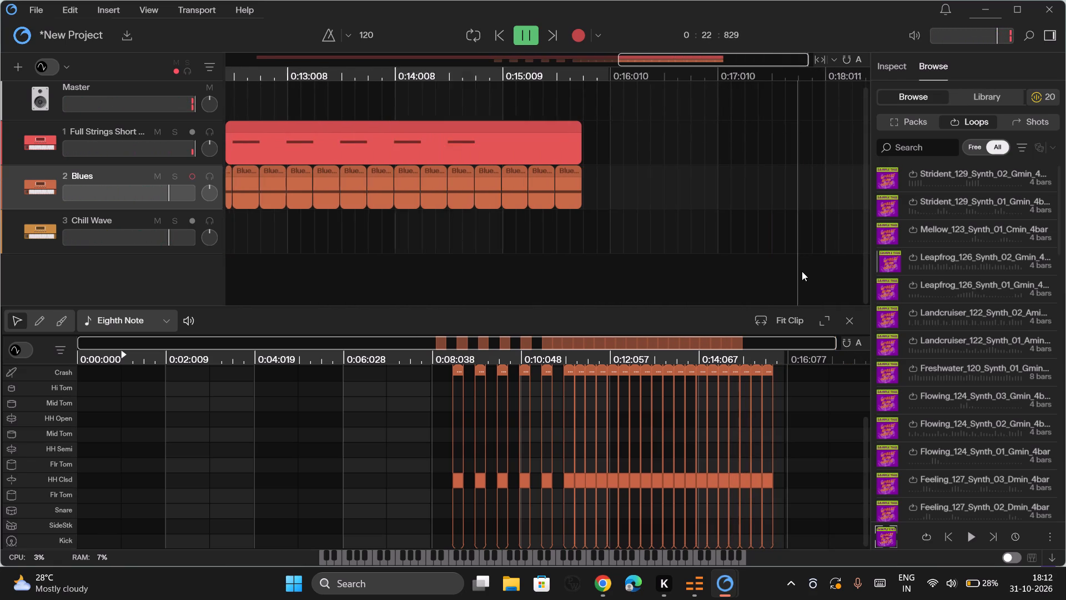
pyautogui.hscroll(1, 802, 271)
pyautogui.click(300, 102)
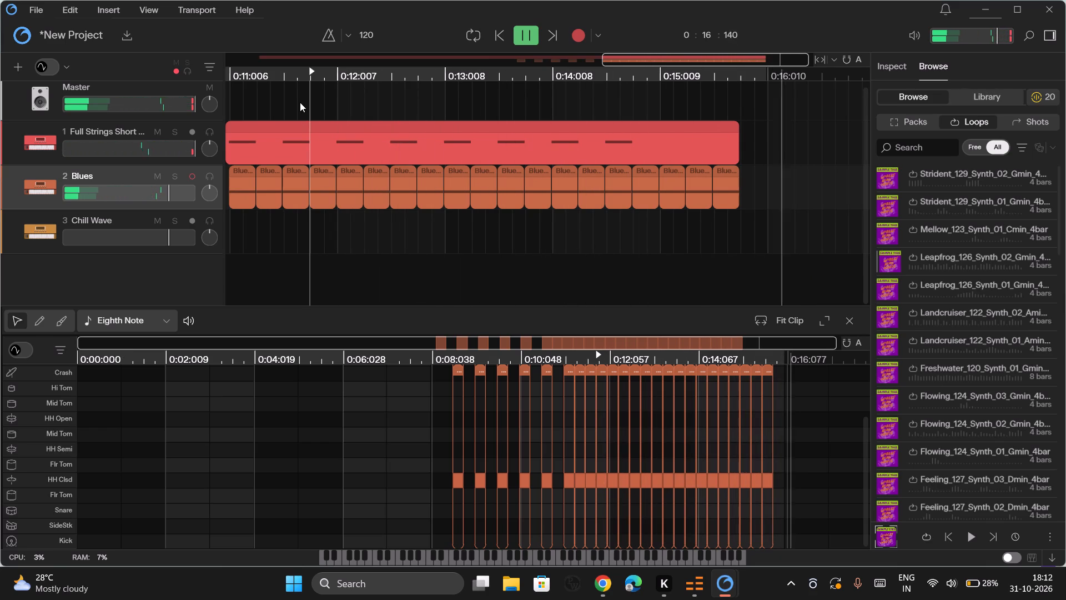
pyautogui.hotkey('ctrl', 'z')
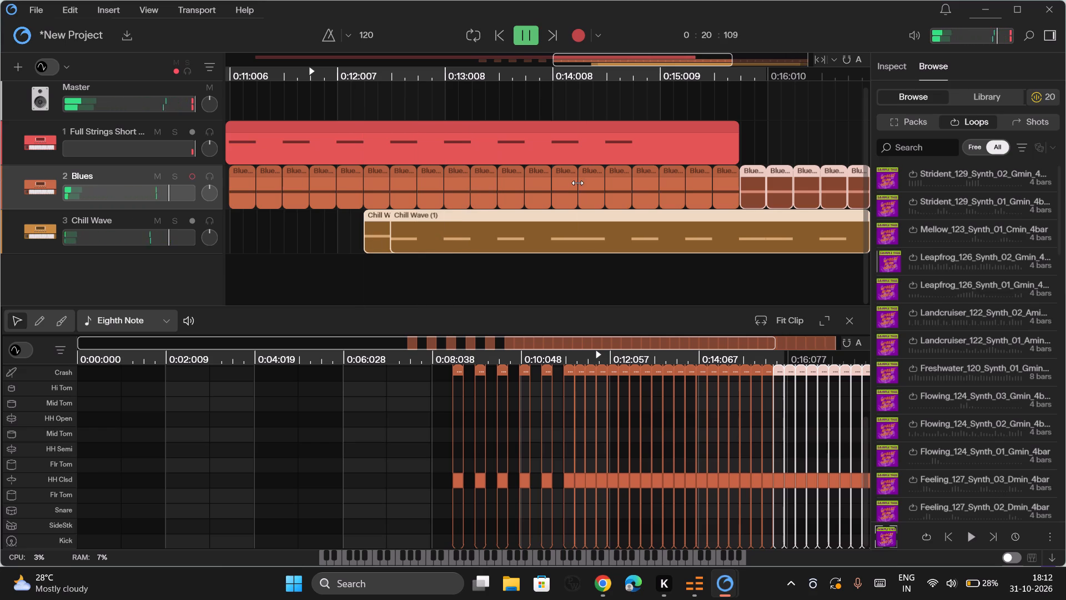
# Delete only the Blues clips that lie past the end of the strings clip, from about 0:15:750 onward.
pyautogui.hscroll(-3, 720, 165)
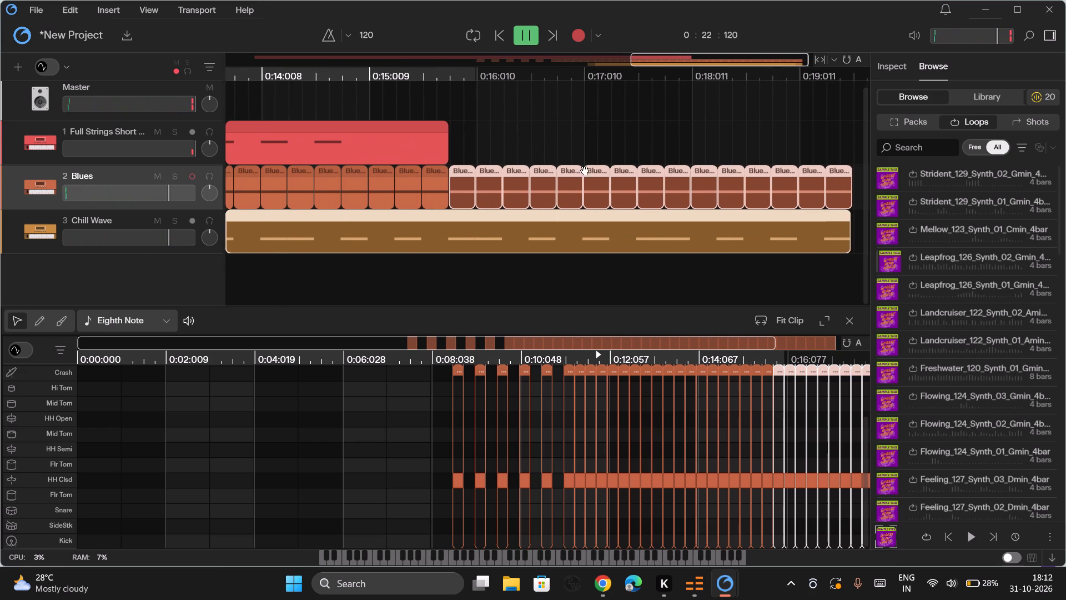
pyautogui.moveTo(456, 159); pyautogui.dragTo(834, 177)
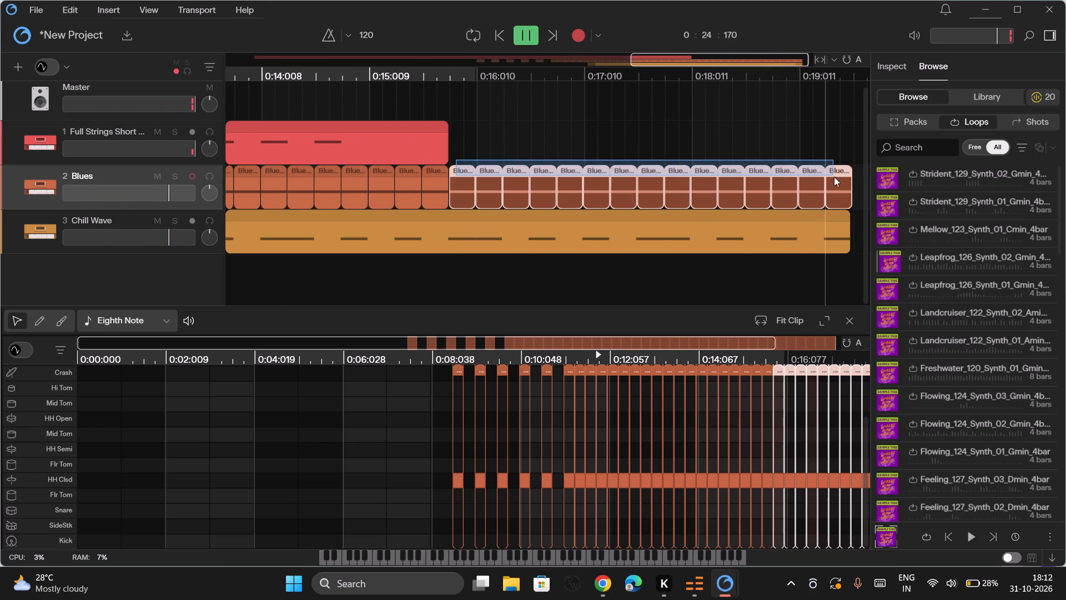
pyautogui.moveTo(834, 177); pyautogui.dragTo(836, 178)
pyautogui.press('Delete')
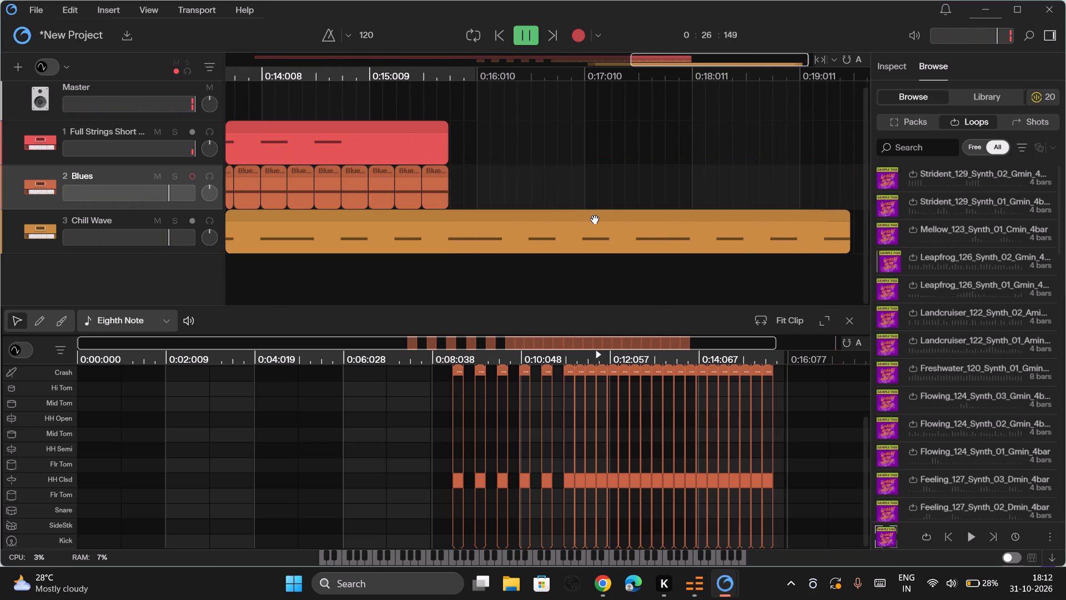
# Trim the end of the main Chill Wave clip back to the strings clip's end, about 0:15:750.
pyautogui.hscroll(2, 595, 219)
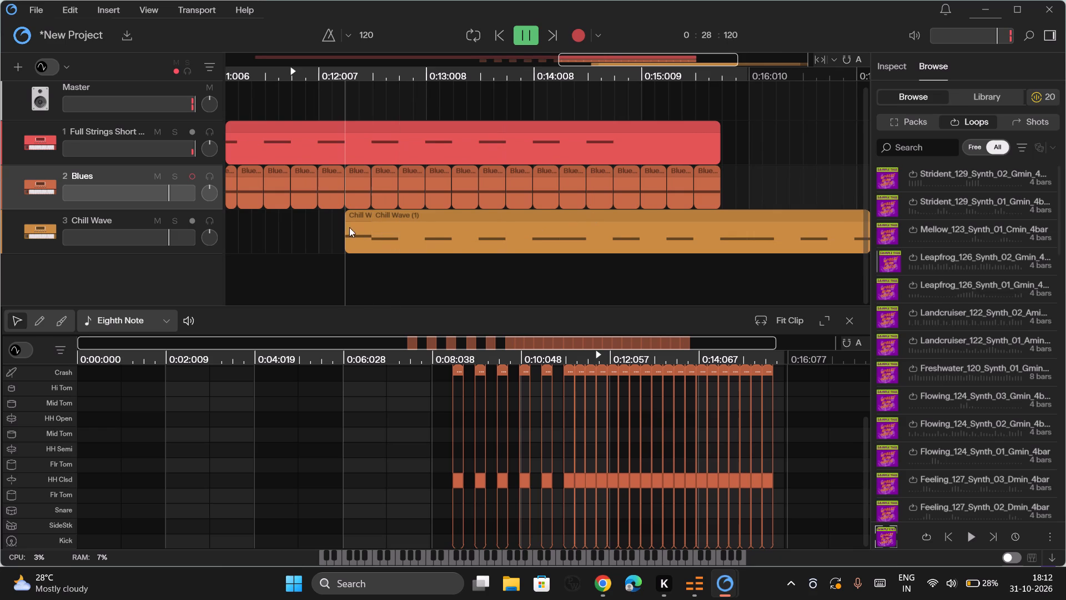
pyautogui.click(349, 227)
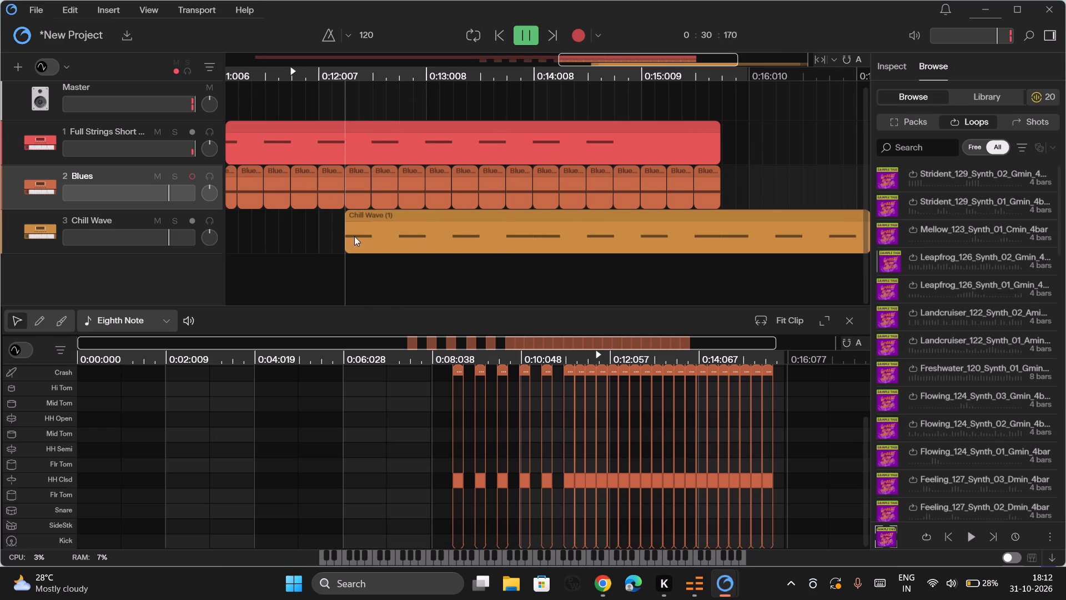
pyautogui.hscroll(-3, 423, 232)
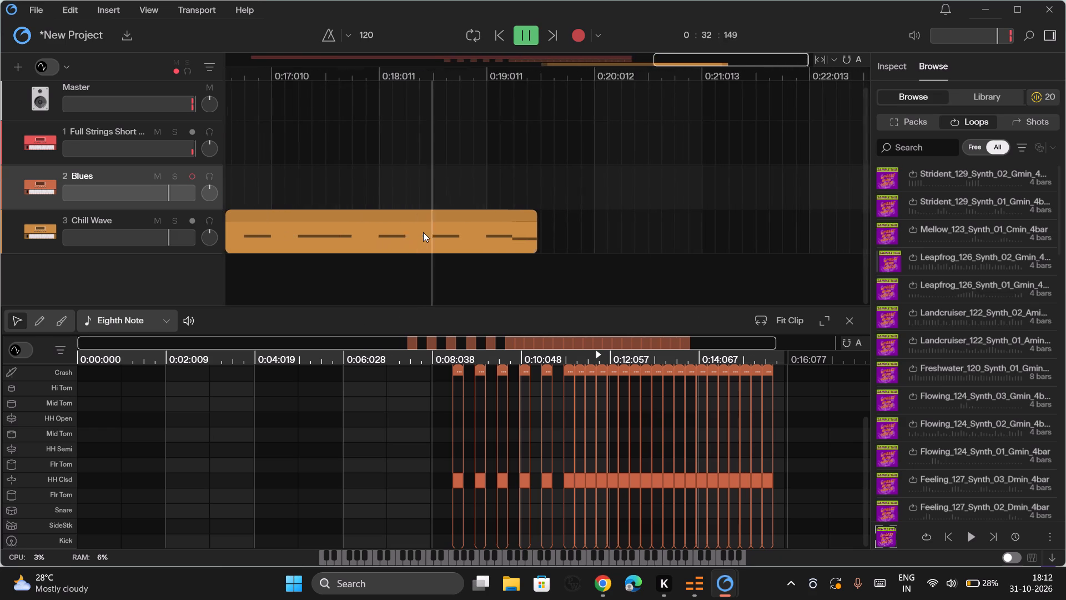
pyautogui.hscroll(-1, 423, 232)
pyautogui.moveTo(520, 232); pyautogui.dragTo(281, 243)
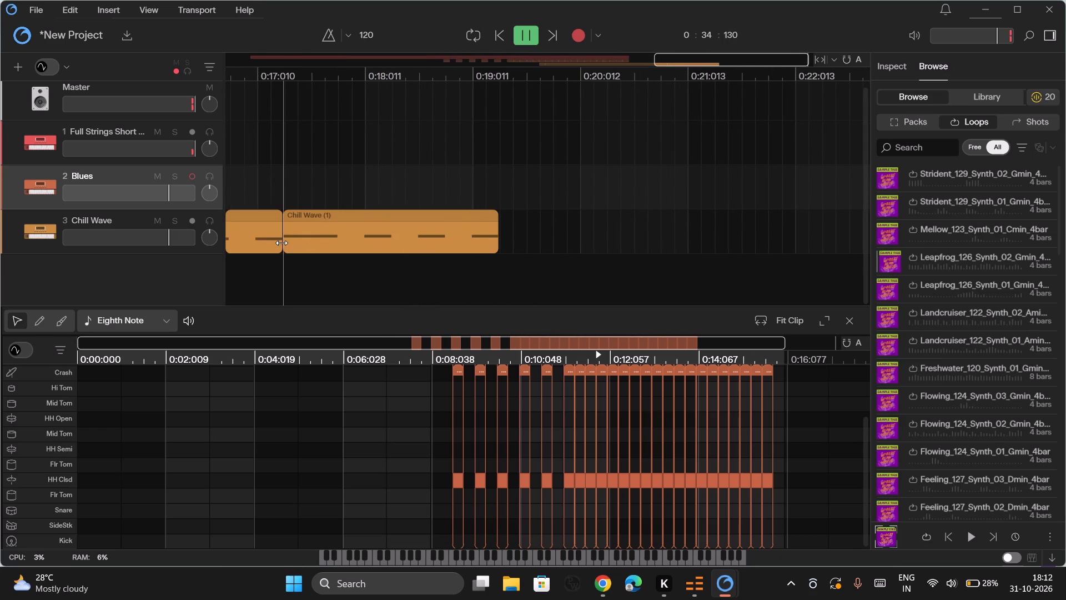
pyautogui.moveTo(281, 243); pyautogui.dragTo(273, 243)
pyautogui.hscroll(3, 273, 243)
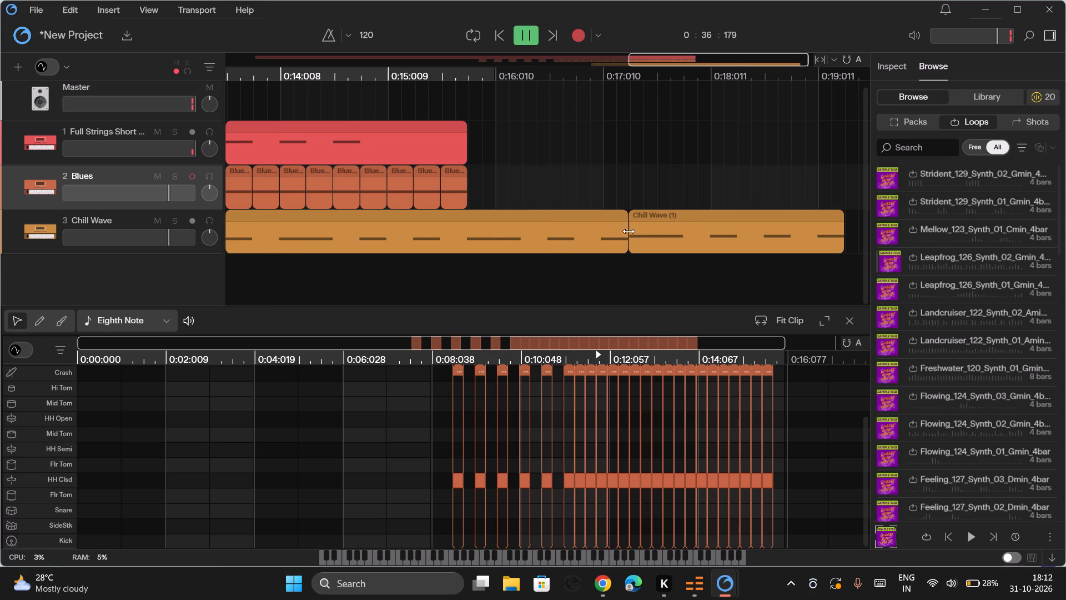
pyautogui.moveTo(627, 233); pyautogui.dragTo(479, 241)
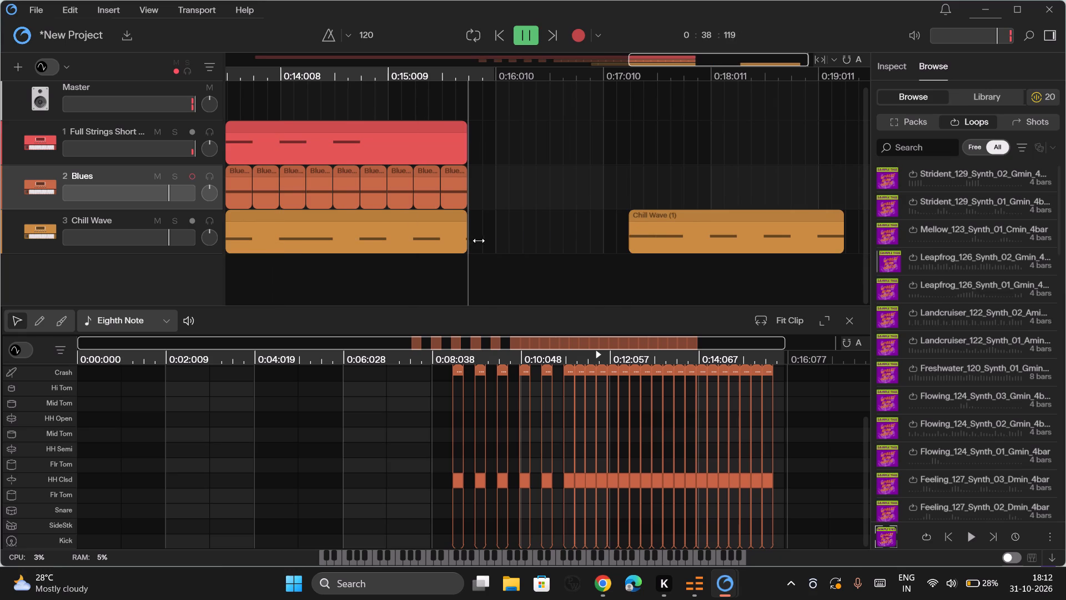
pyautogui.moveTo(479, 241); pyautogui.dragTo(473, 241)
# Delete the leftover Chill Wave clip between about 0:17:250 and 0:19:250.
pyautogui.click(650, 231)
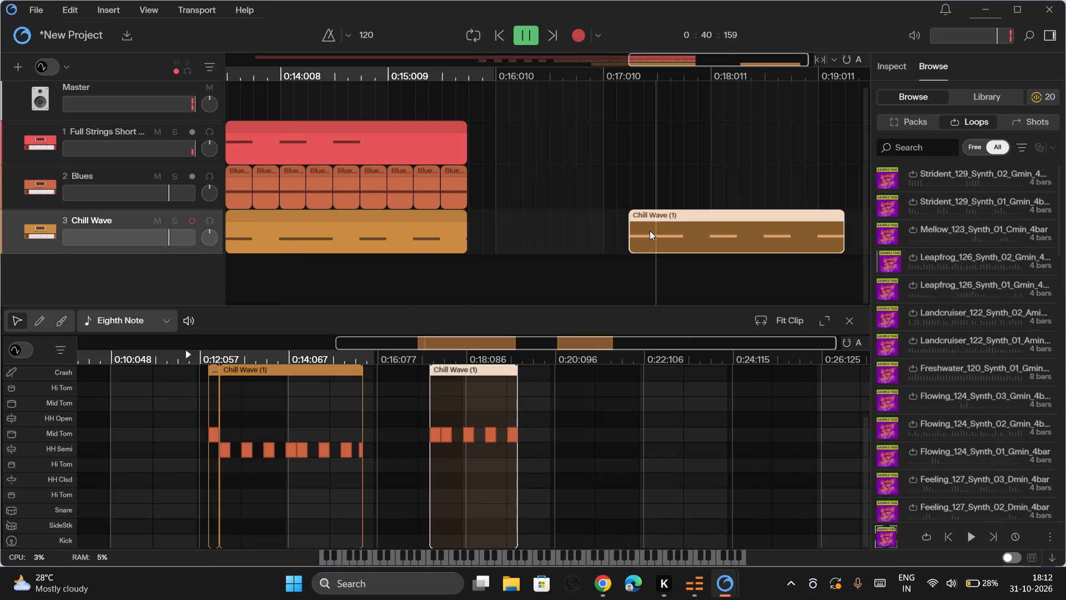
pyautogui.press('Delete')
# Play back the shortened arrangement from about 0:11:750, and again from about 0:08:250 through its end.
pyautogui.hscroll(2, 650, 231)
pyautogui.click(505, 236)
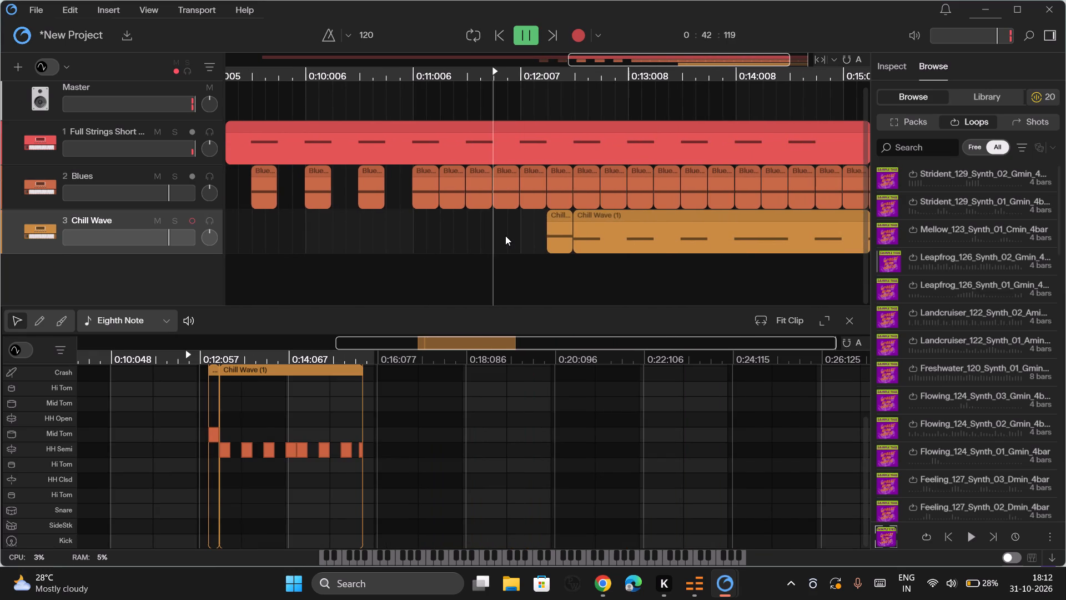
pyautogui.hscroll(-1, 505, 236)
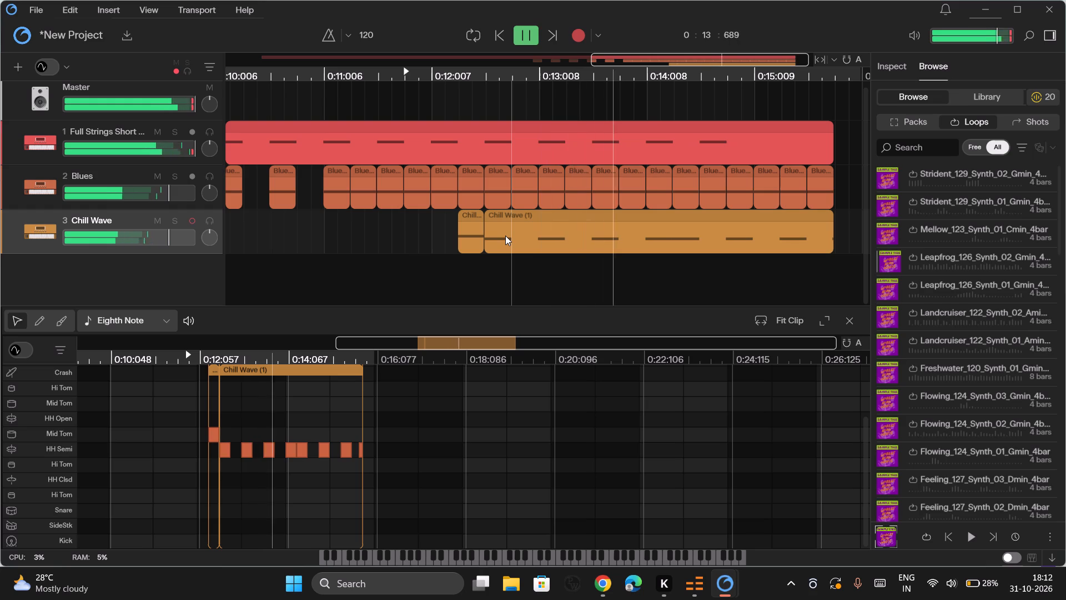
pyautogui.hscroll(2, 505, 236)
pyautogui.click(351, 227)
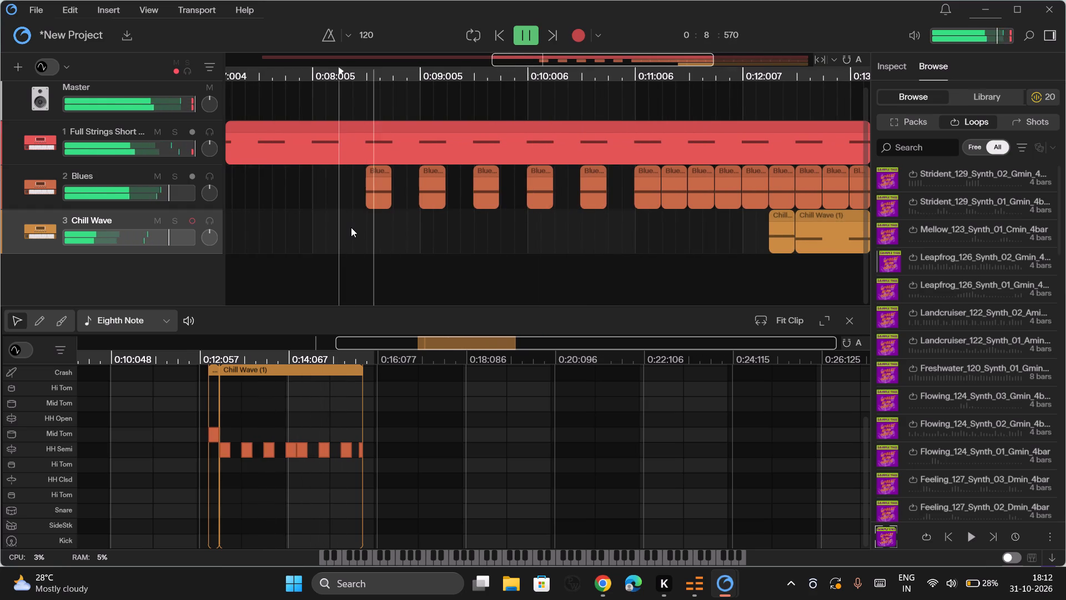
pyautogui.hscroll(-2, 351, 227)
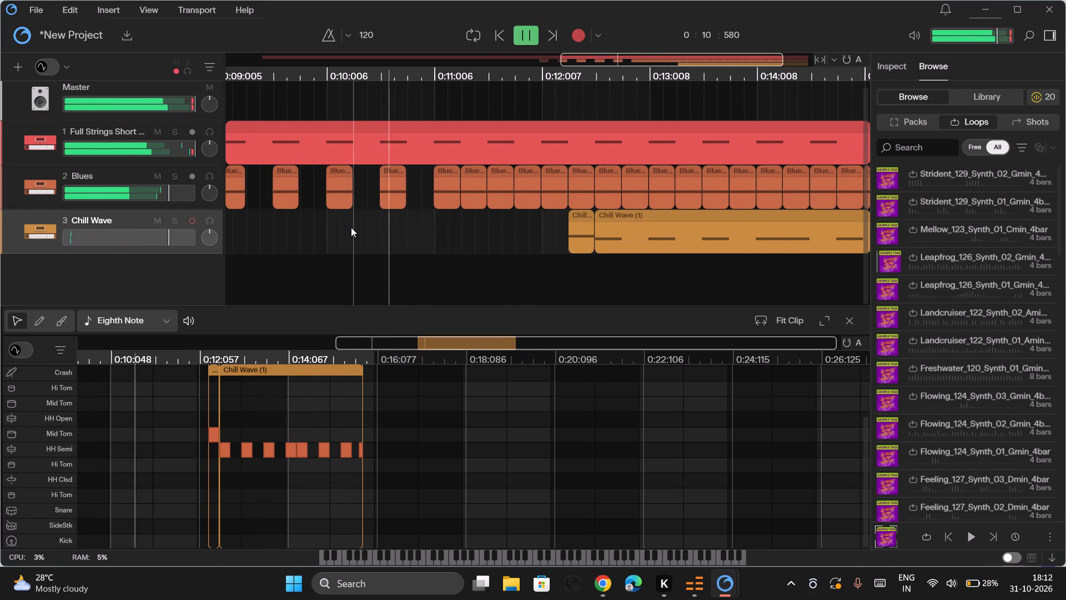
pyautogui.hscroll(-1, 351, 227)
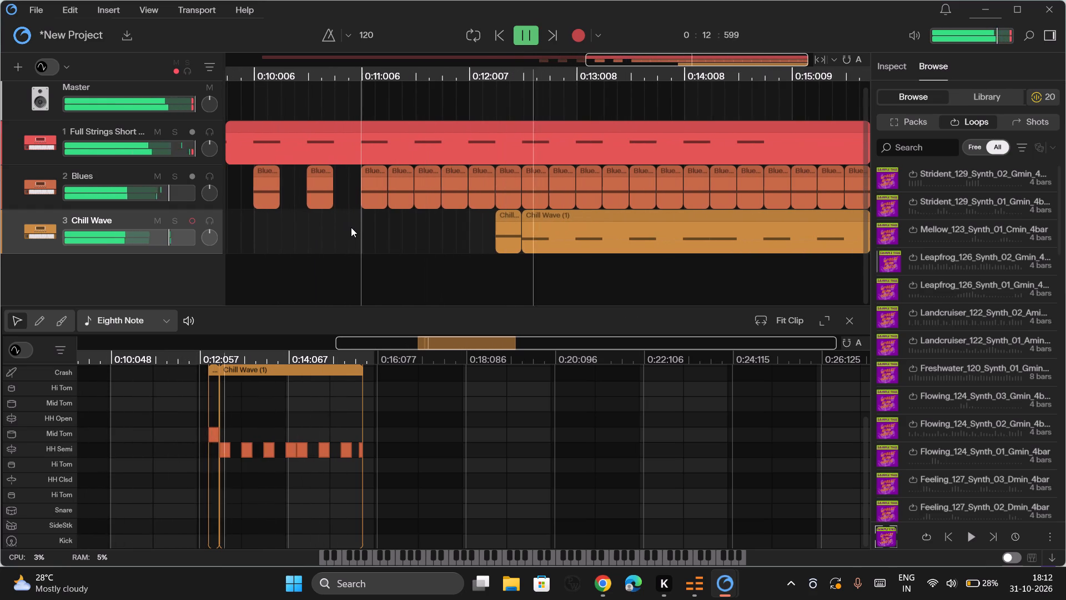
pyautogui.hscroll(-1, 351, 227)
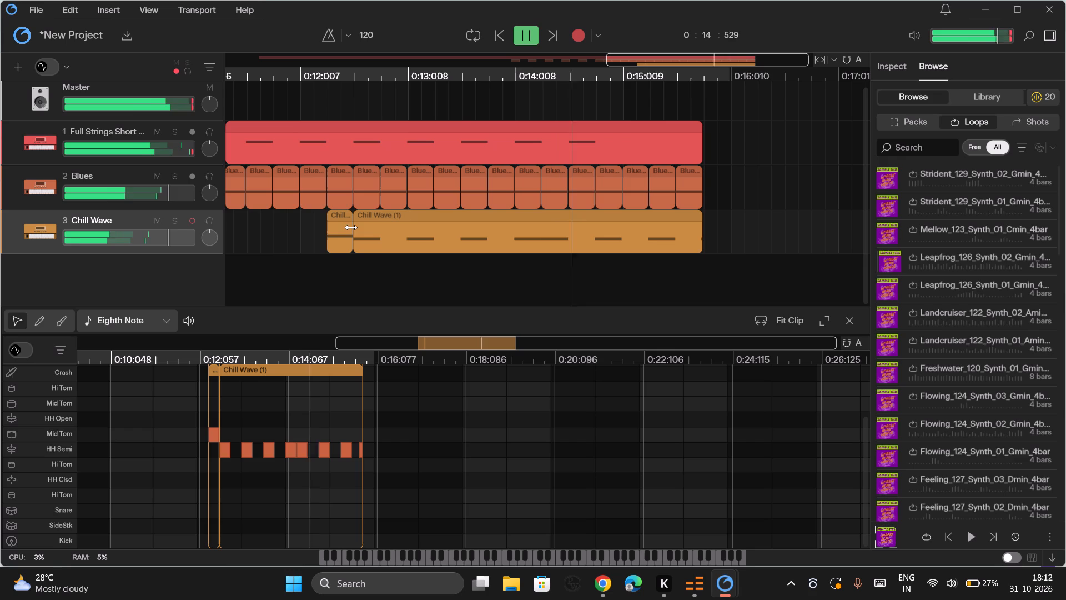
# Open the Full Strings Short Bows clip's notes and duplicate its last note, at about 0:14:500, twice.
pyautogui.click(586, 141)
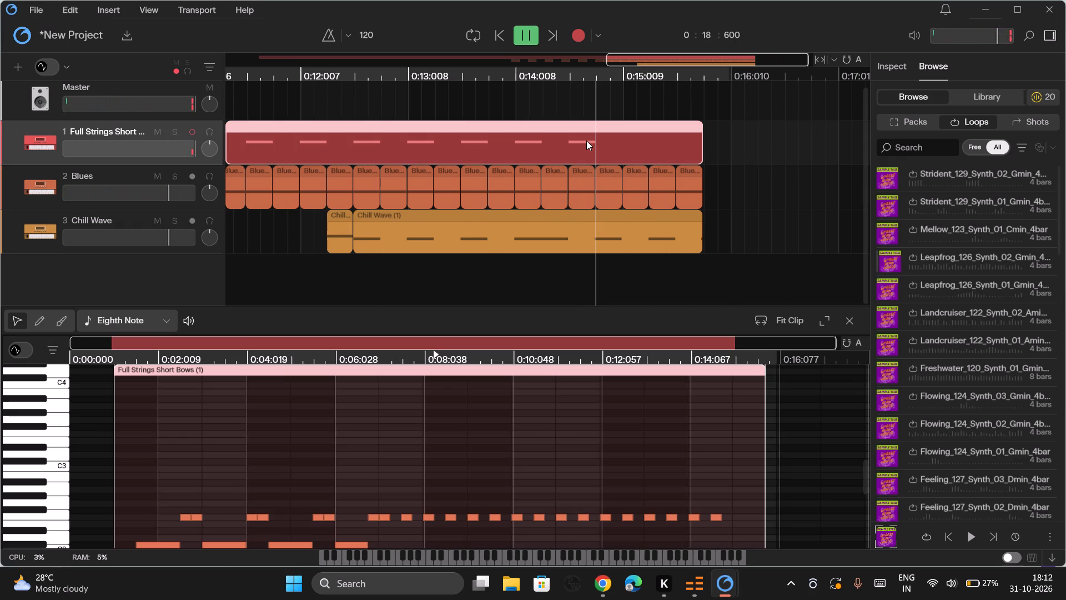
pyautogui.keyDown('ctrl'); pyautogui.scroll(8, 651, 445); pyautogui.keyUp('ctrl')
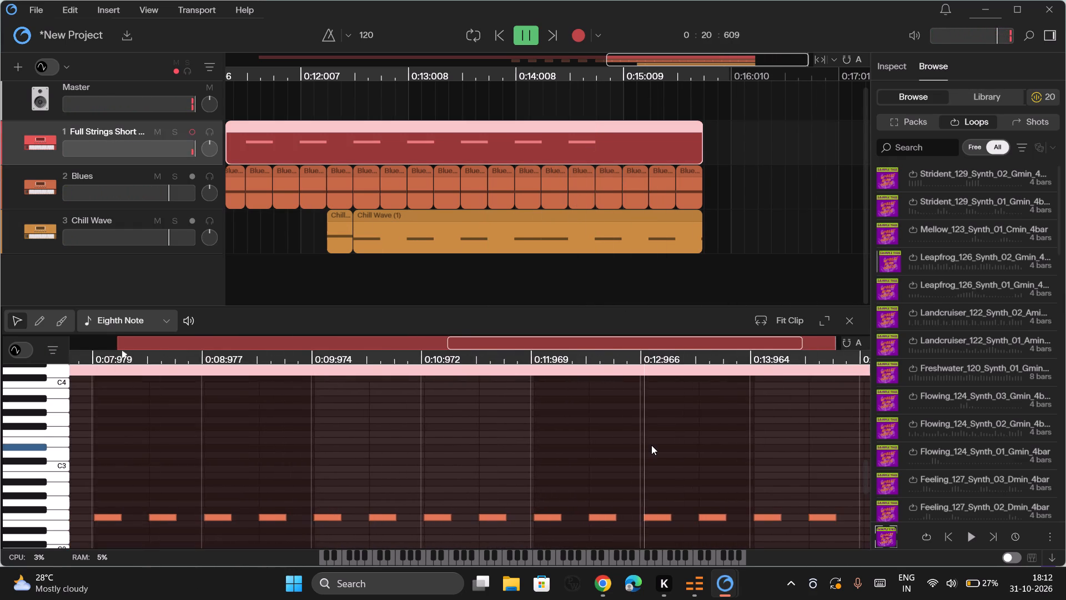
pyautogui.hscroll(-2, 651, 445)
pyautogui.click(520, 516)
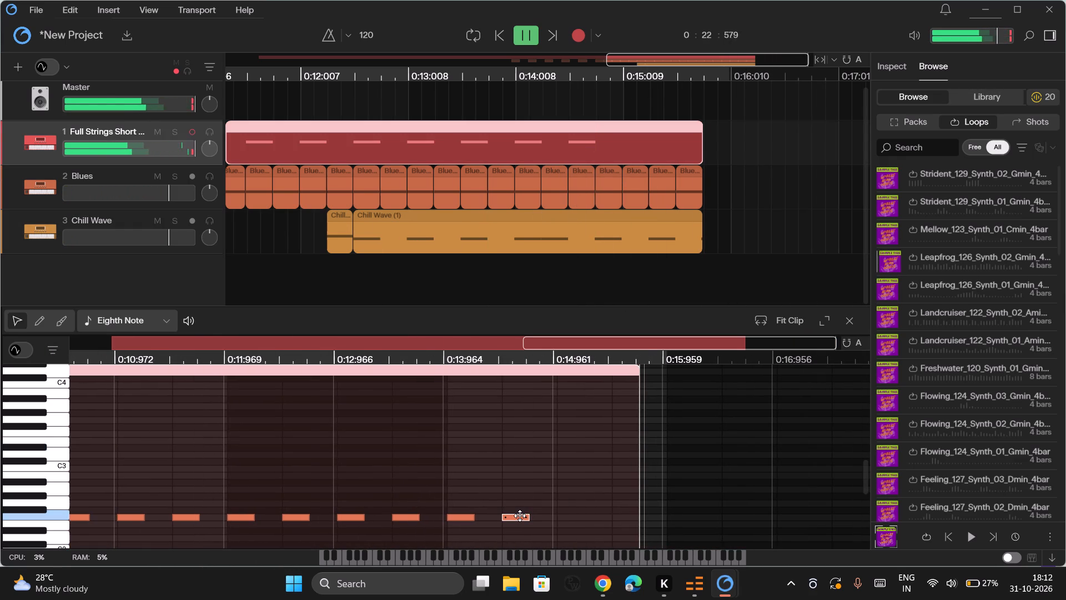
pyautogui.hotkey('ctrl', 'd')
pyautogui.hotkey('ctrl', 'd')
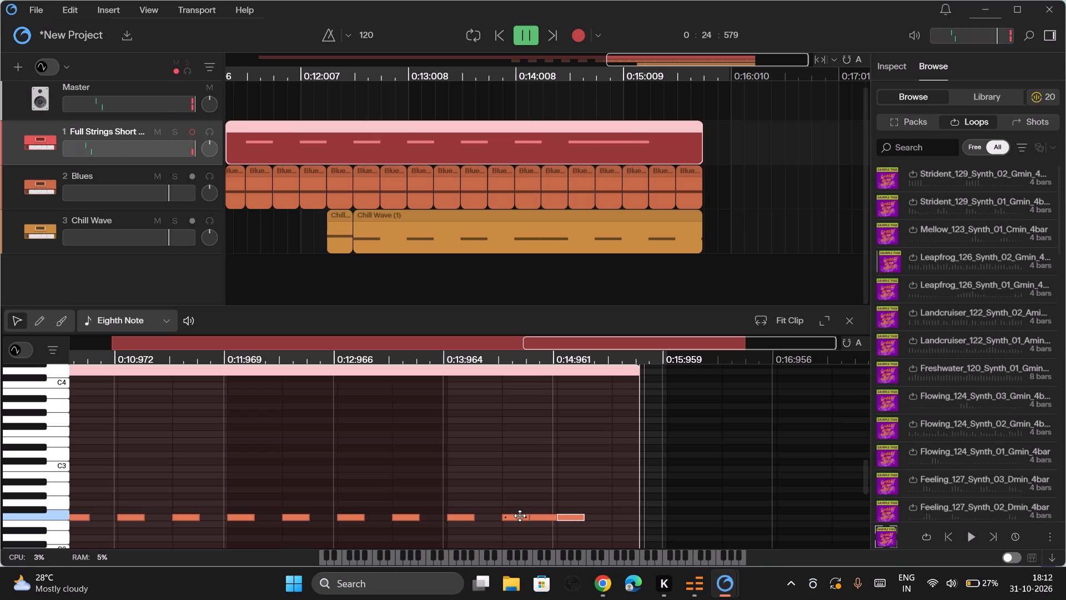
# Move the middle duplicated strings note, at about 0:14:750, one eighth note forward to about 0:15:000.
pyautogui.click(545, 519)
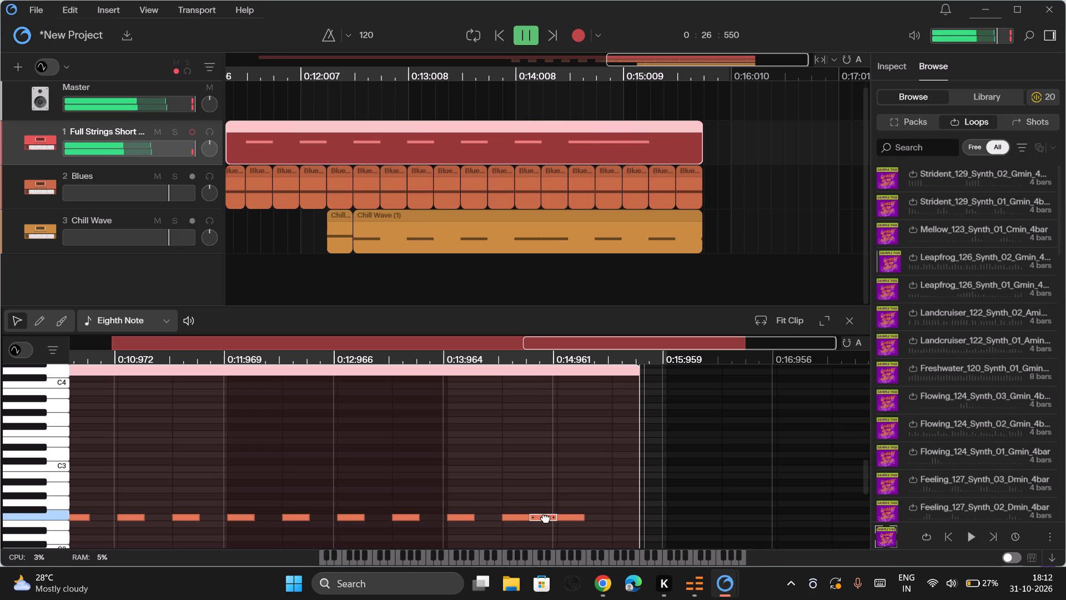
pyautogui.press('Right')
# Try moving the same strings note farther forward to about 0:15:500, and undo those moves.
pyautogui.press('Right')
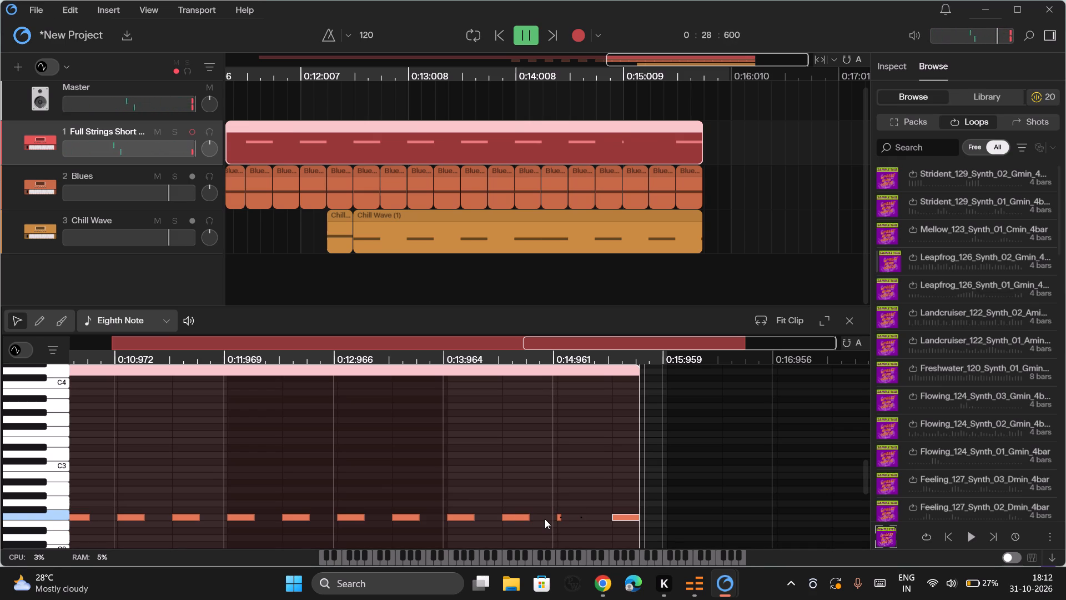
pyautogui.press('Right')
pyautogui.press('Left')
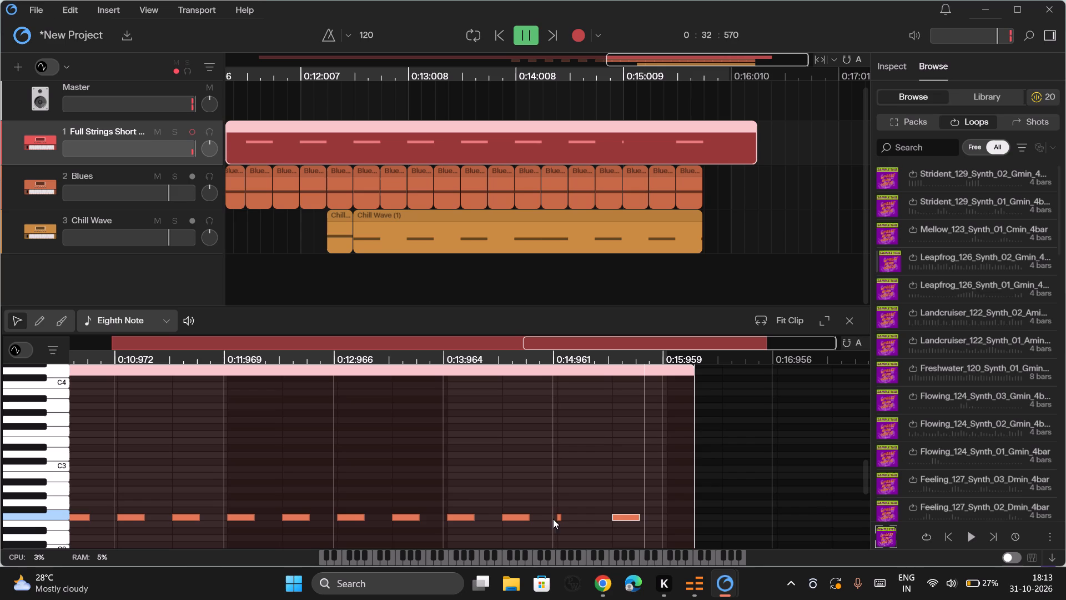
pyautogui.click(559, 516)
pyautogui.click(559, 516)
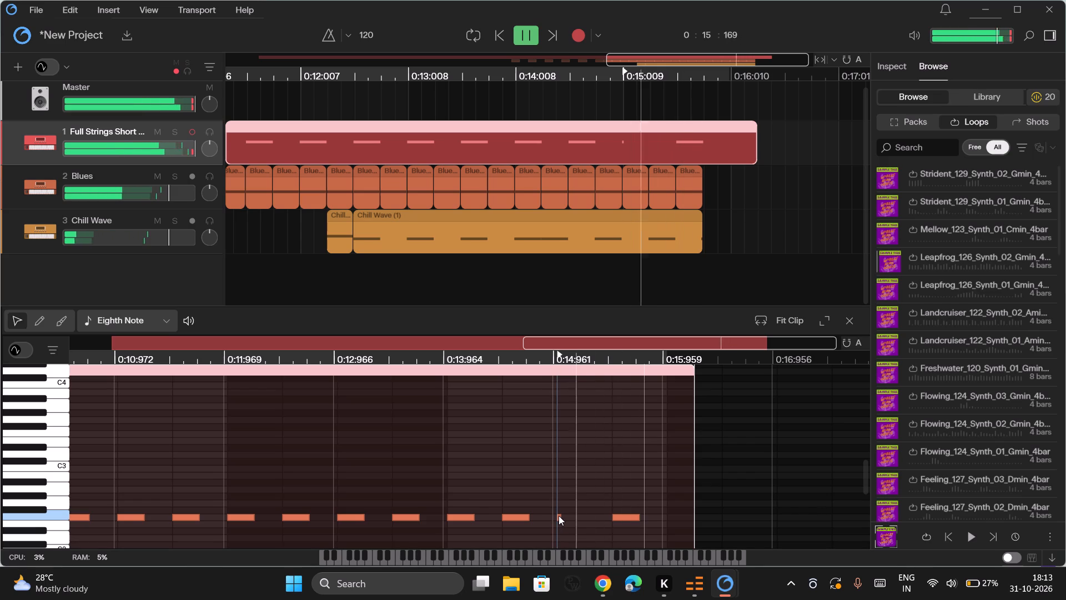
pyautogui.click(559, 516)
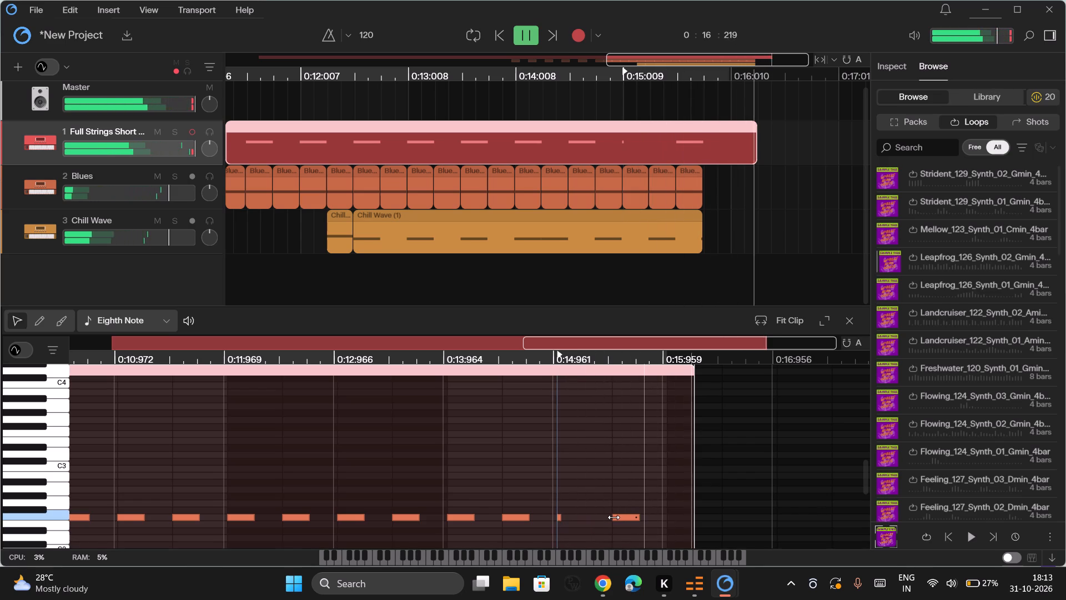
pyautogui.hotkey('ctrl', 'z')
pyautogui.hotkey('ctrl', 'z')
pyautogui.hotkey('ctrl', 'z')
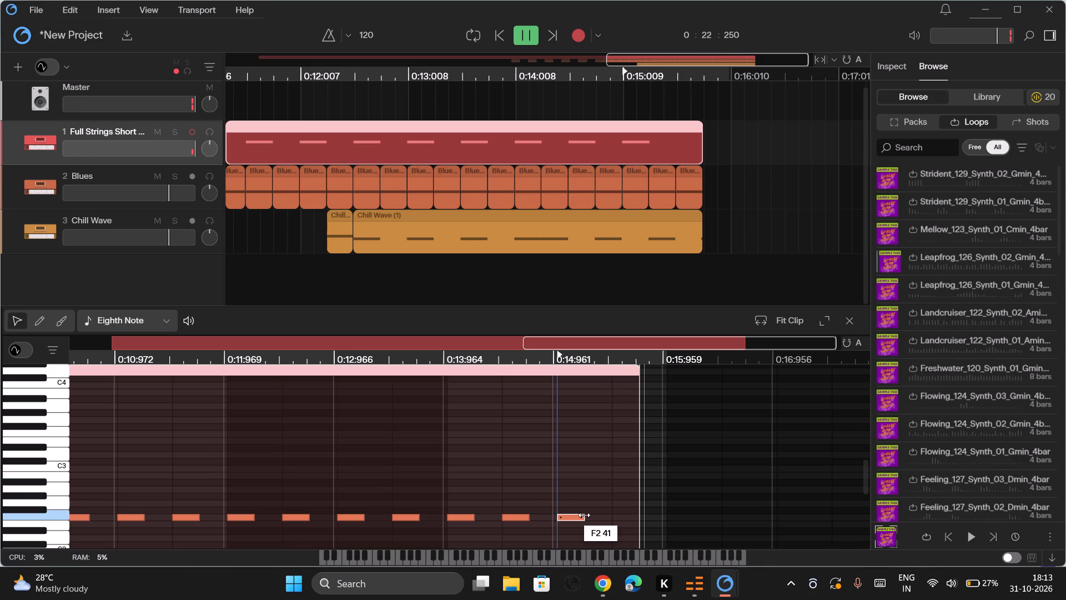
# Duplicate the strings note at about 0:15:000 and place the copy at about 0:15:500, against the clip's end.
pyautogui.hotkey('ctrl', 'd')
pyautogui.press('Right')
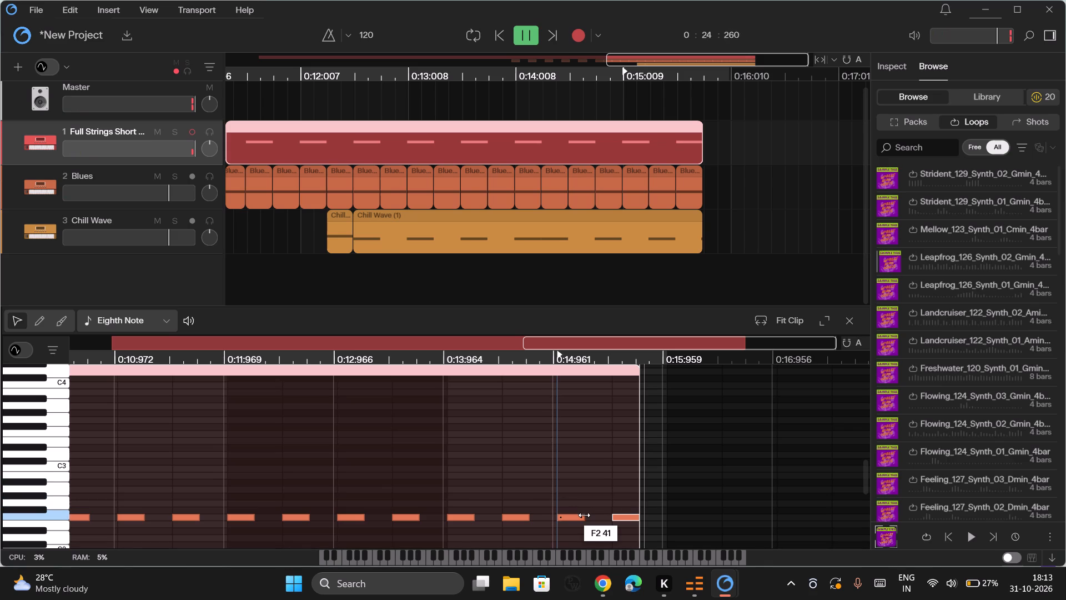
# Play back the arrangement from about 0:11:500 through its end, and stop playback.
pyautogui.click(244, 135)
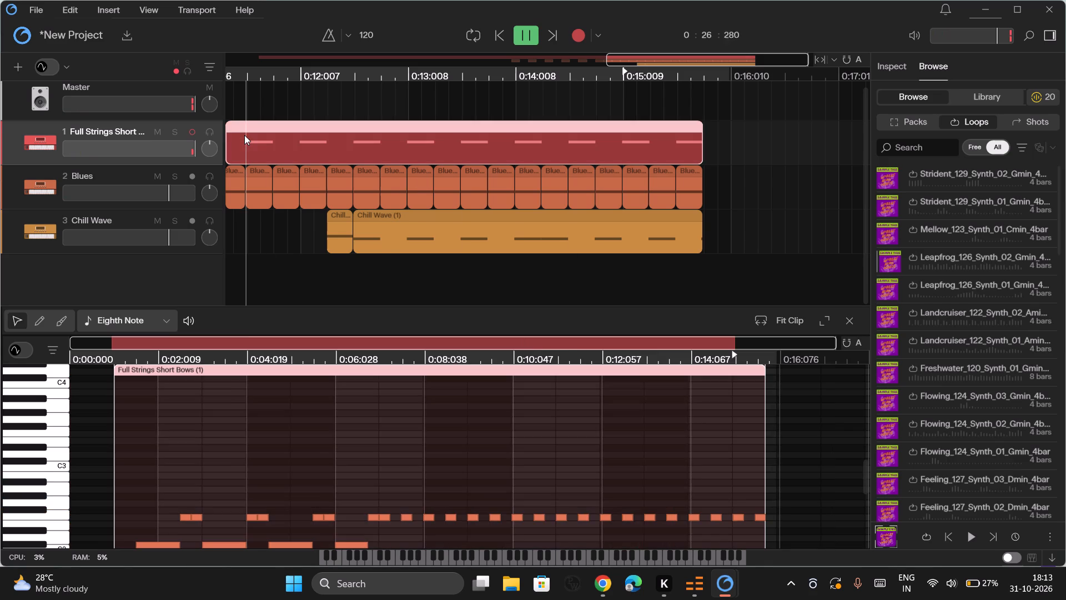
pyautogui.click(246, 105)
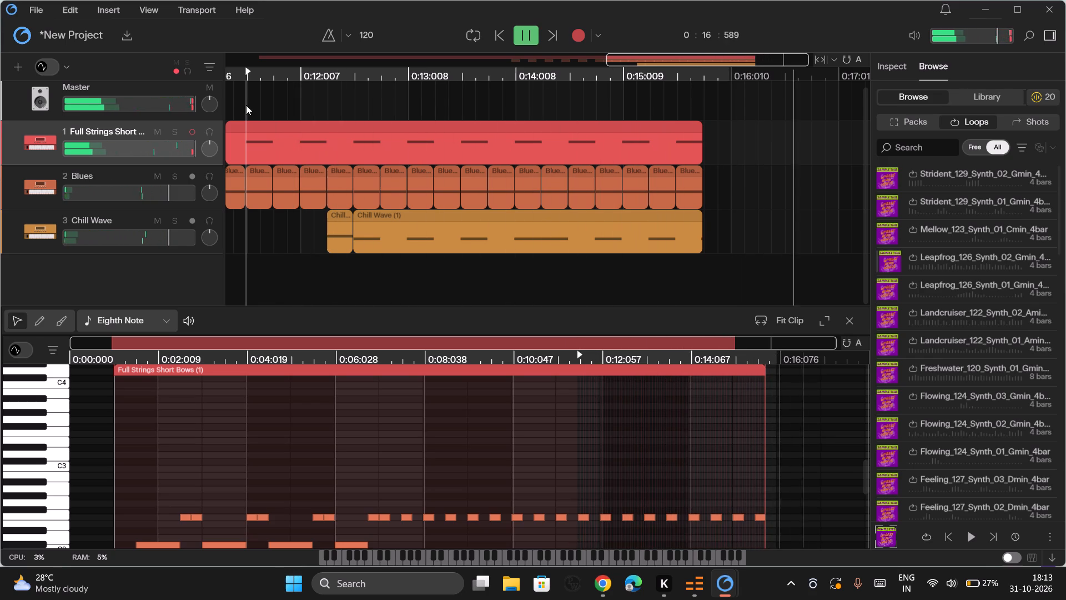
pyautogui.click(531, 38)
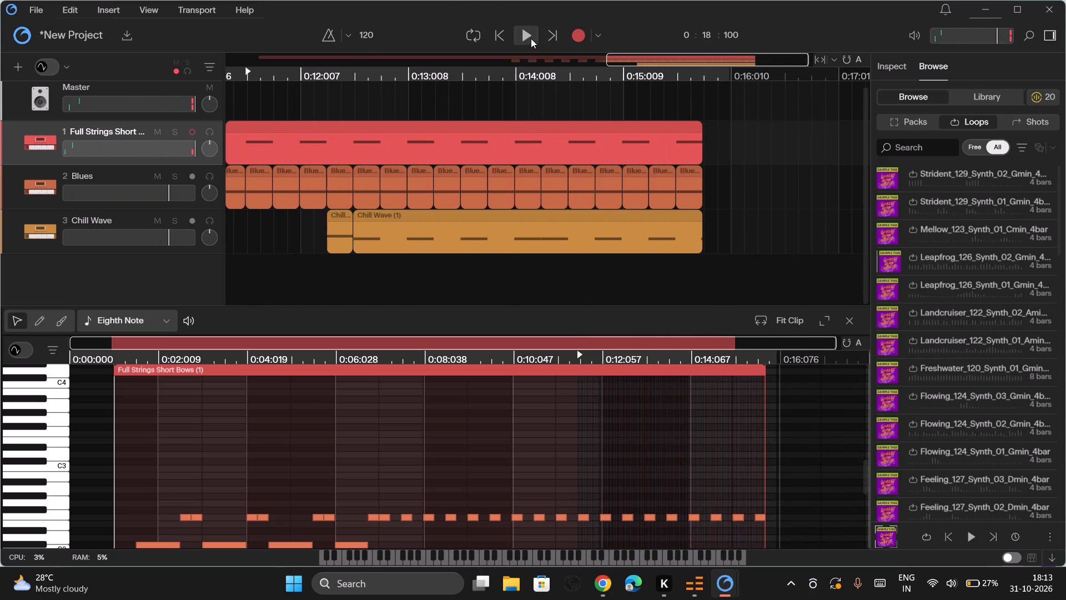
# Save the project as "trial" in the Projects folder.
pyautogui.click(27, 1)
pyautogui.click(31, 7)
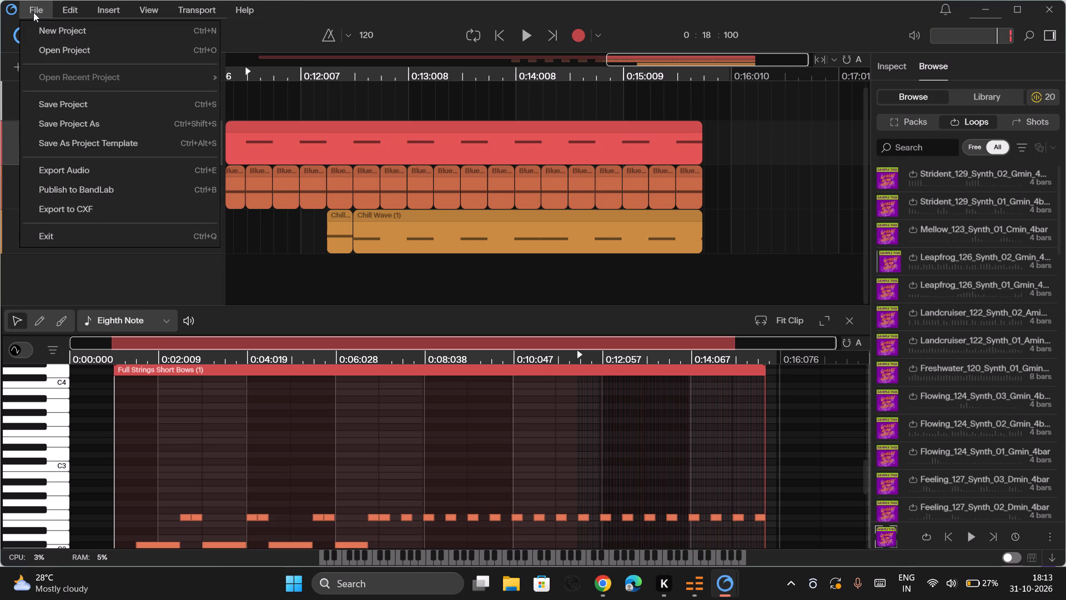
pyautogui.click(79, 97)
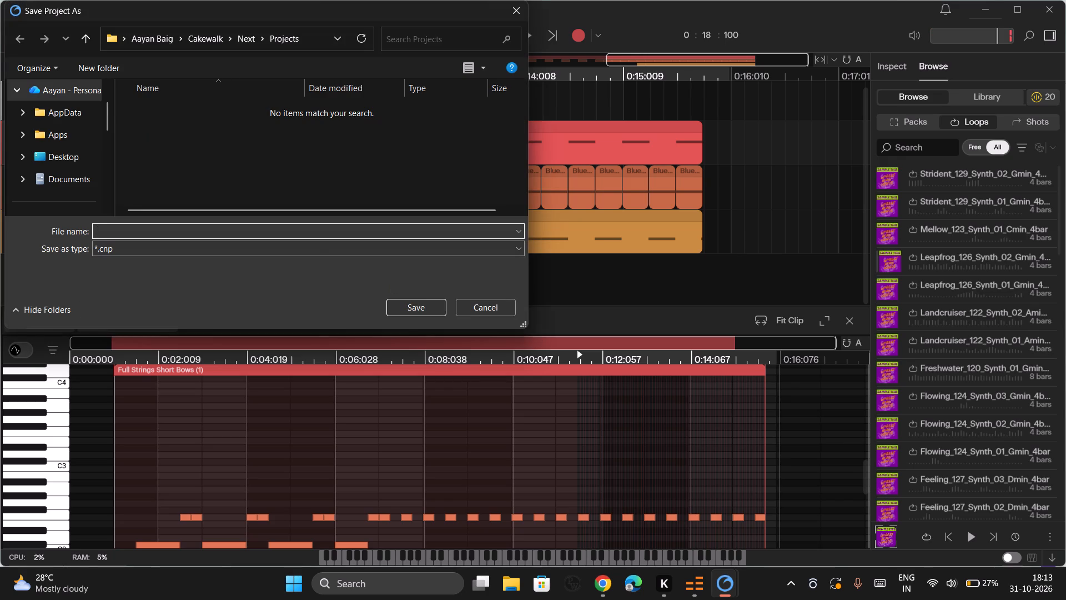
pyautogui.write('trial')
pyautogui.press('Return')
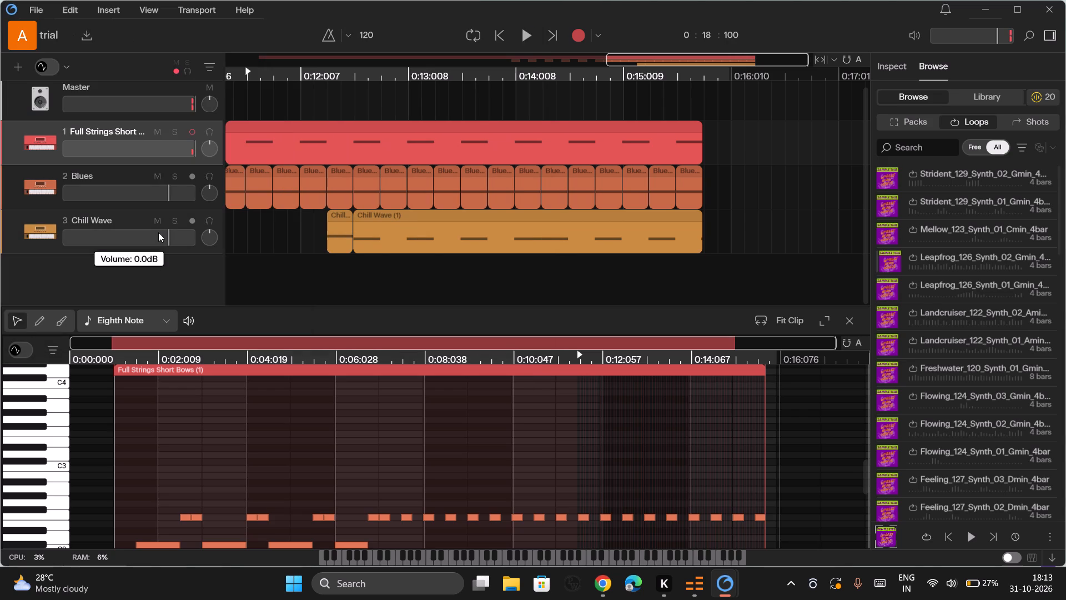
# Close the music project's application window.
pyautogui.click(1033, 12)
pyautogui.click(1041, 12)
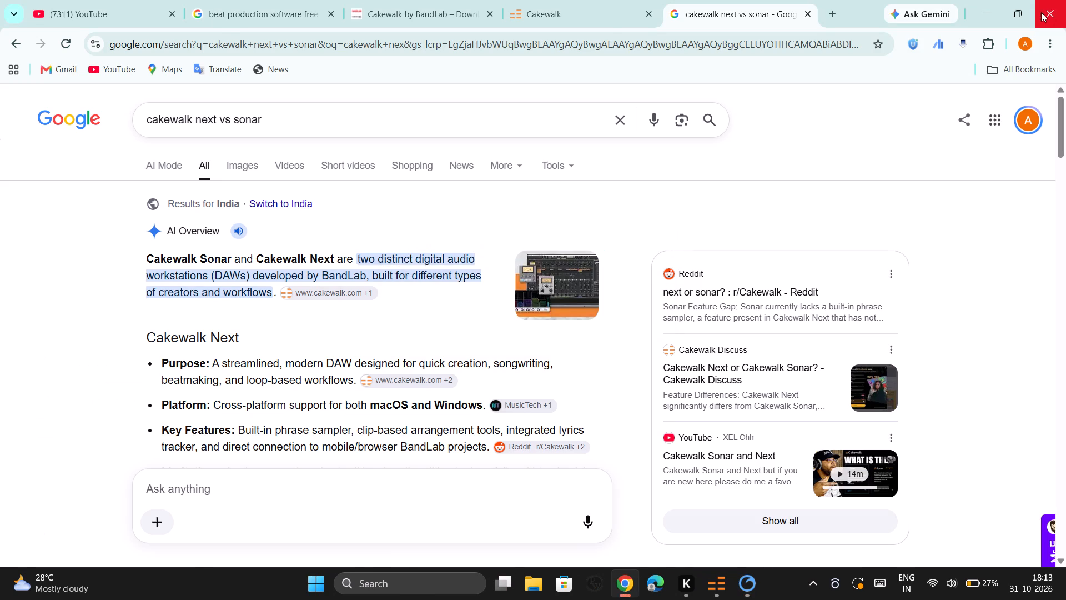